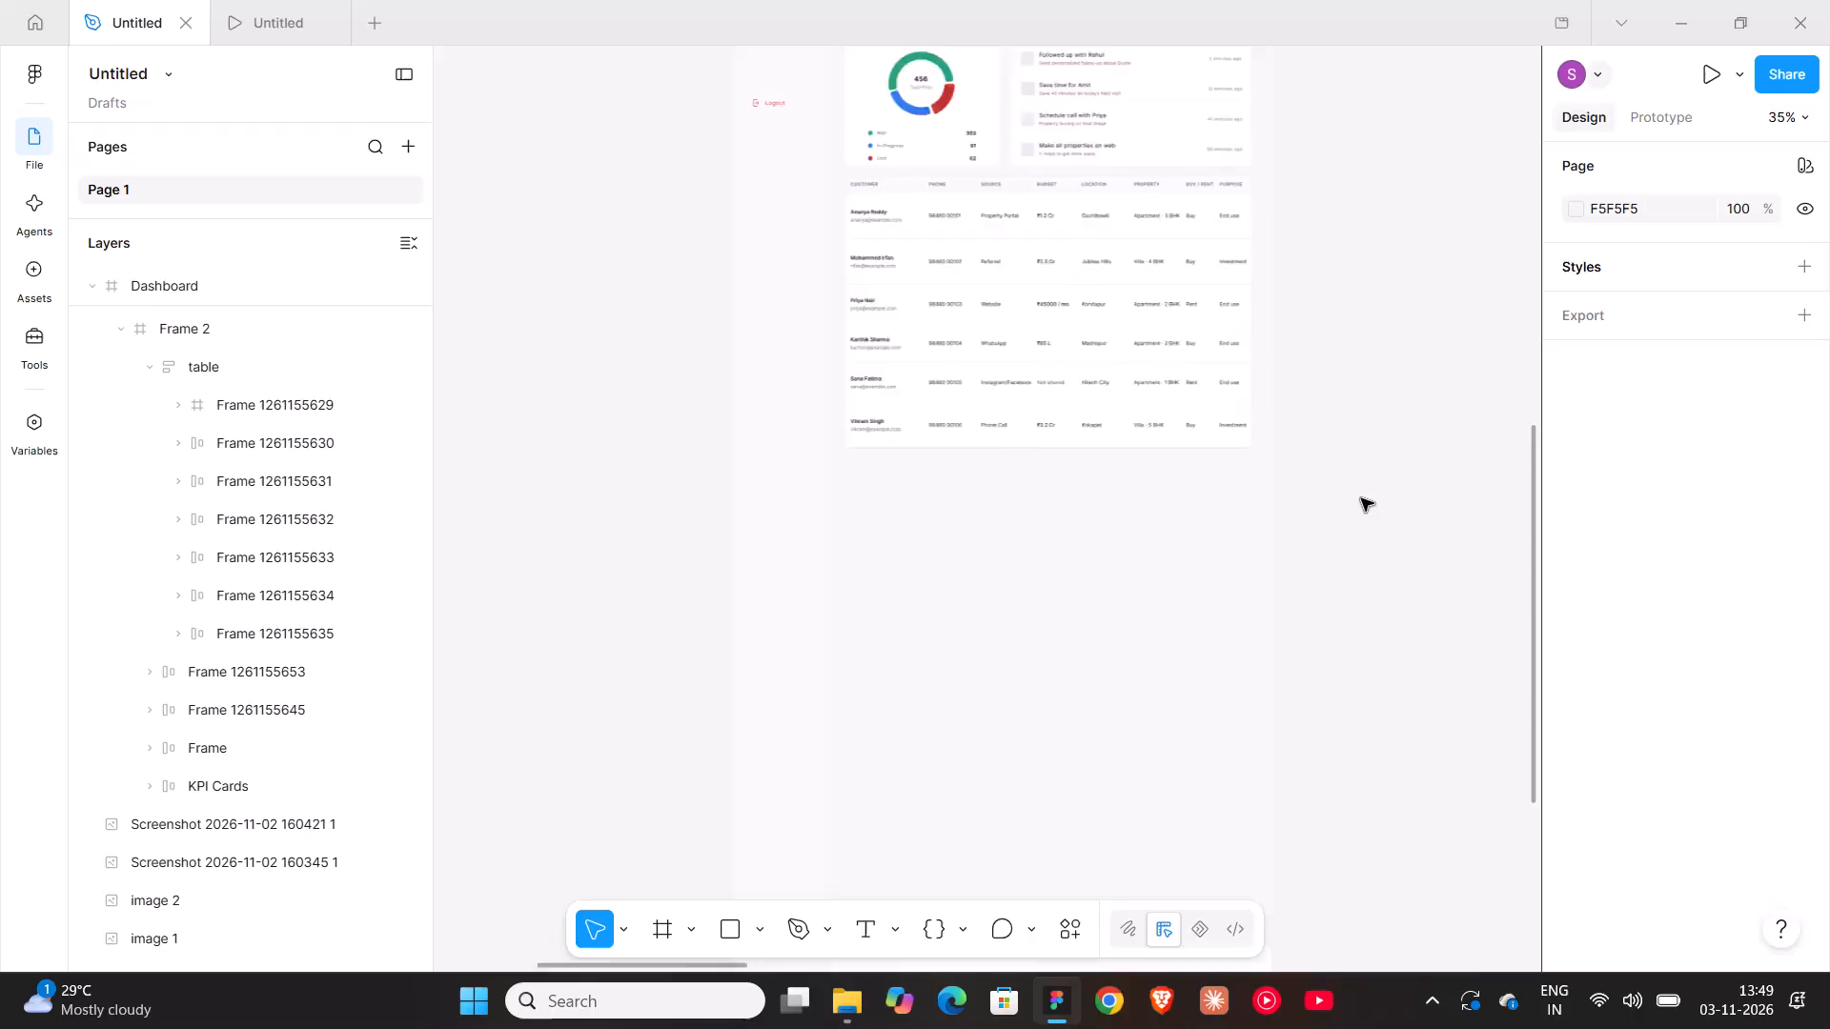
Examine the Dashboard frame and the reference dashboard images around it on the canvas, including the Livento, Dwellix and LeadZap designs.
scroll(1361, 498, "down", 2)
scroll(1368, 519, "up", 3)
scroll(1368, 519, "down", 3, "shift")
scroll(1295, 528, "up", 5)
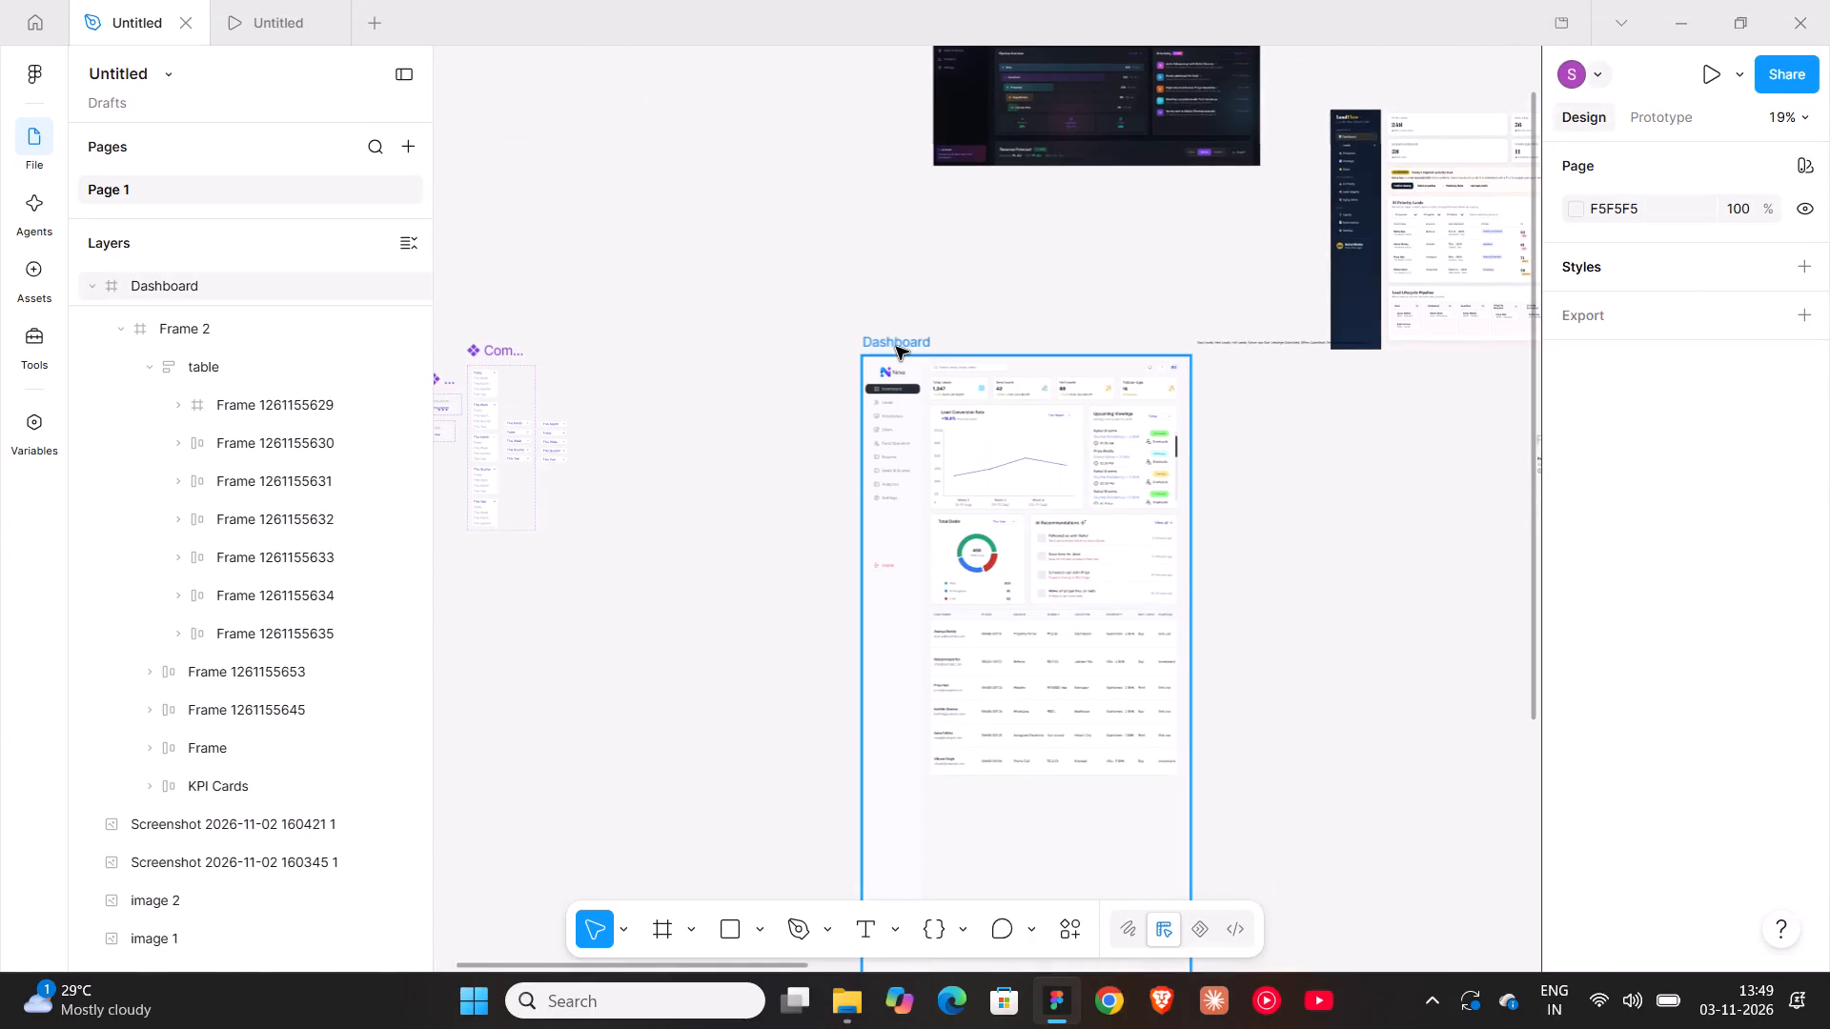
left_click(896, 347)
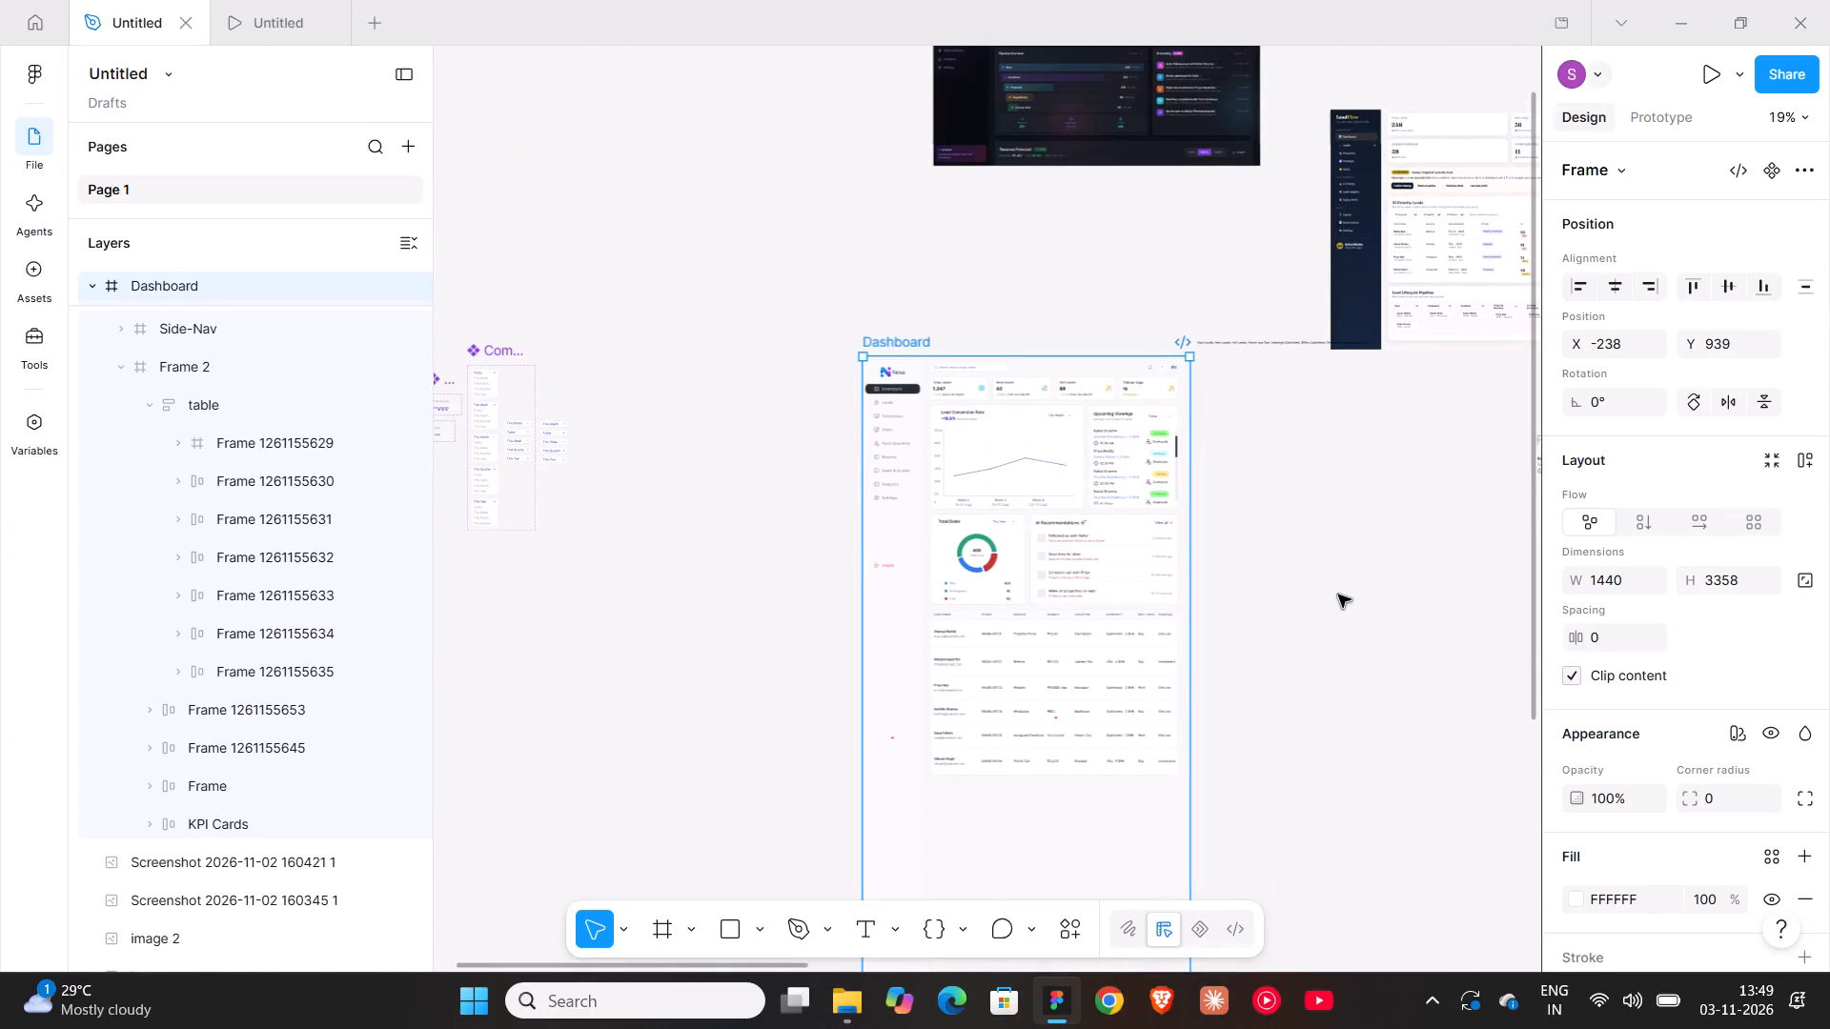
scroll(1338, 595, "down", 10, "shift")
scroll(1233, 462, "up", 3)
scroll(1212, 353, "up", 10, "ctrl")
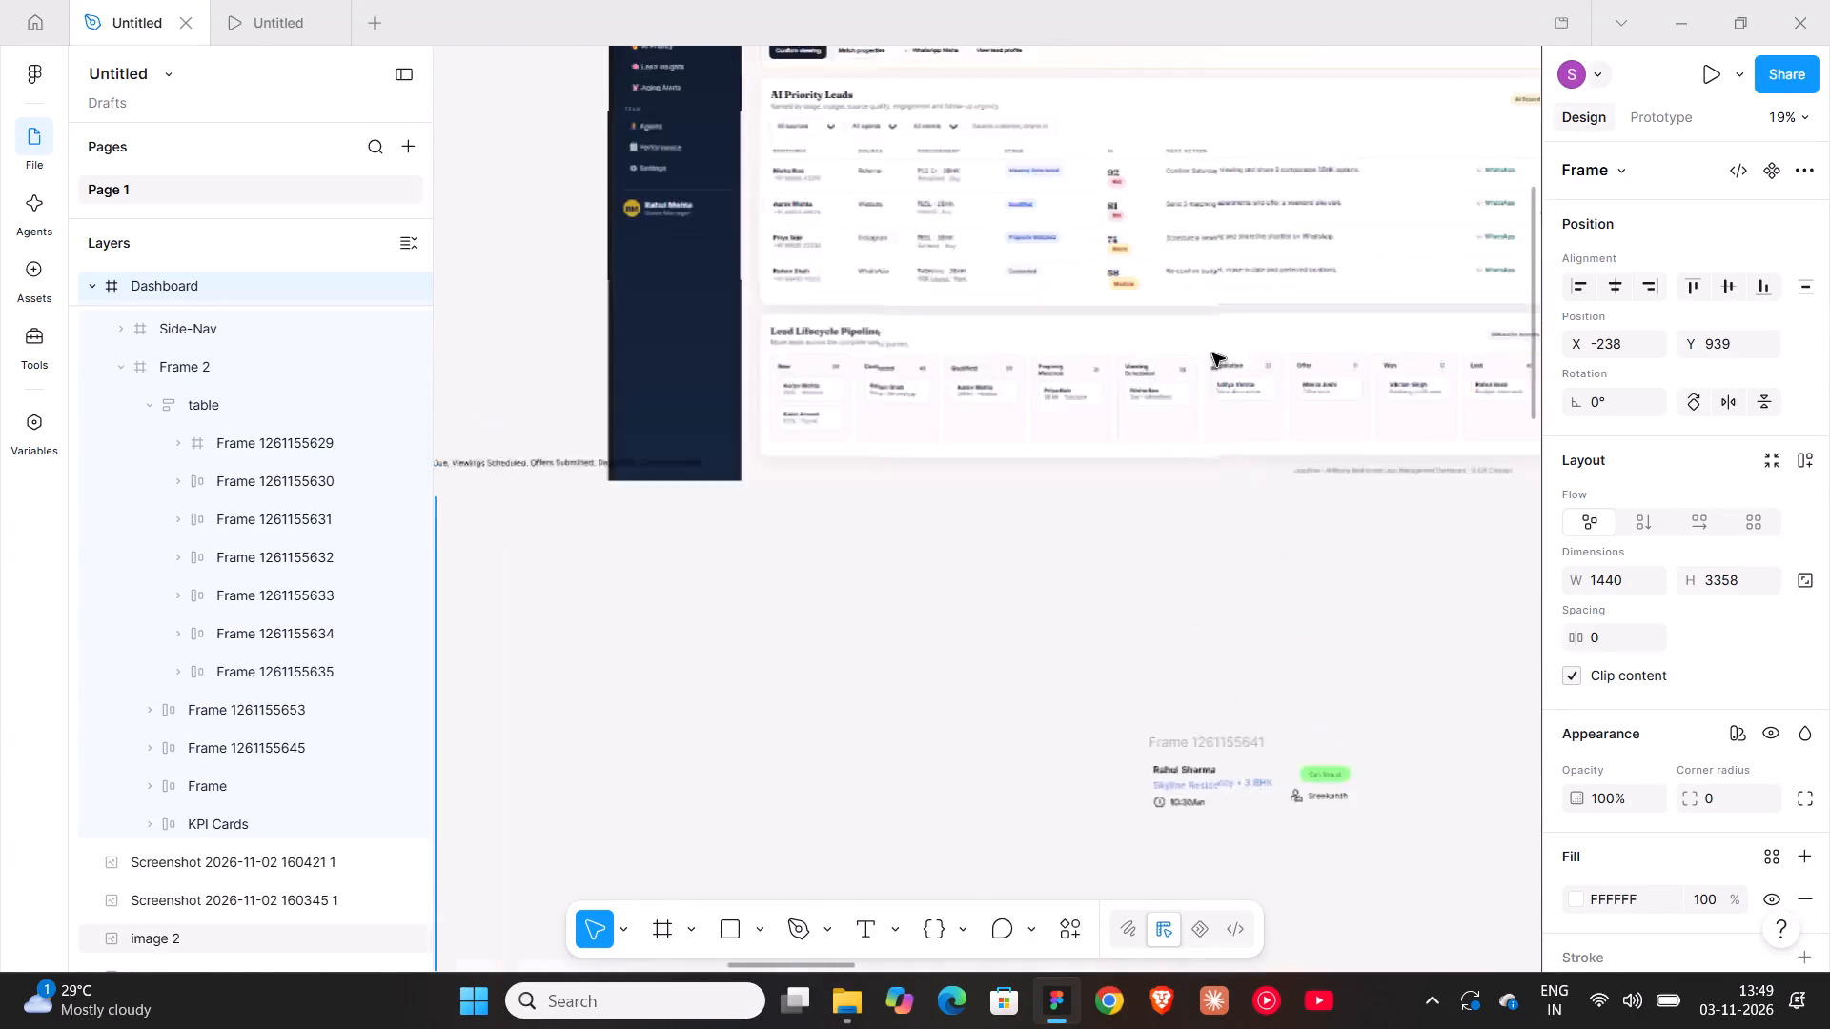
scroll(1214, 521, "up", 4)
scroll(1214, 521, "down", 16, "shift")
scroll(1214, 521, "down", 3, "ctrl")
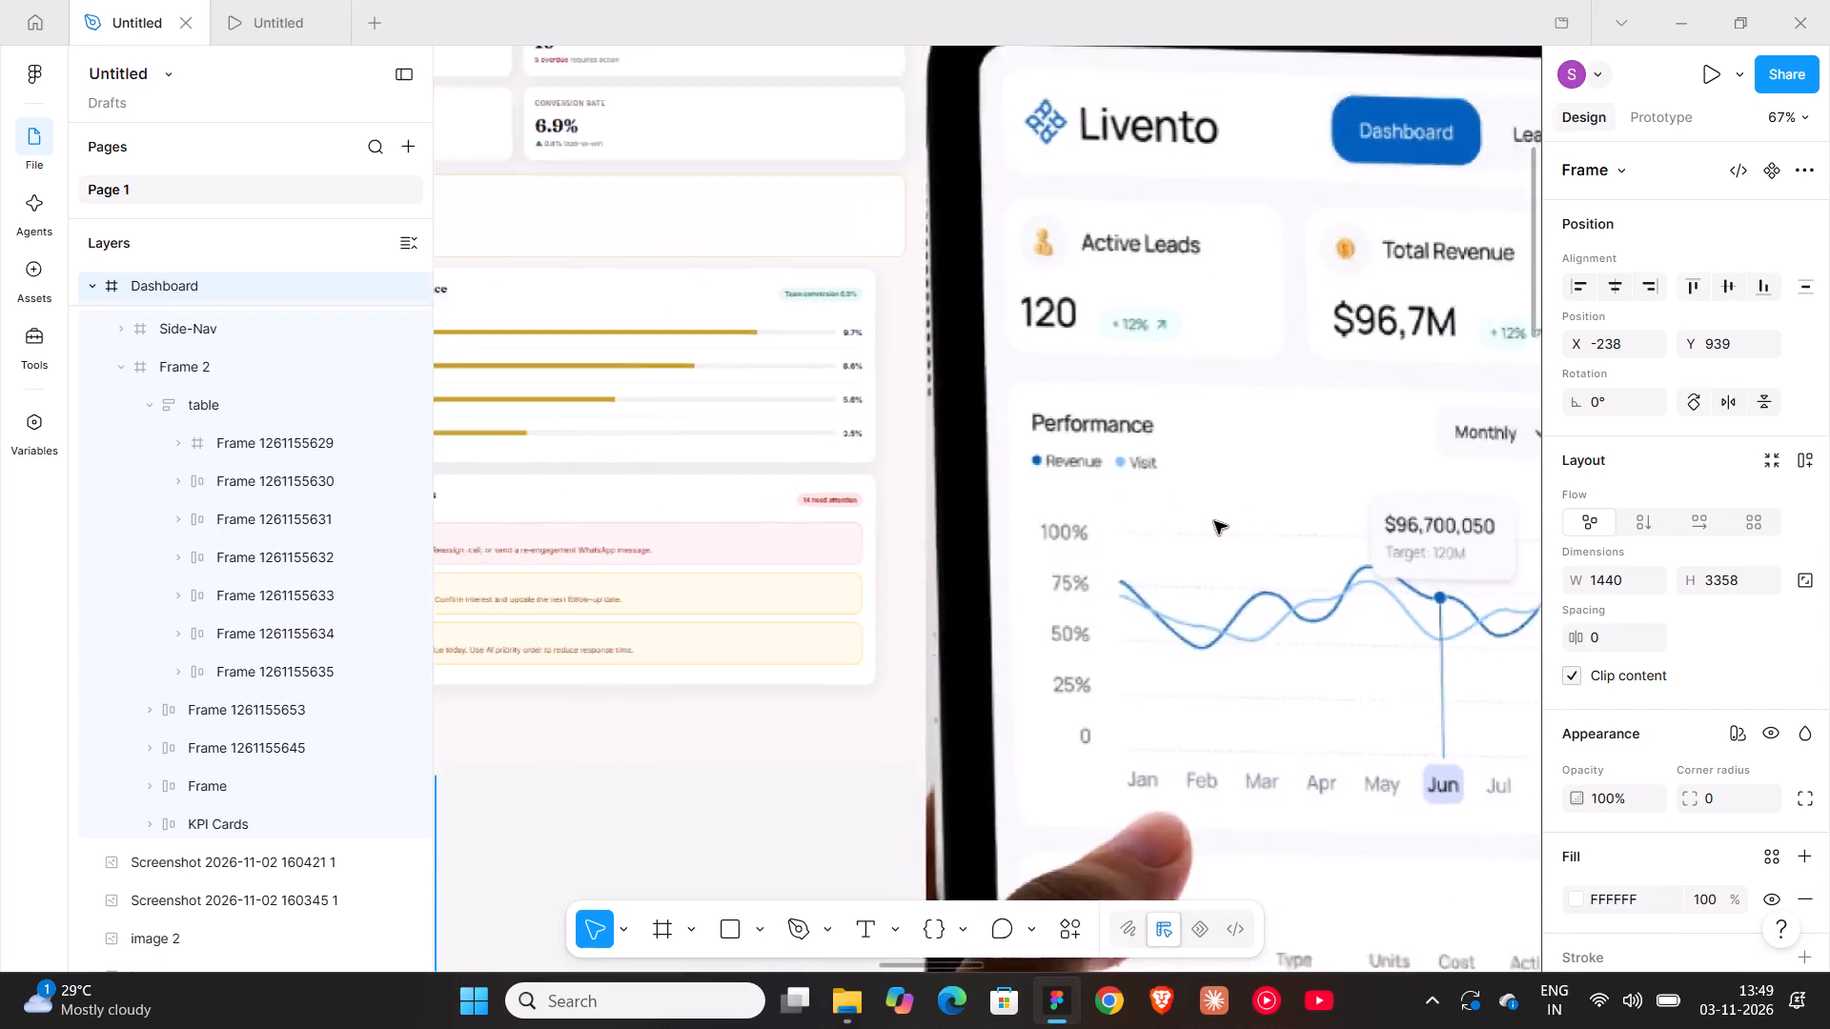
scroll(1214, 521, "down", 2, "ctrl")
scroll(1214, 521, "down", 4)
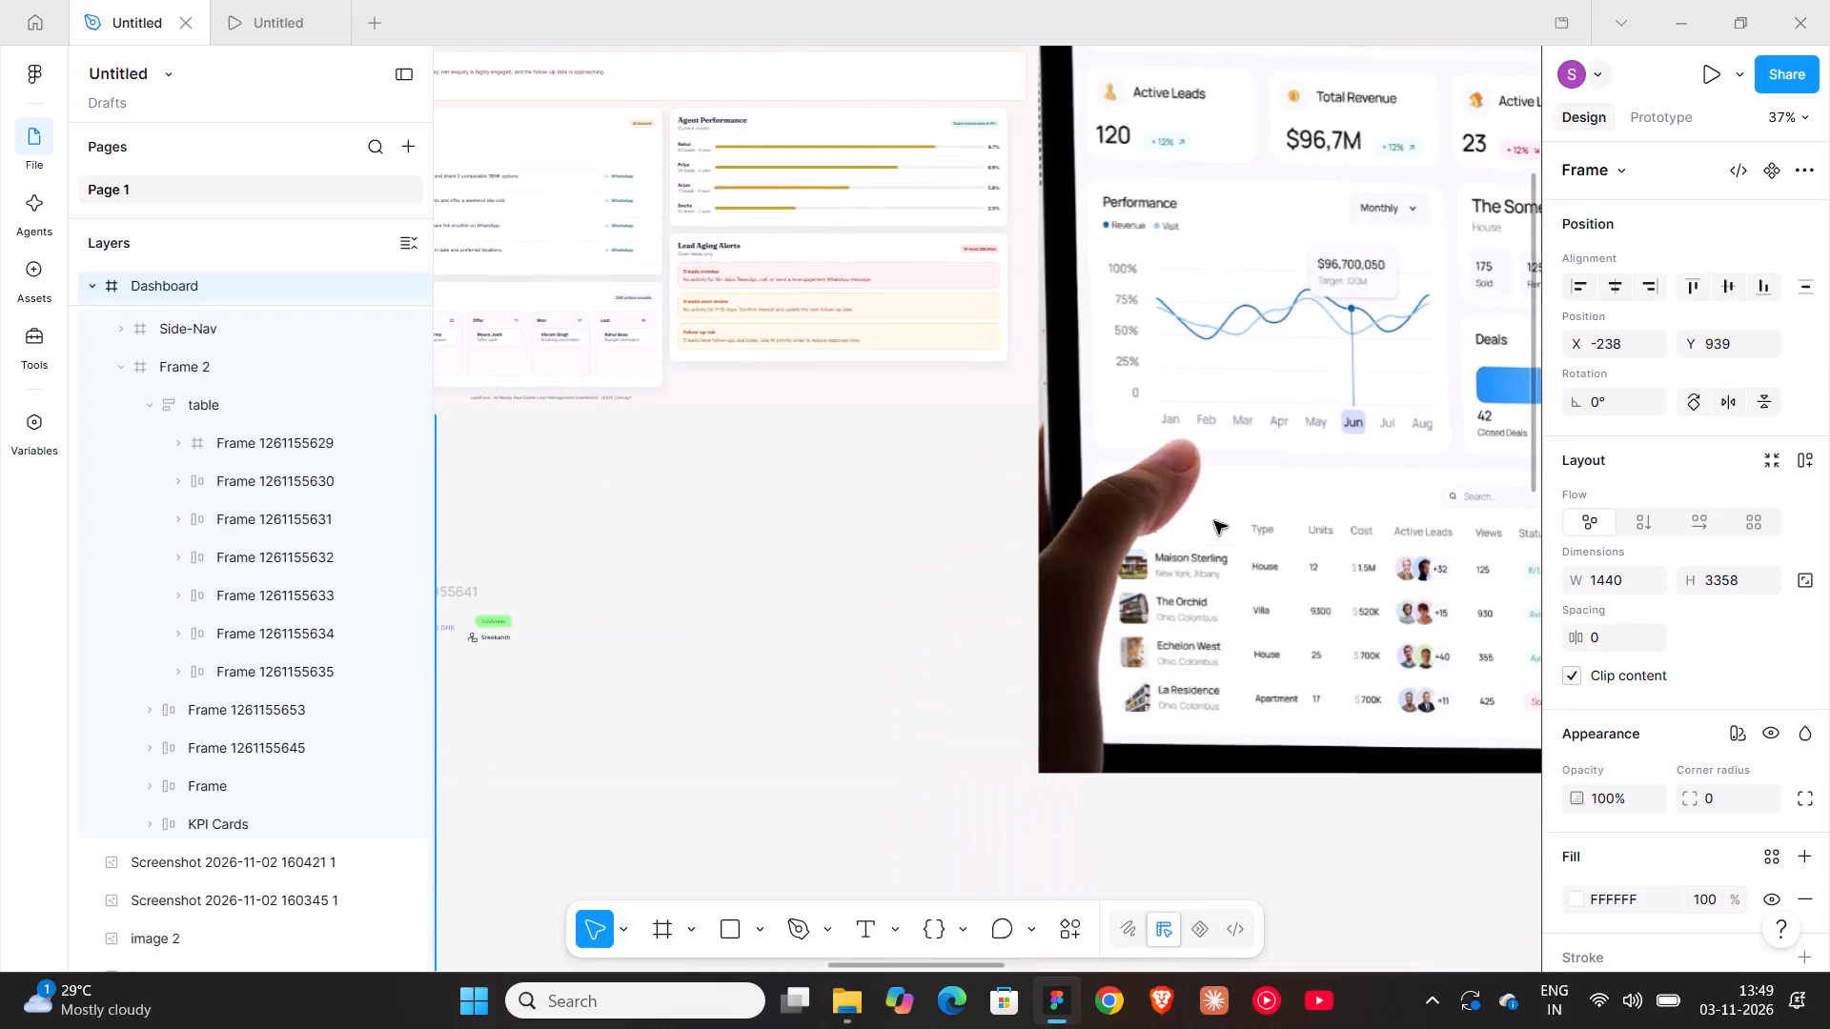
scroll(1214, 521, "down", 7, "shift")
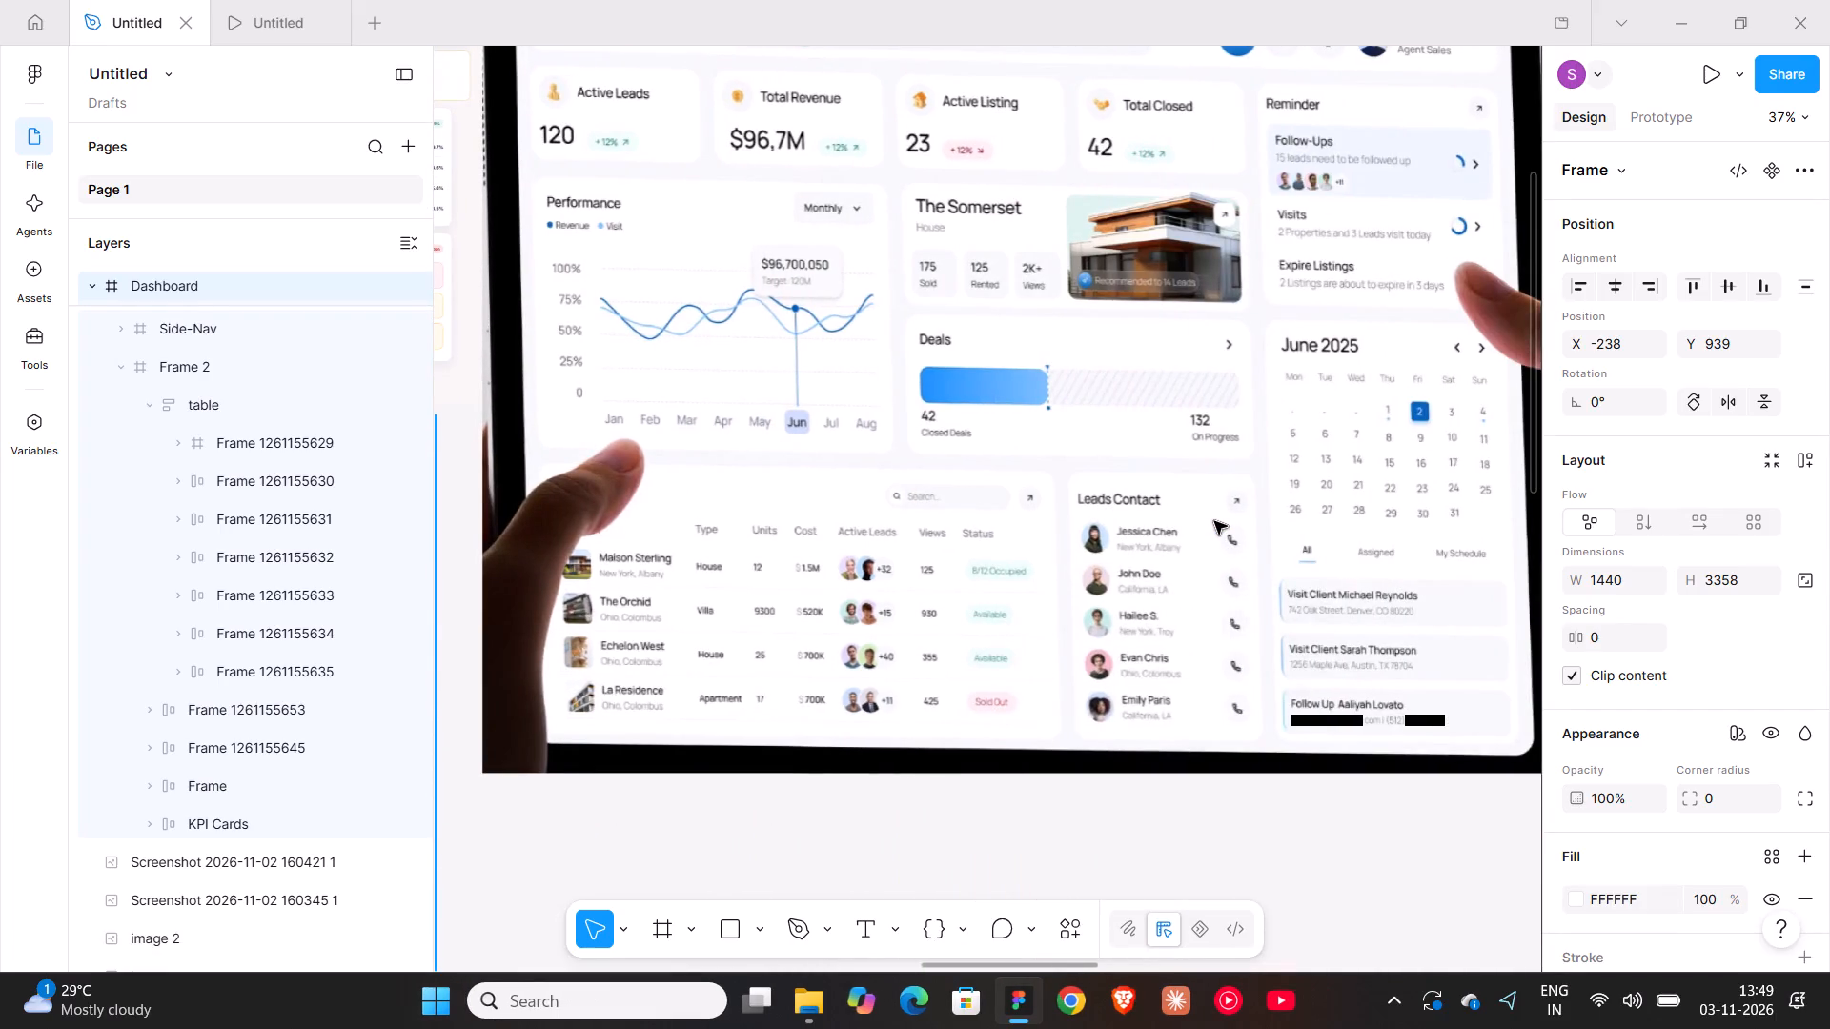
scroll(1214, 521, "down", 16, "shift")
scroll(1214, 521, "down", 14, "shift")
scroll(1214, 521, "up", 13, "shift")
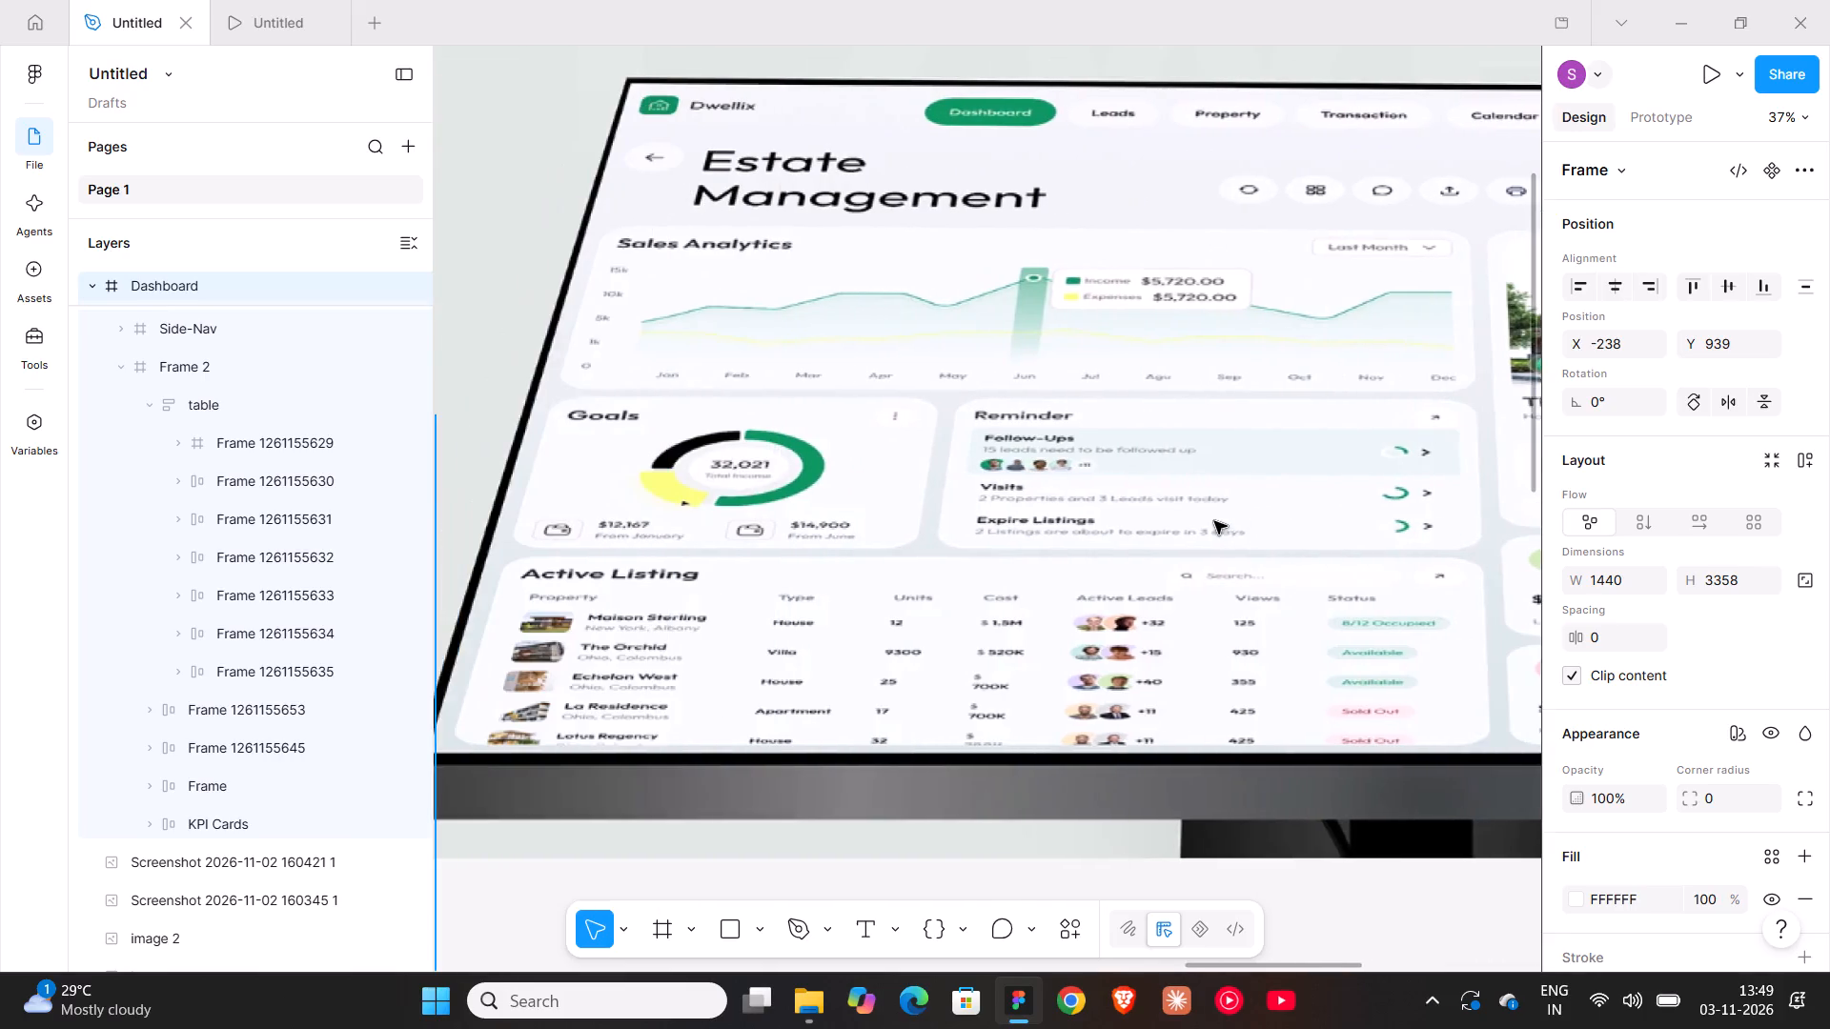
scroll(1214, 521, "up", 18, "shift")
scroll(1214, 521, "up", 19, "shift")
scroll(1214, 521, "down", 9, "ctrl")
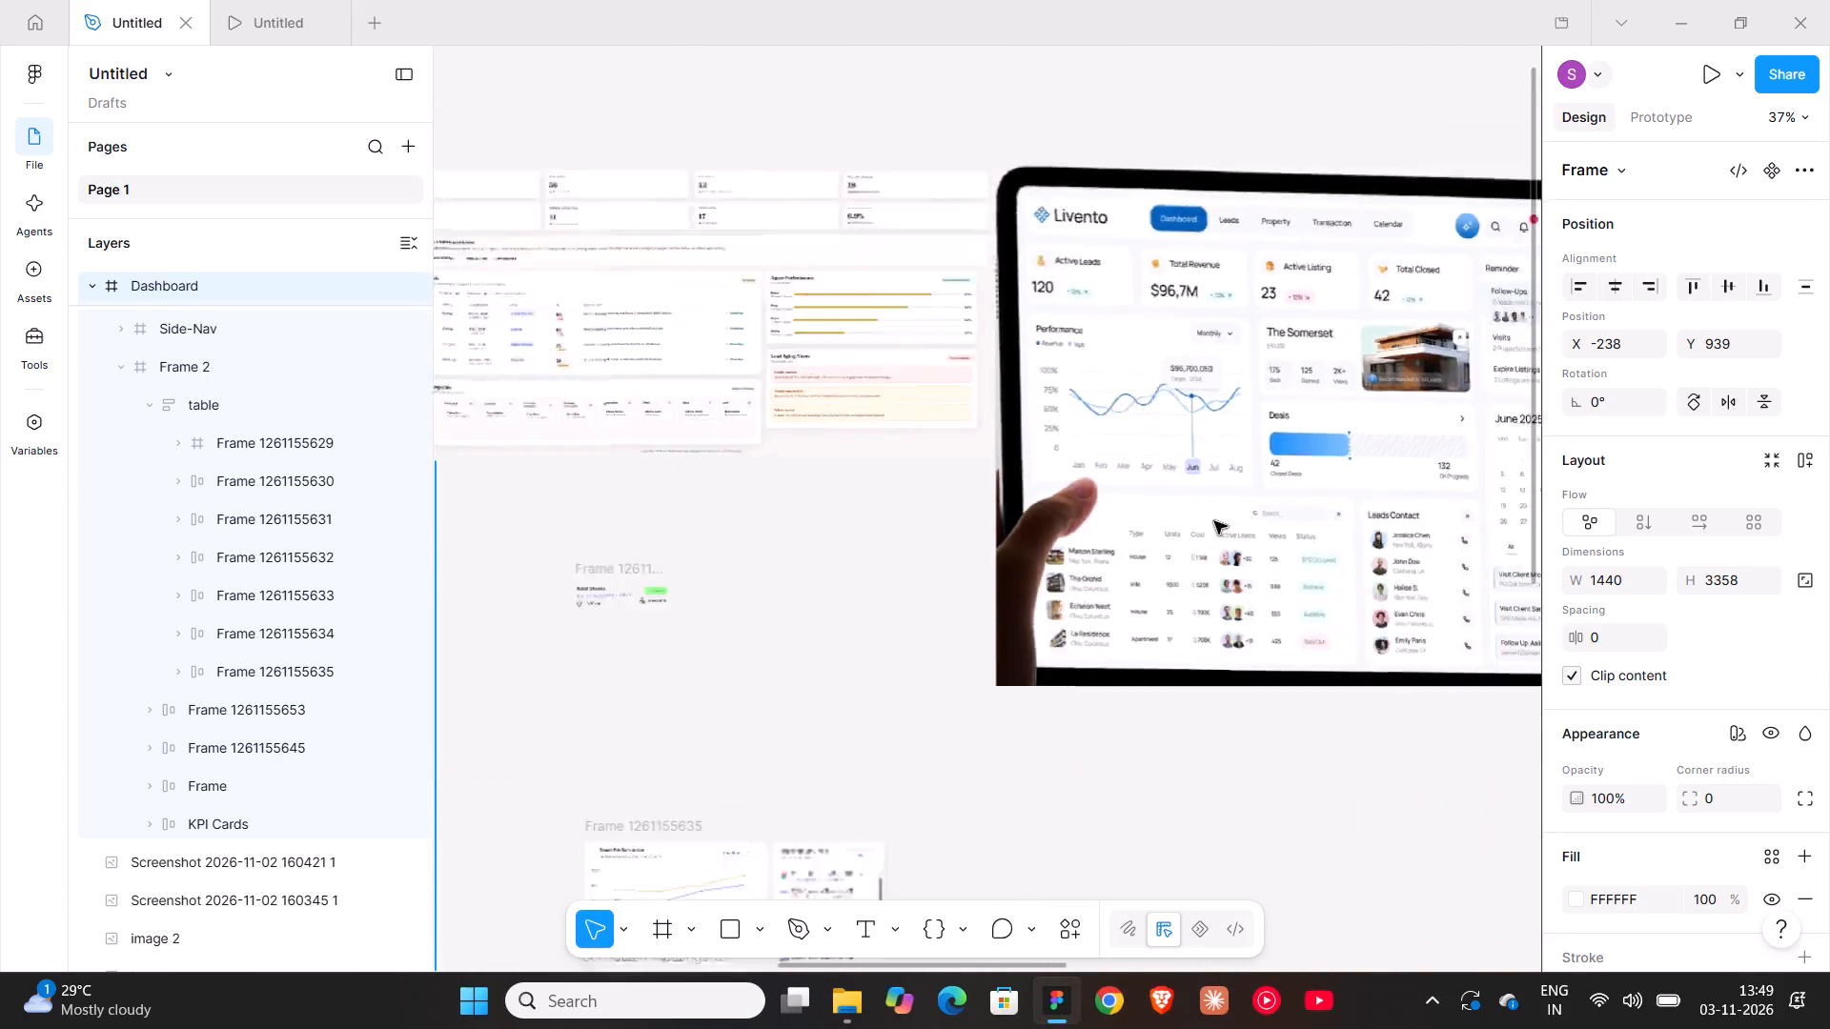
scroll(1214, 521, "up", 4, "shift")
scroll(864, 269, "up", 10, "ctrl")
scroll(794, 308, "down", 7, "ctrl")
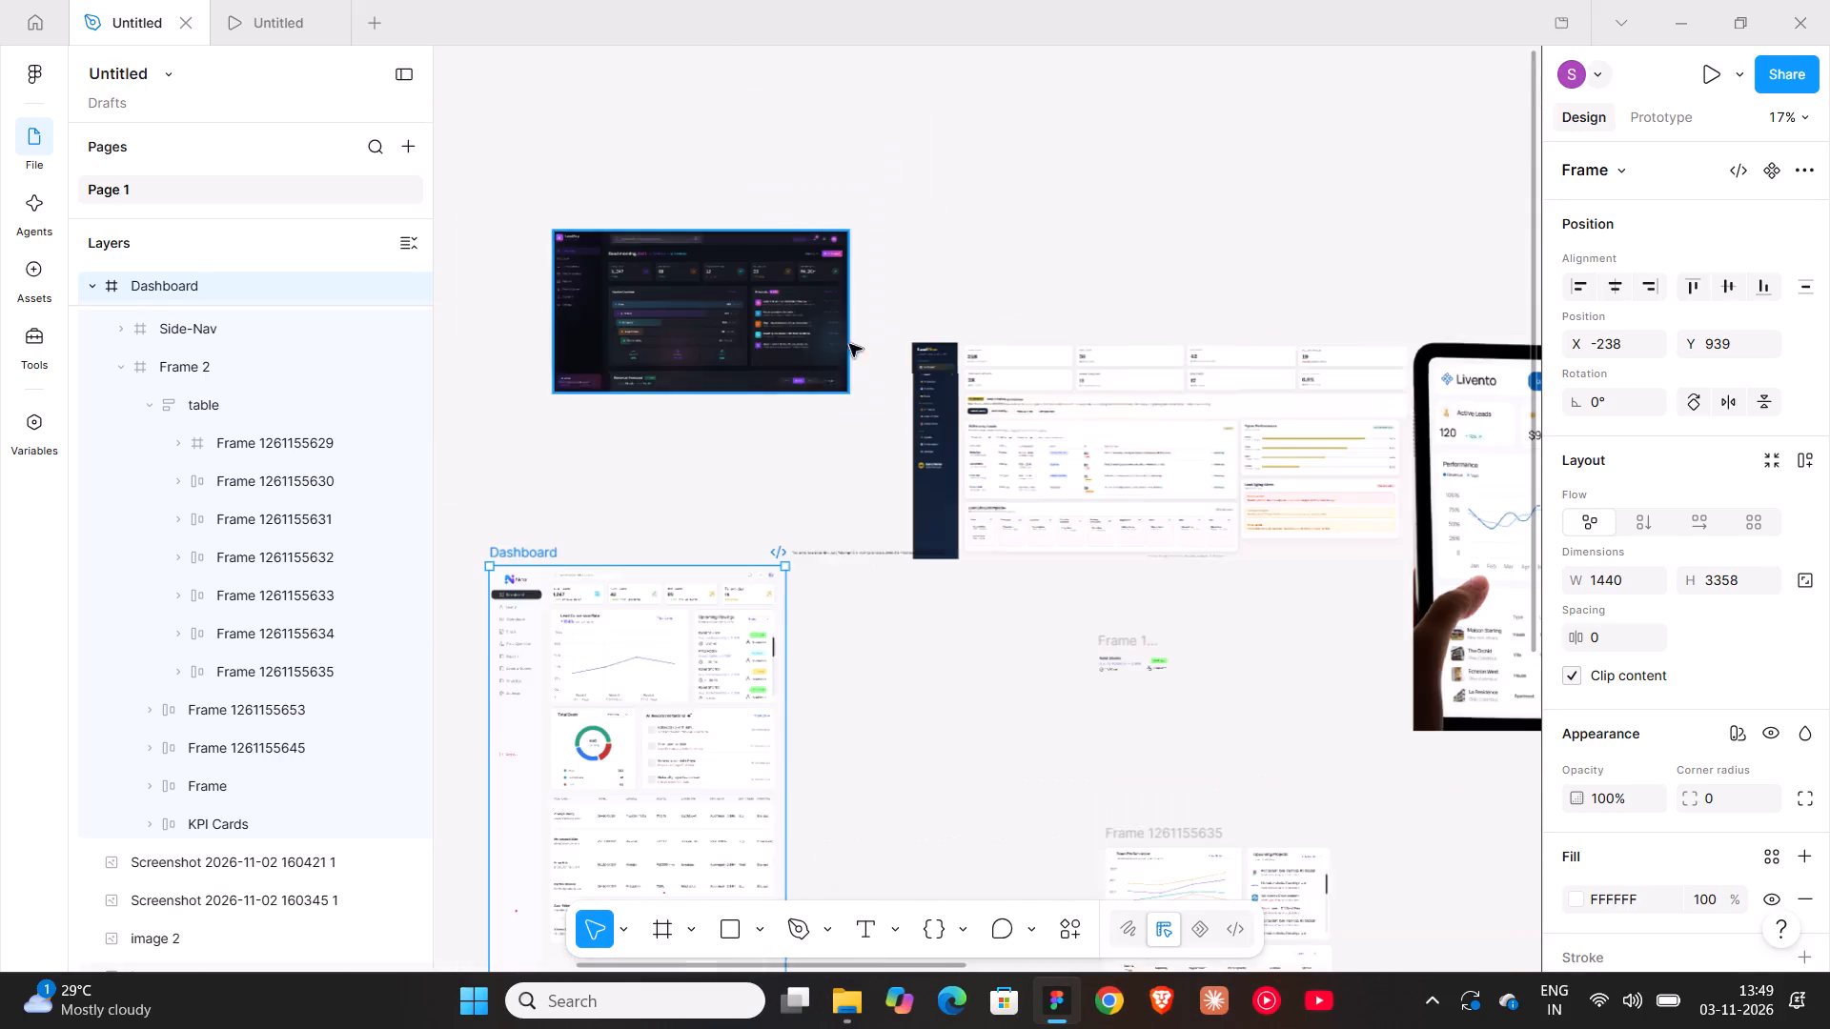
scroll(897, 403, "down", 8, "shift")
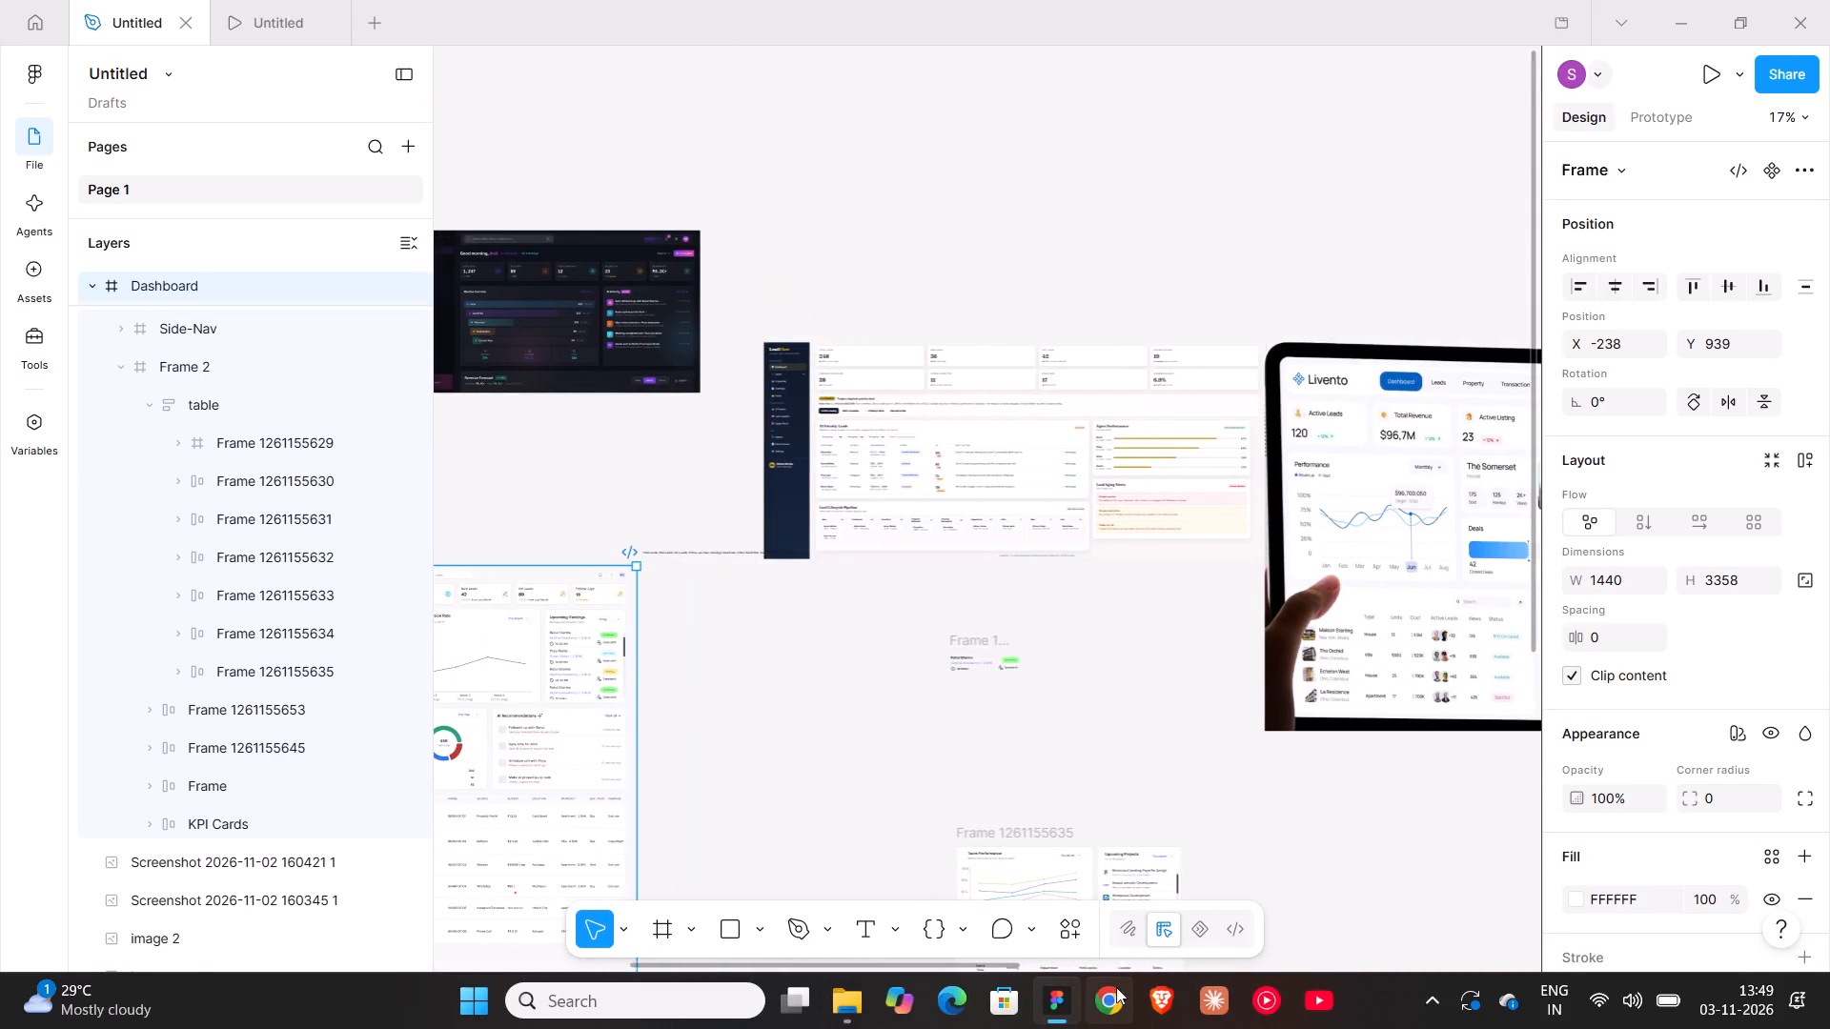
scroll(556, 164, "up", 6, "shift")
scroll(820, 285, "up", 15, "ctrl")
scroll(1029, 455, "down", 4)
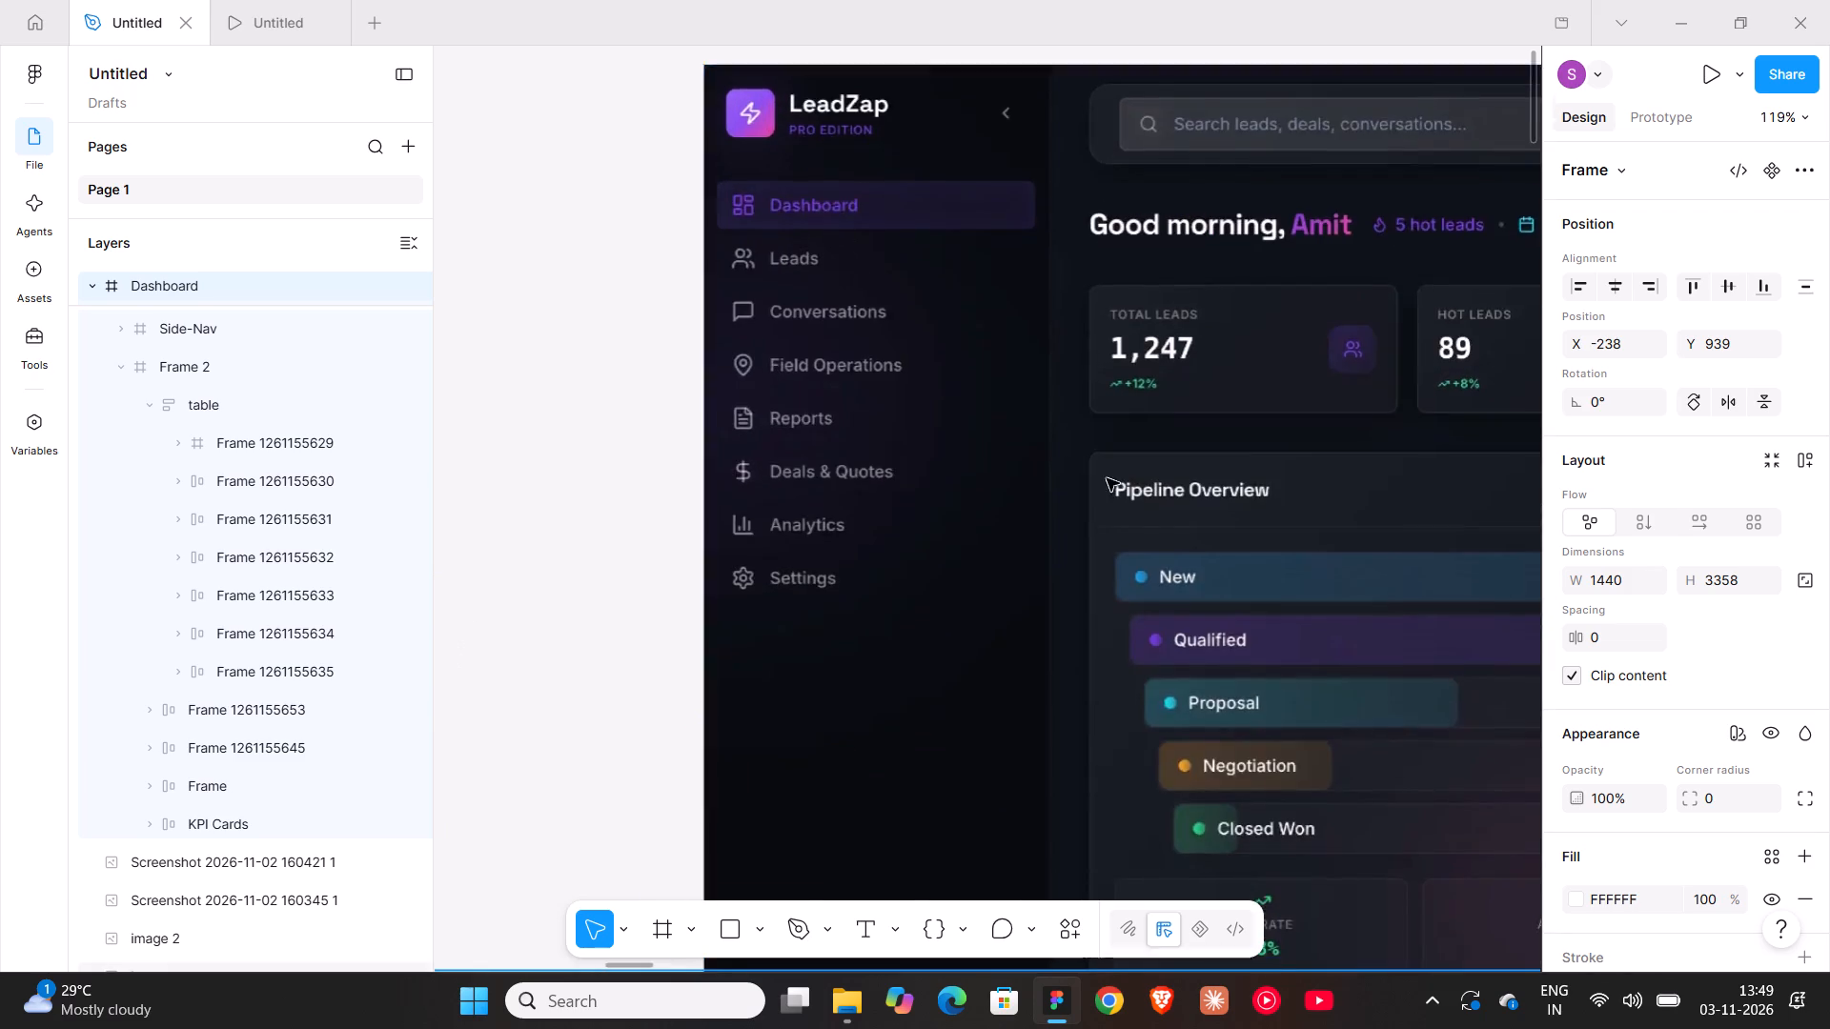
scroll(1107, 478, "down", 5)
Switch to Chrome, open the personal browser profile, and search Google for "leadzap", rechecking the name in the Figma reference image.
left_click(1108, 984)
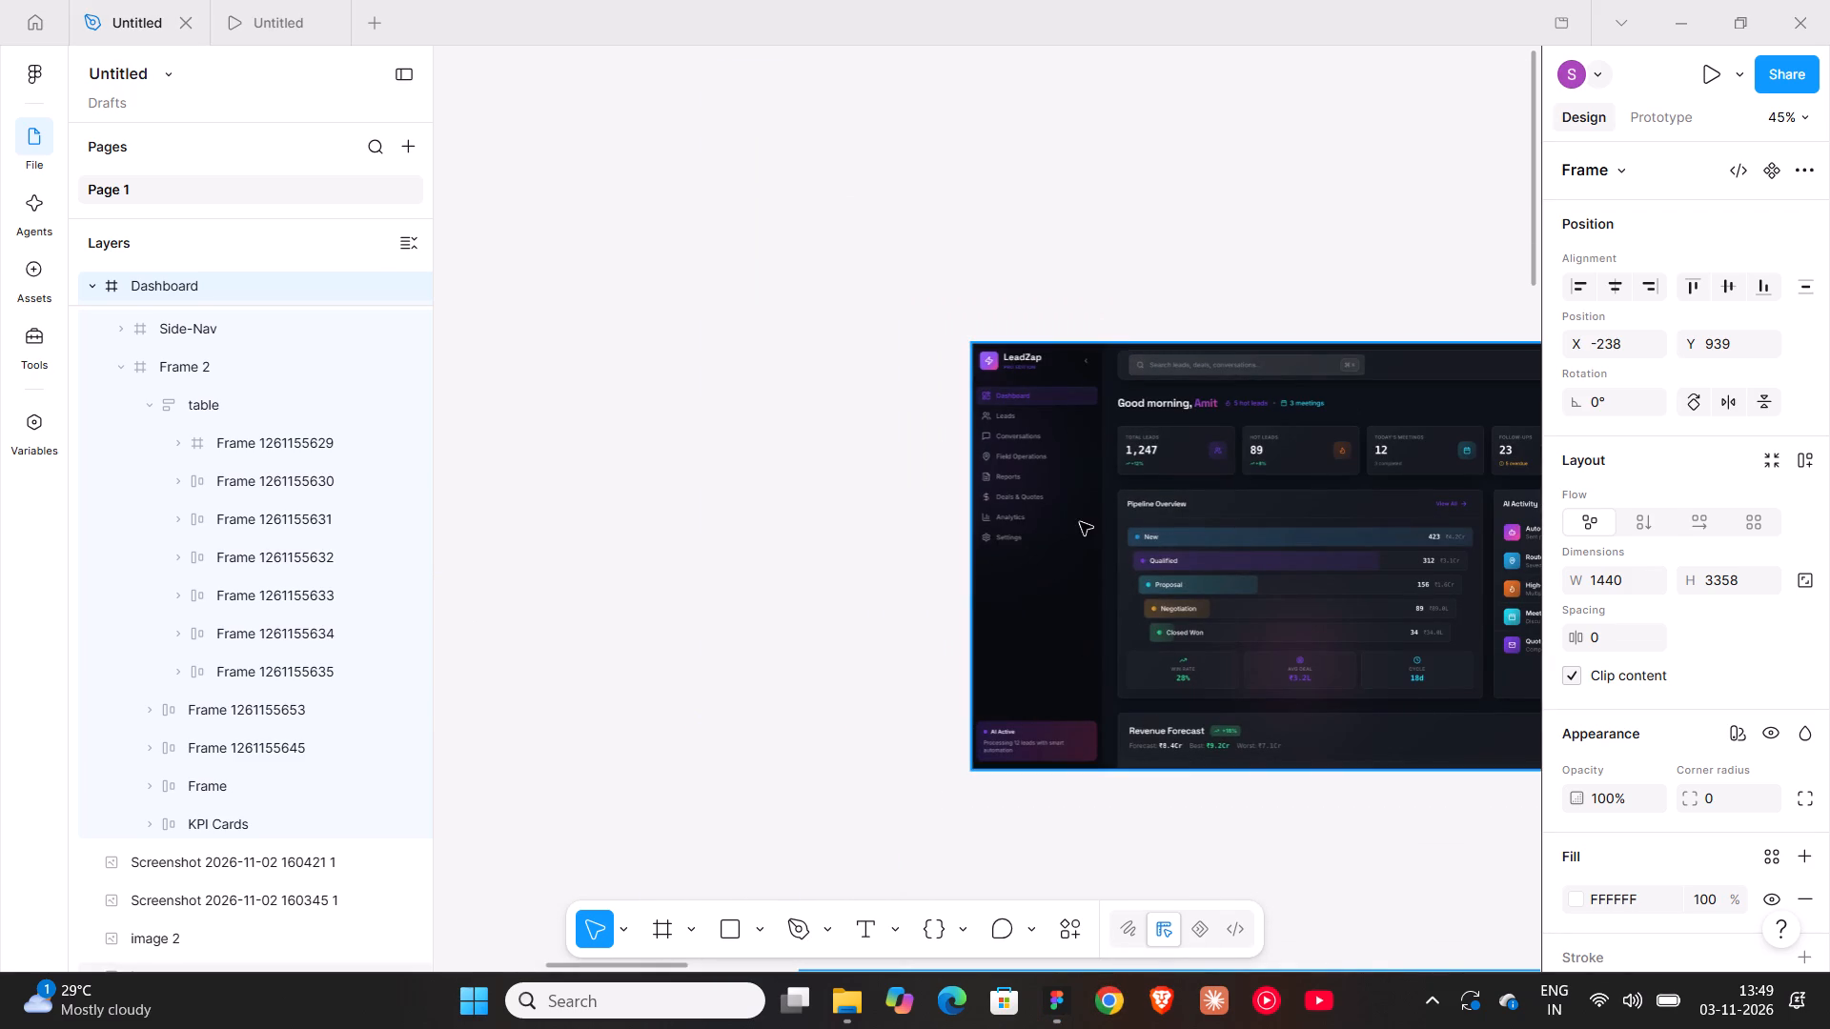
left_click(1019, 501)
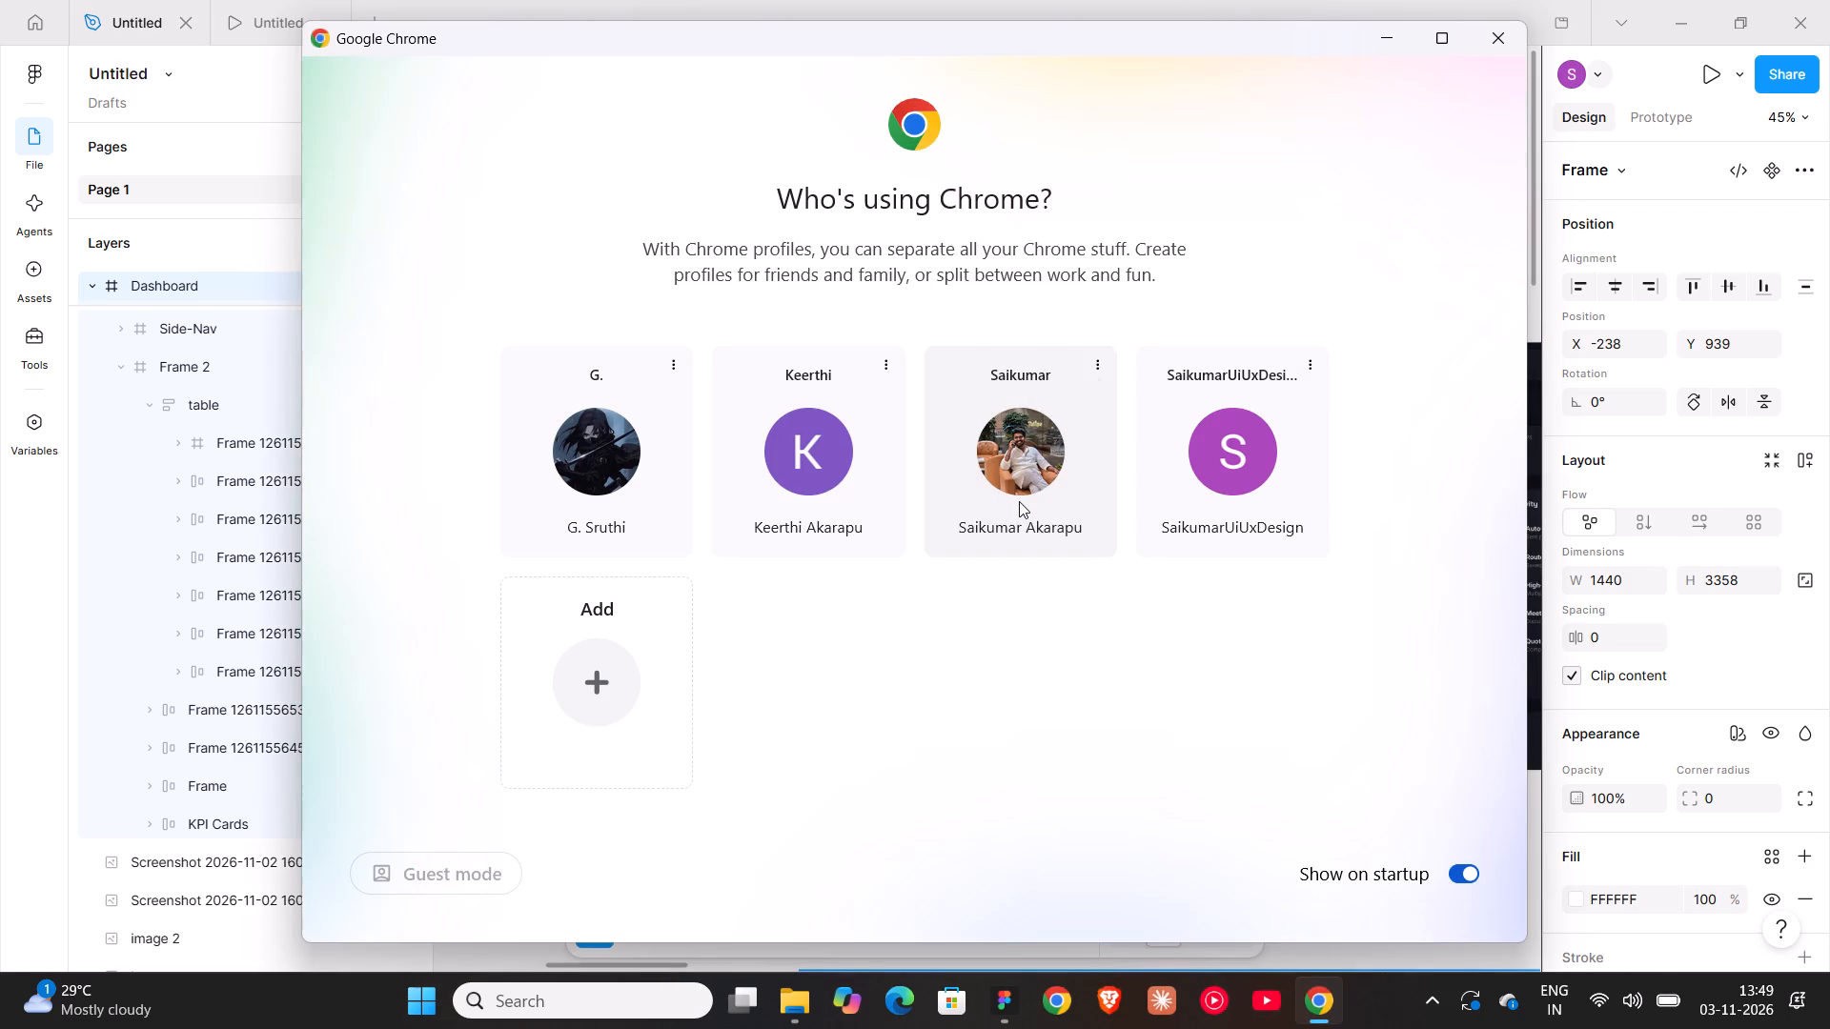
type("lea")
key("d")
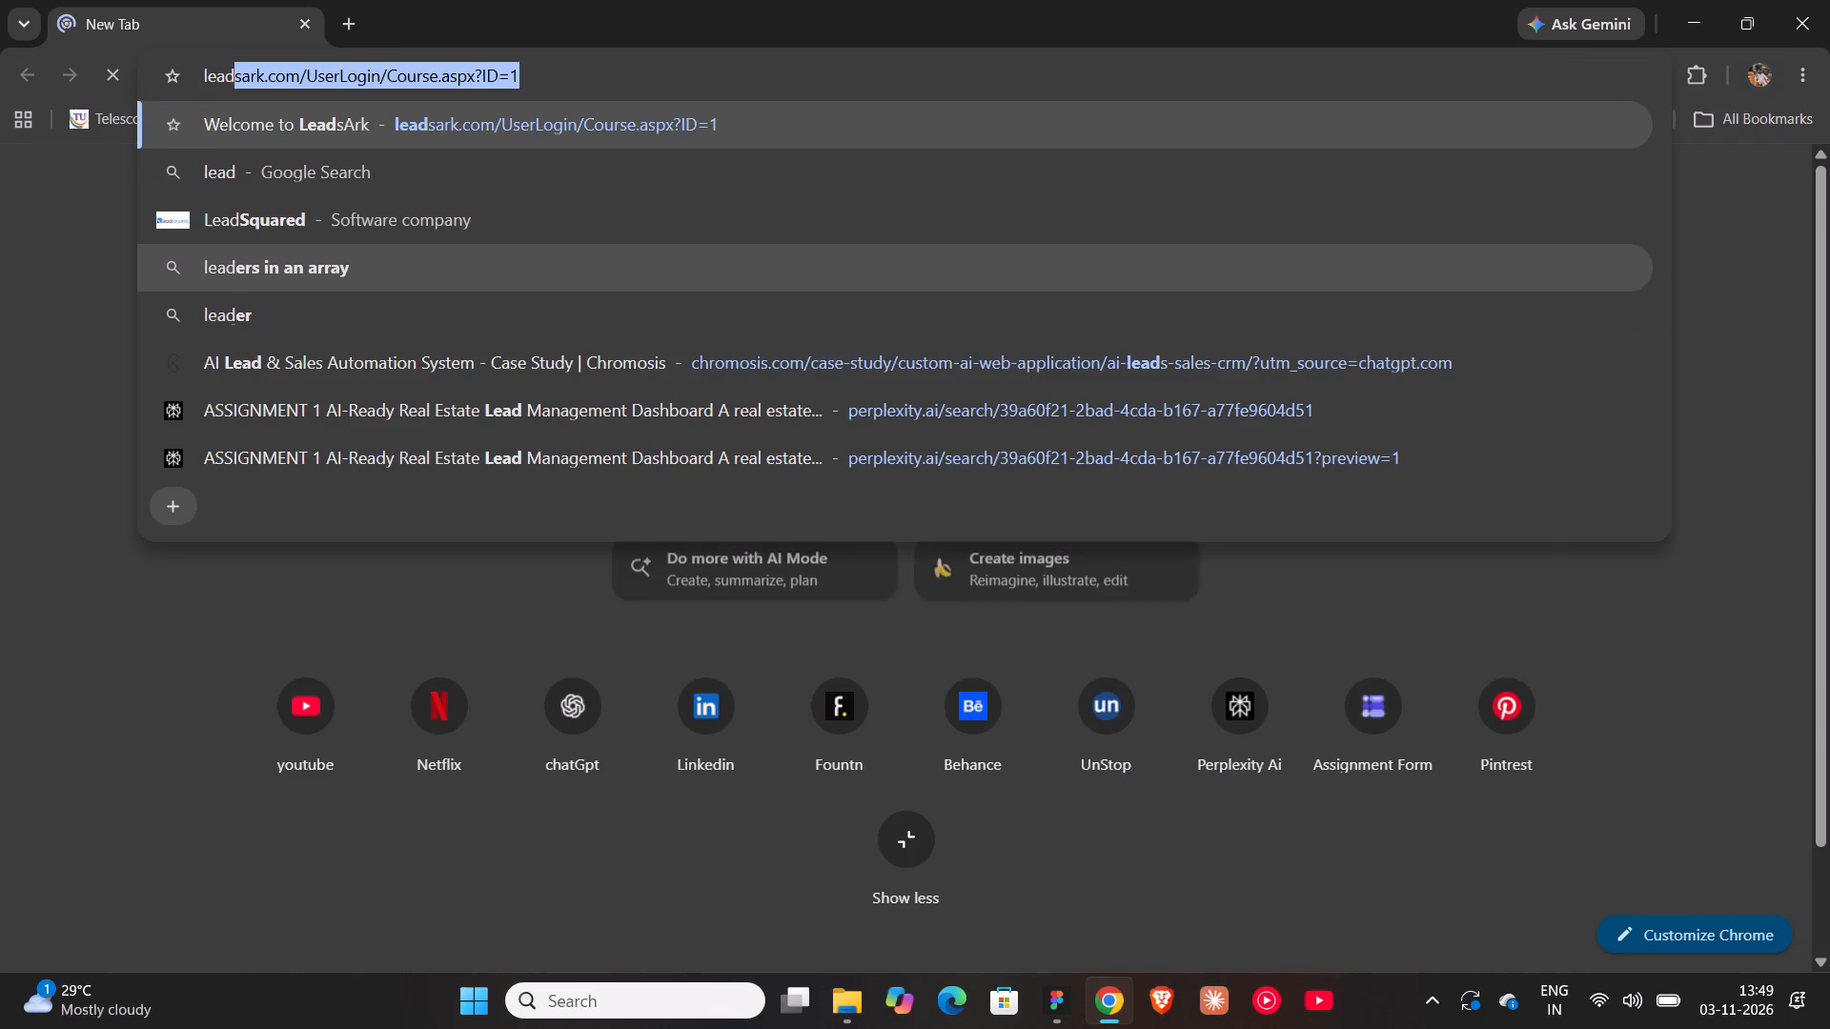
key("z")
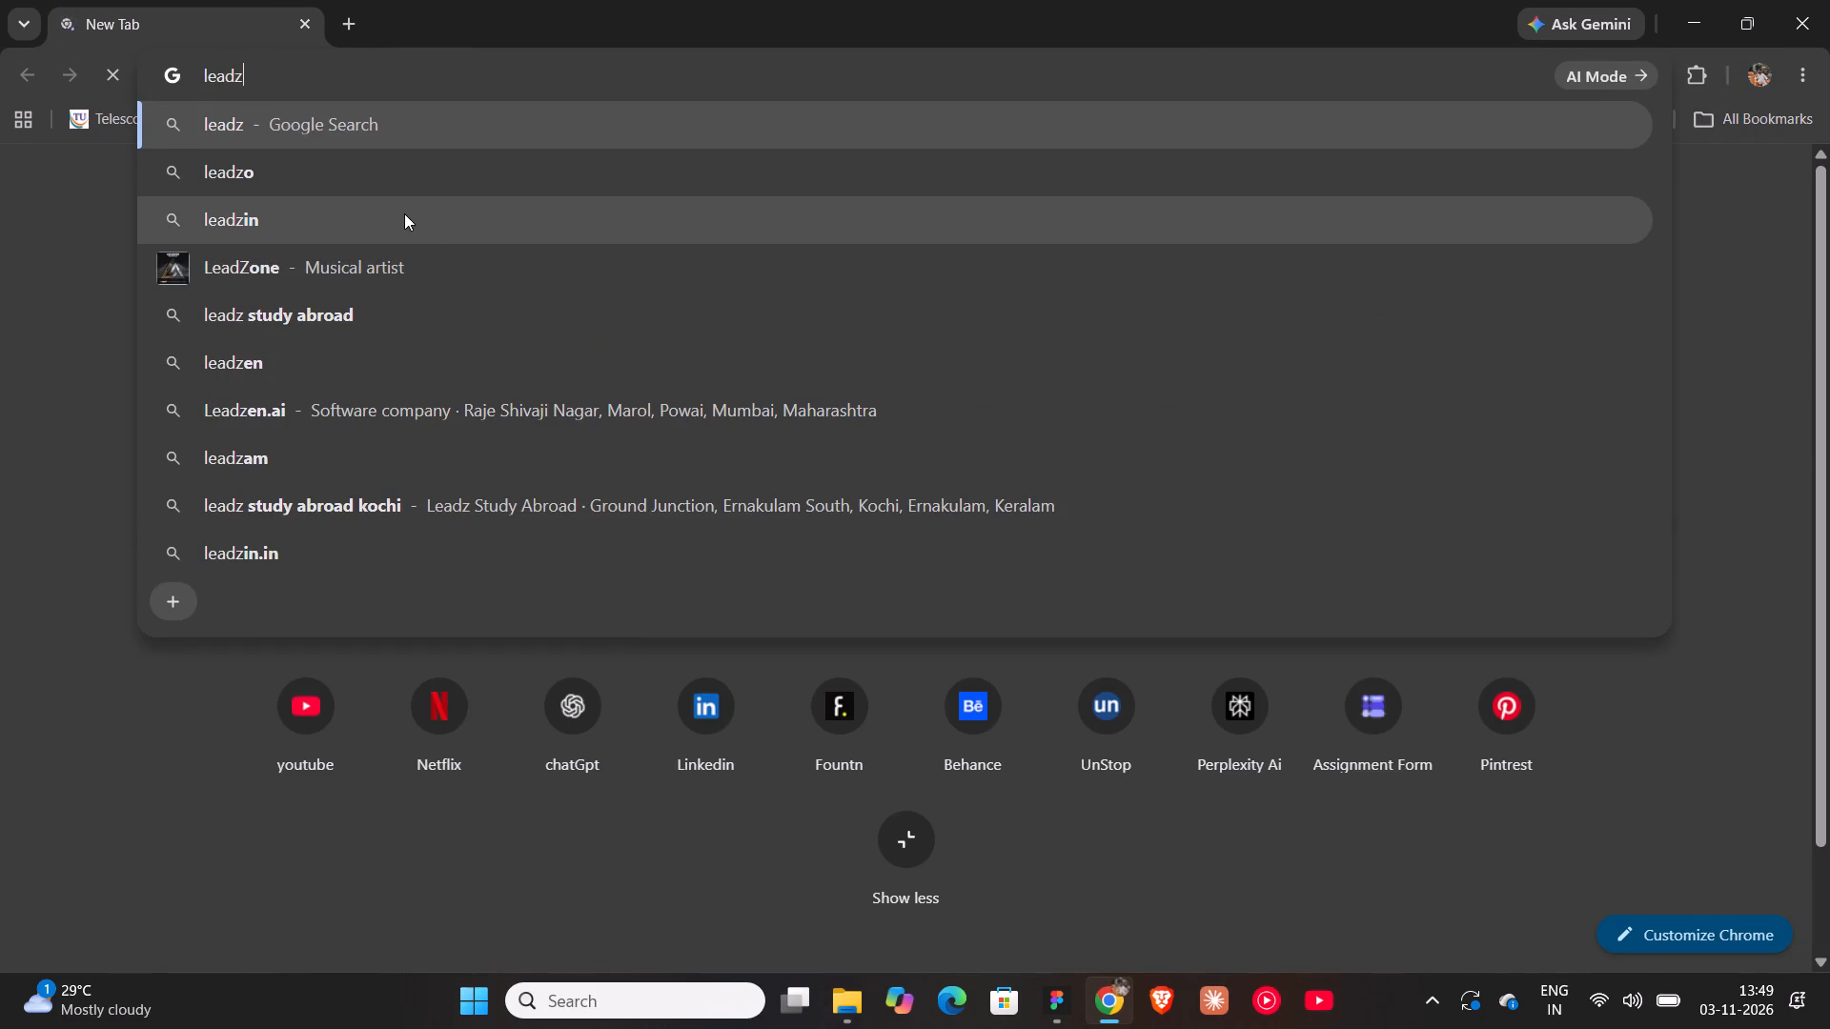
left_click(1067, 997)
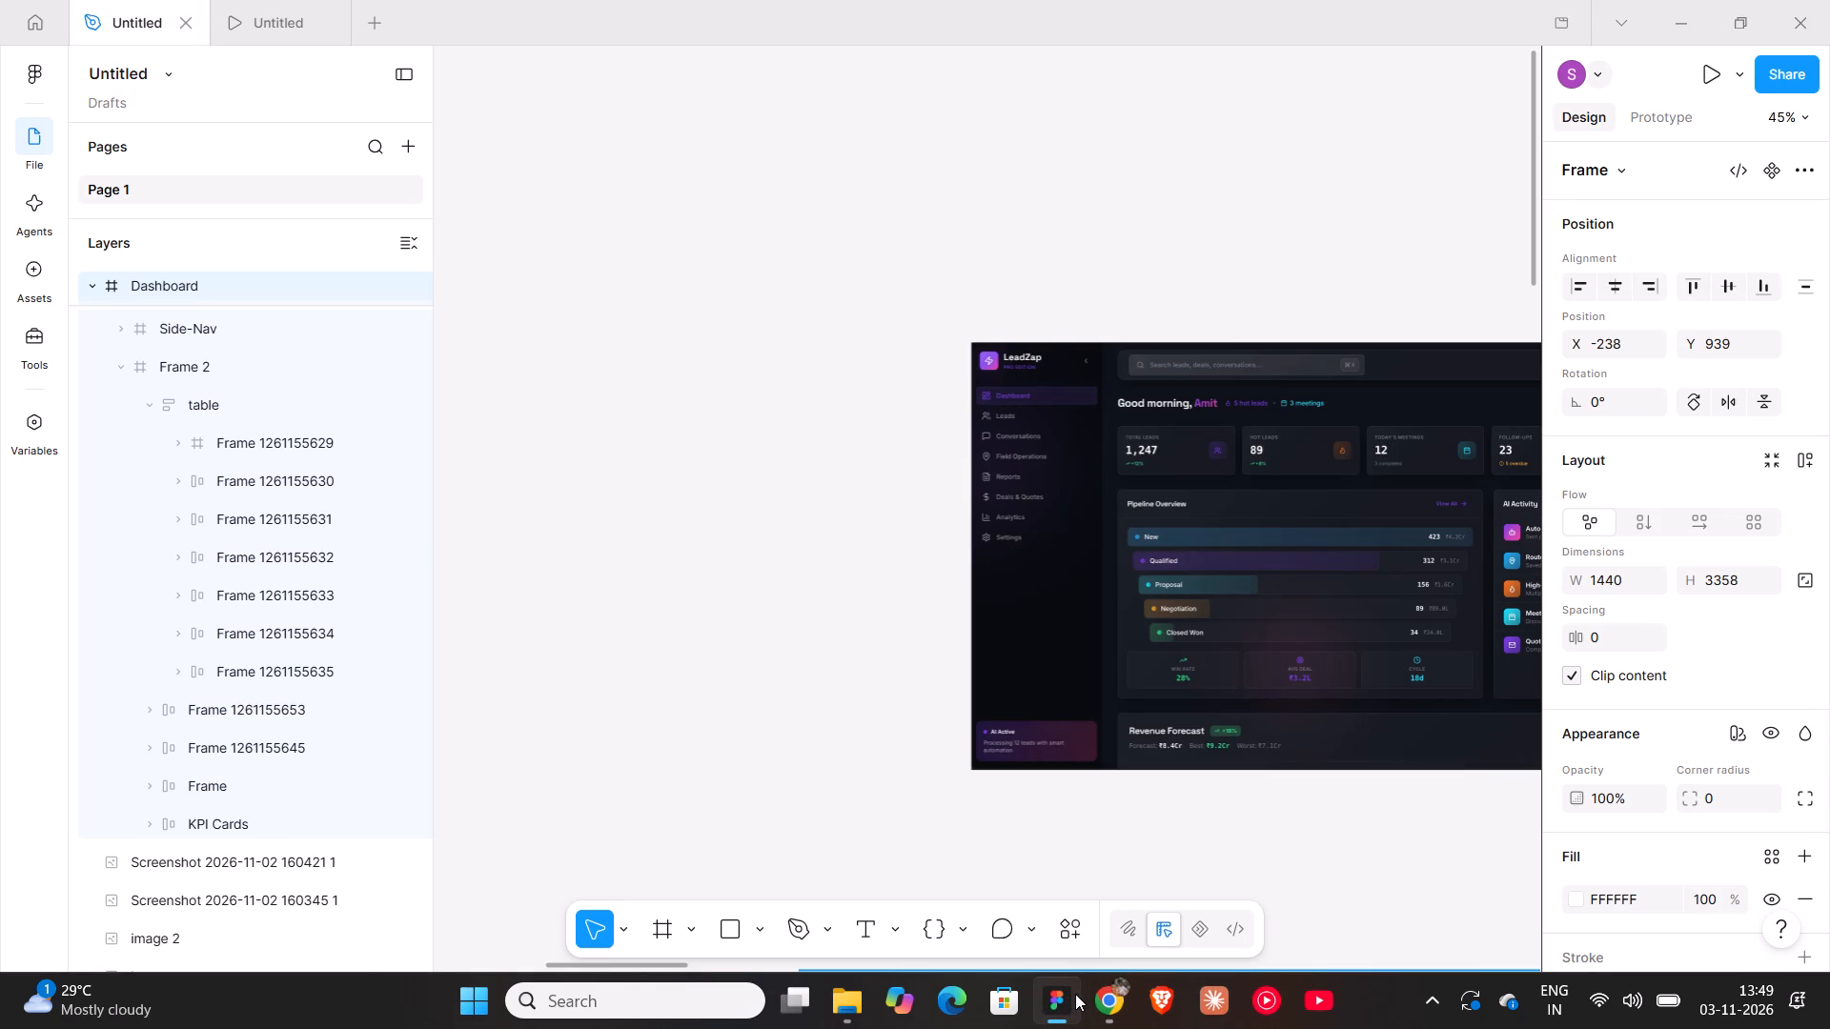
left_click(1120, 984)
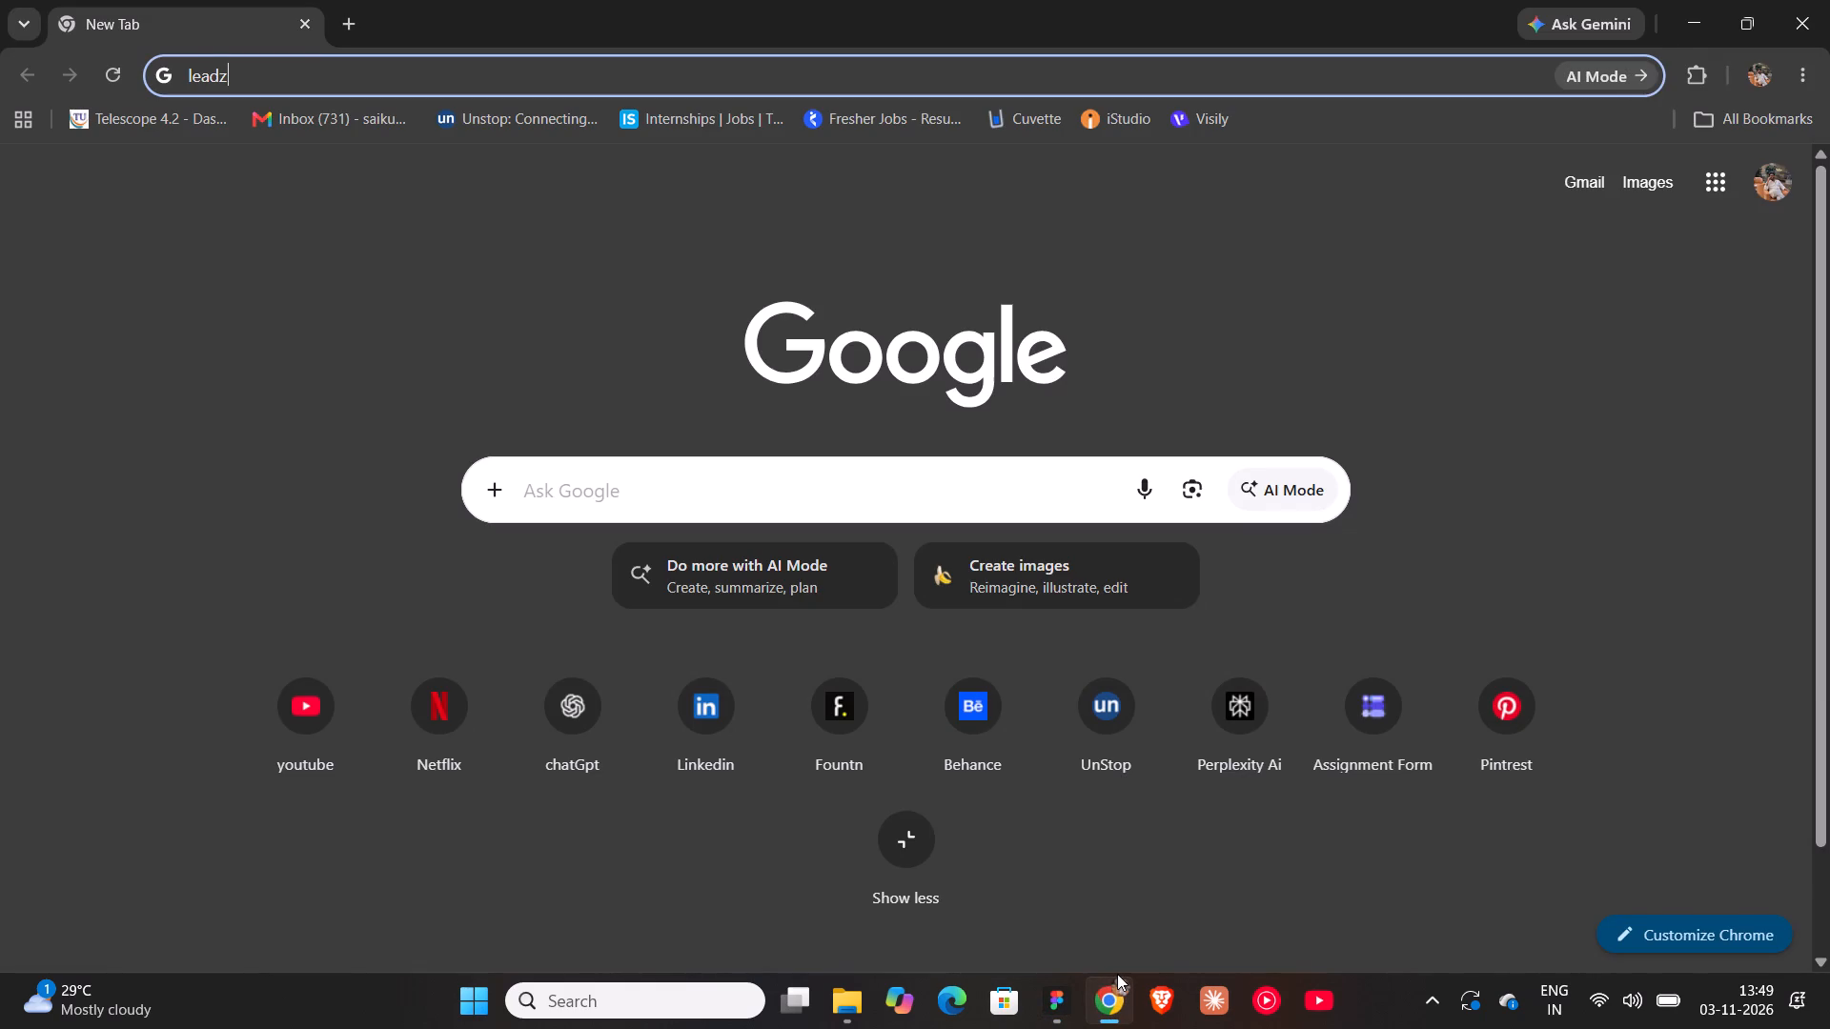
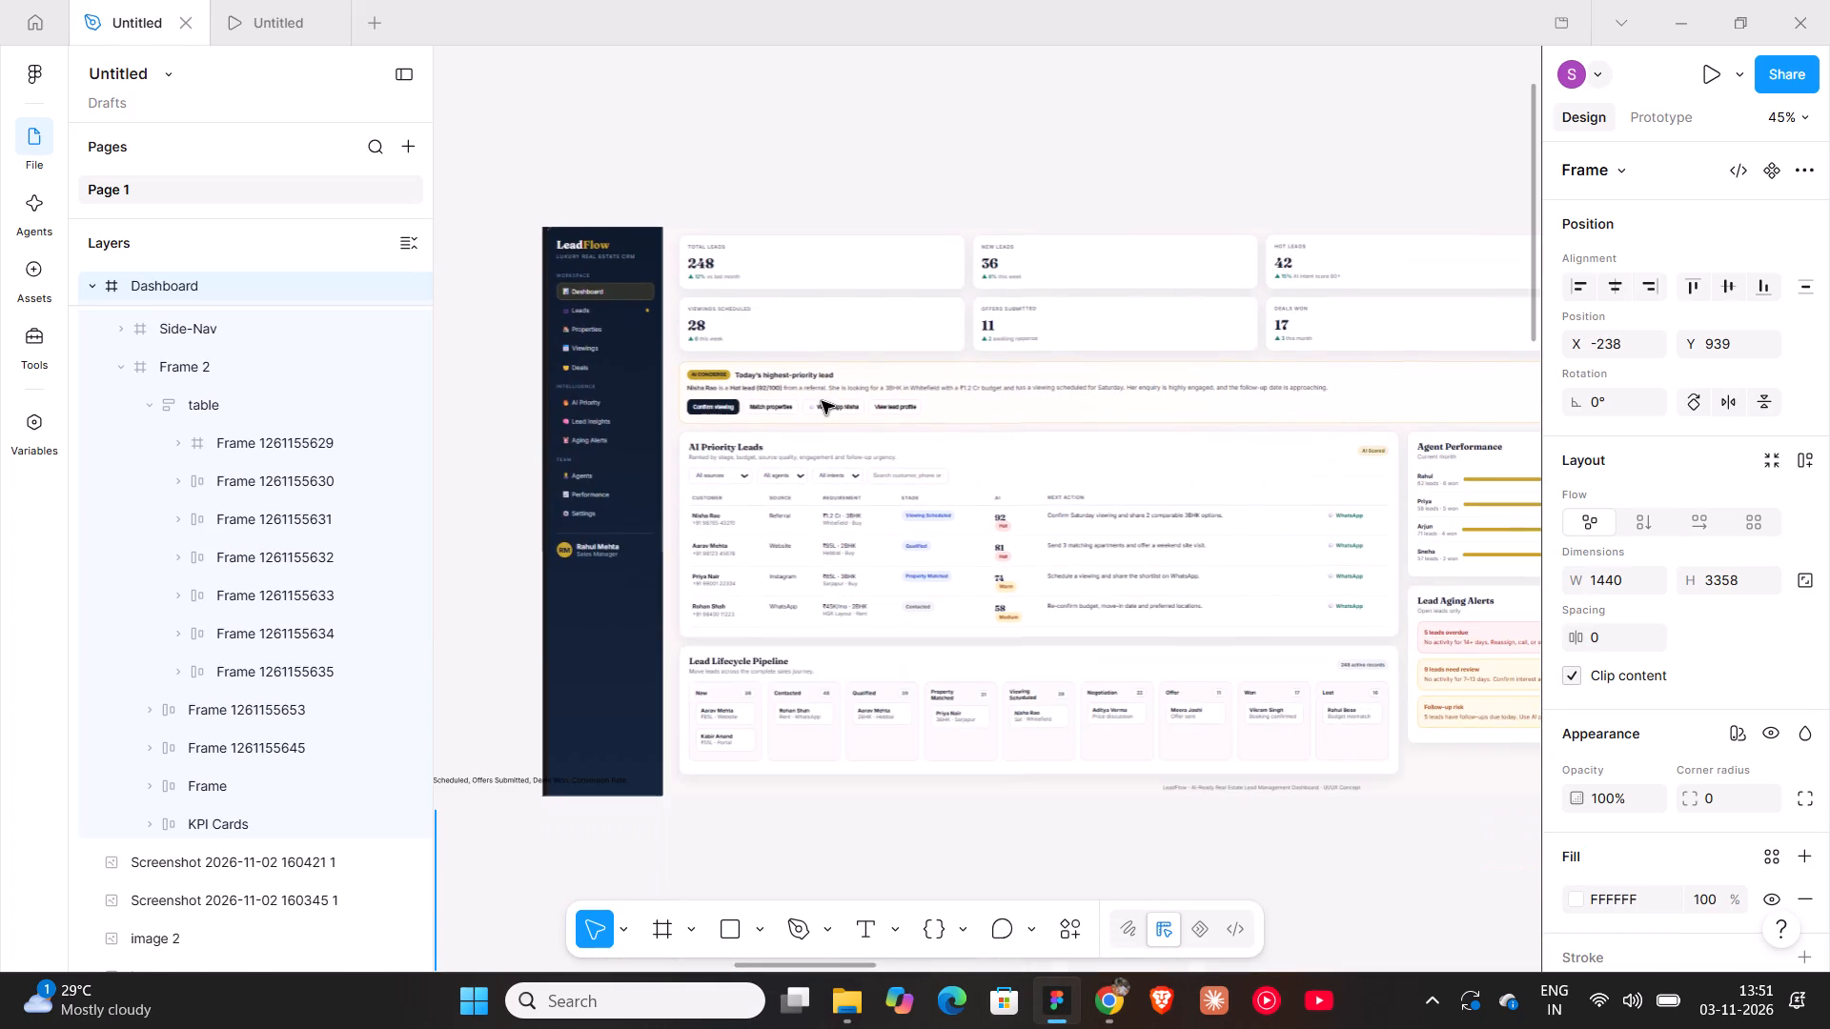
scroll(969, 432, "down", 5, "shift")
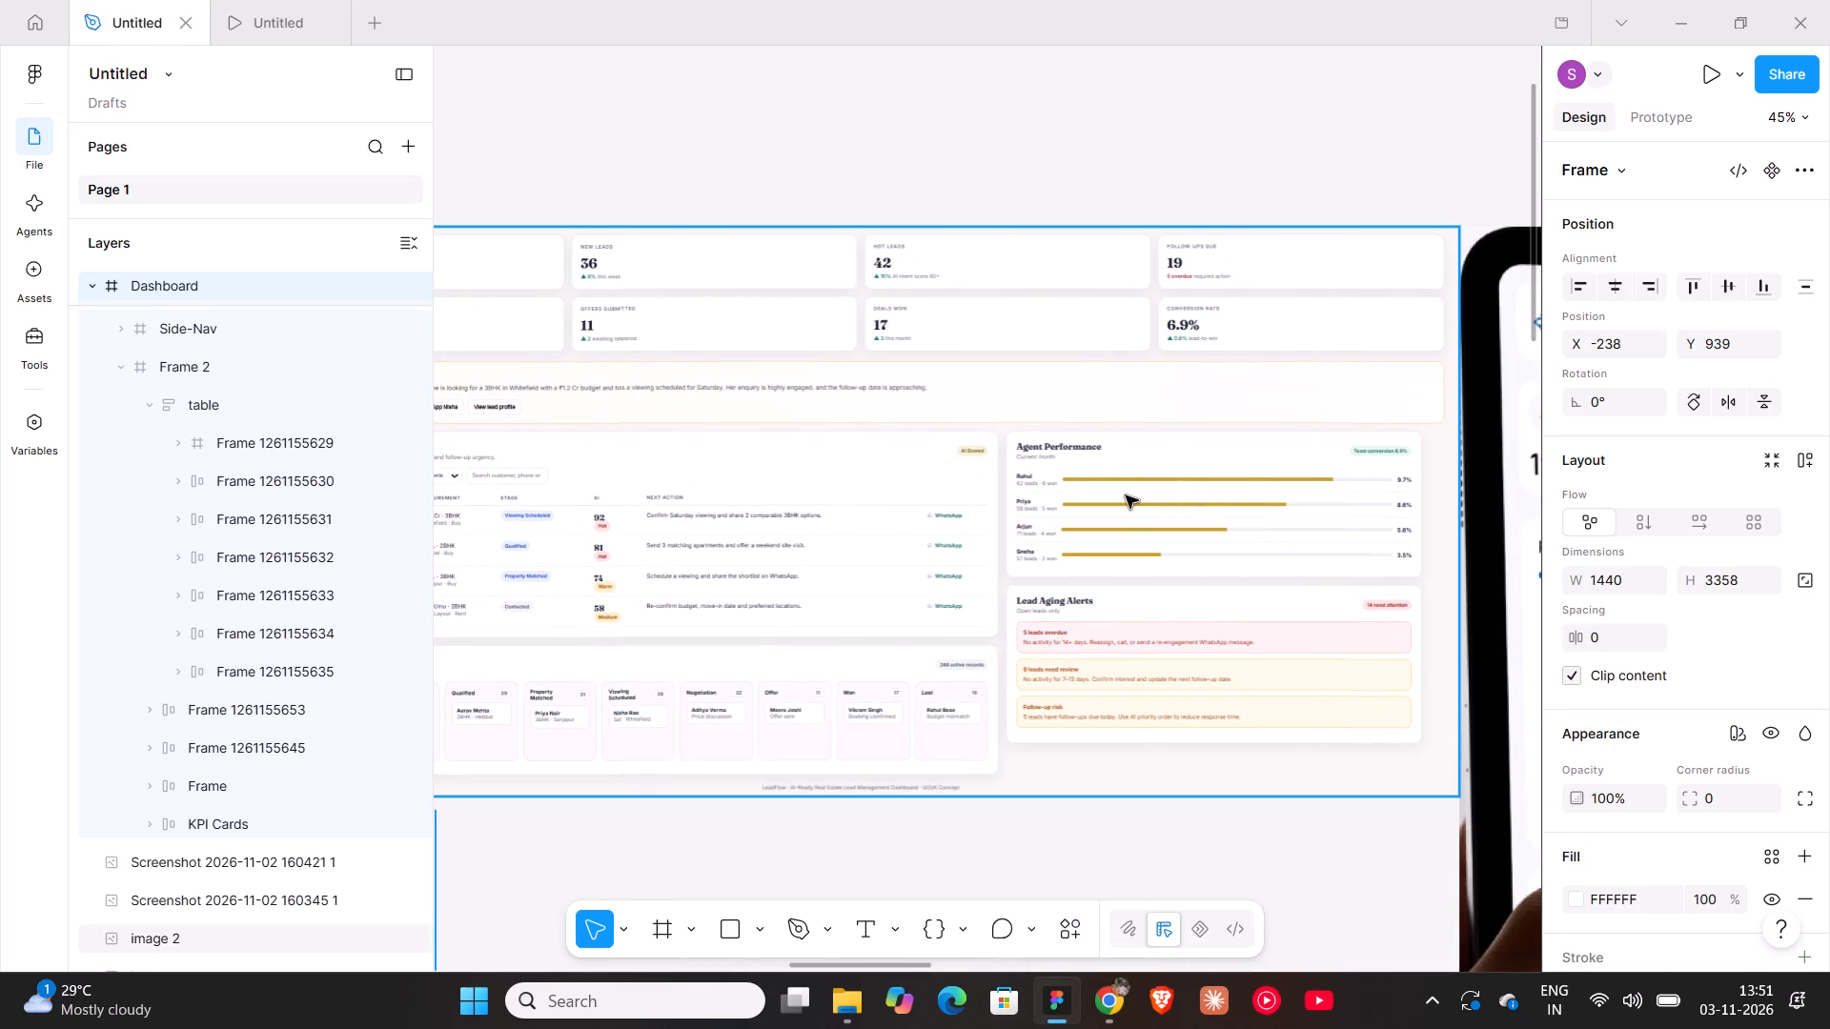
triple_click(1126, 495)
left_click(1126, 495)
scroll(1126, 495, "down", 5, "shift")
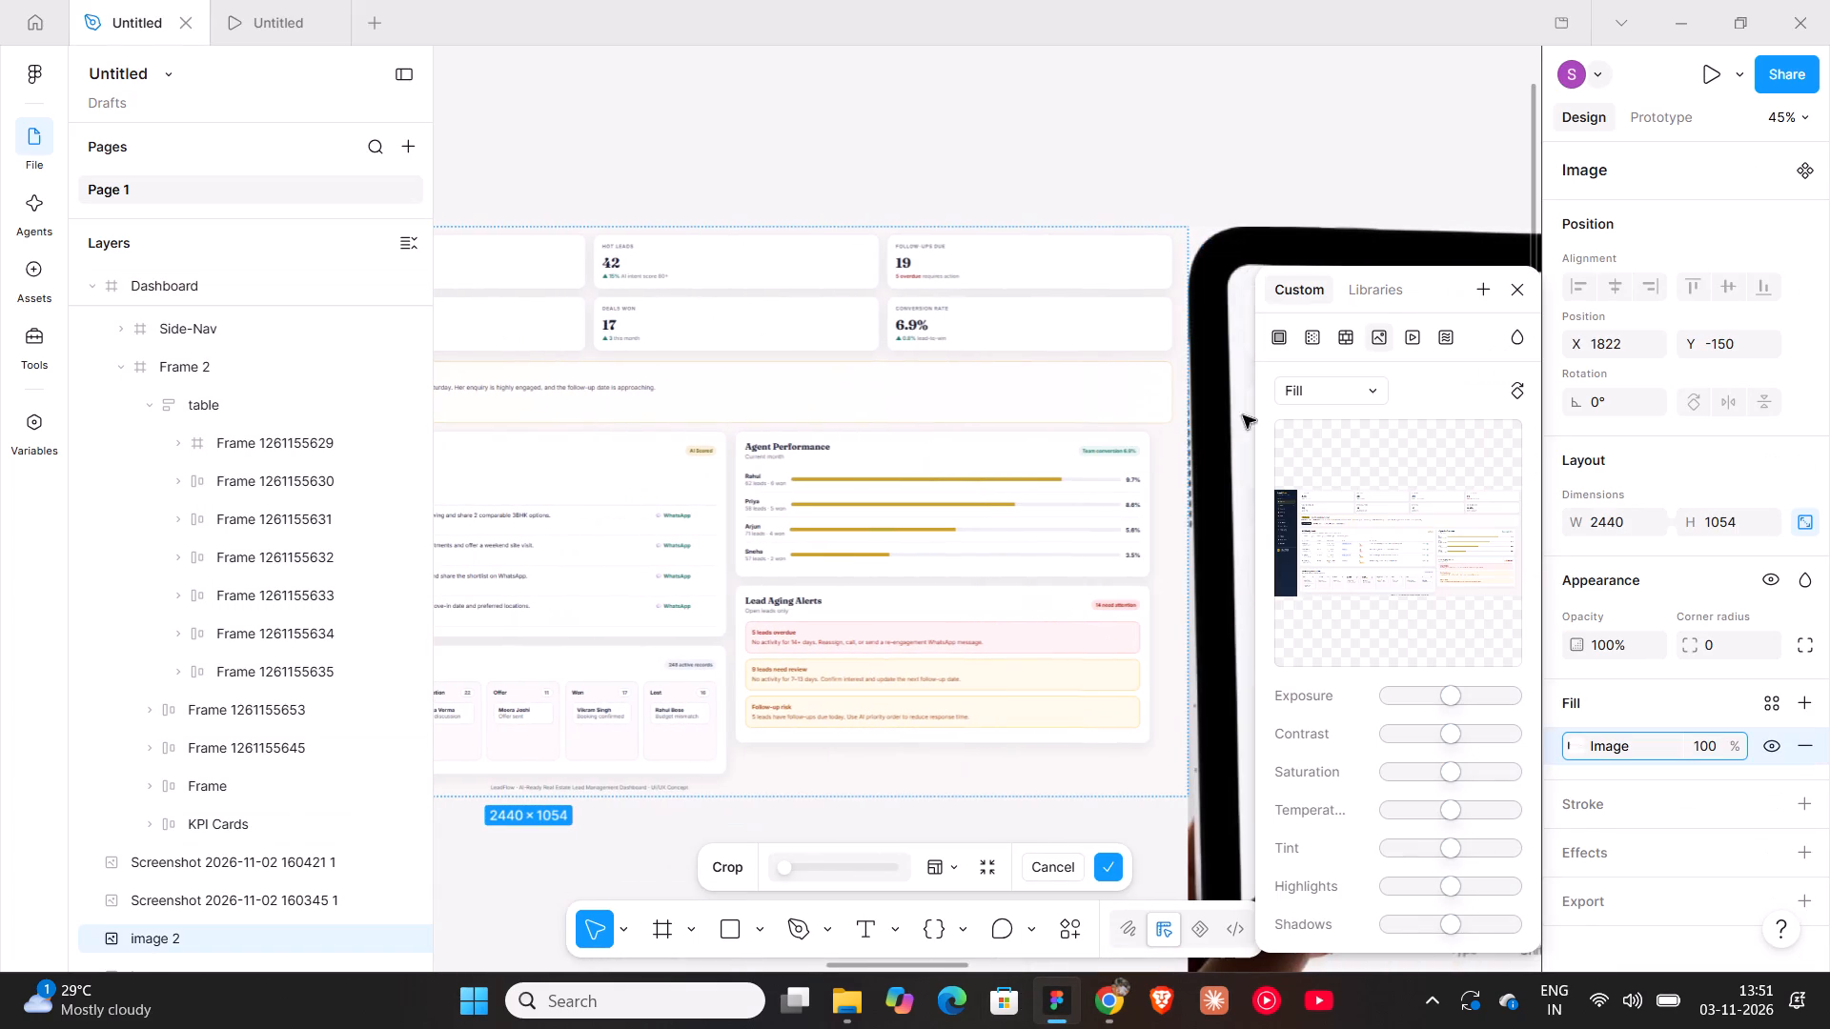
left_click(1522, 288)
scroll(925, 481, "up", 2, "ctrl")
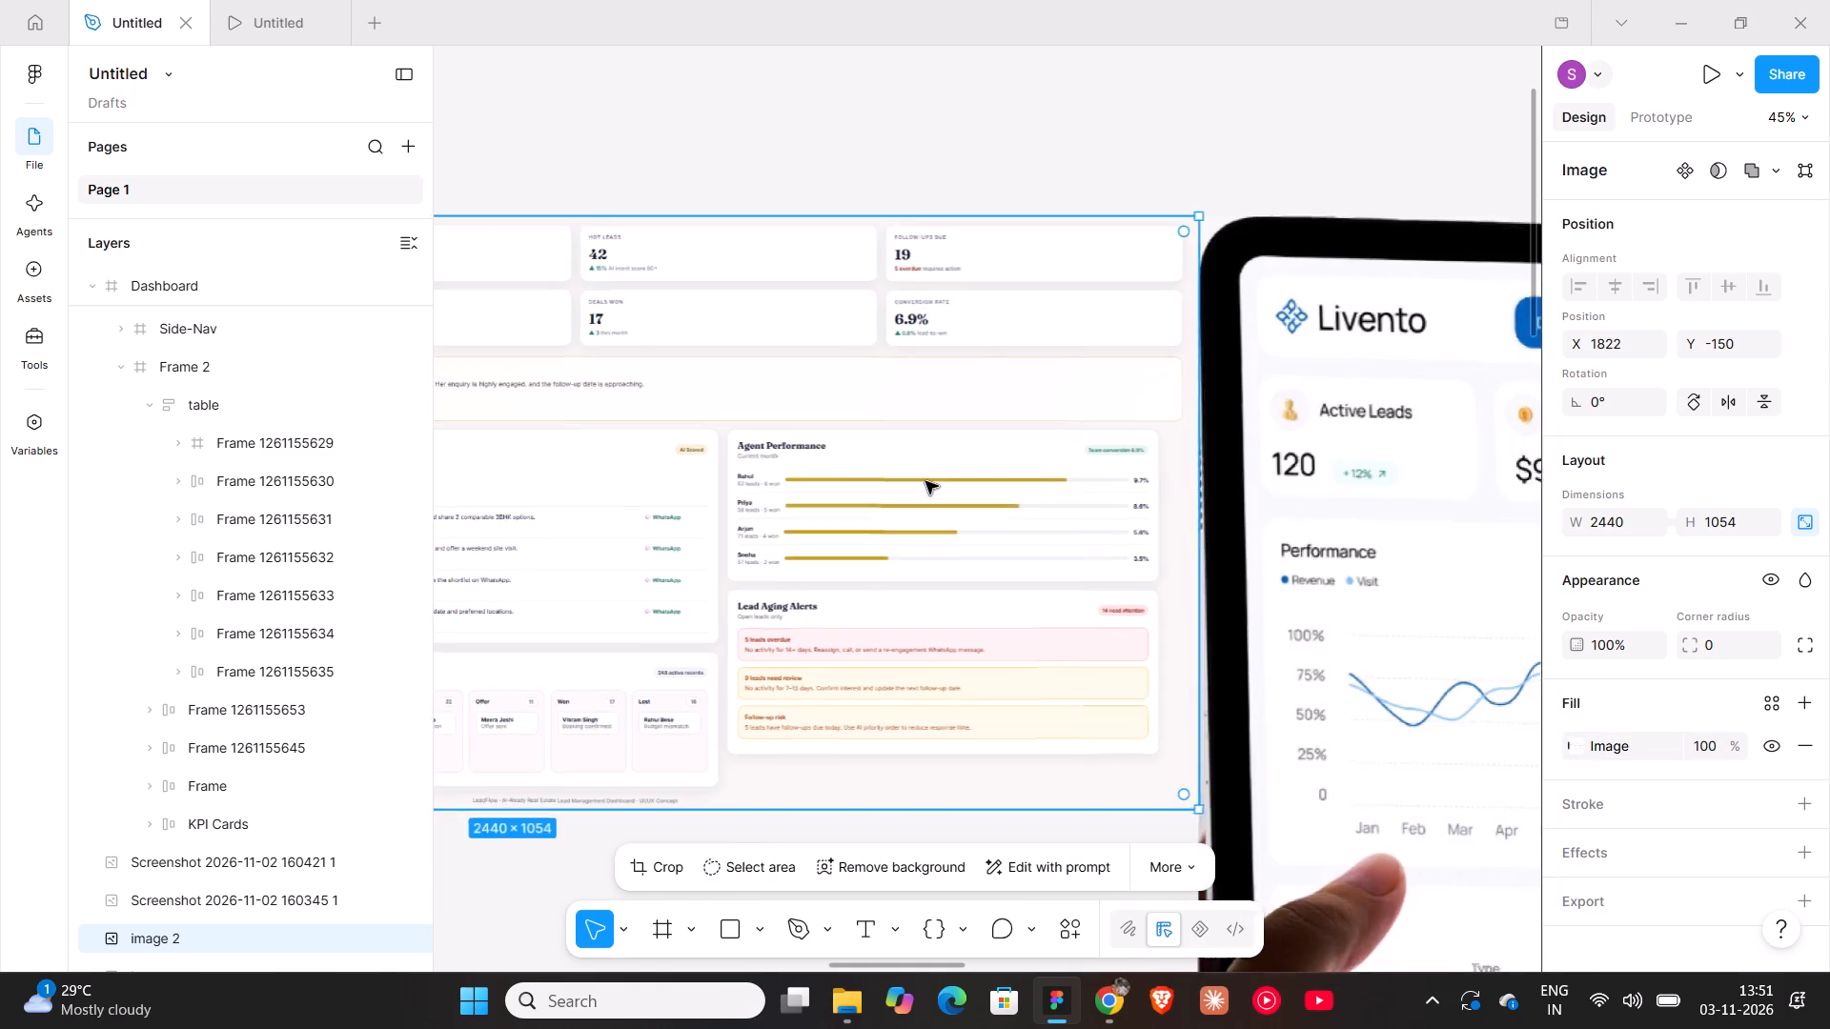
scroll(925, 481, "up", 7, "ctrl")
scroll(925, 481, "down", 5, "ctrl")
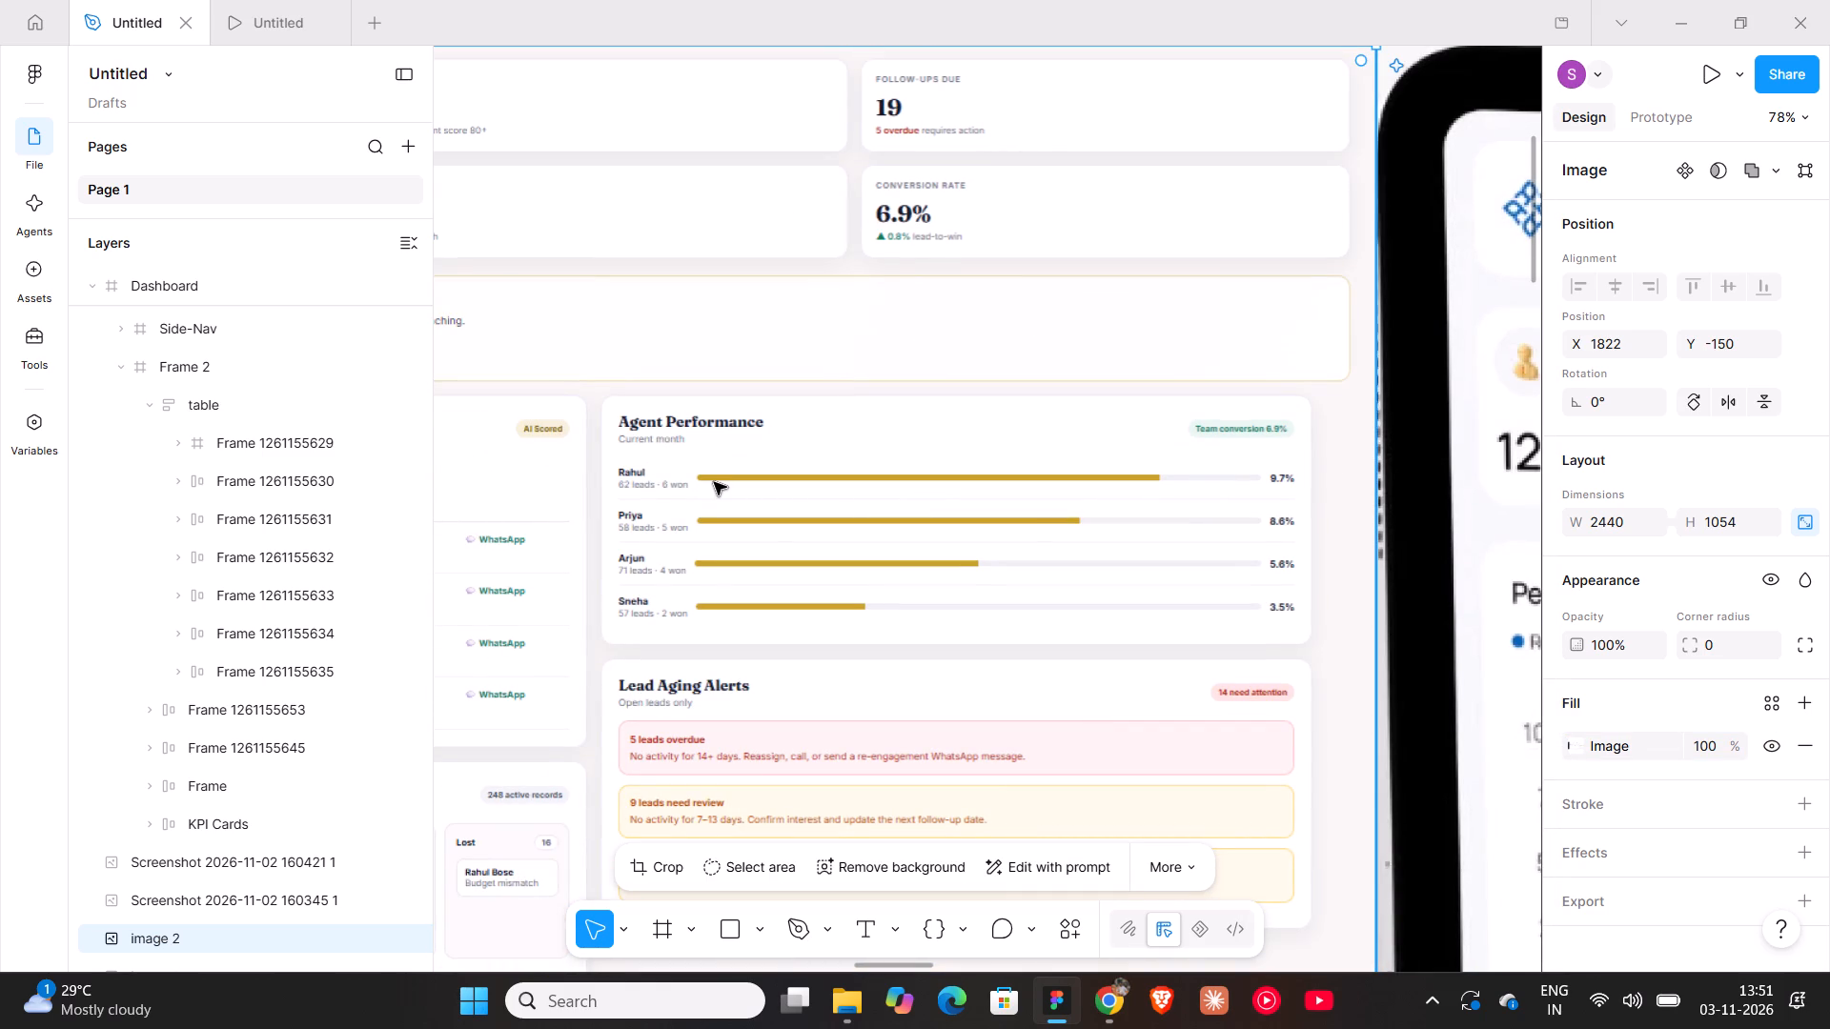
scroll(874, 483, "down", 7, "ctrl")
scroll(874, 483, "down", 4)
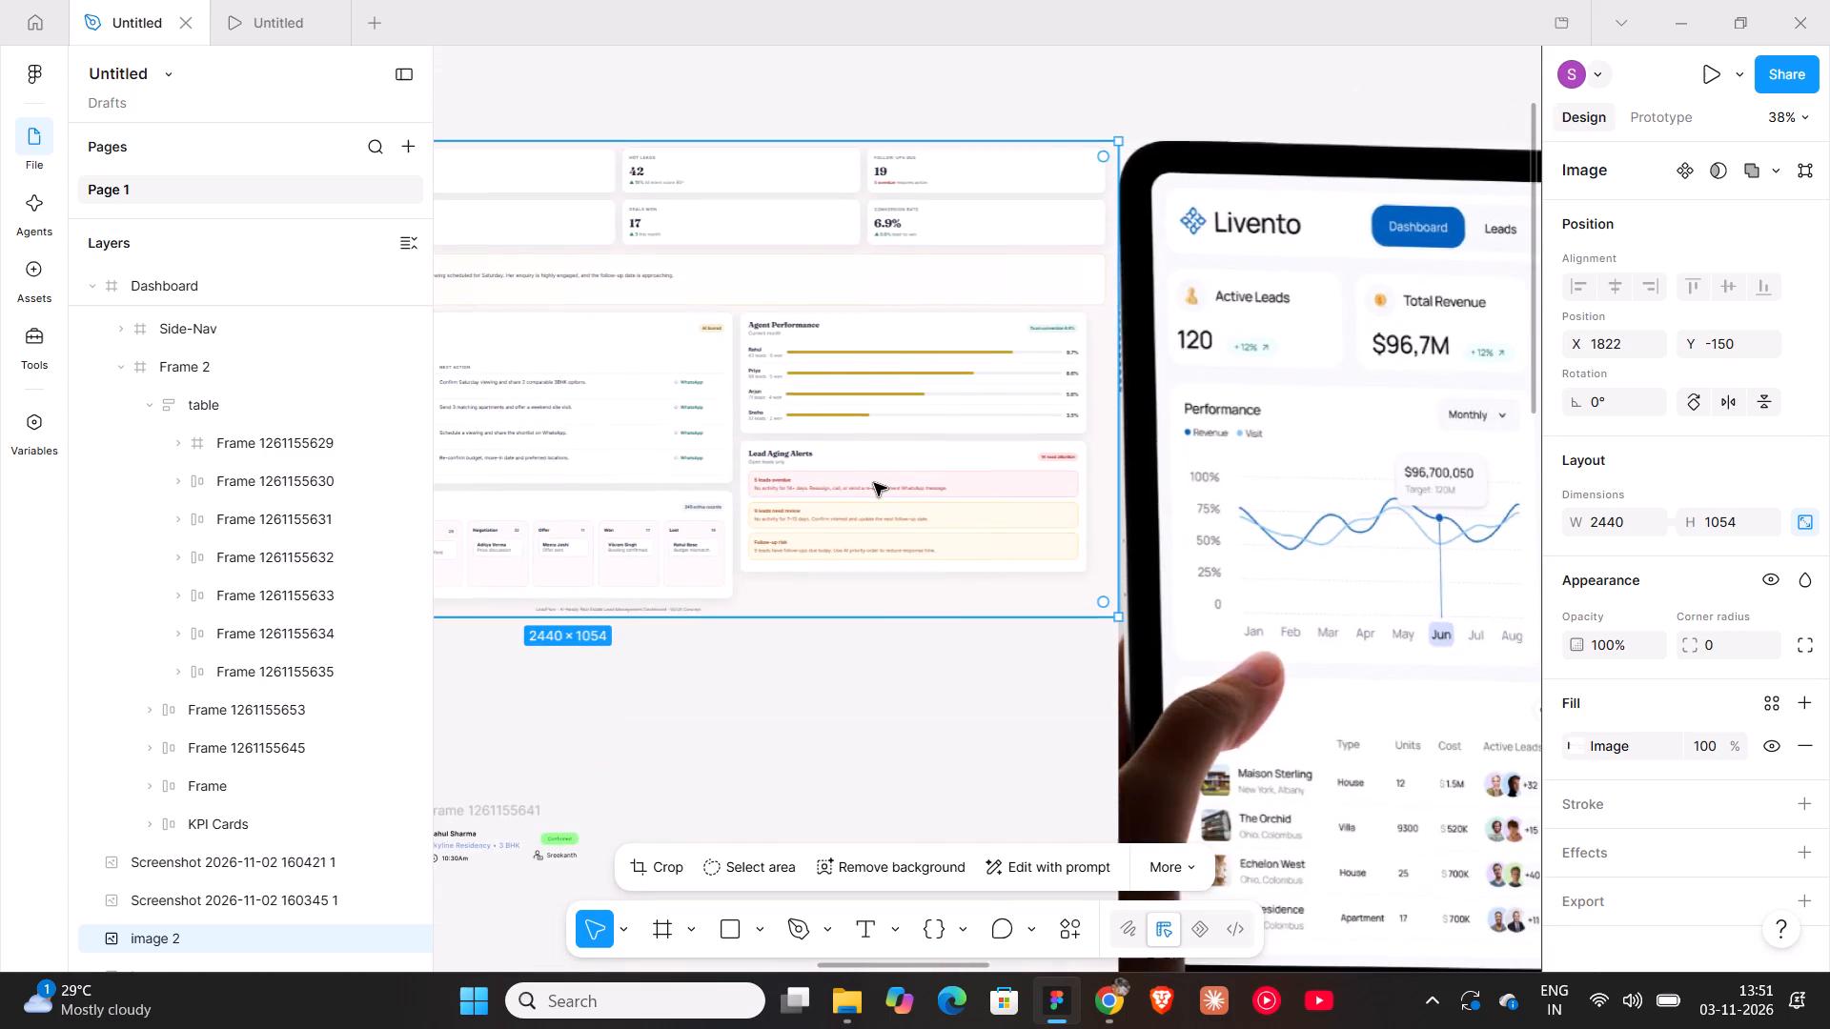
scroll(874, 483, "up", 7, "shift")
scroll(874, 483, "down", 8)
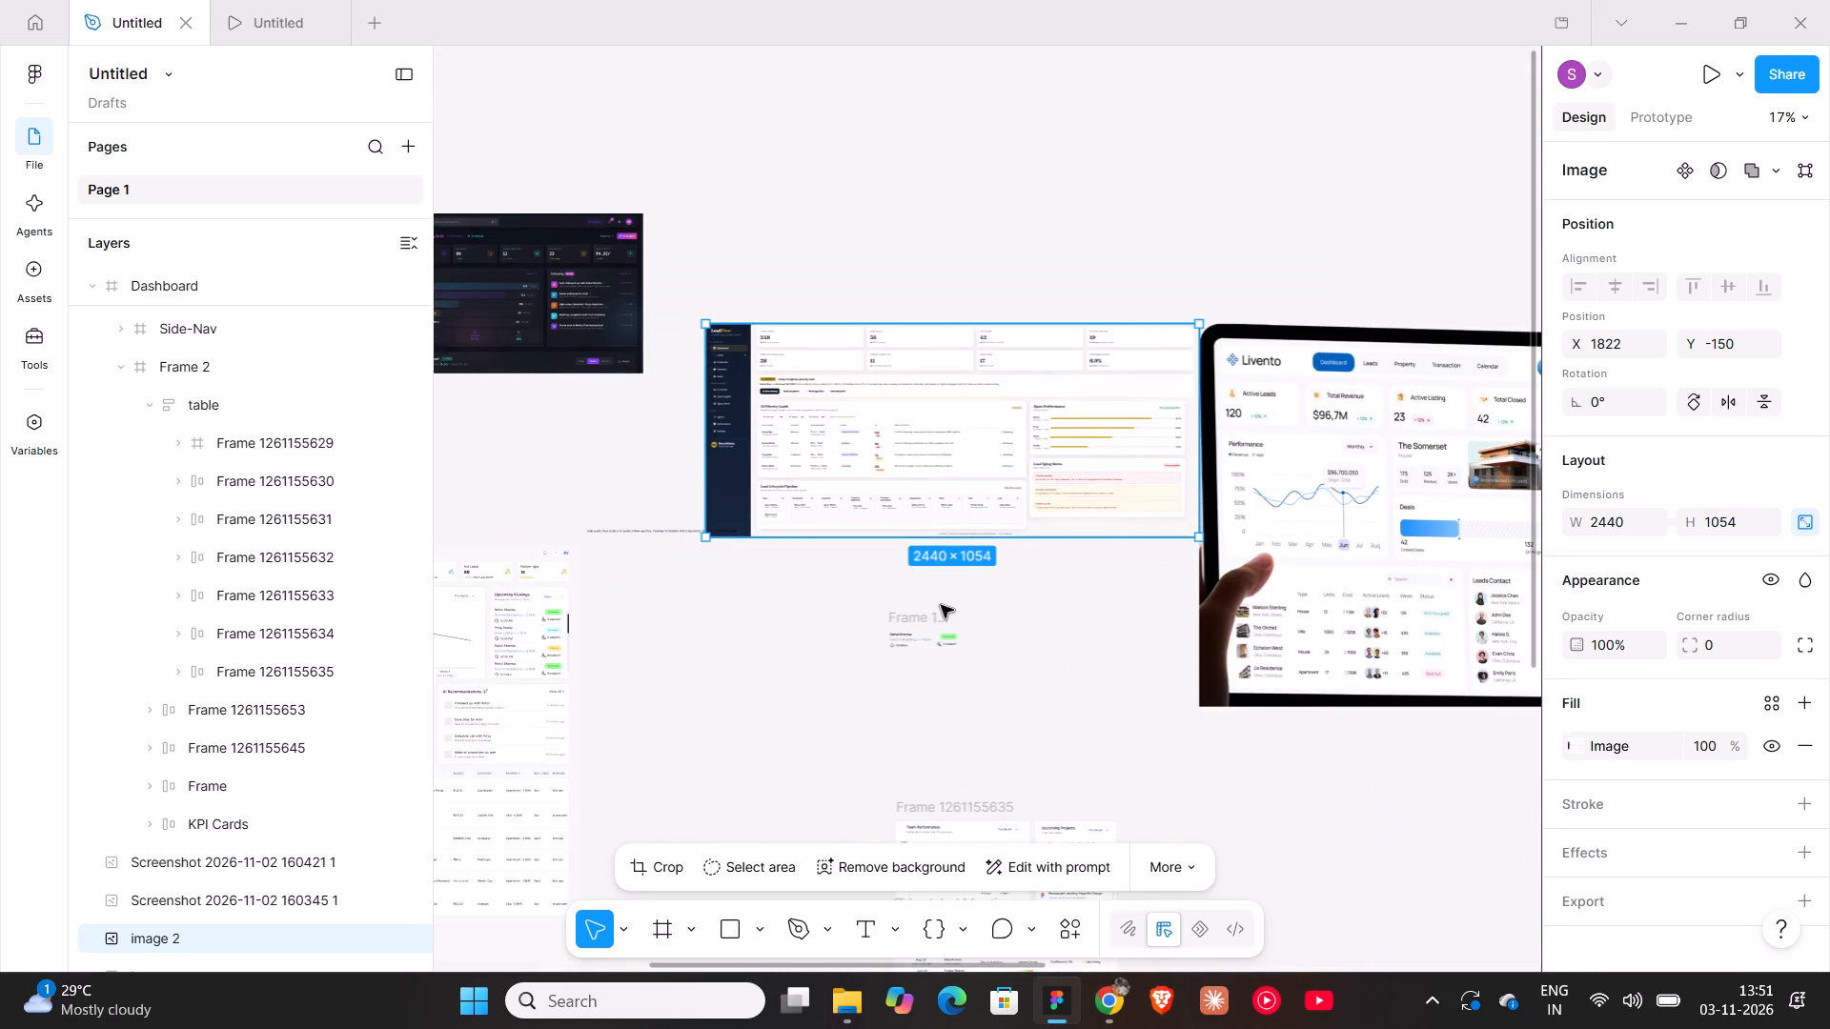
left_click_drag(924, 609, 677, 587)
Examine the Dashboard frame's Total Deals and AI Recommendations row alongside the LeadFlow reference and the spare component frames.
scroll(1025, 540, "up", 4, "ctrl")
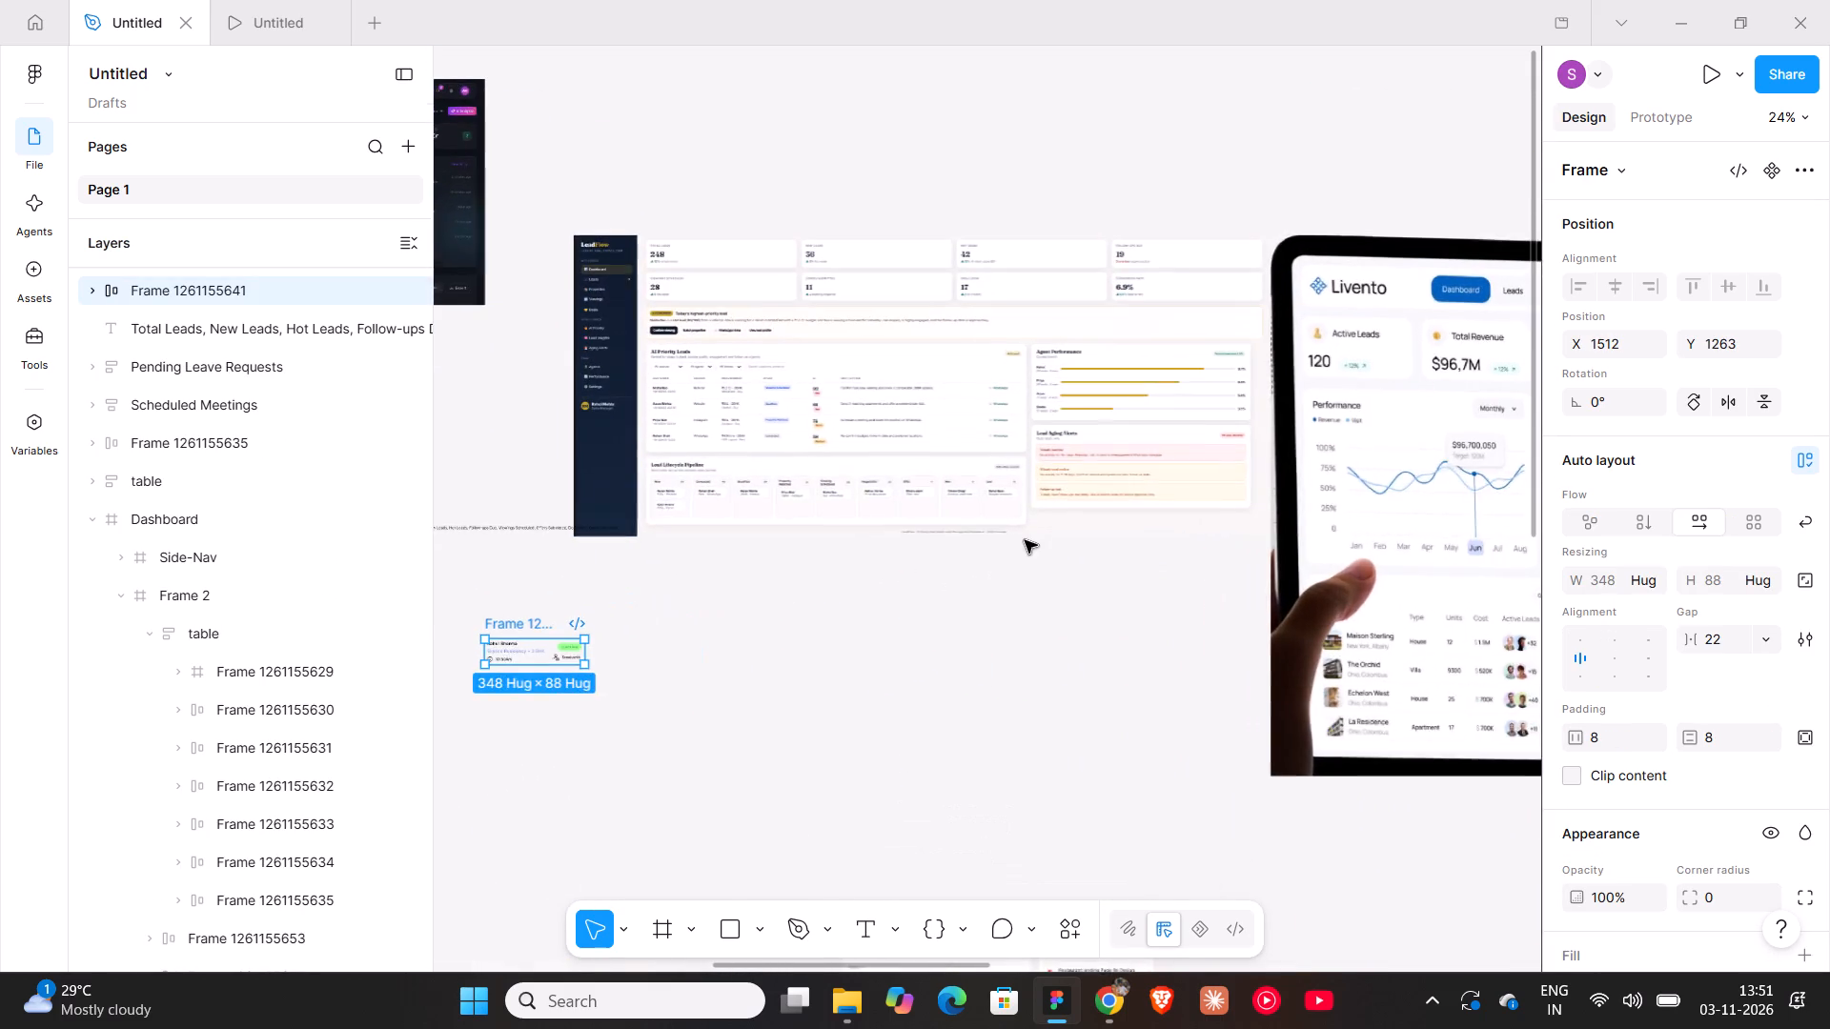
scroll(1025, 540, "down", 2, "ctrl")
scroll(1025, 540, "up", 9, "shift")
scroll(1025, 540, "down", 5)
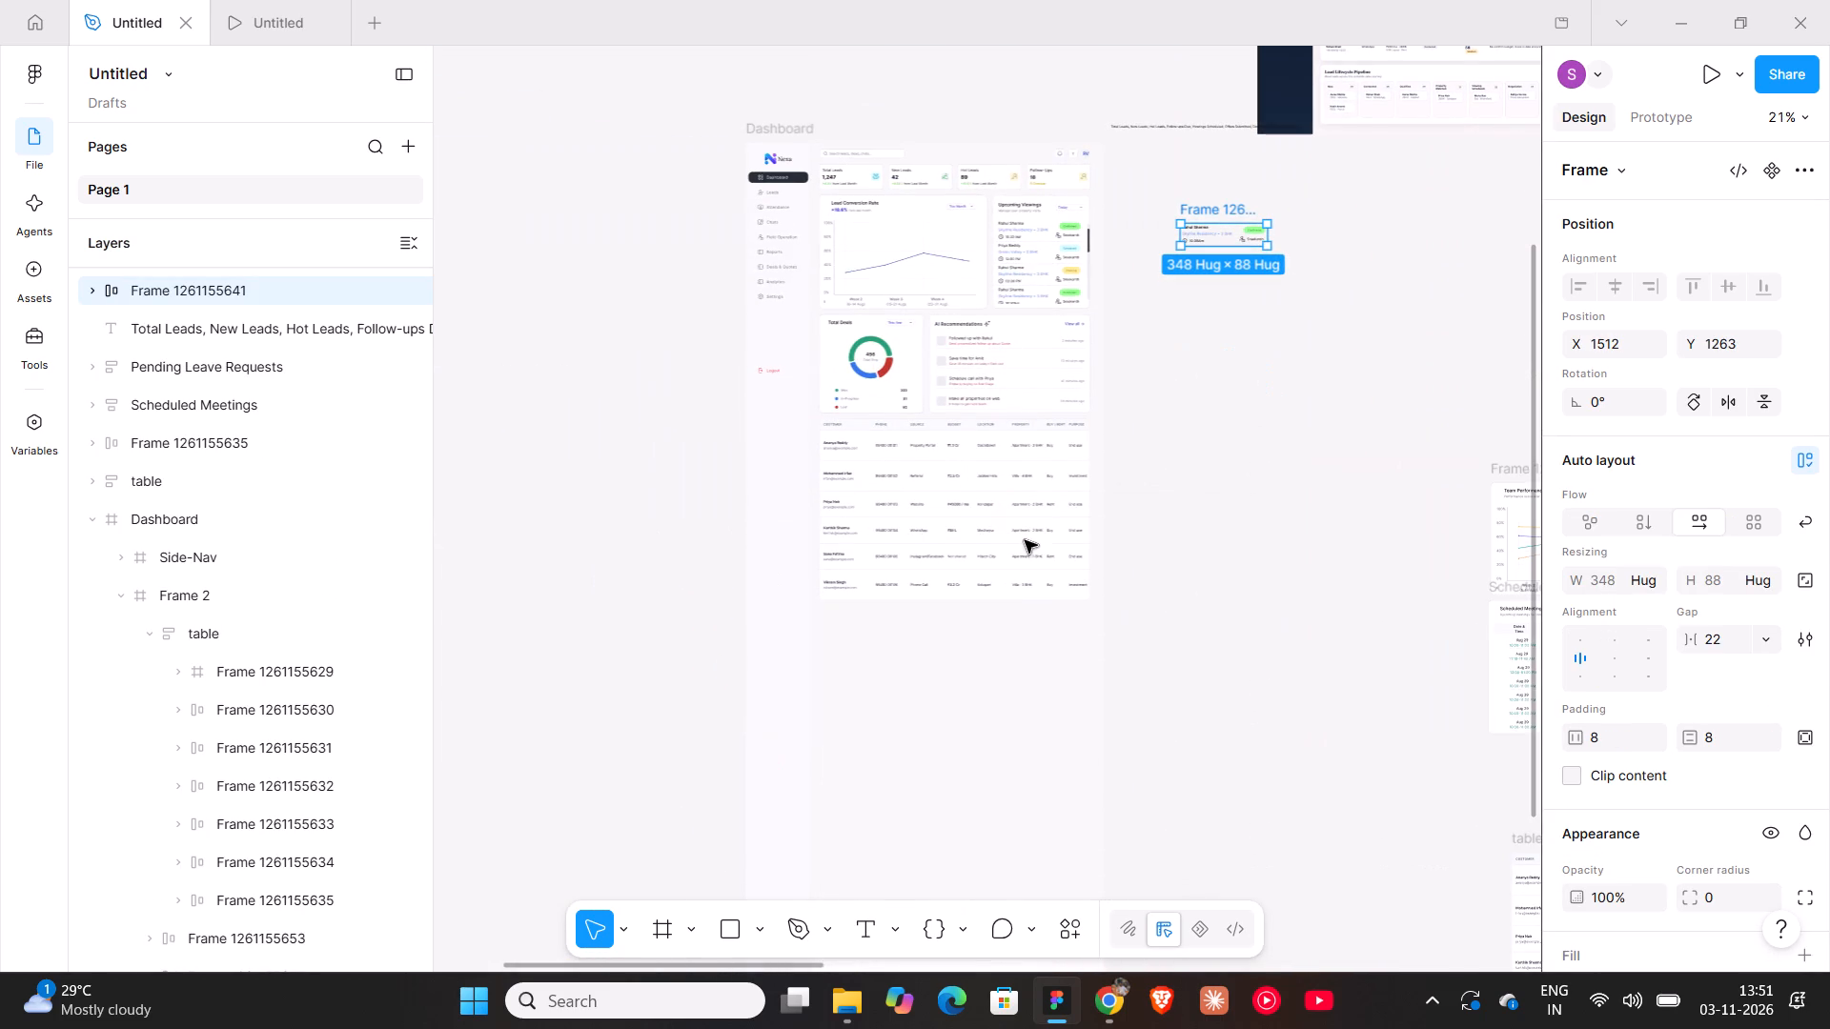
scroll(904, 370, "up", 5, "ctrl")
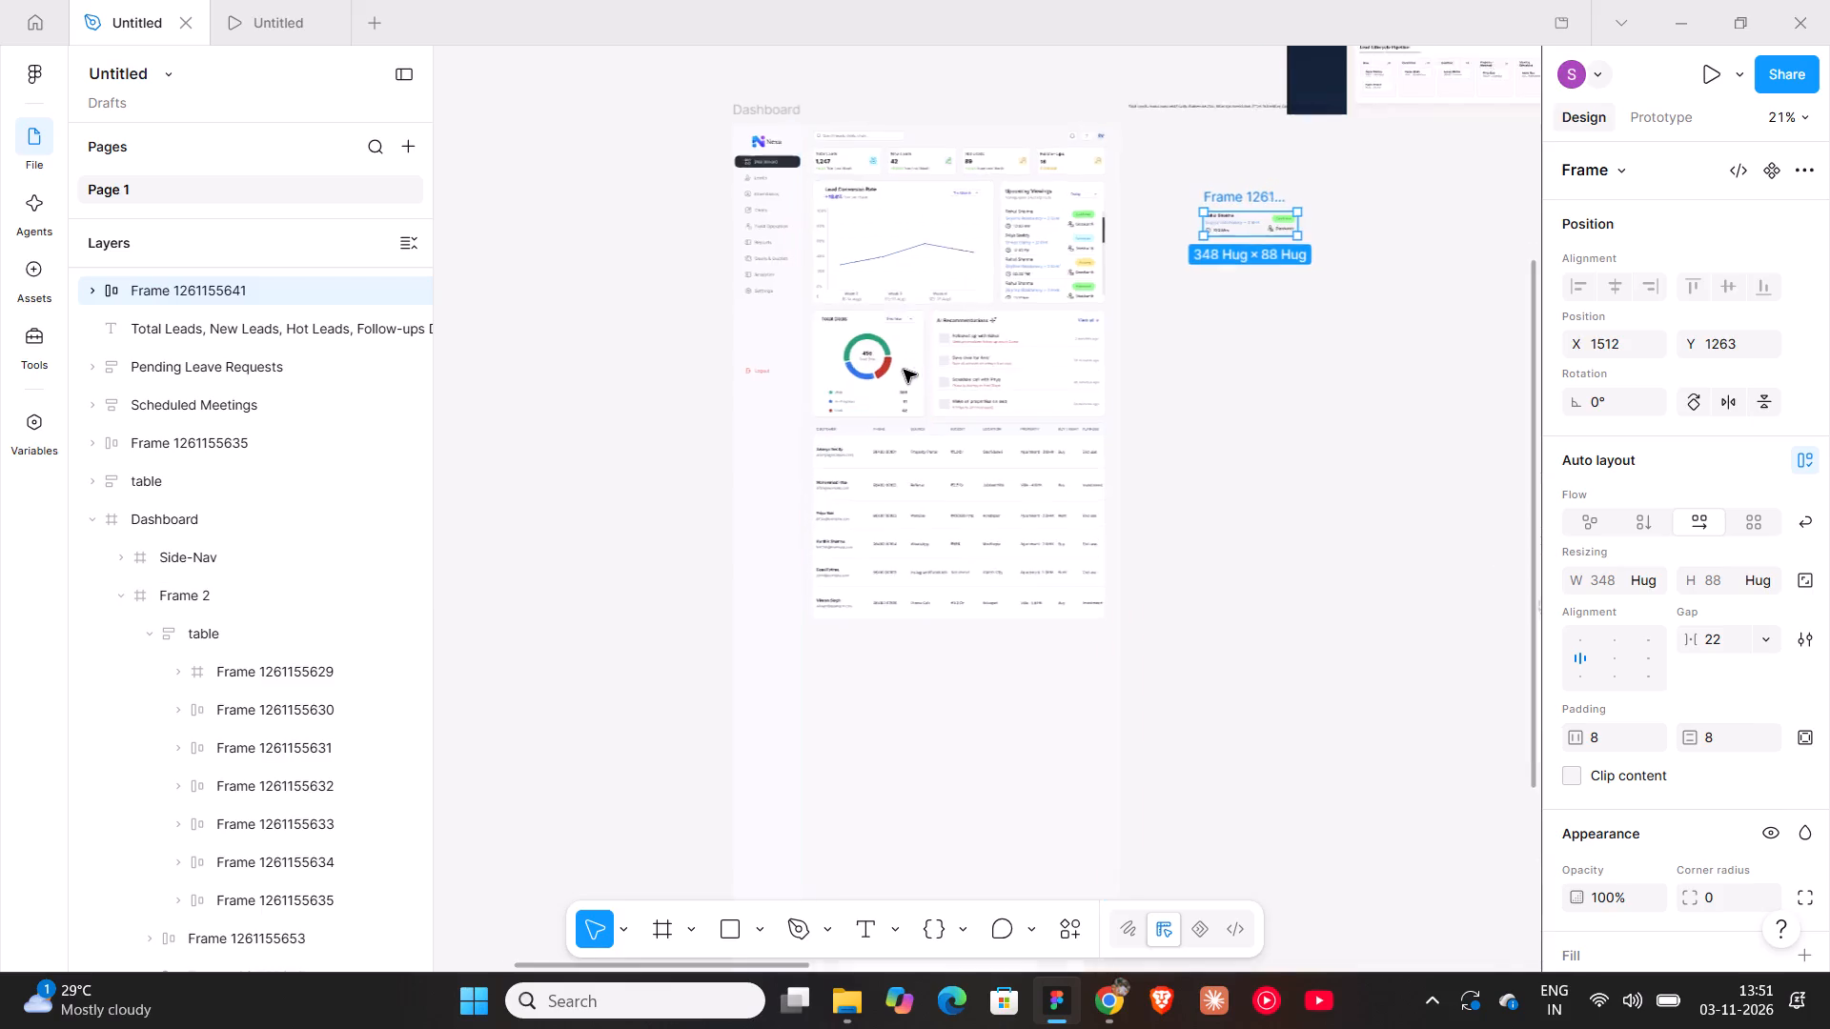
scroll(904, 370, "up", 6, "ctrl")
double_click(916, 336)
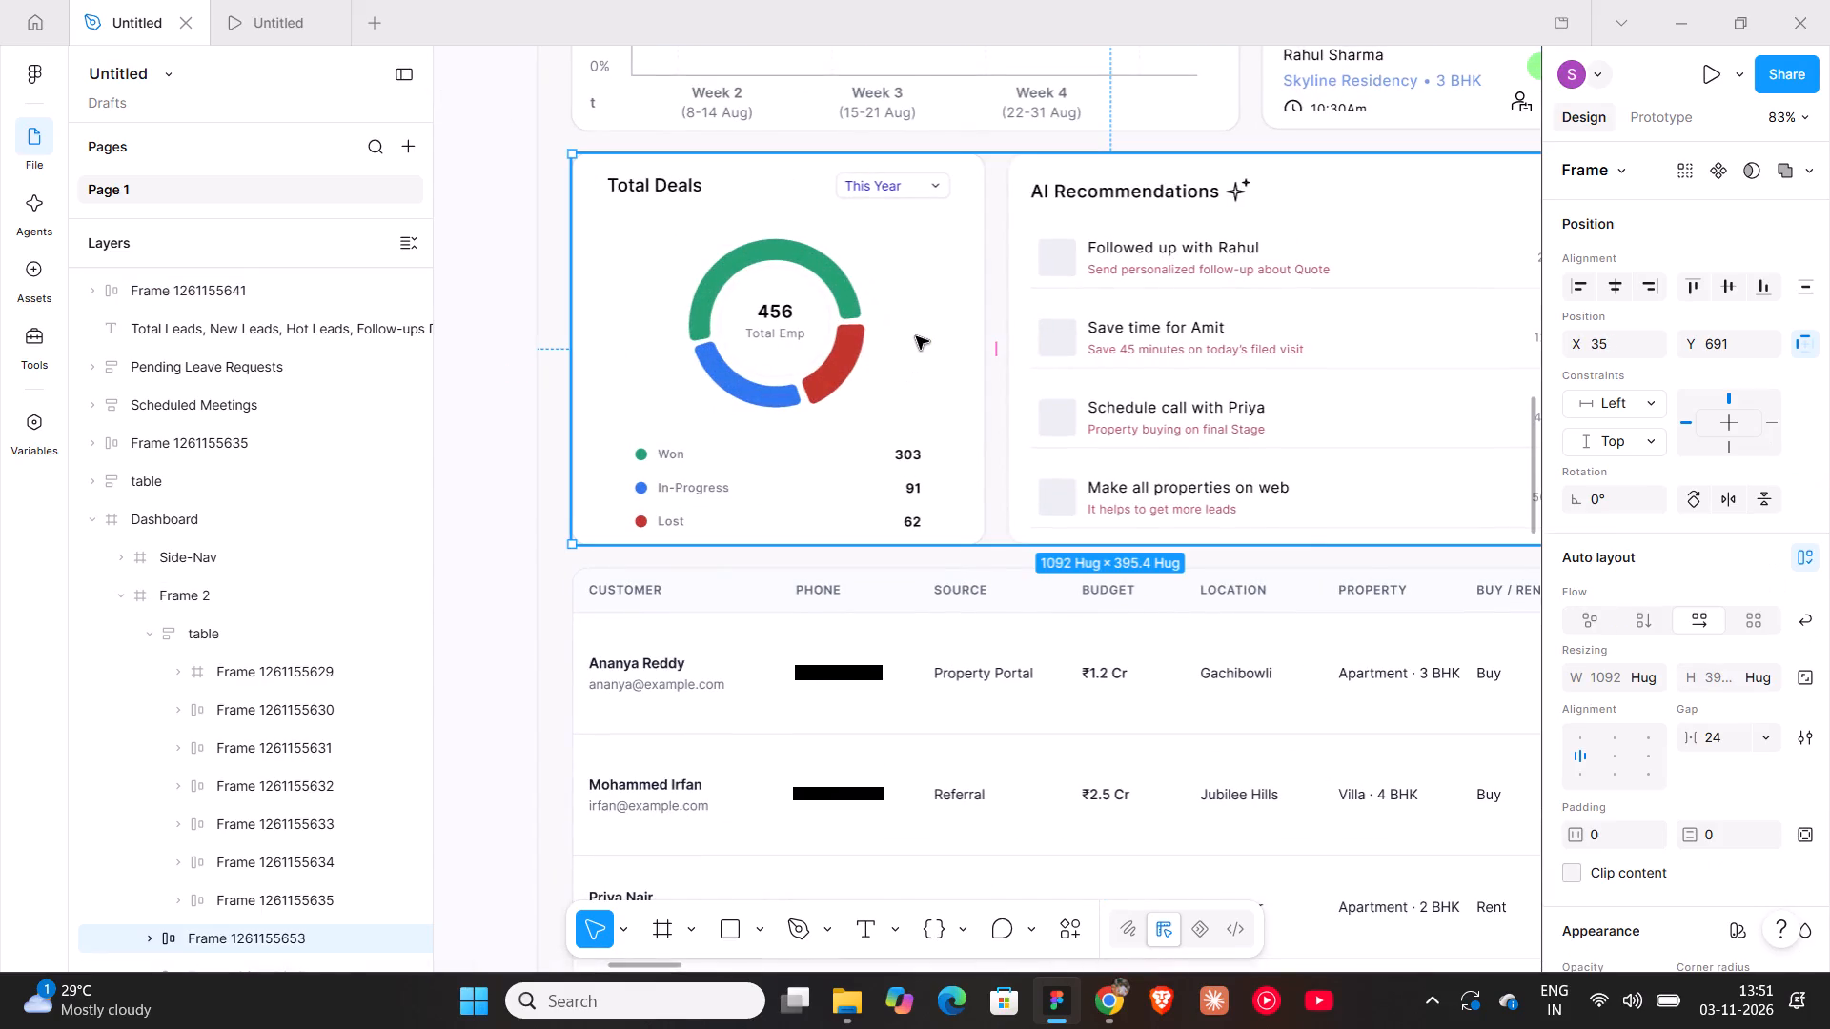
scroll(916, 336, "down", 11, "ctrl")
scroll(916, 336, "down", 9, "shift")
scroll(1060, 420, "up", 9)
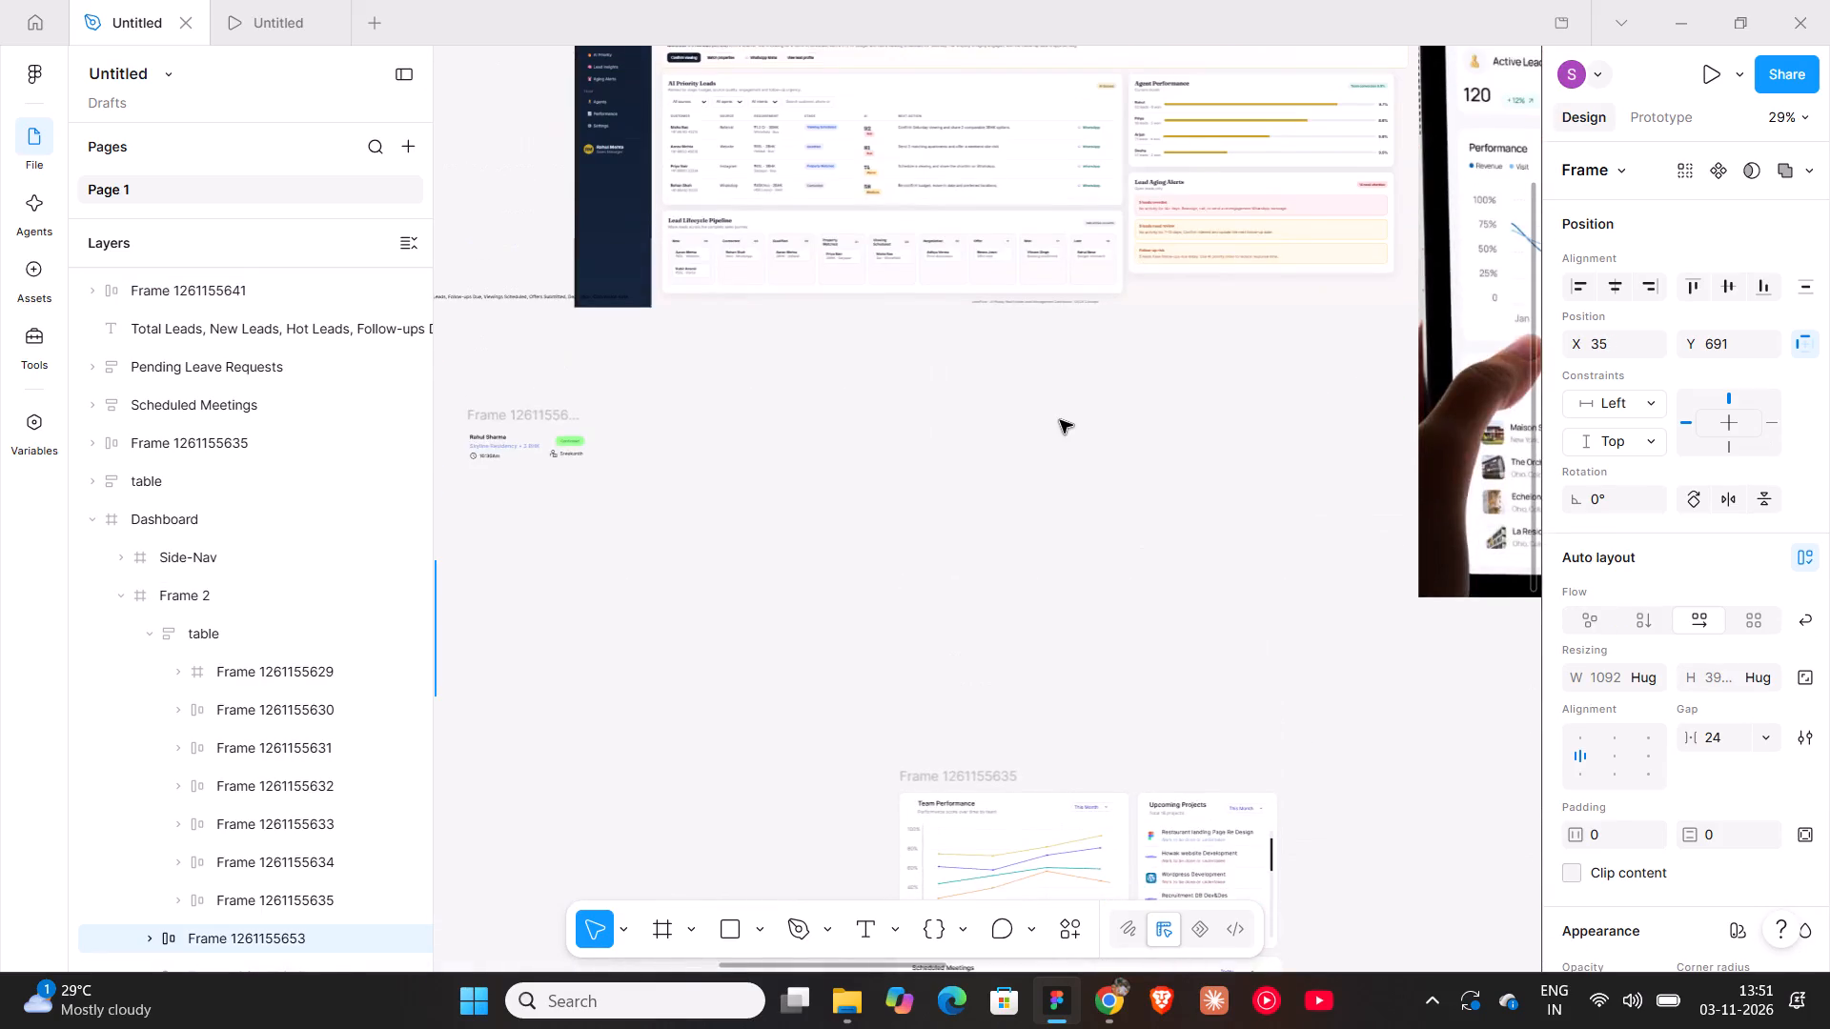
scroll(1060, 420, "up", 9, "shift")
scroll(1062, 420, "down", 10, "shift")
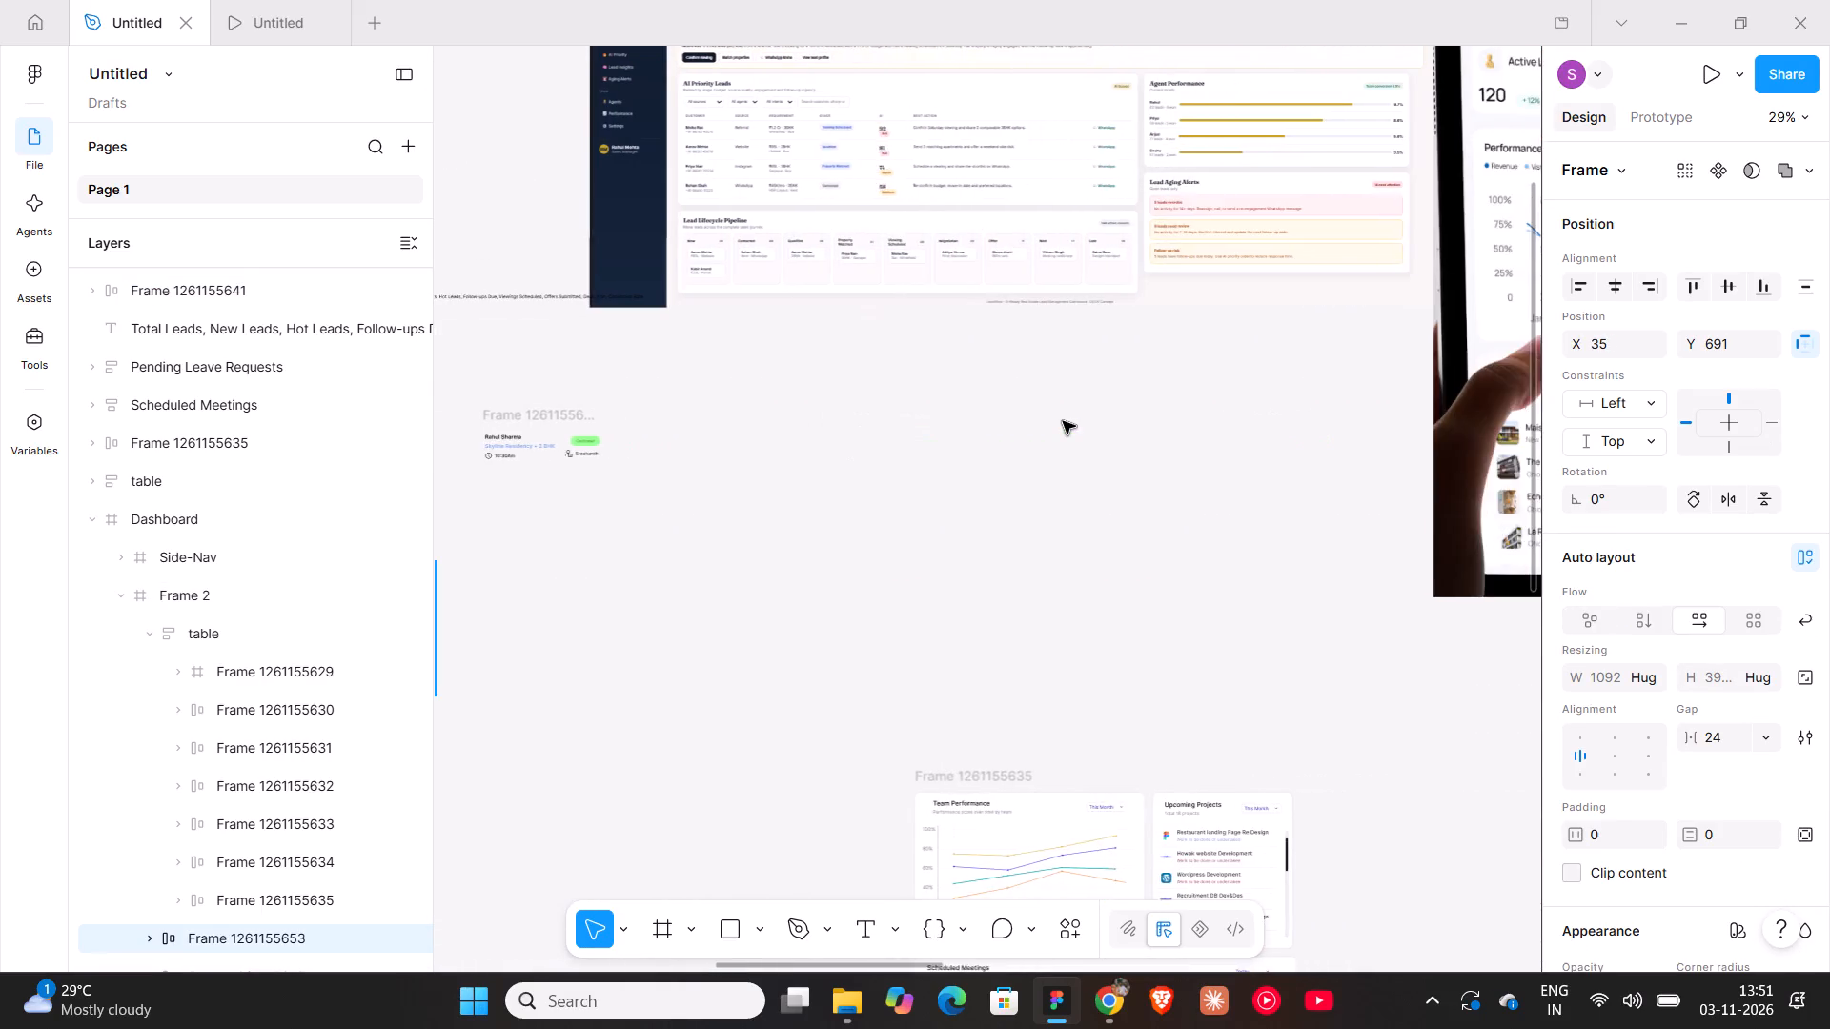
Examine the LeadFlow reference's Agent Performance and Lead Aging Alerts cards alongside the Dashboard frame's chart, deals and table sections.
scroll(1215, 223, "up", 16, "ctrl")
scroll(1195, 301, "down", 6, "shift")
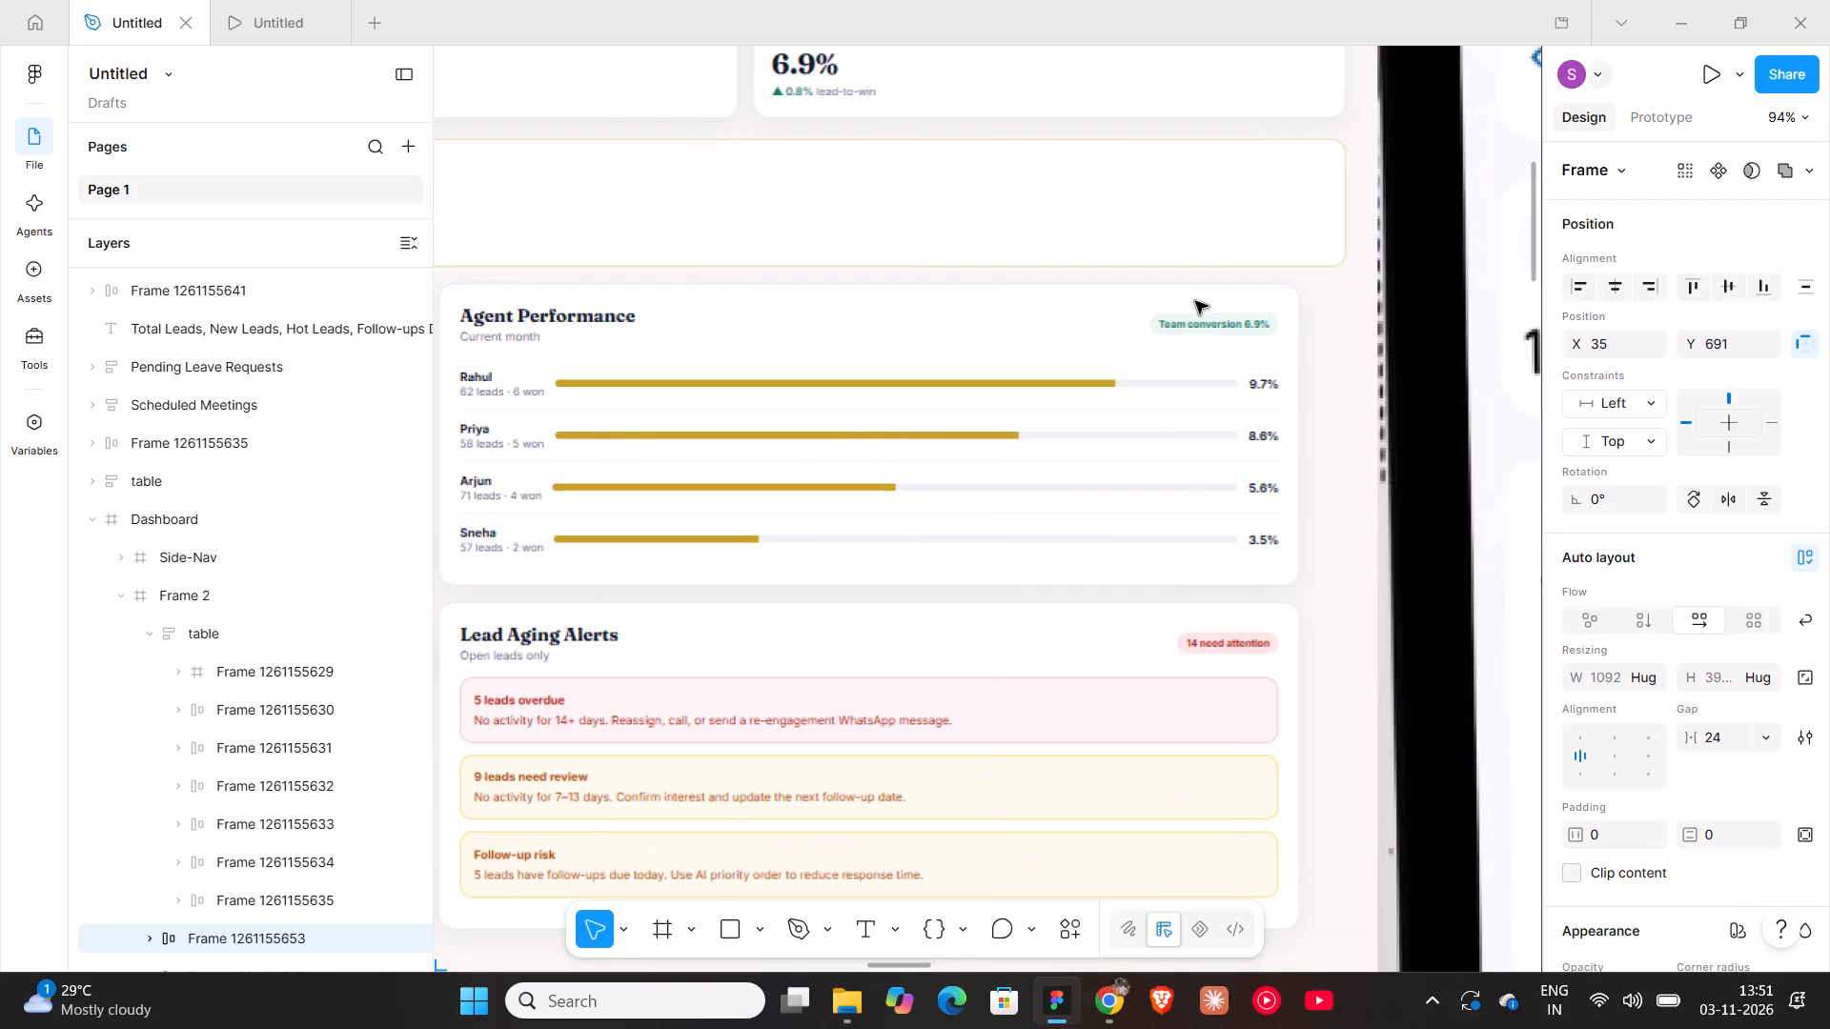
scroll(1195, 301, "up", 8, "shift")
scroll(1195, 301, "down", 10, "ctrl")
scroll(1142, 381, "up", 10, "shift")
scroll(1142, 381, "down", 5)
scroll(1142, 381, "up", 7, "shift")
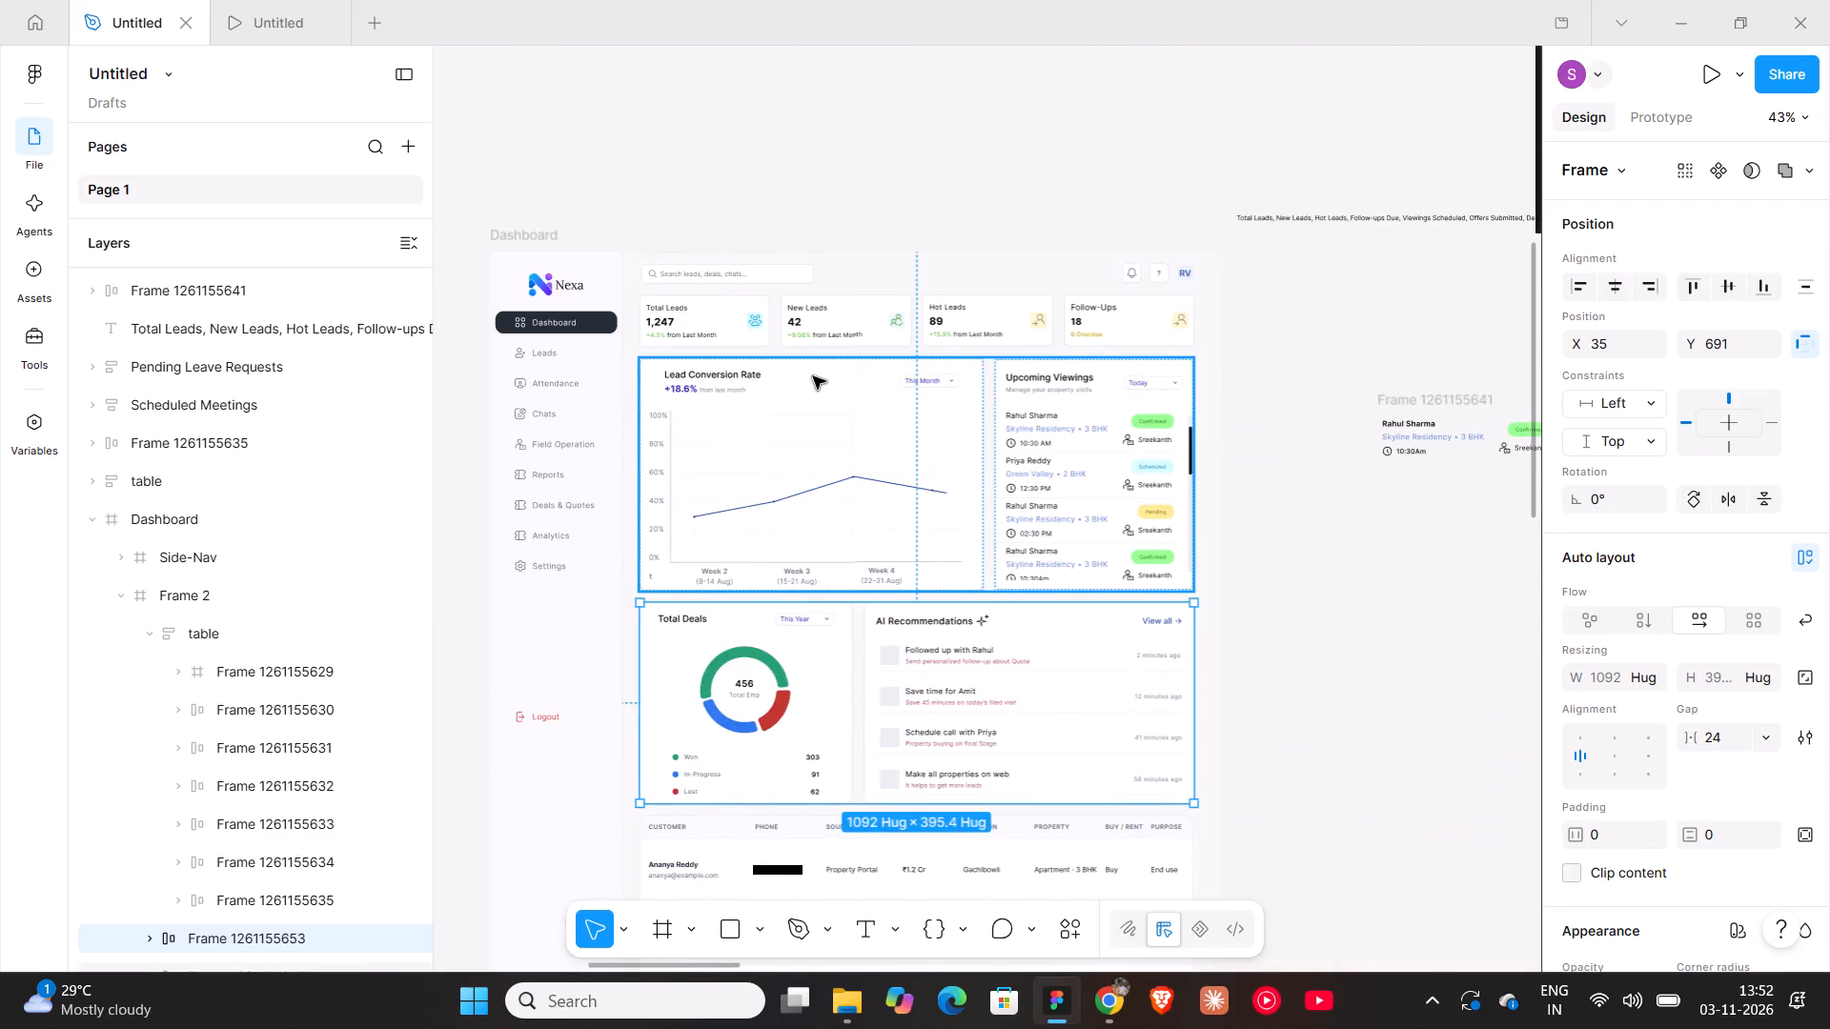
scroll(827, 412, "down", 8)
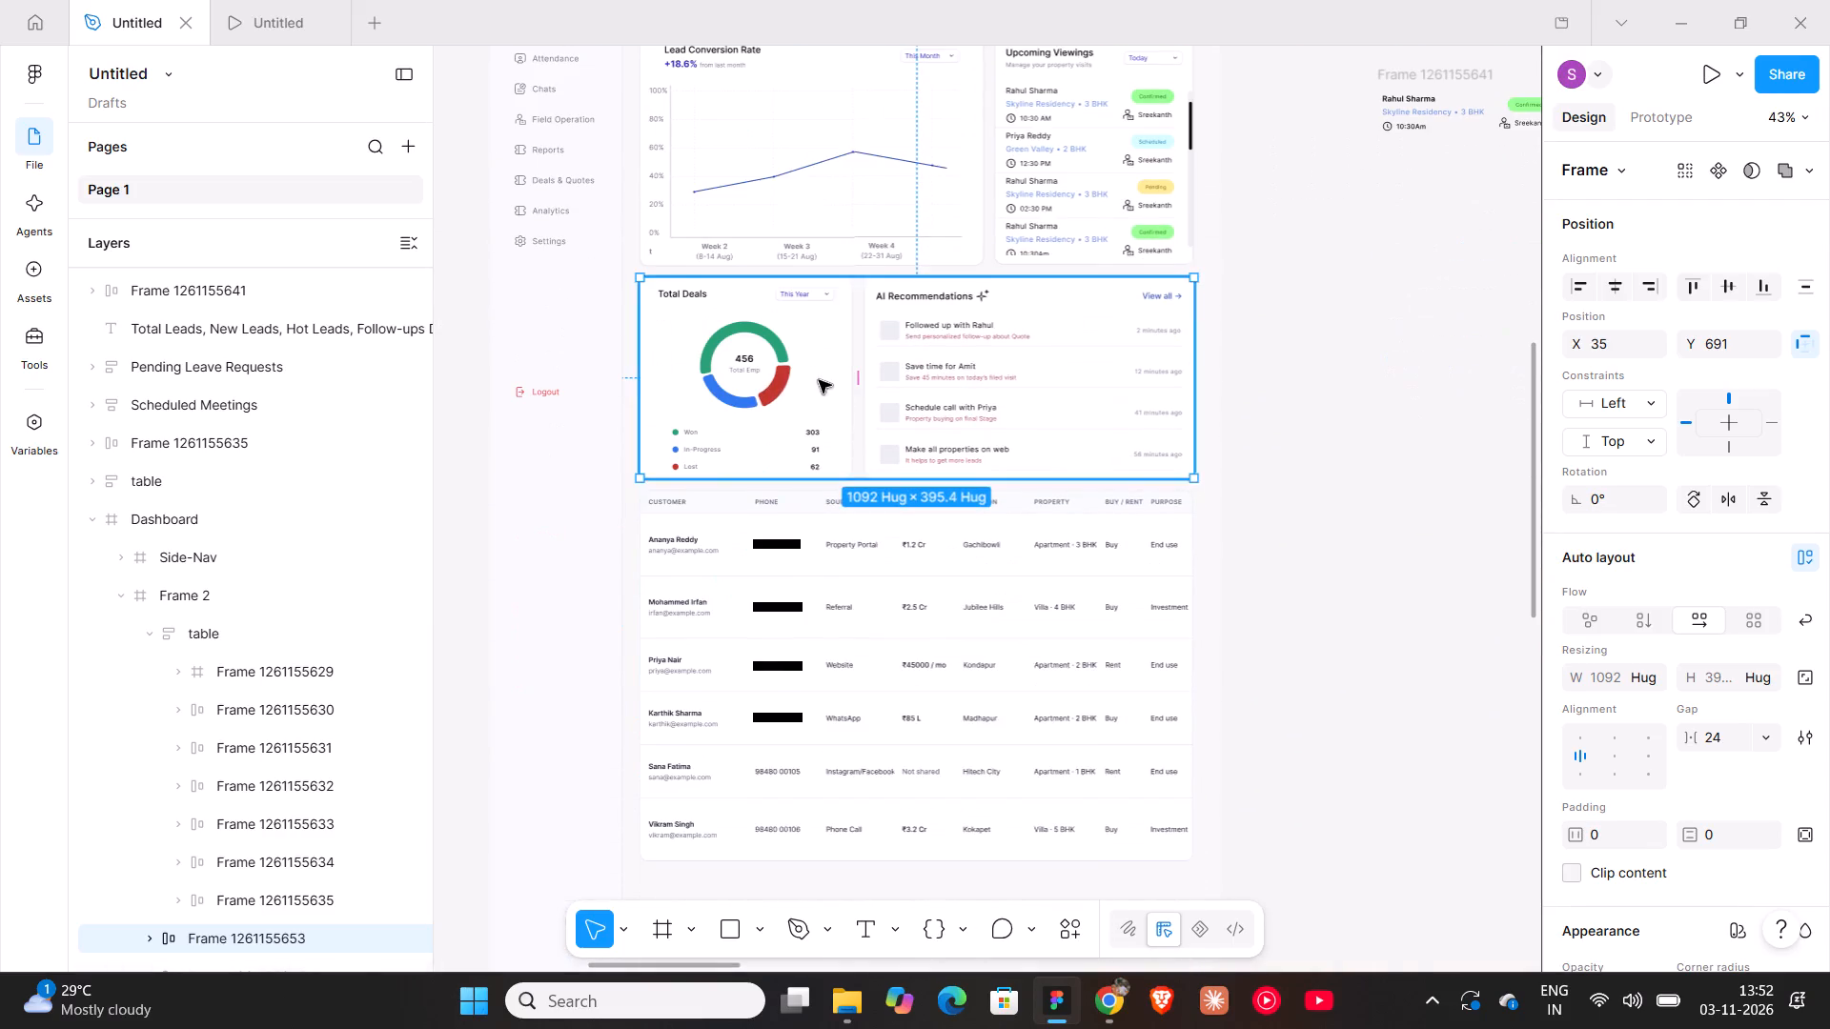
scroll(817, 378, "up", 5)
scroll(727, 438, "up", 8, "ctrl")
Duplicate the Upcoming Viewings heading and subtitle group from the Dashboard onto the empty canvas beside it.
triple_click(723, 476)
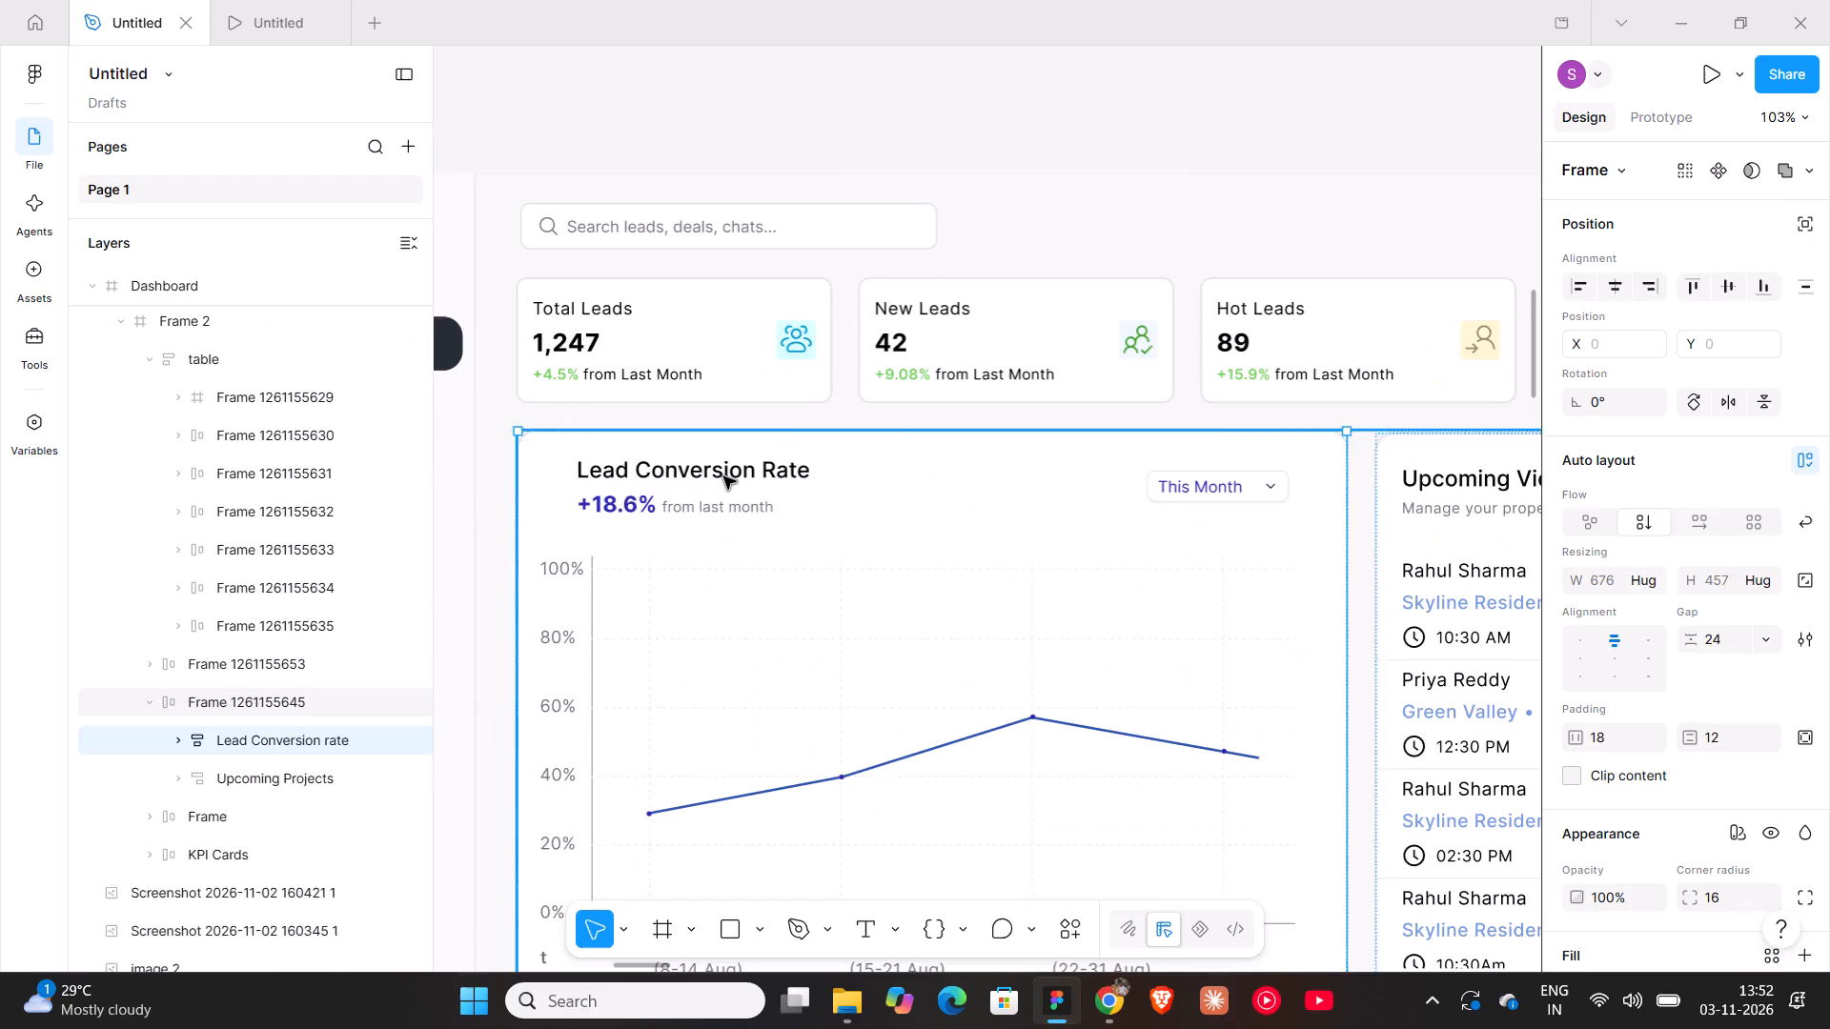
scroll(723, 476, "down", 8, "shift")
triple_click(720, 488)
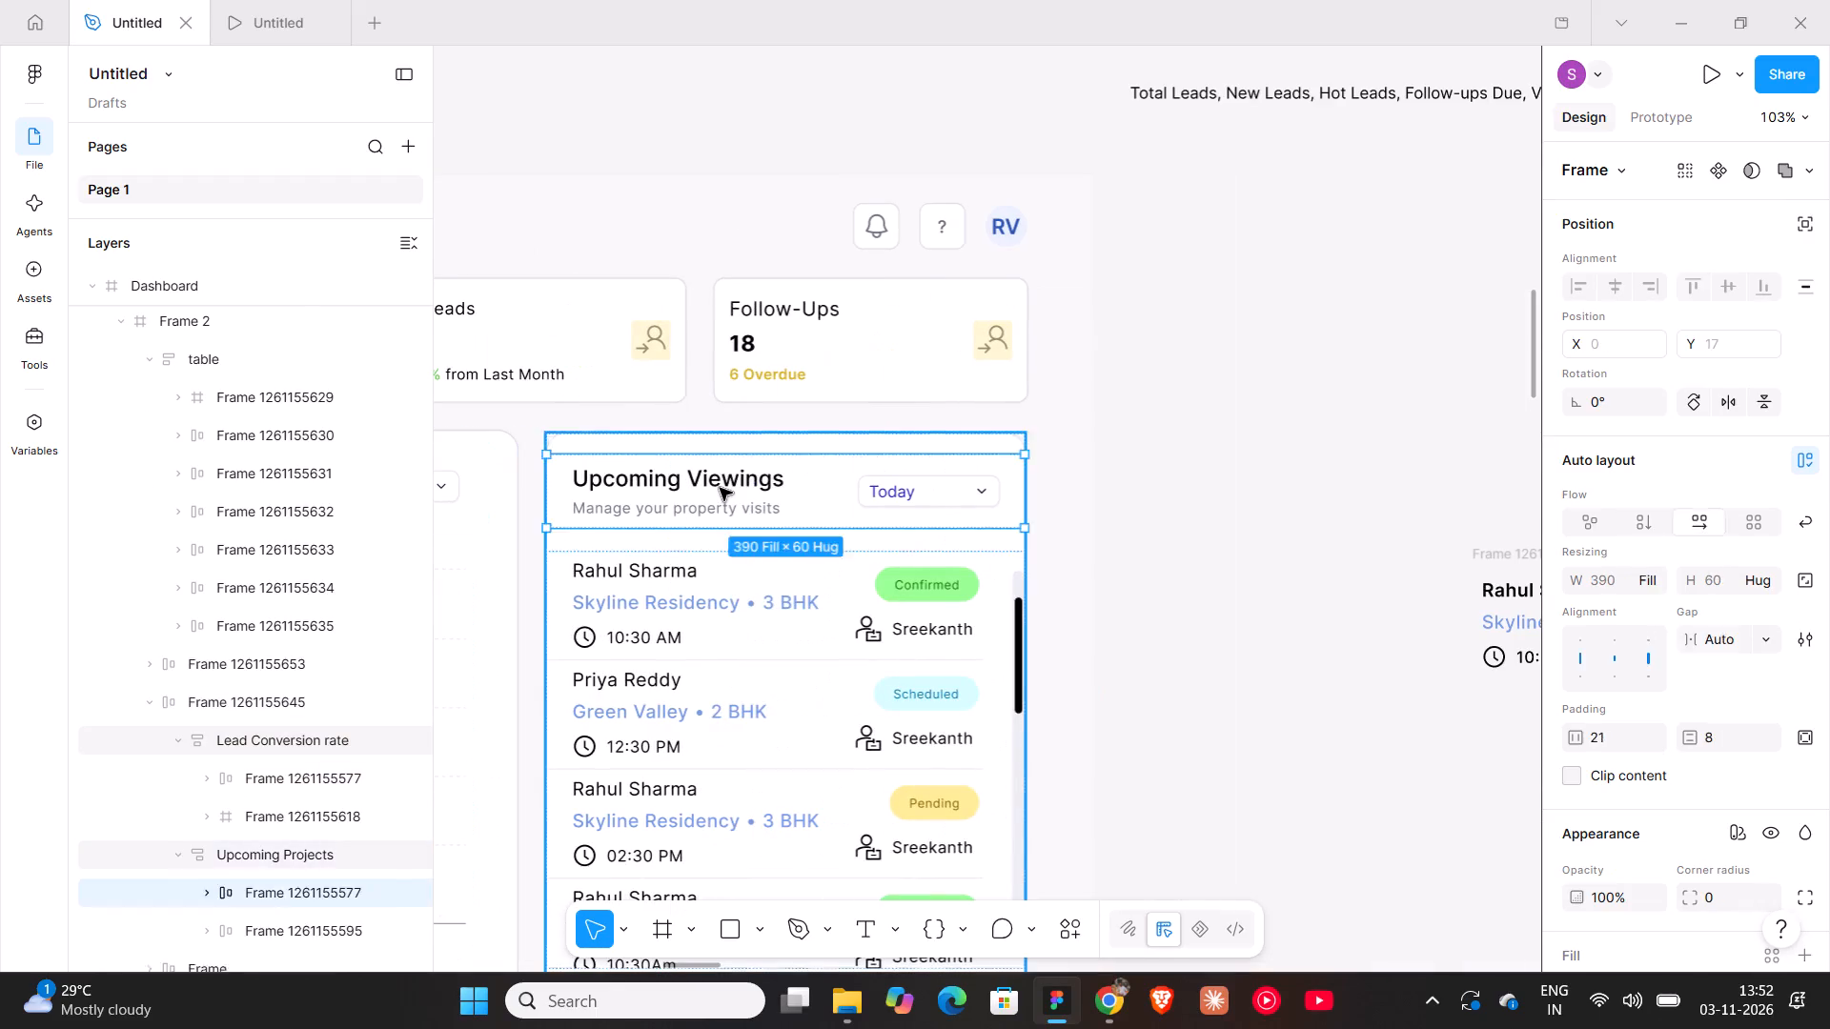
left_click(720, 488)
left_click(815, 508)
scroll(815, 508, "down", 6, "ctrl")
left_click_drag(756, 500, 1409, 443, "alt")
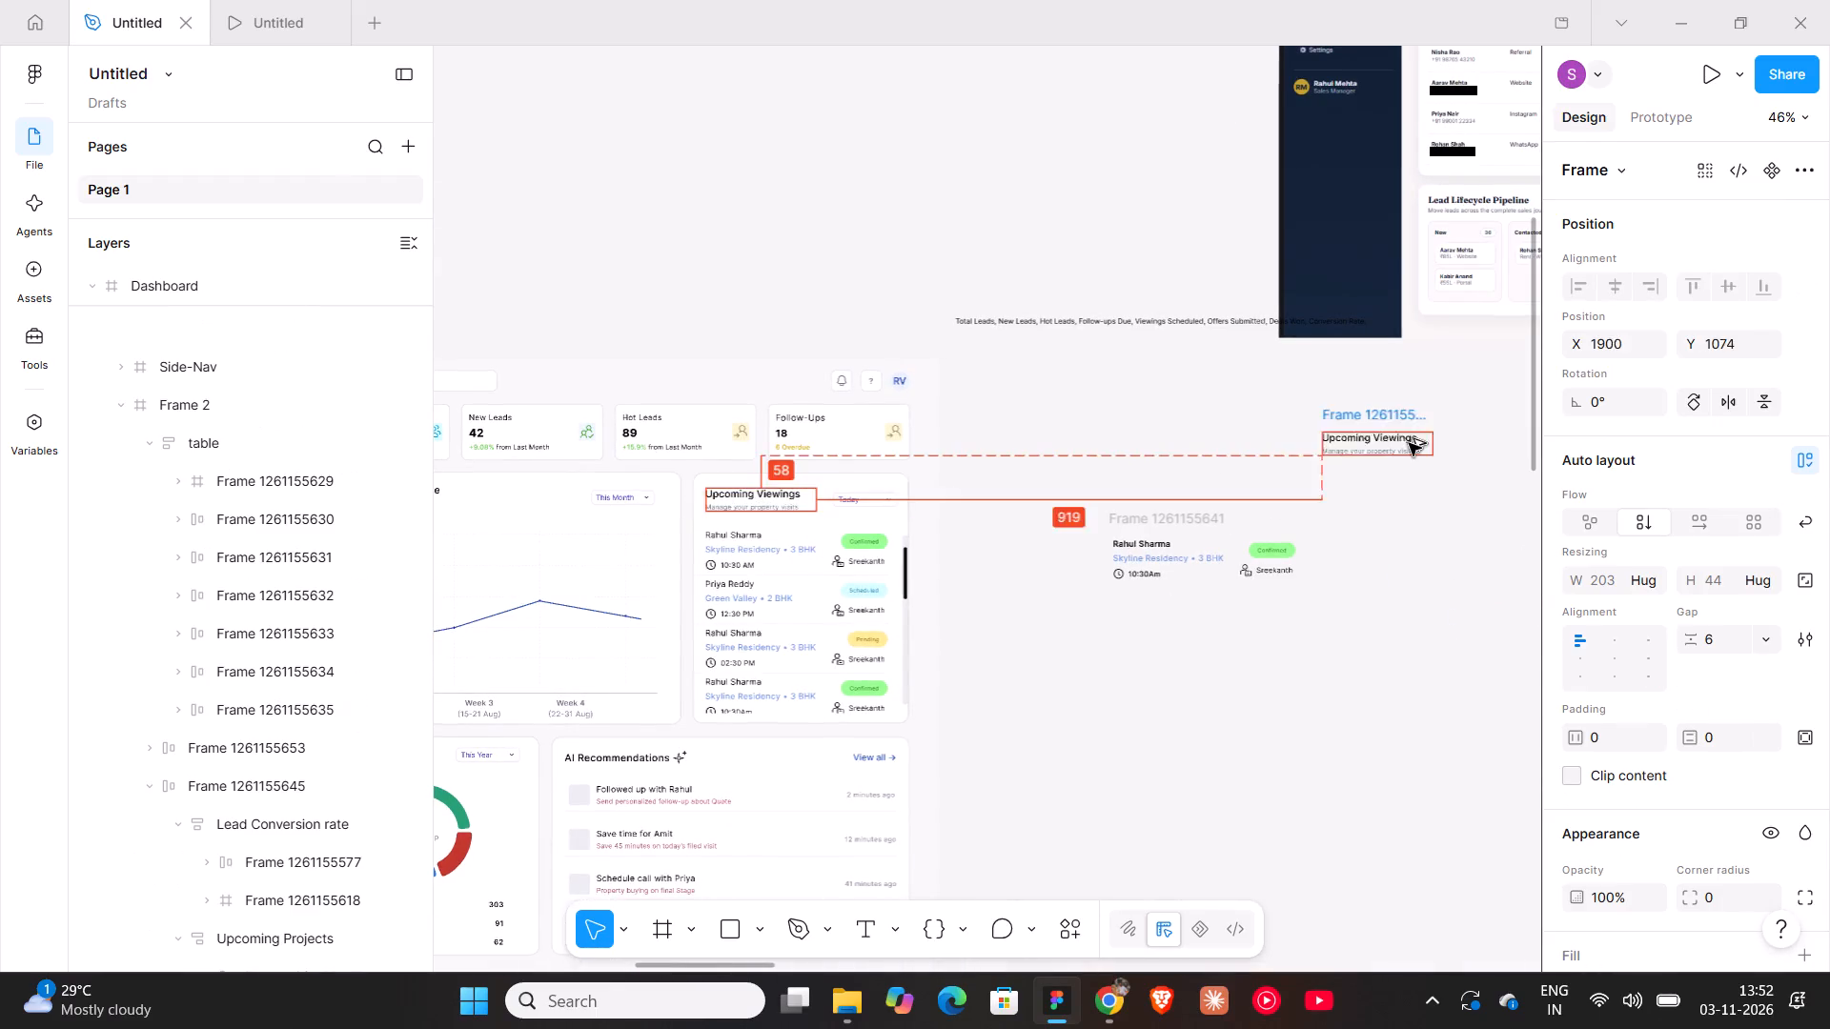
left_click_drag(1409, 443, 1433, 443, "alt")
Move the duplicated Upcoming Viewings heading group to just beneath the LeadFlow reference's Lead Aging Alerts card.
left_click_drag(846, 497, 1525, 480)
scroll(1358, 429, "down", 9, "shift")
scroll(1252, 435, "down", 7, "shift")
left_click_drag(672, 445, 822, 443)
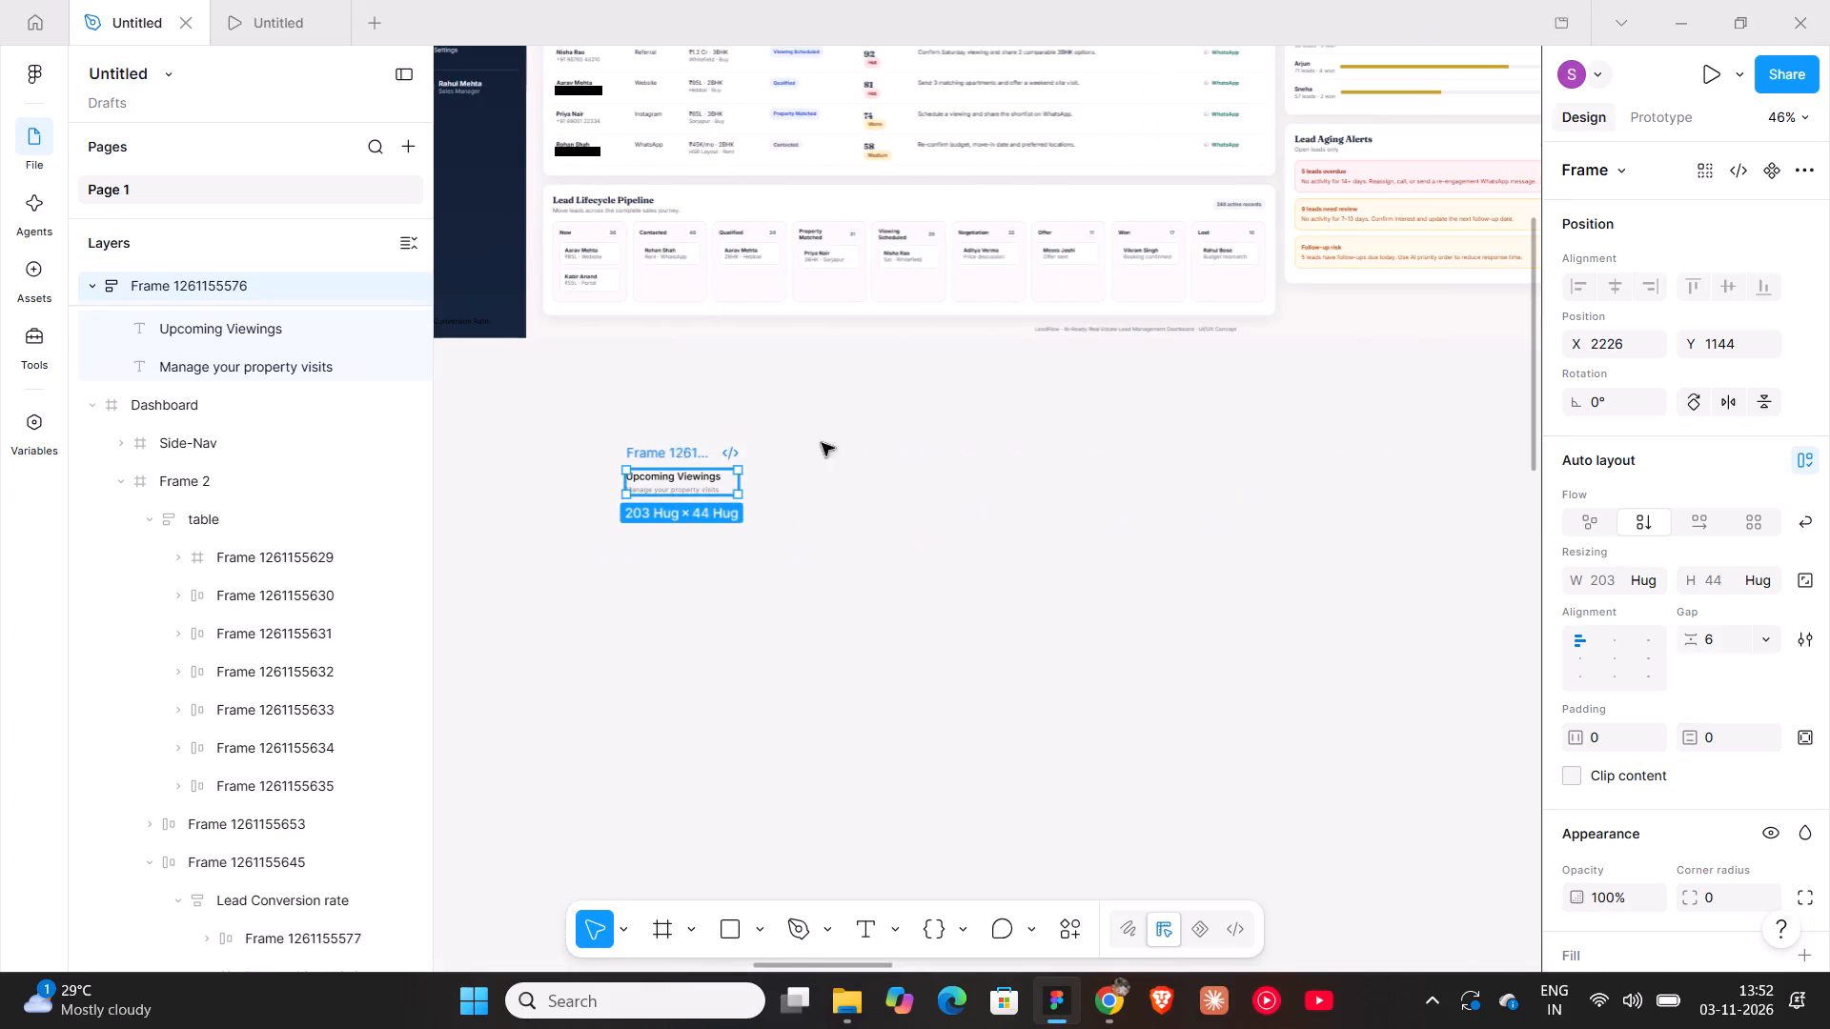
left_click_drag(822, 443, 1301, 374)
scroll(1301, 374, "down", 7, "shift")
scroll(1244, 448, "up", 5)
scroll(1019, 713, "up", 2, "ctrl")
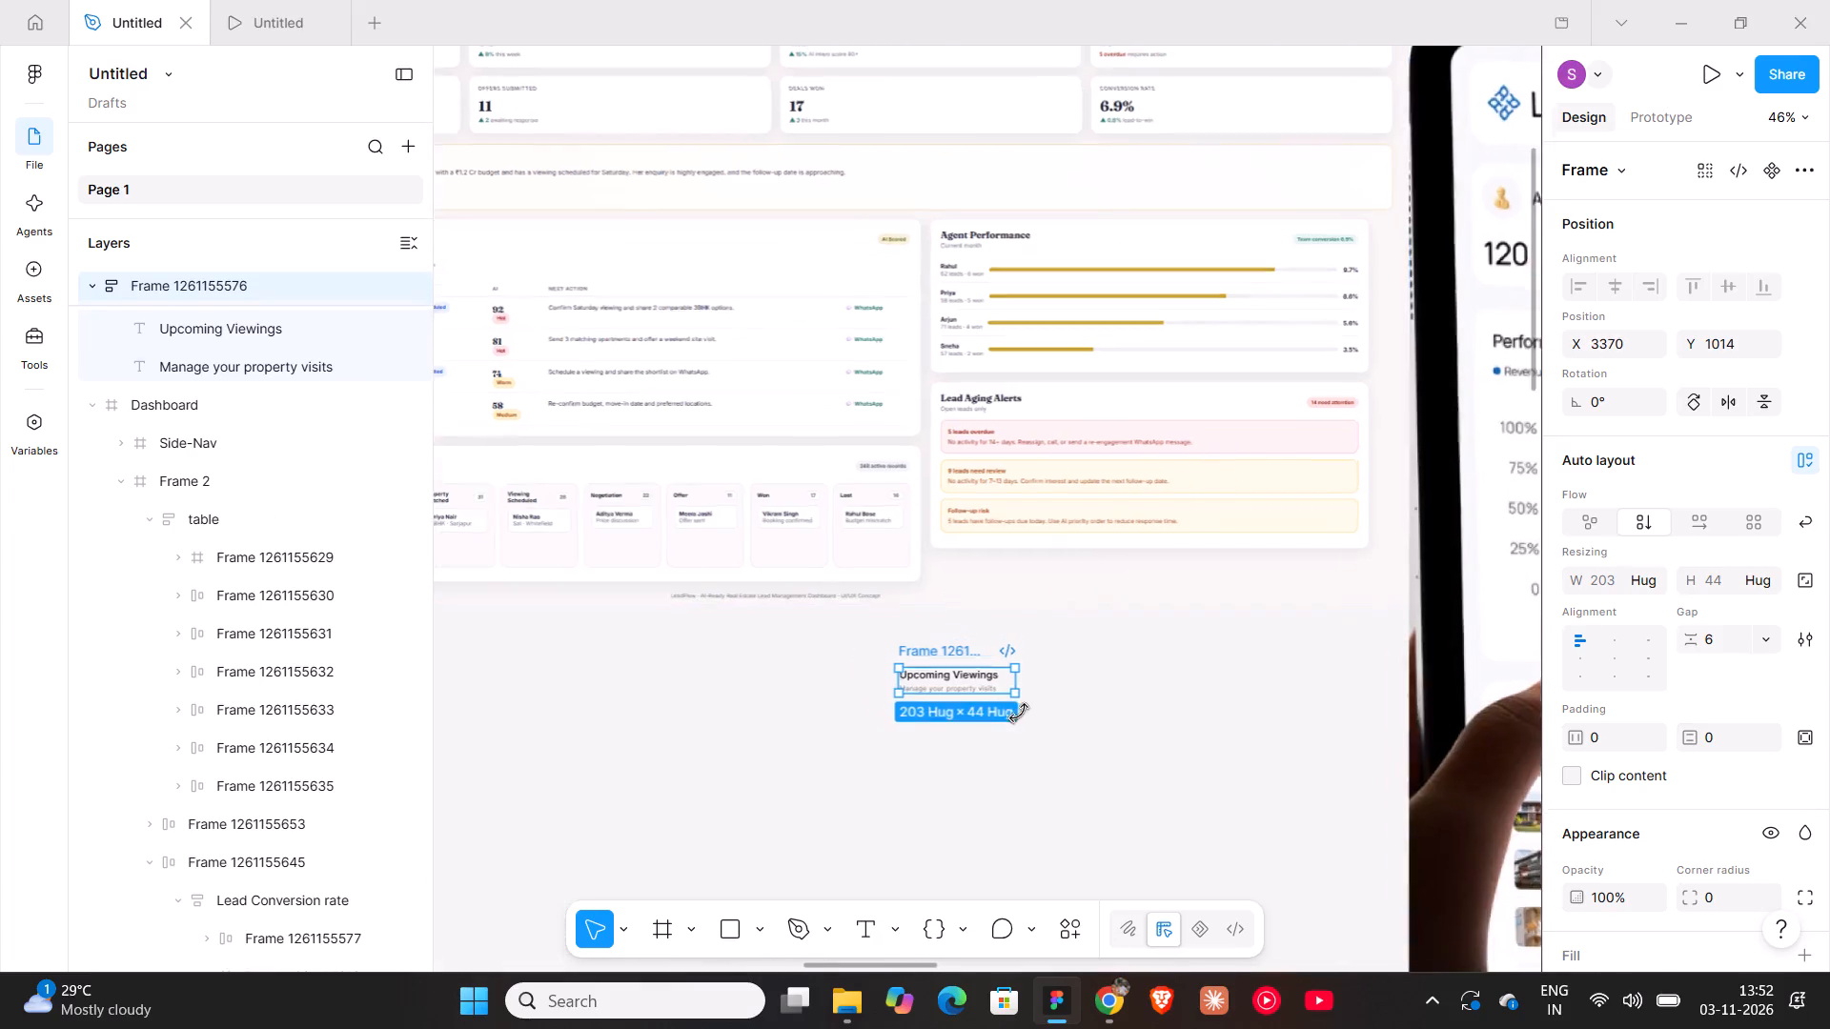
scroll(1019, 713, "up", 3, "ctrl")
scroll(1019, 713, "up", 4)
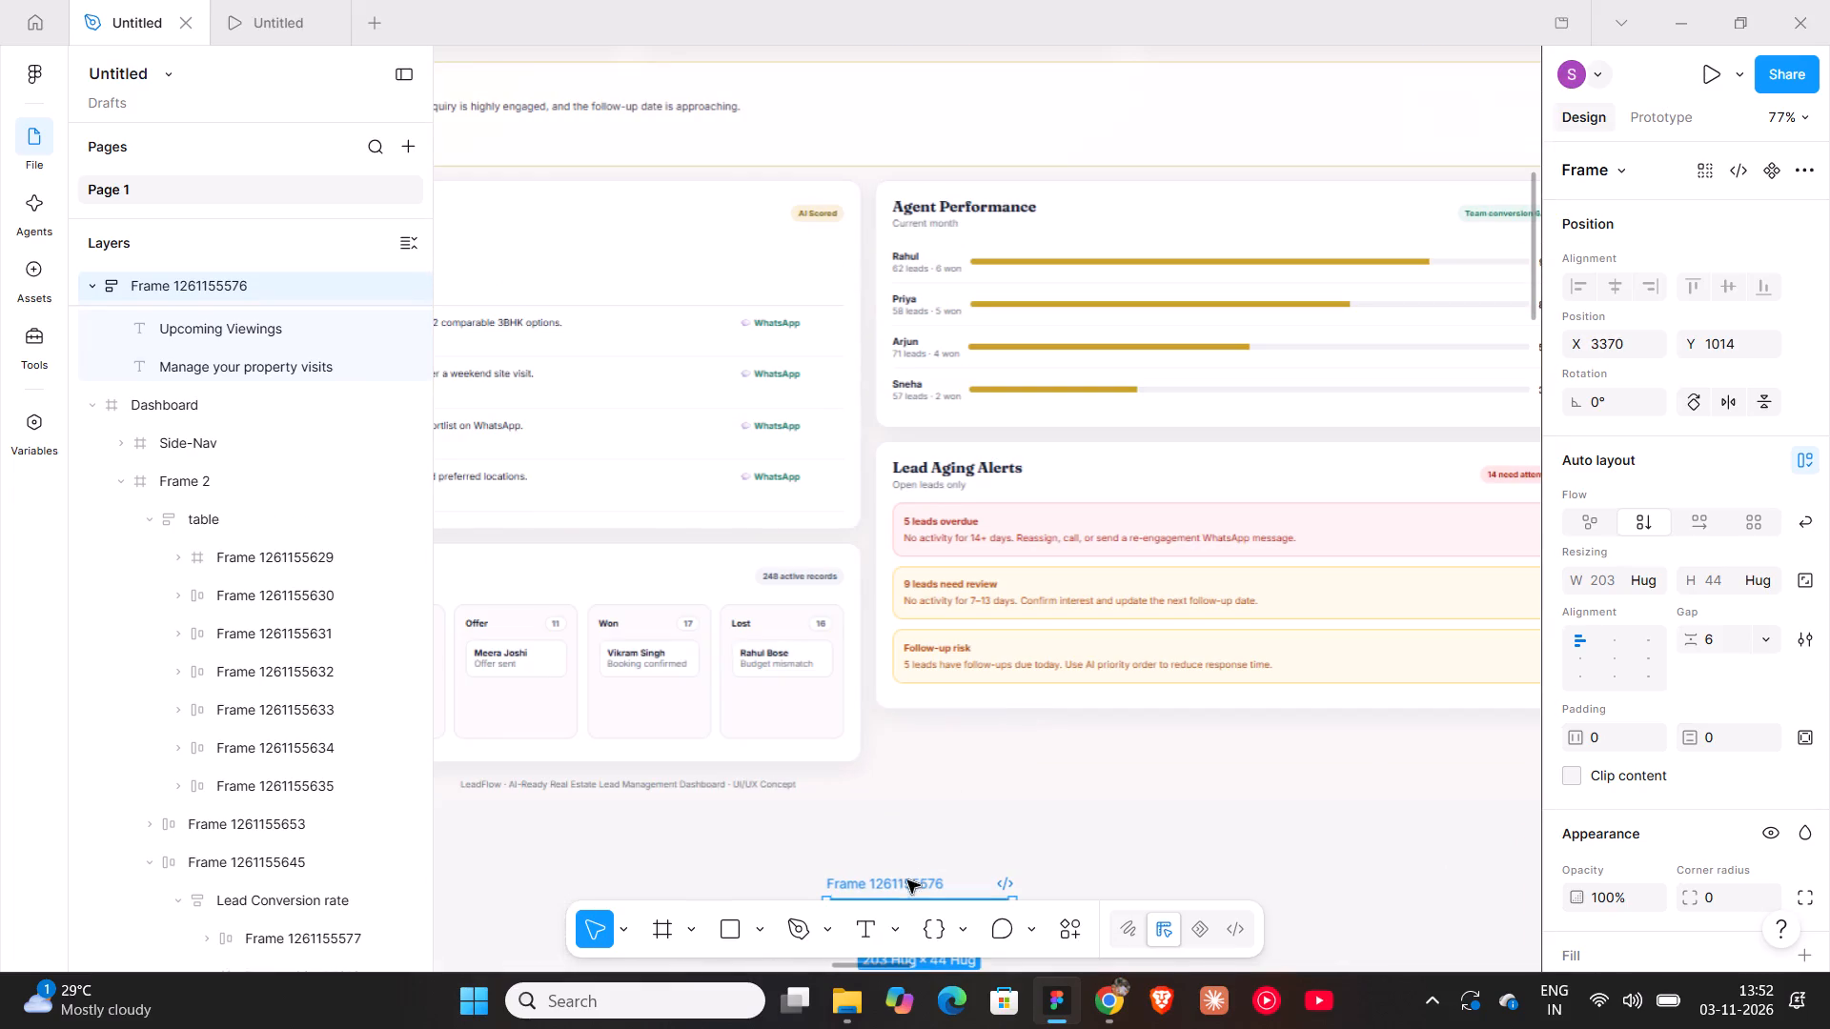
left_click_drag(907, 880, 1046, 757)
Change the duplicated group's heading to "Agent Performance" and its subtitle to "Current Month".
left_click(1027, 800)
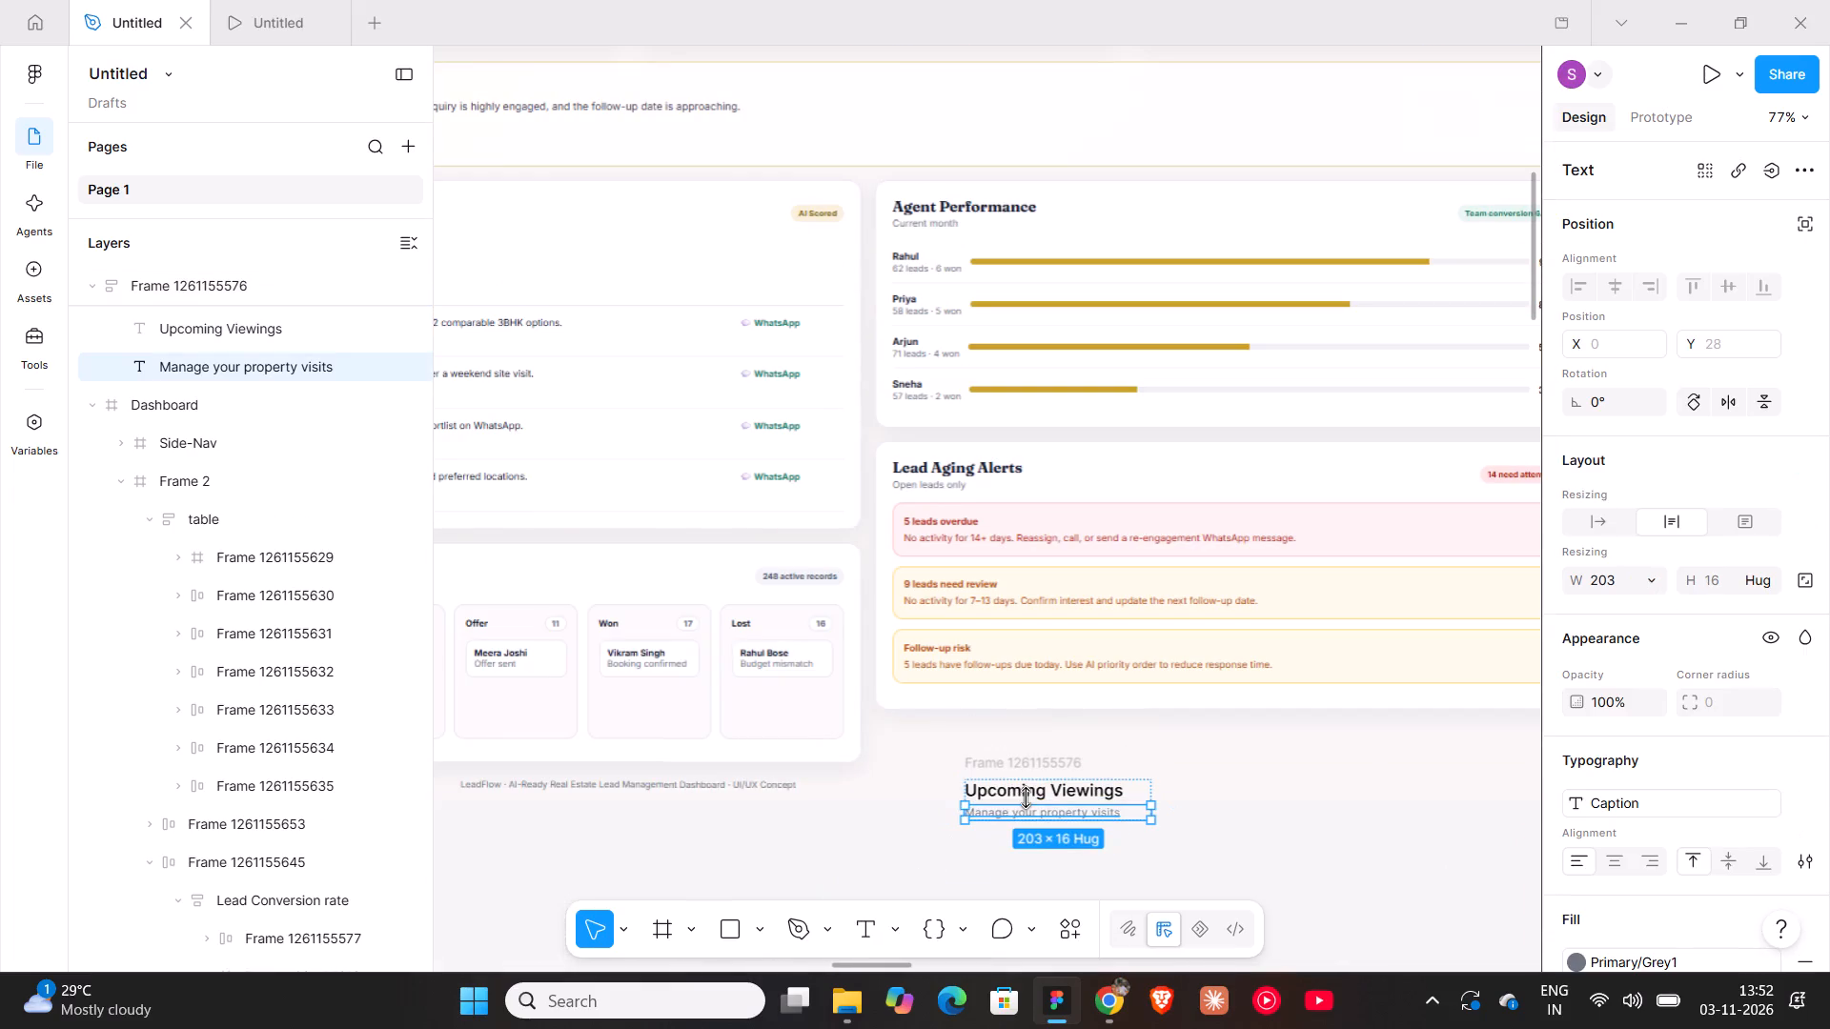
left_click(1027, 797)
double_click(1025, 788)
type("Agent Performance")
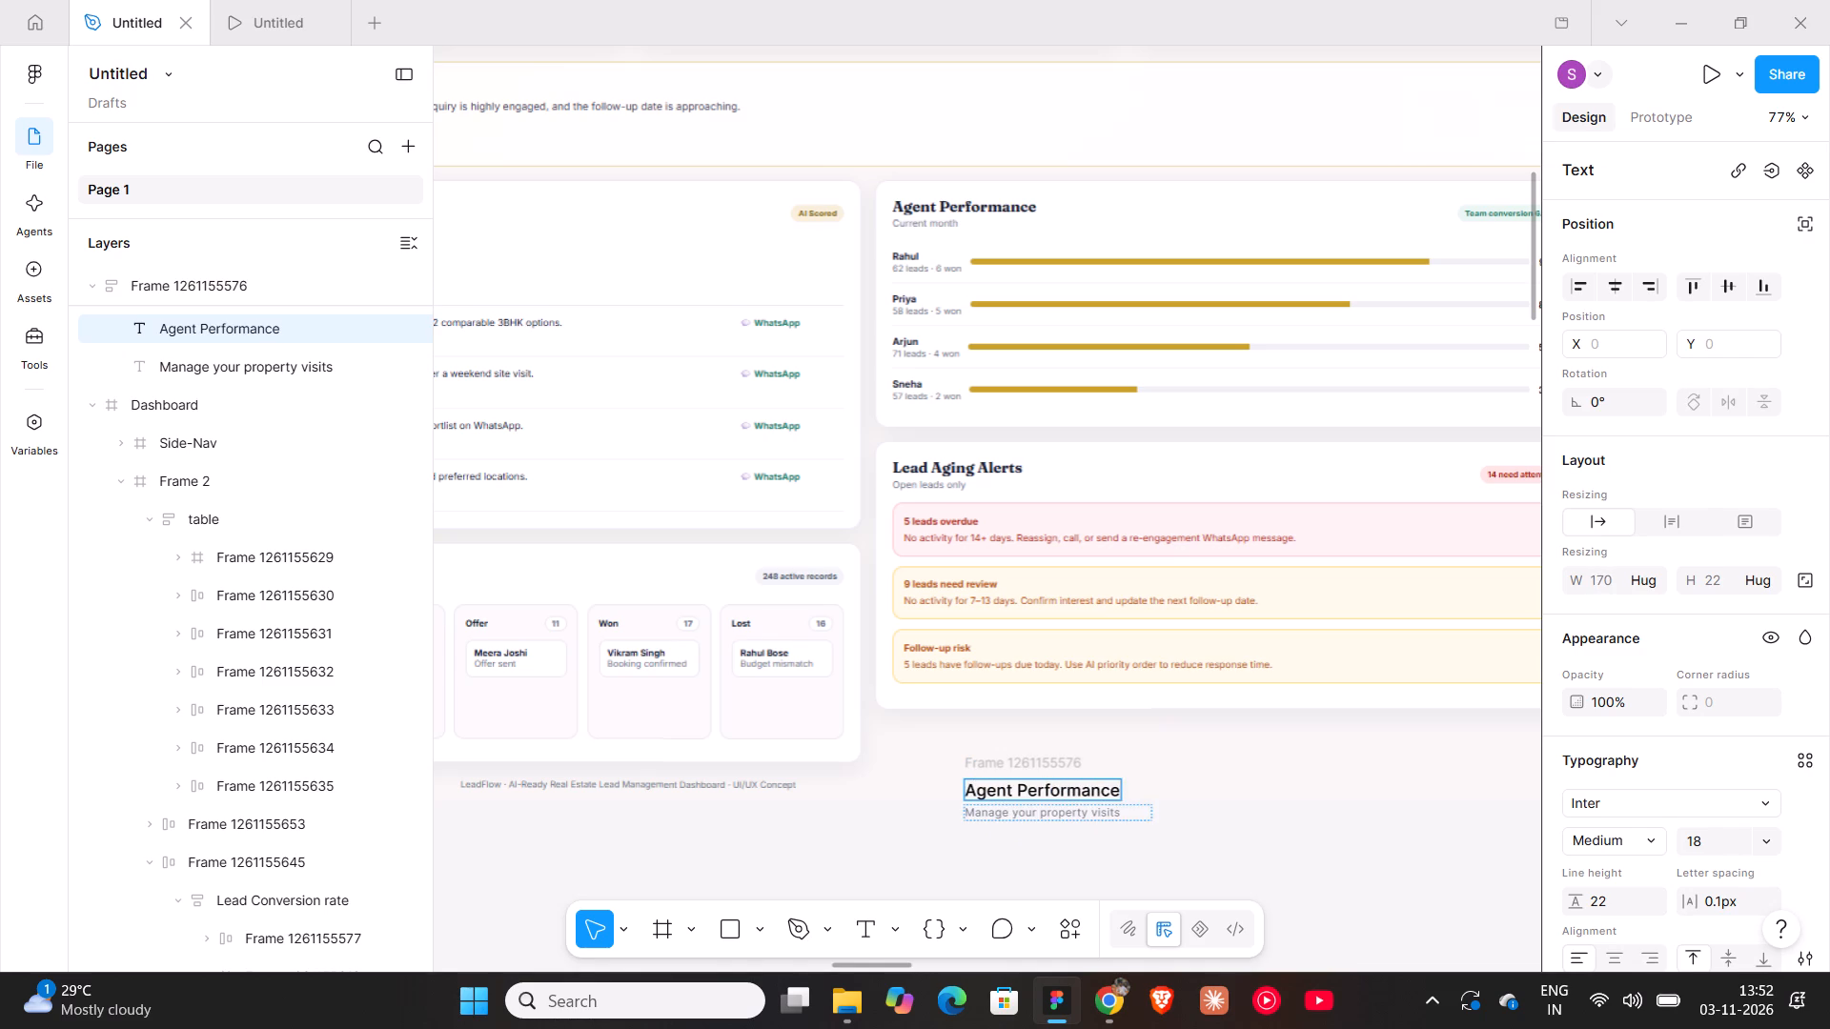
double_click(1025, 808)
triple_click(1025, 808)
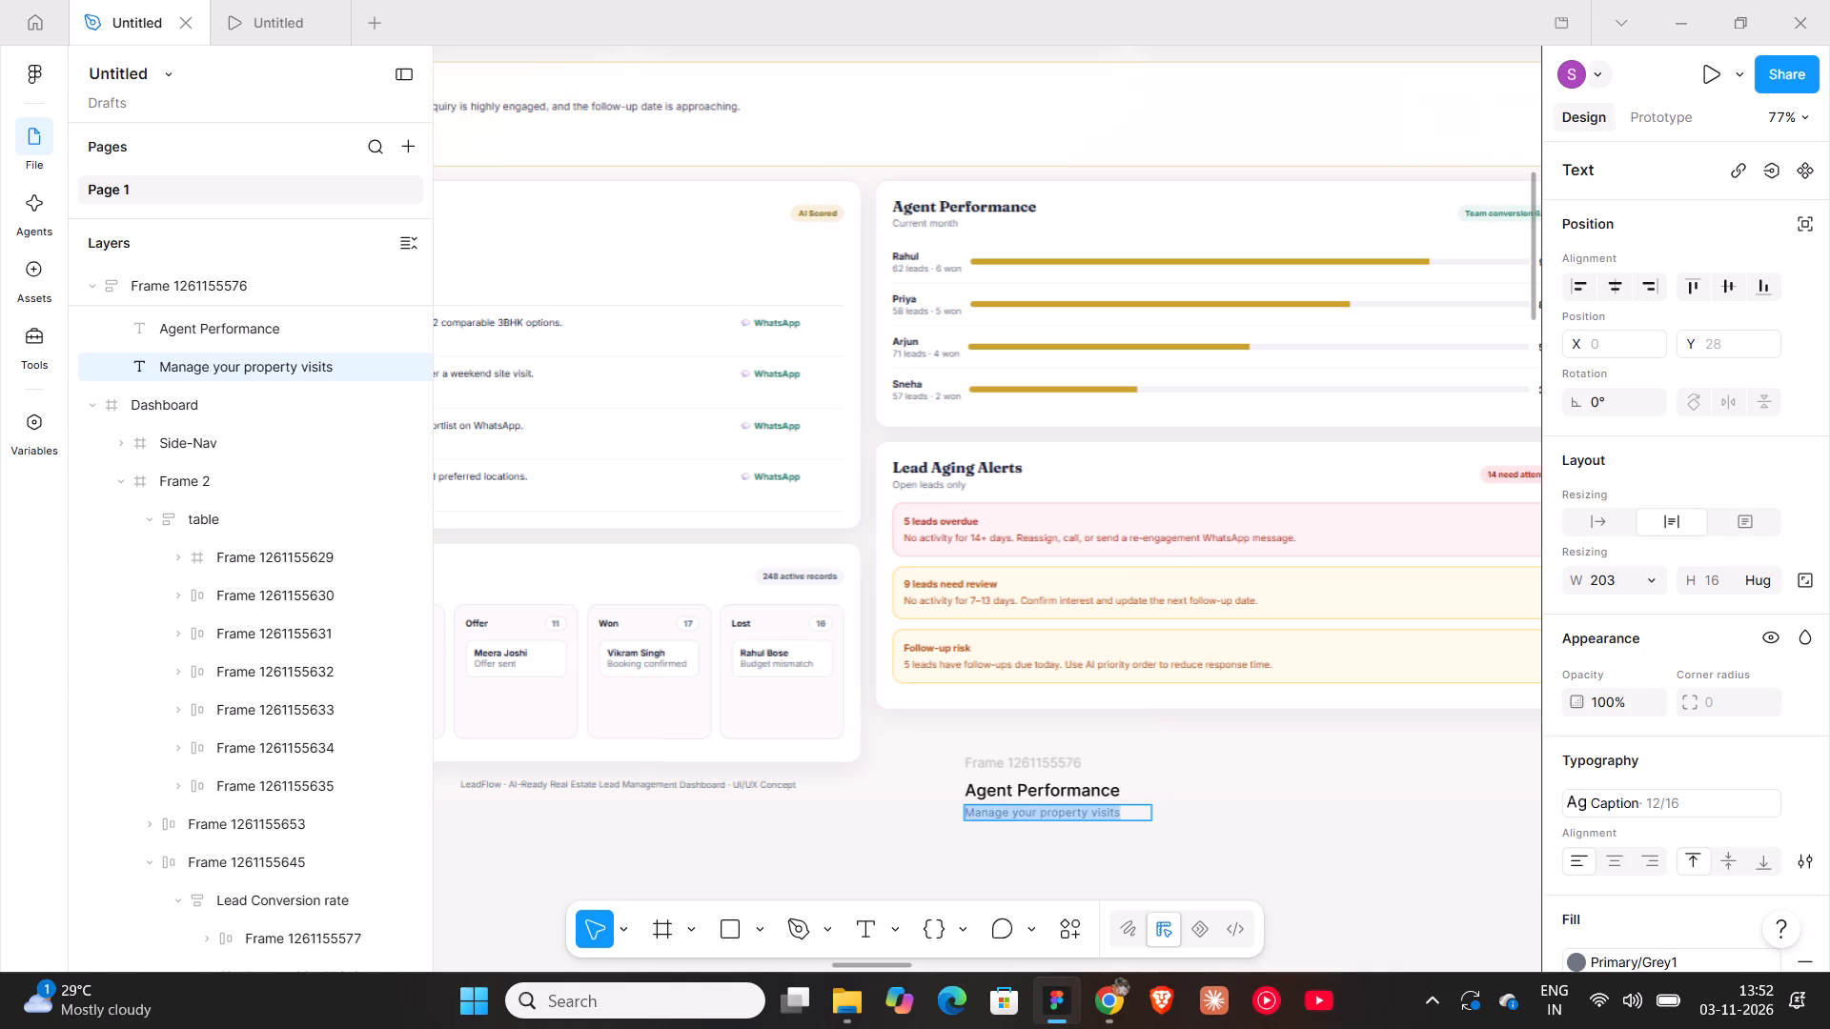
type("Current")
key("space")
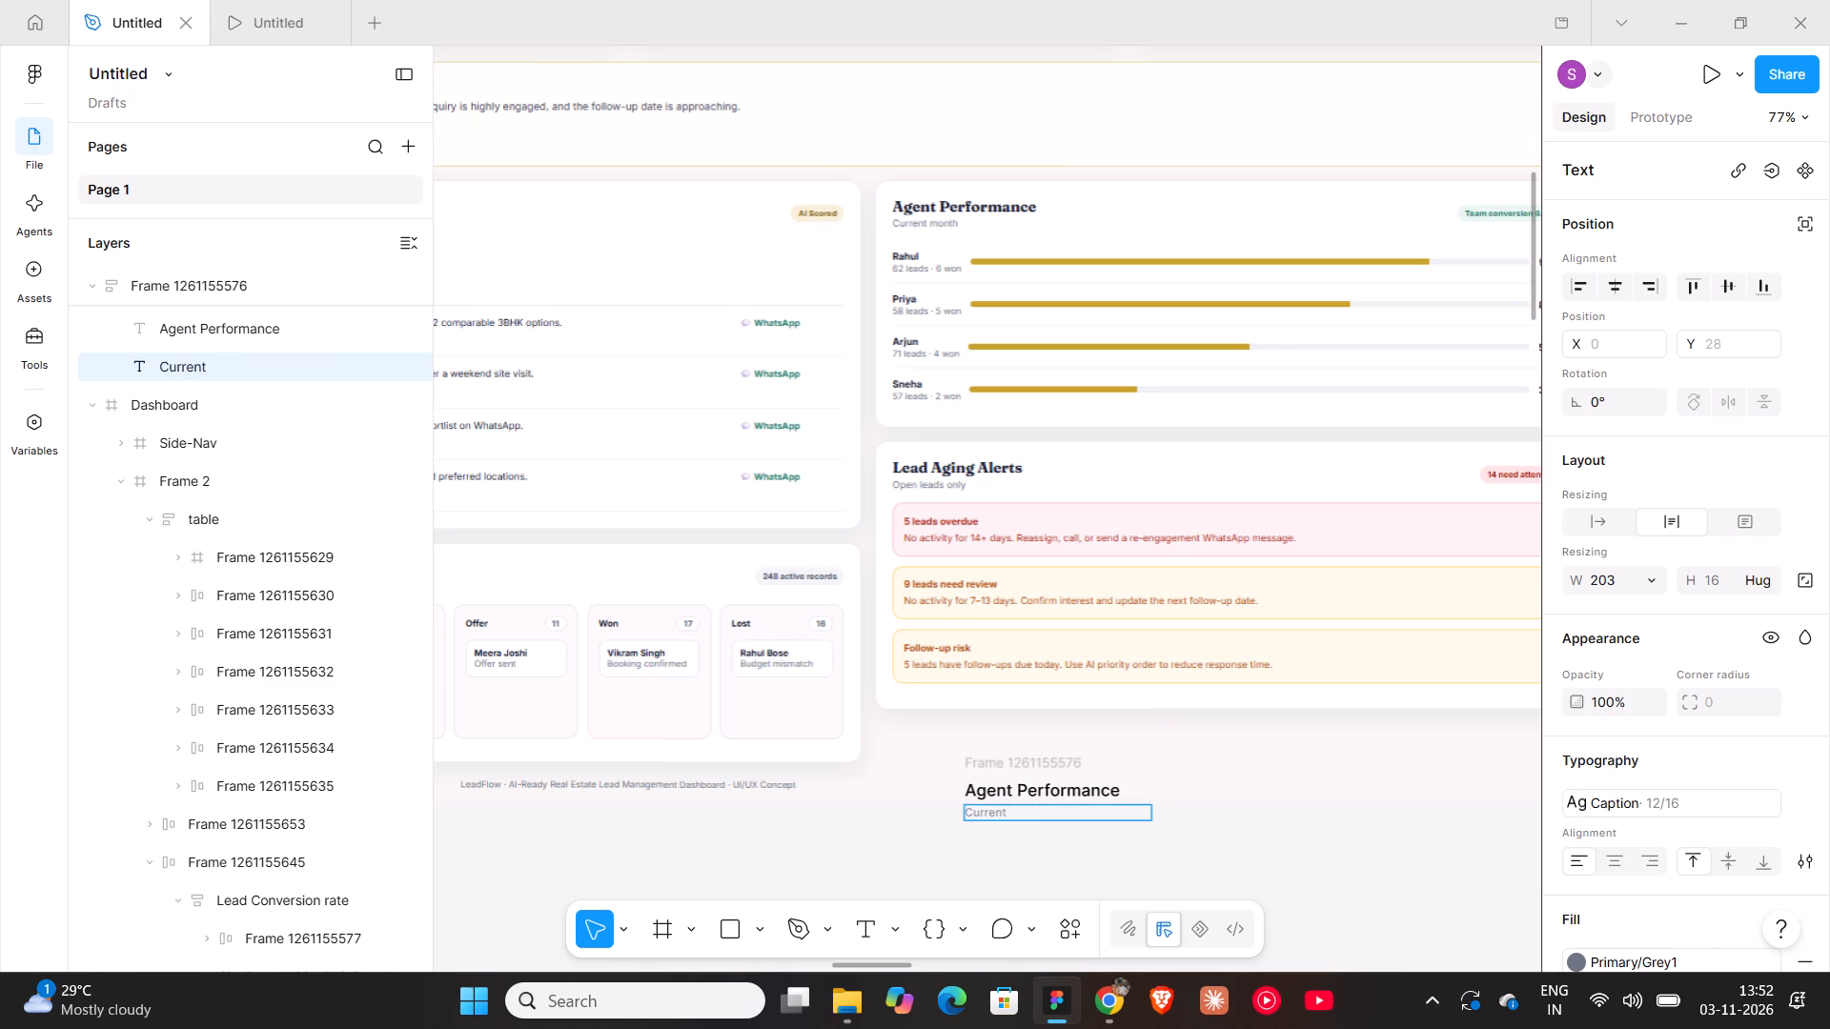
type("Month")
left_click(1206, 863)
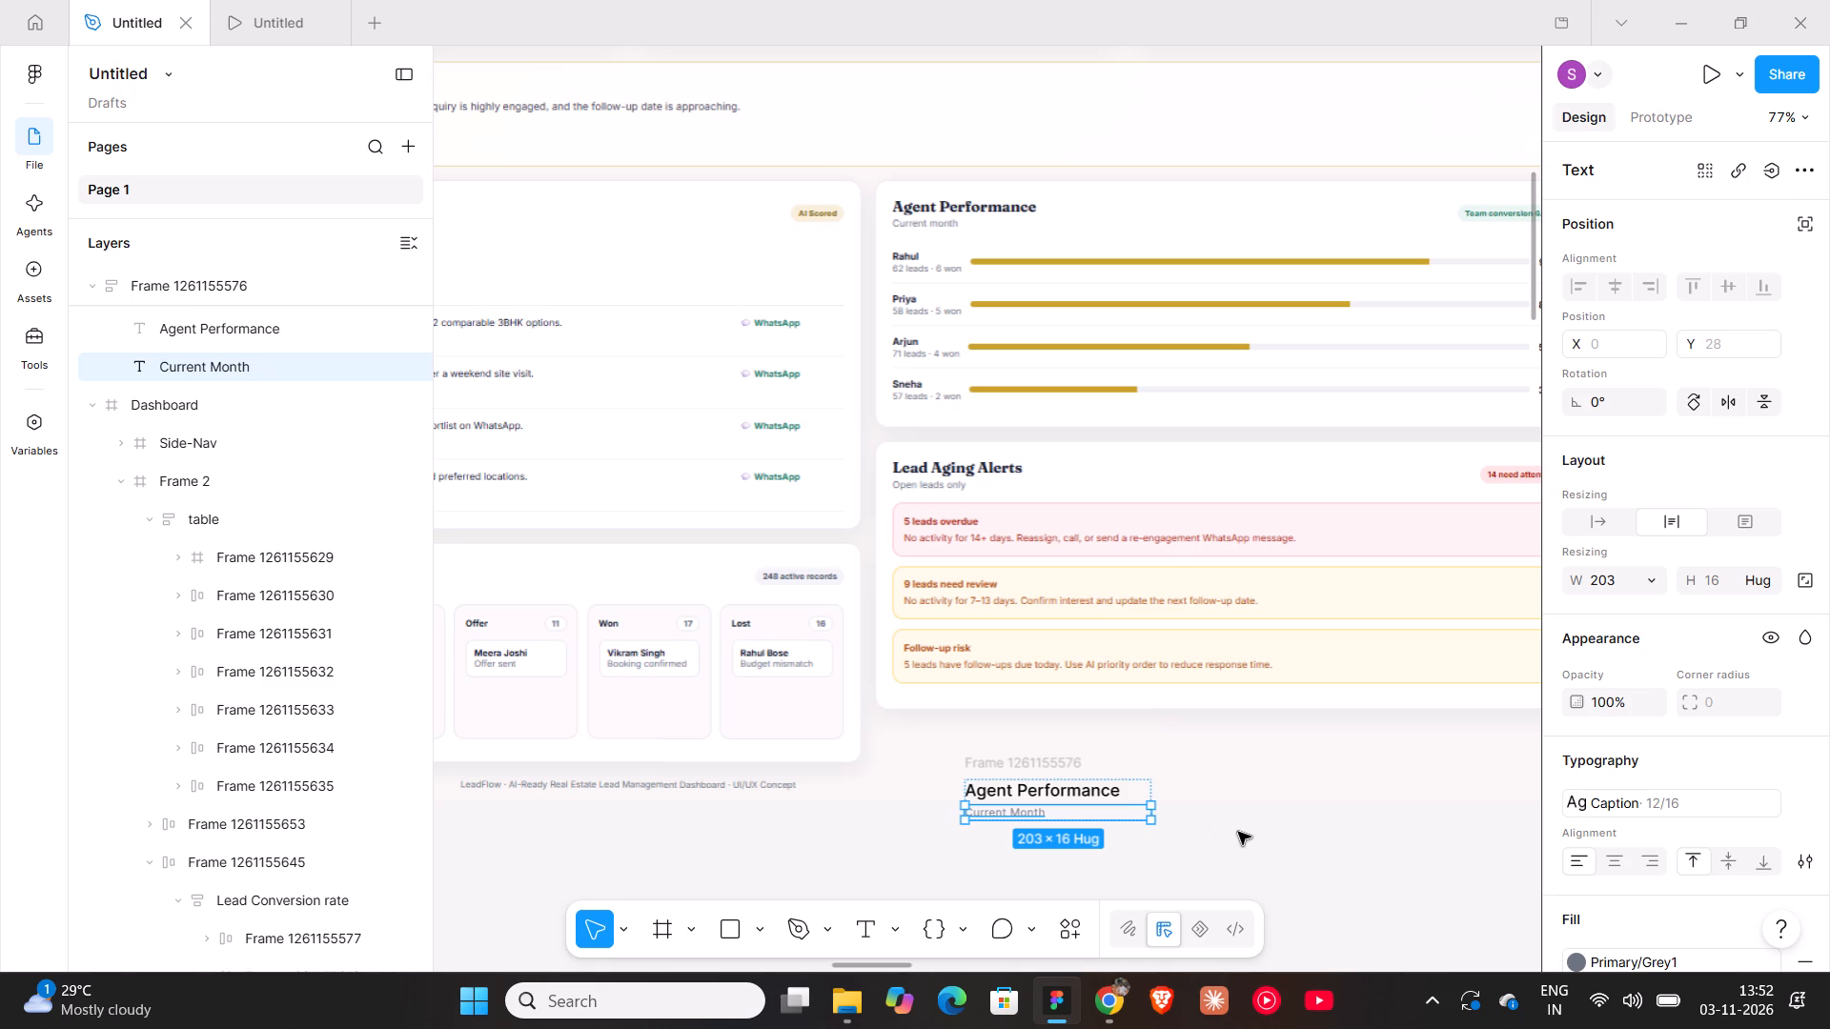
Add a separate text layer reading "Rahul" beneath the Agent Performance heading group, at X 3599, Y 984.
scroll(1174, 872, "down", 4)
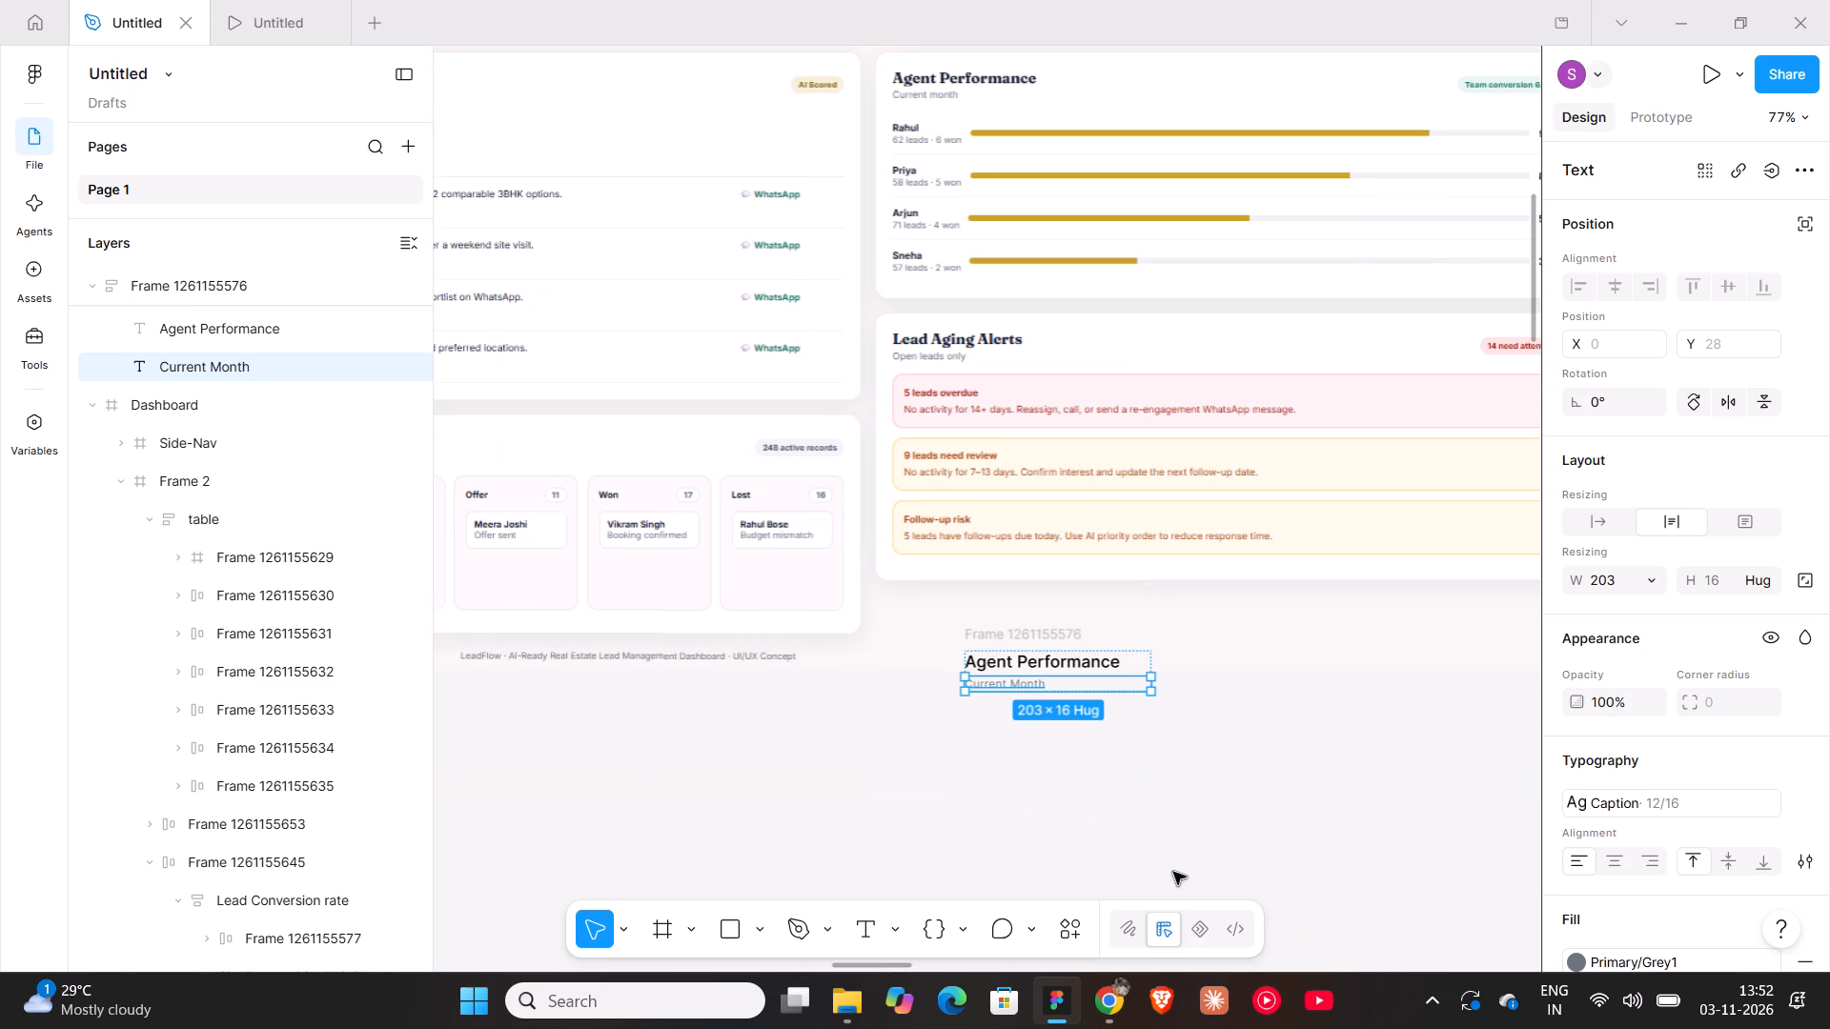
left_click(1115, 838)
key("t")
left_click(1037, 744)
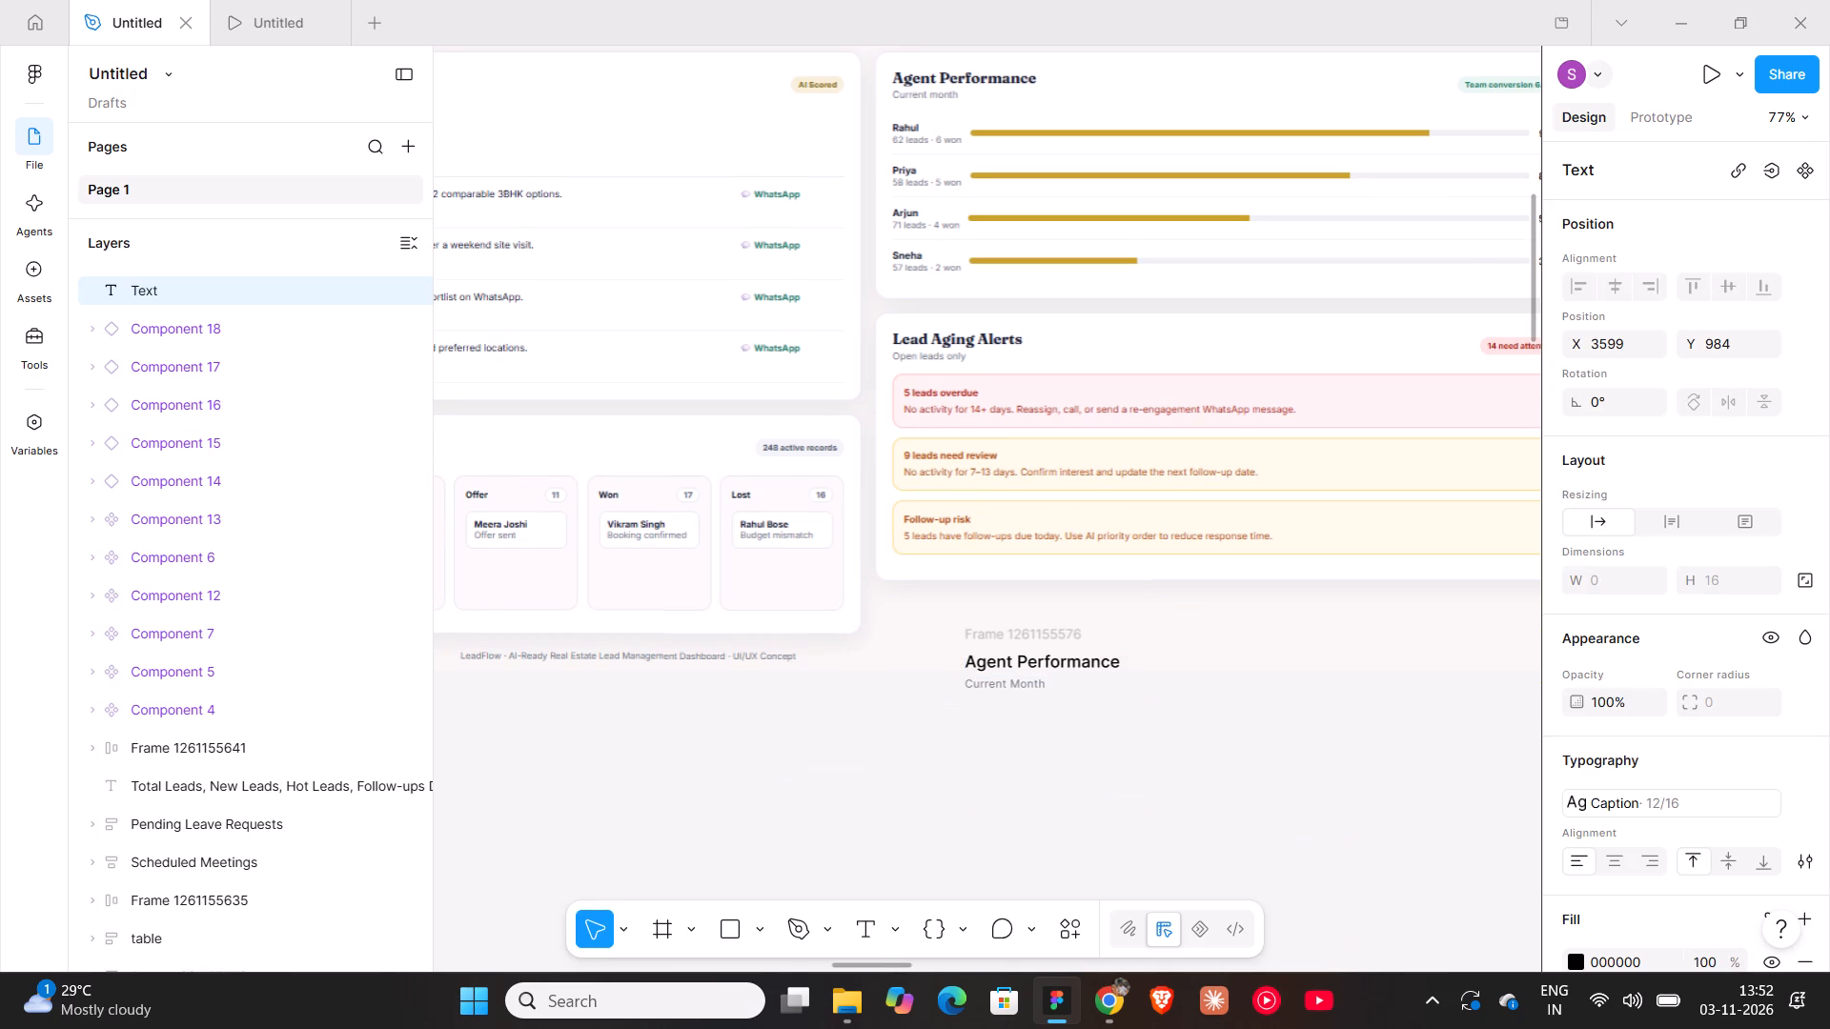
scroll(1037, 744, "down", 6, "ctrl")
scroll(1037, 744, "up", 10, "shift")
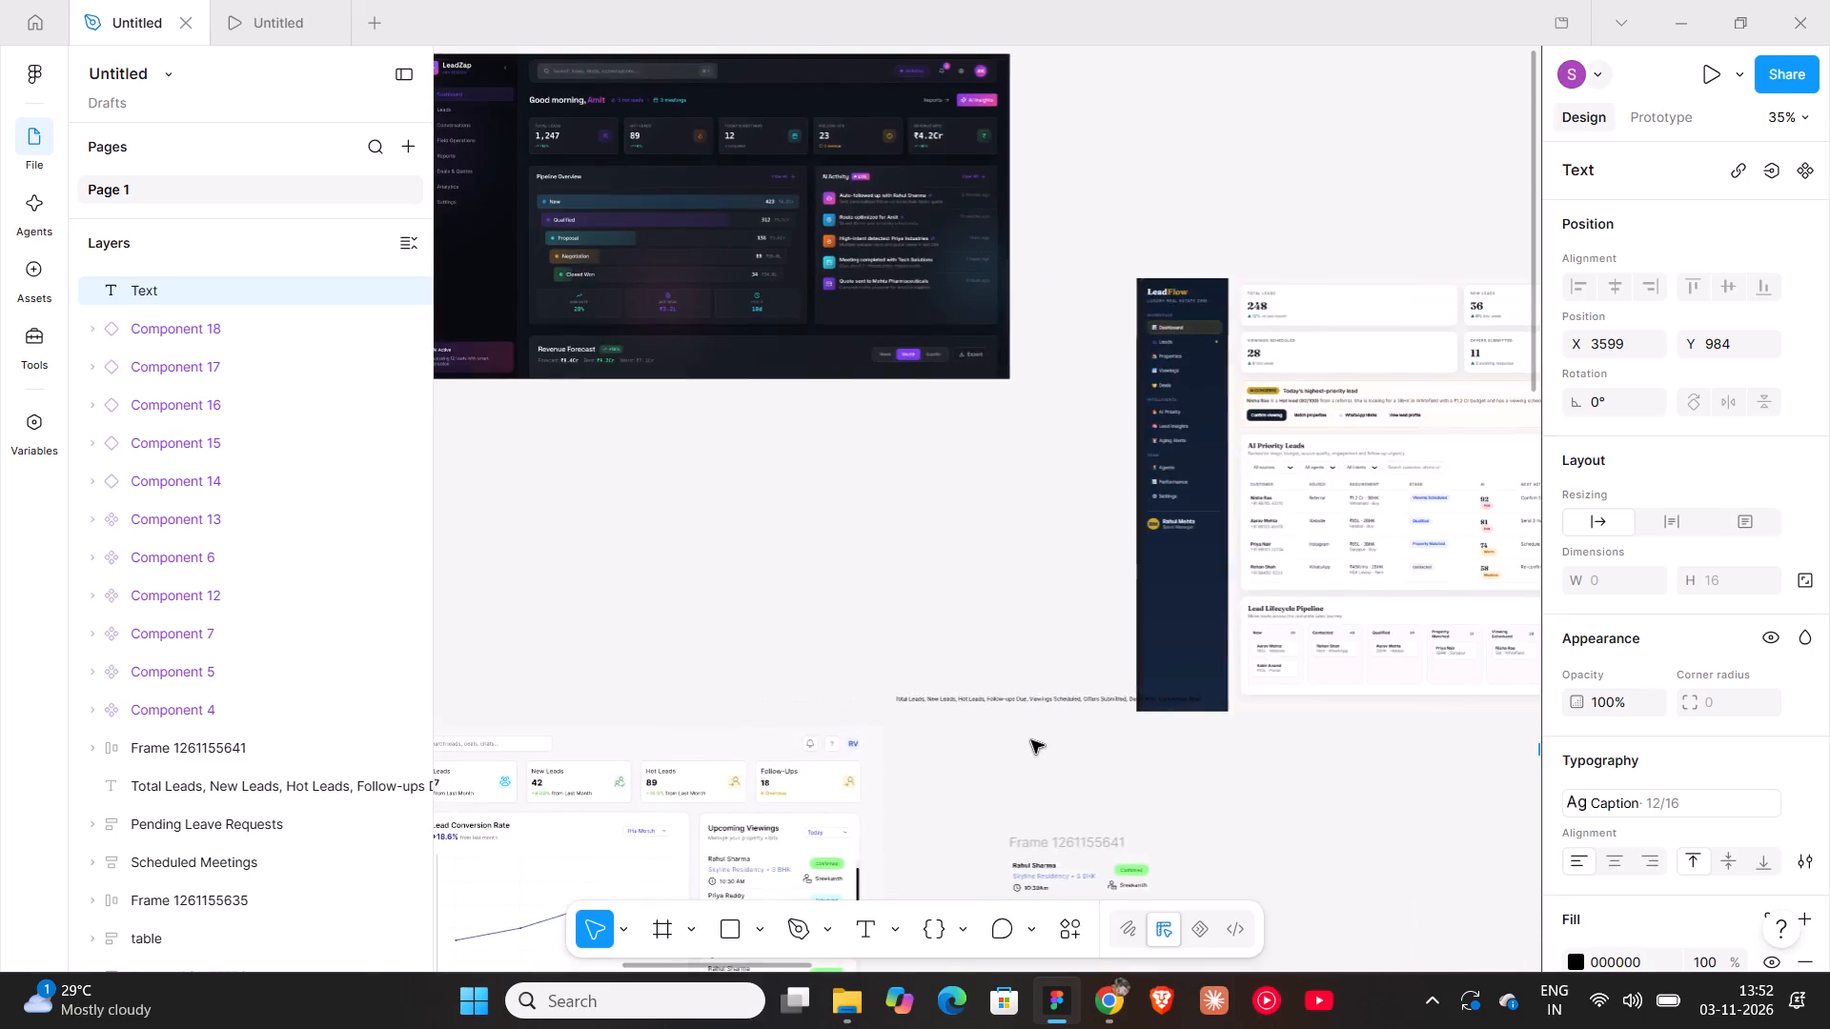
scroll(1027, 737, "up", 1)
scroll(1027, 737, "down", 2)
scroll(1021, 729, "up", 6, "shift")
scroll(1021, 729, "down", 6)
scroll(1288, 402, "up", 9, "ctrl")
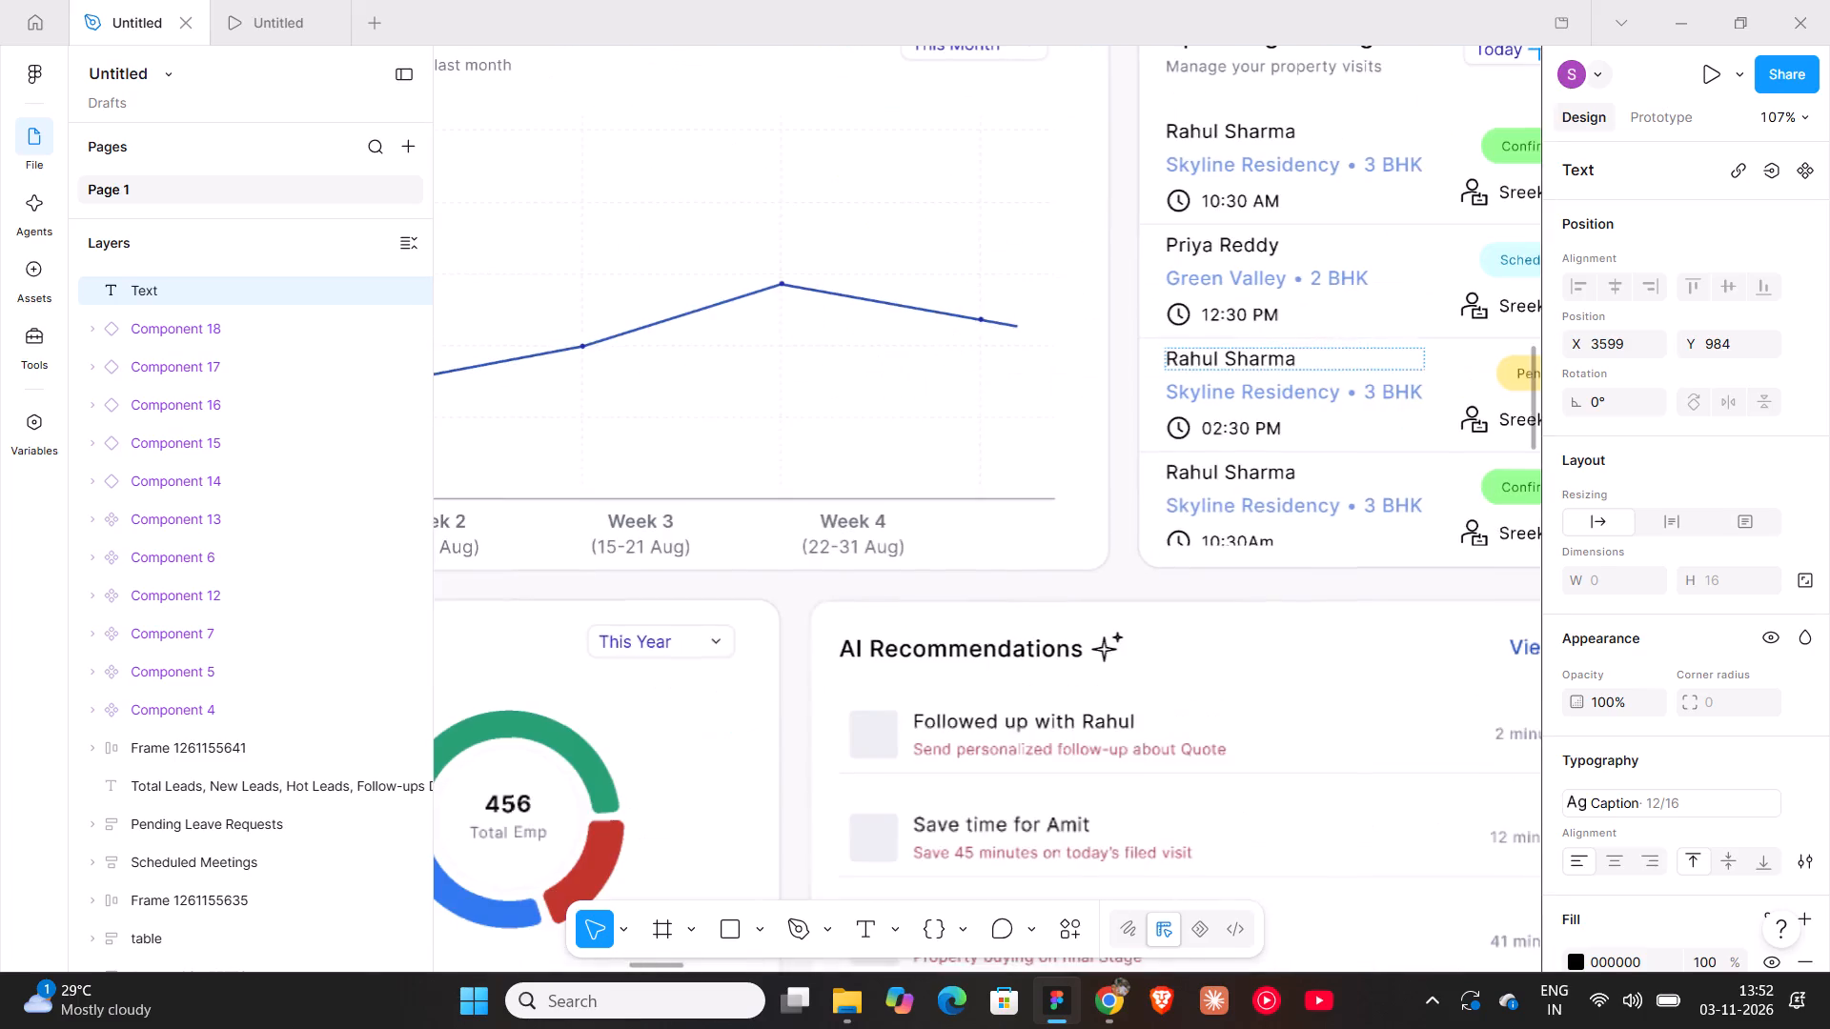
scroll(1290, 374, "down", 10, "ctrl")
scroll(1290, 374, "down", 15, "shift")
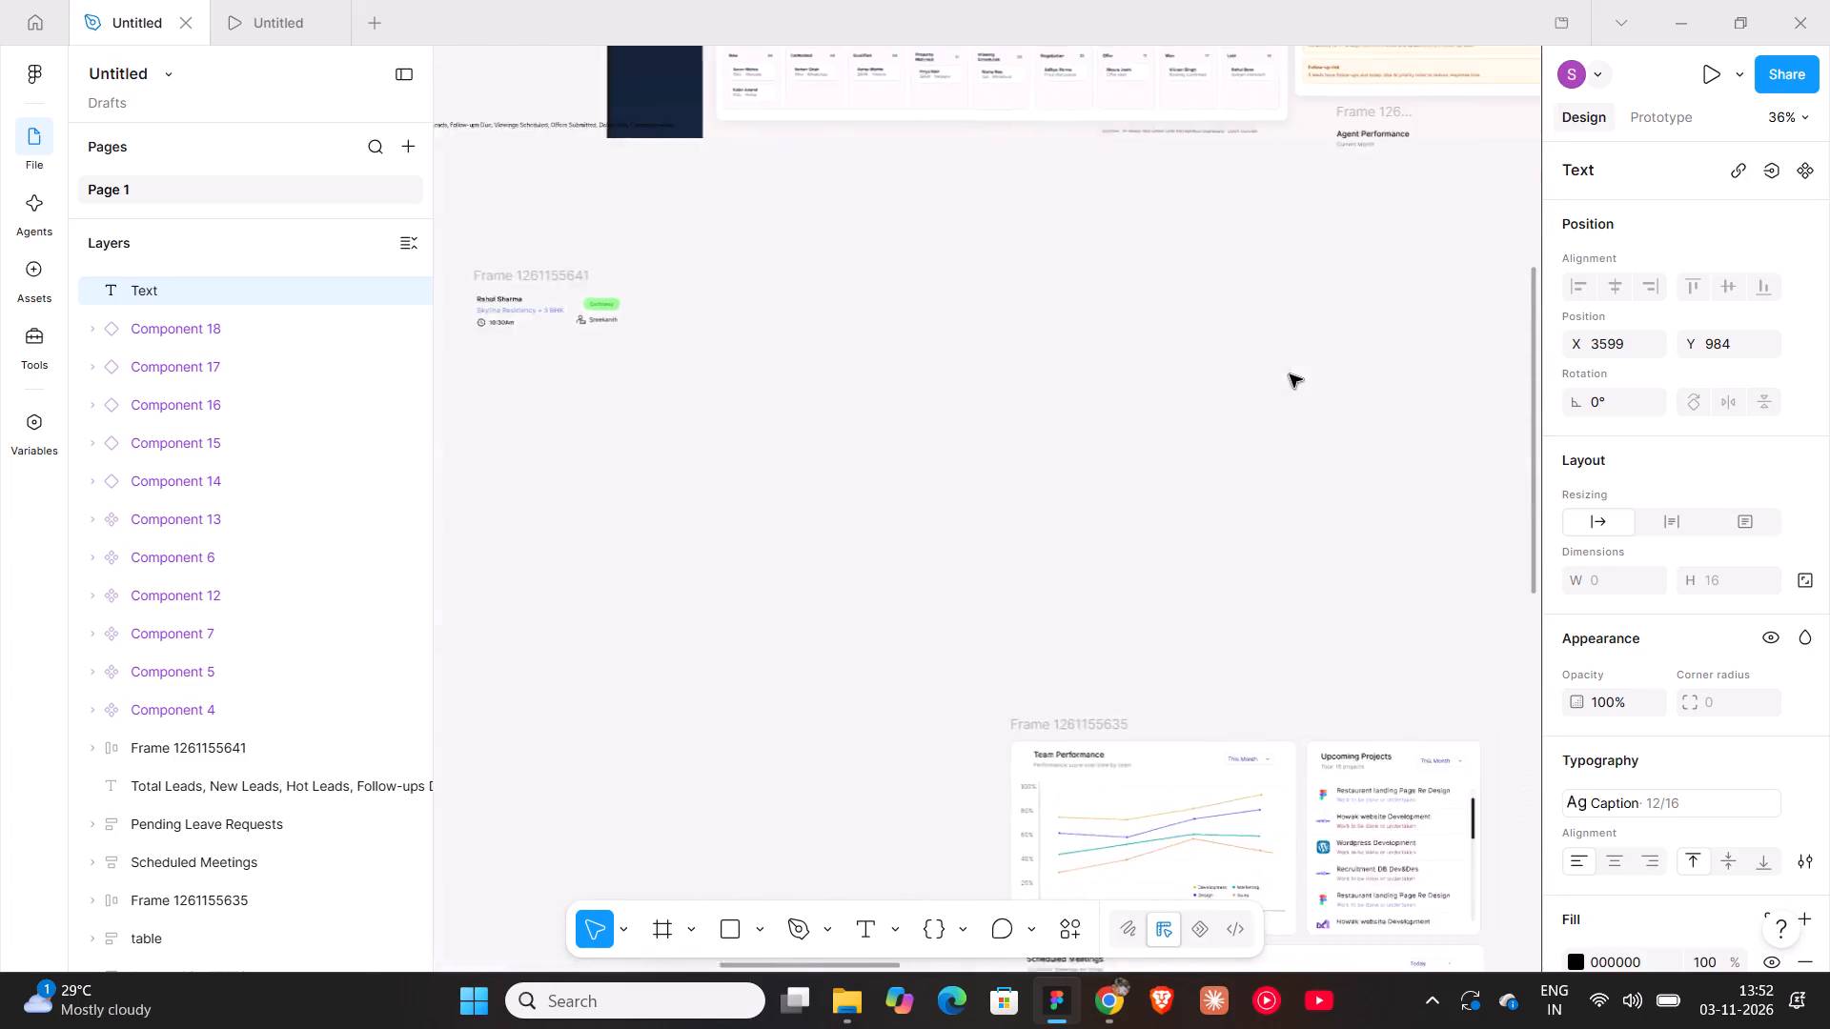
scroll(1290, 374, "down", 2, "shift")
scroll(1290, 374, "up", 6)
scroll(810, 672, "up", 9, "ctrl")
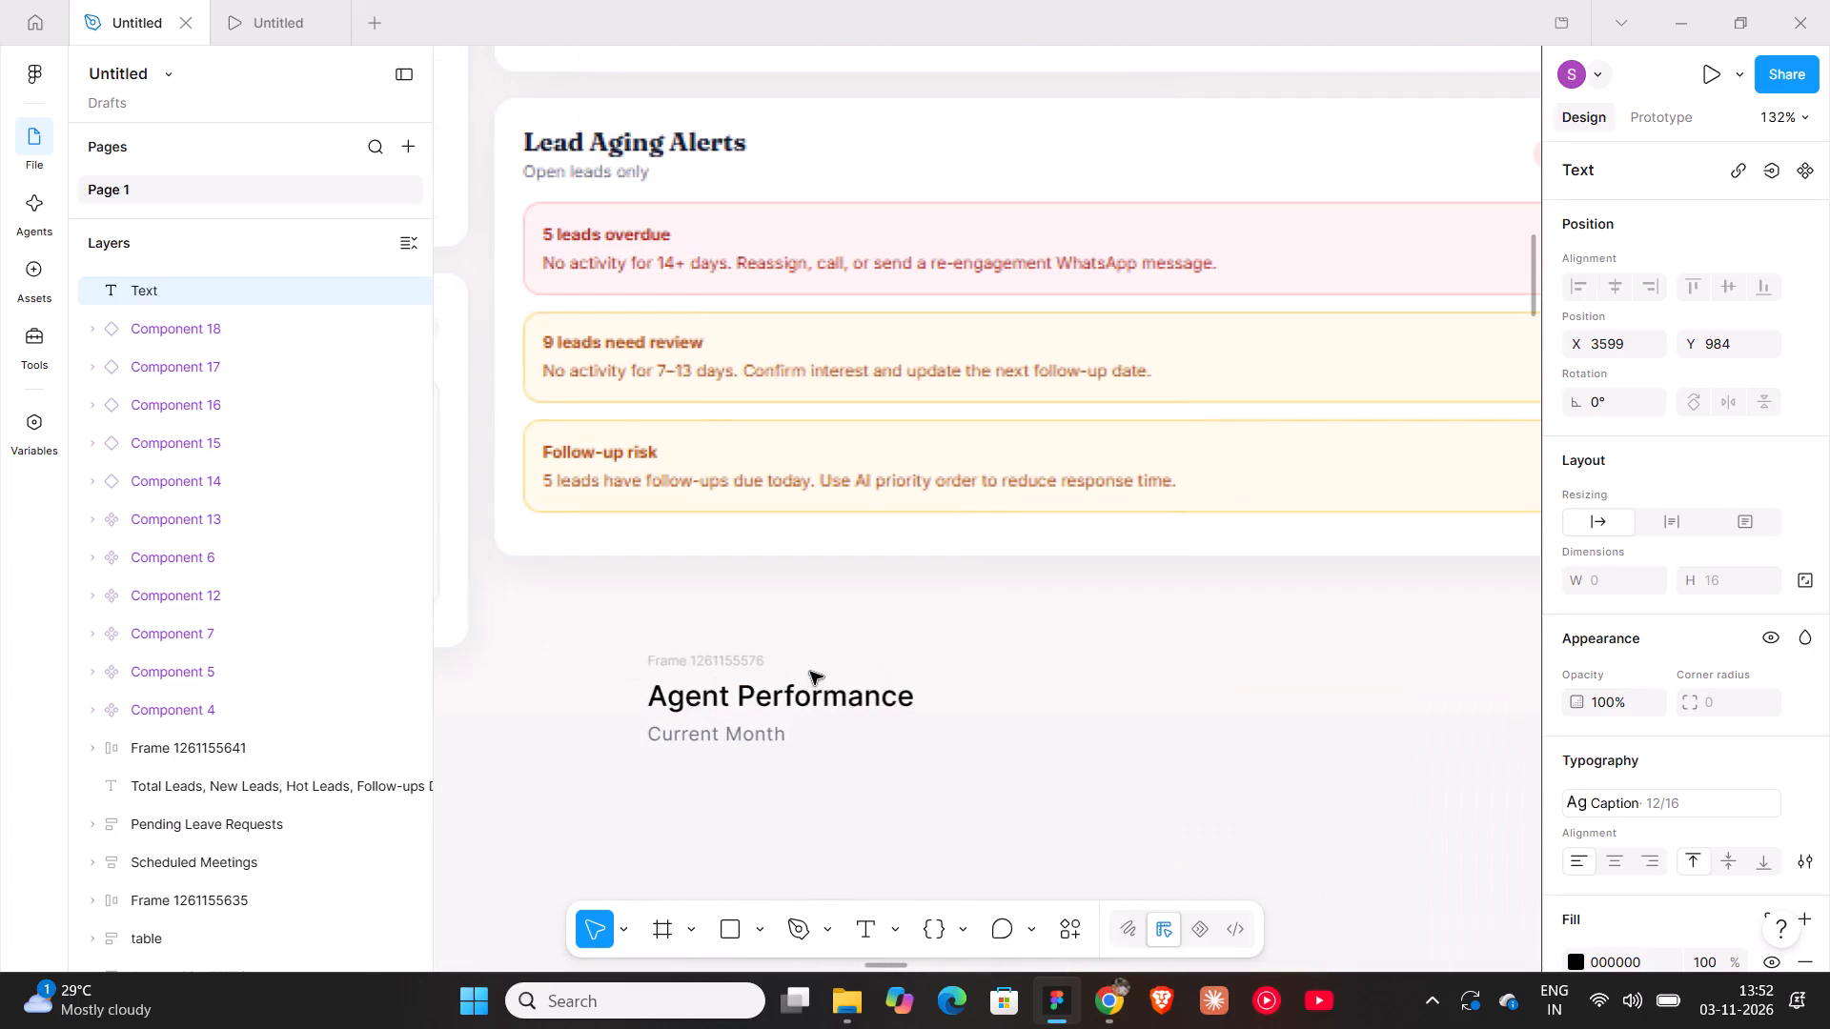
type("Rahul")
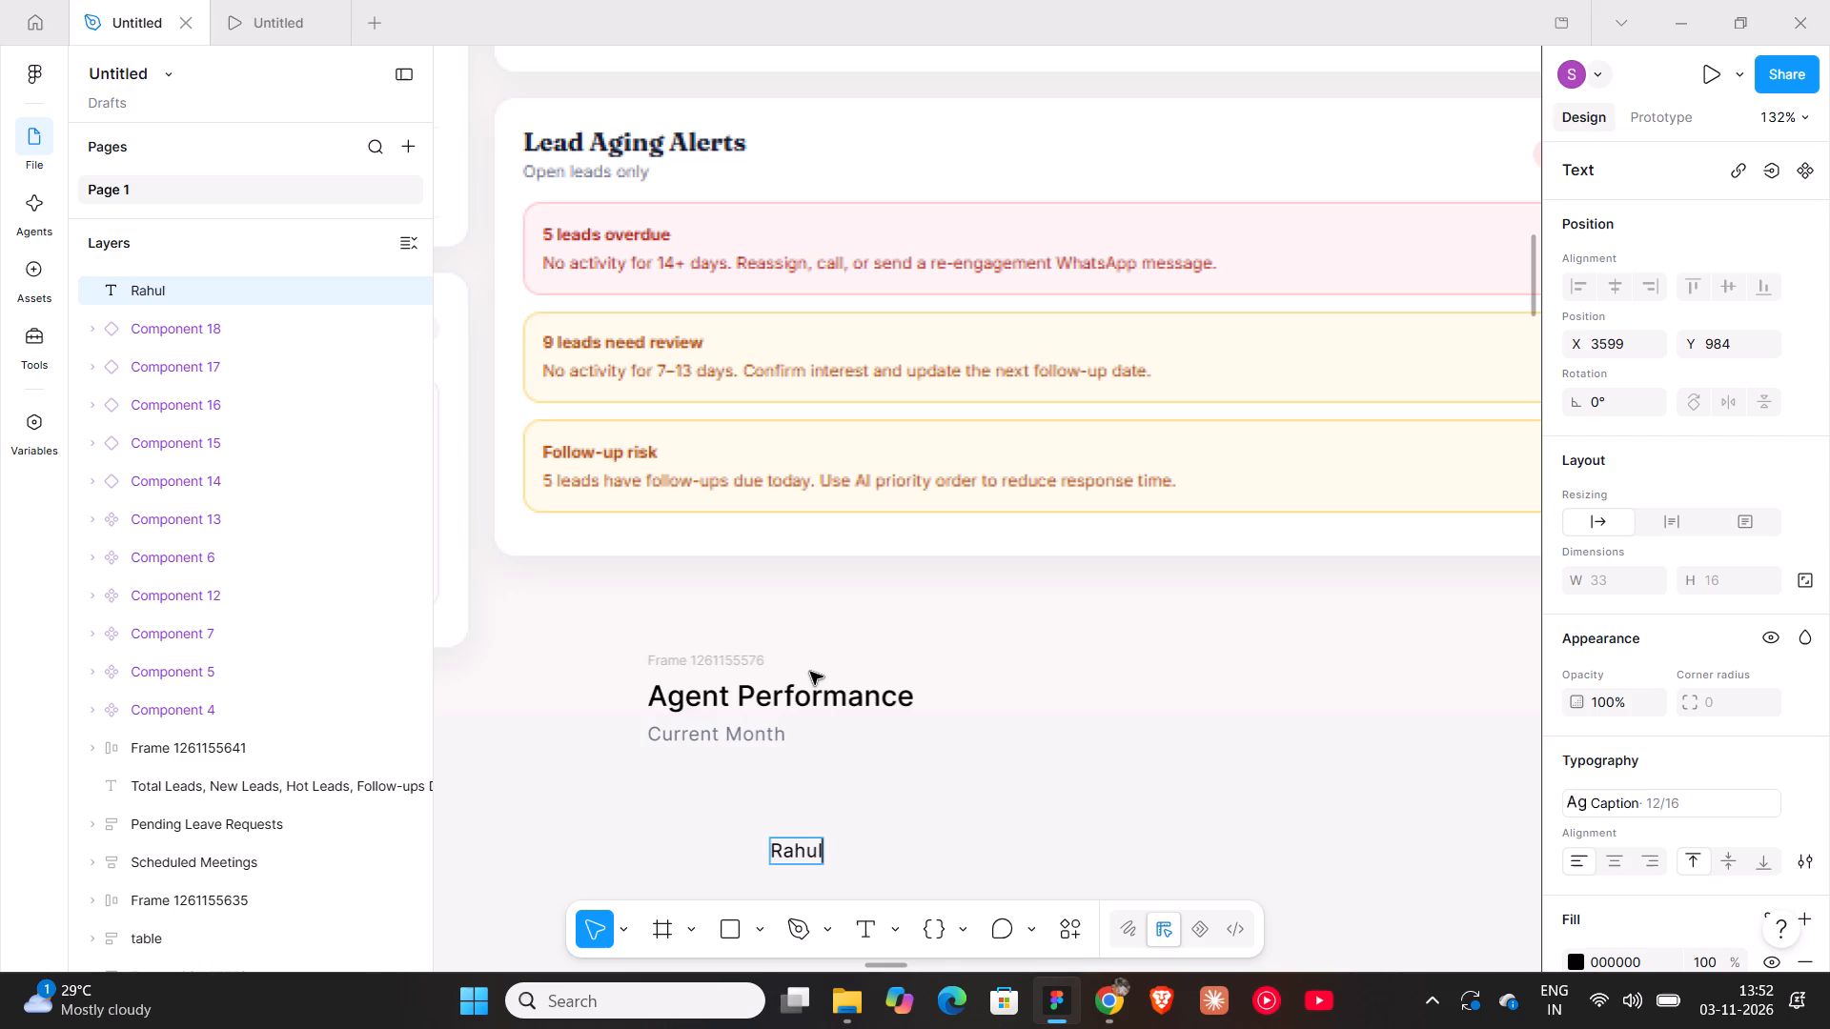
scroll(810, 673, "down", 5, "ctrl")
scroll(850, 548, "down", 2, "ctrl")
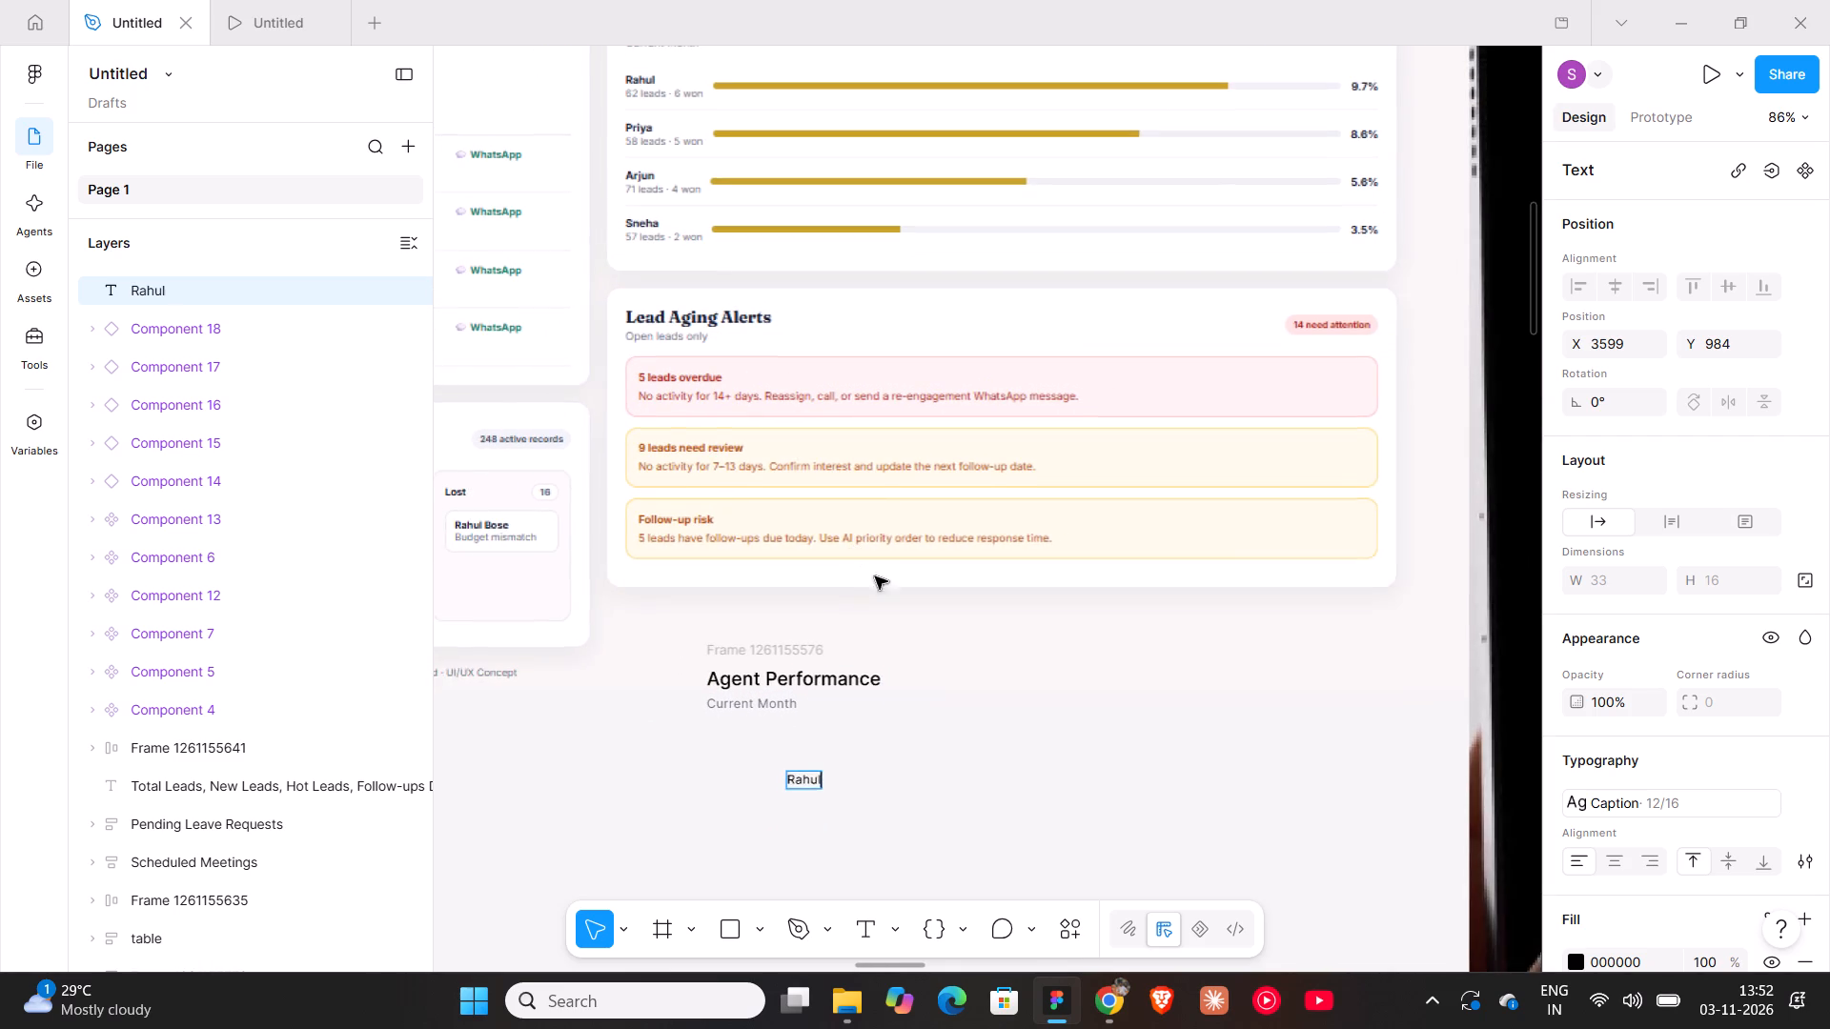
scroll(946, 743, "up", 2)
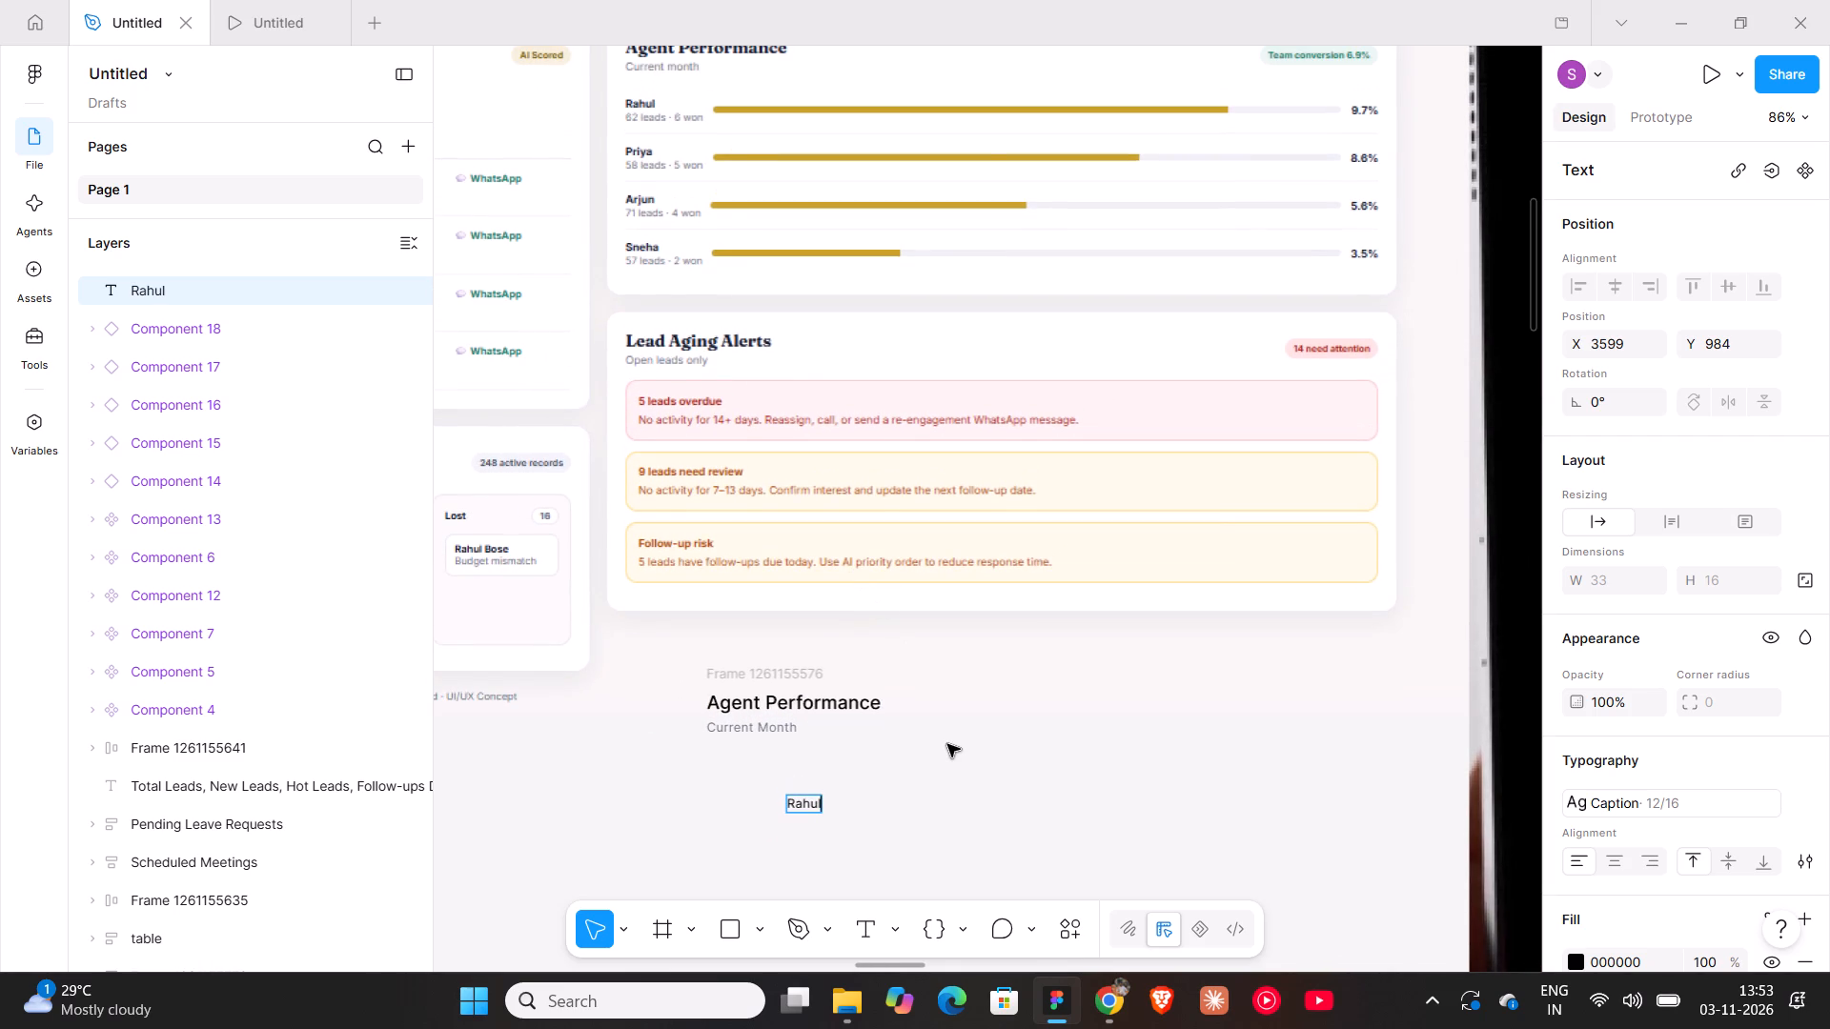
left_click(947, 744)
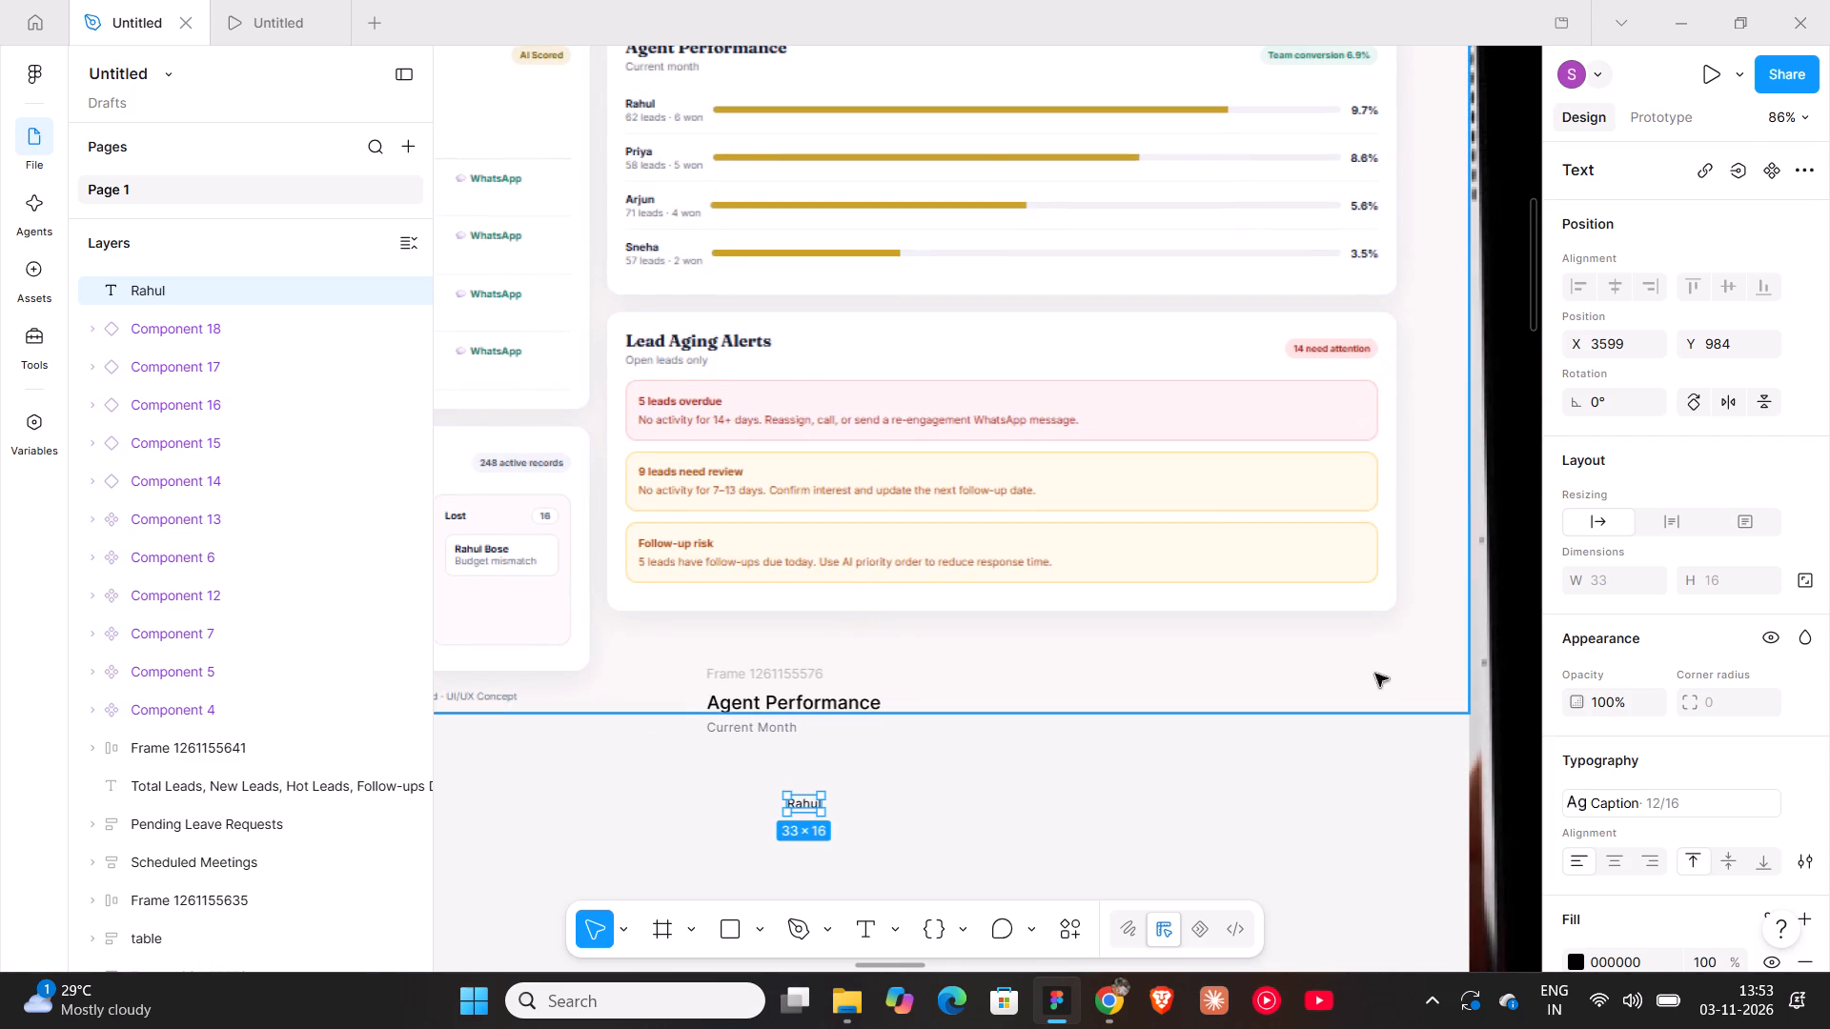
Detach the Caption style from the Rahul text and set its font weight to Medium.
left_click(1803, 796)
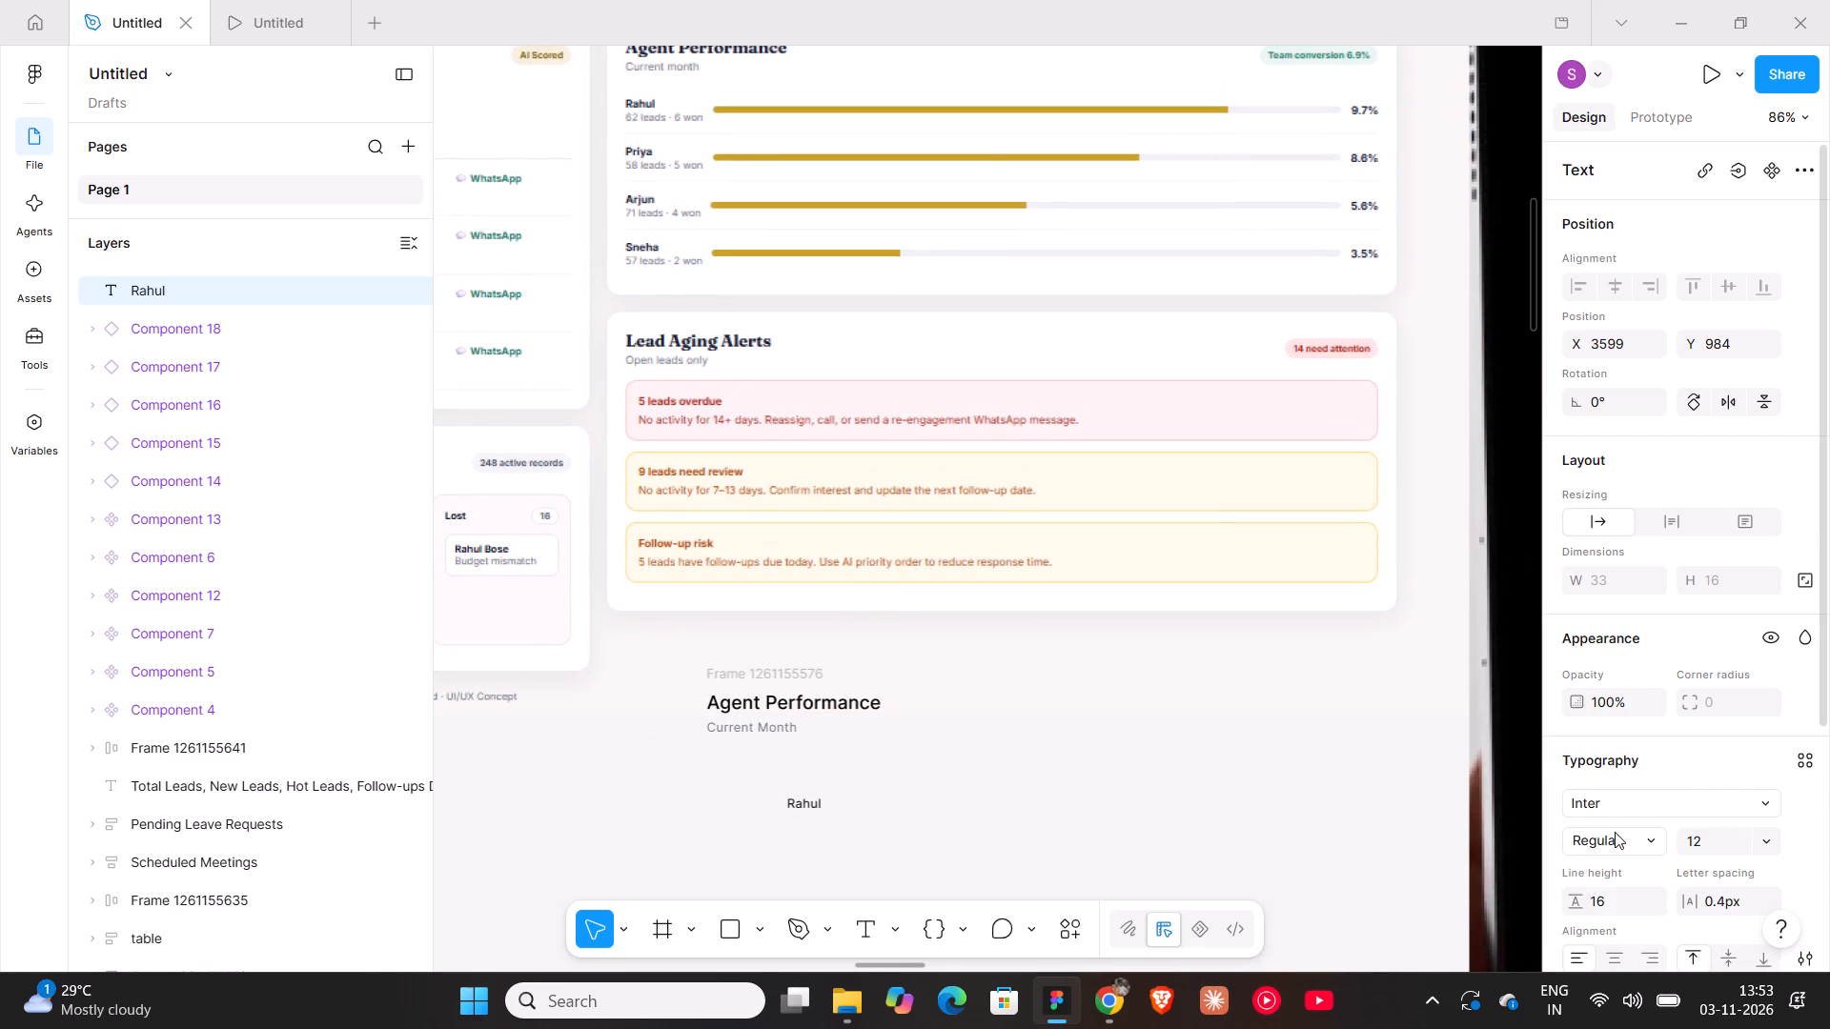
left_click(1615, 832)
left_click(1610, 861)
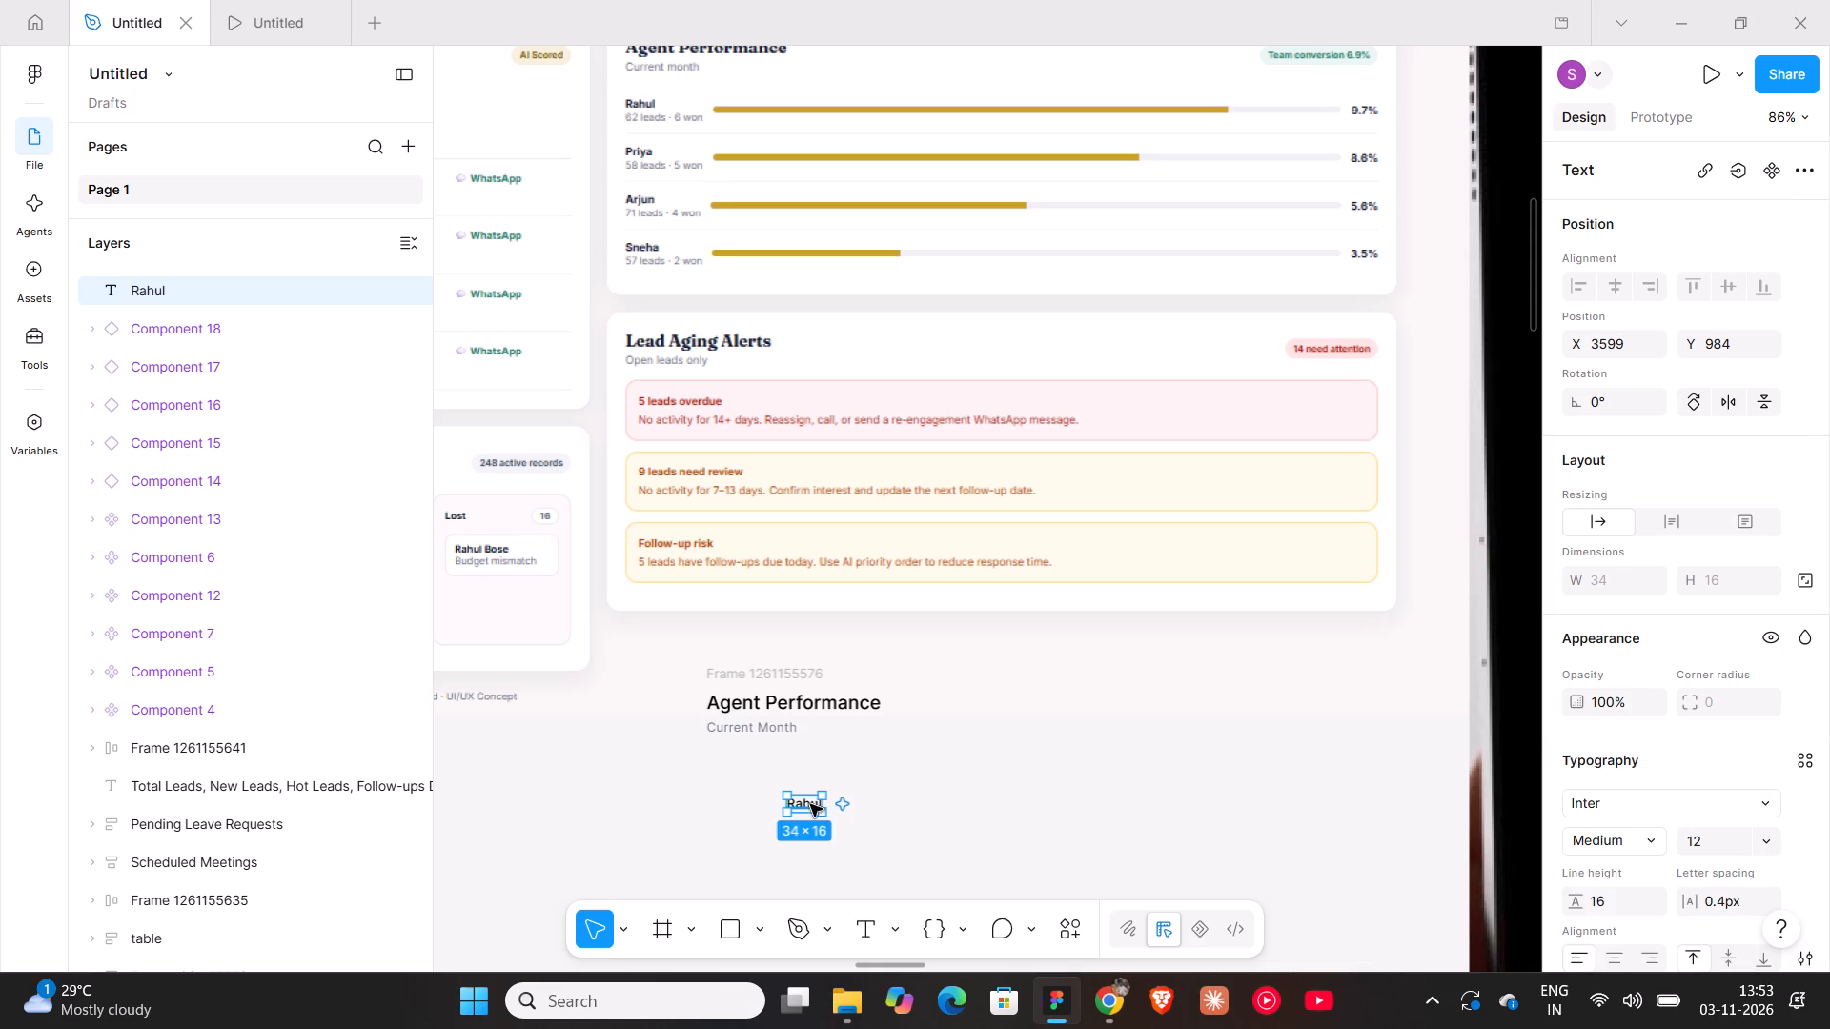
Add another text layer reading "26 Active Leads" near the Rahul label, at X 3707, Y 1010.
key("t")
left_click(898, 821)
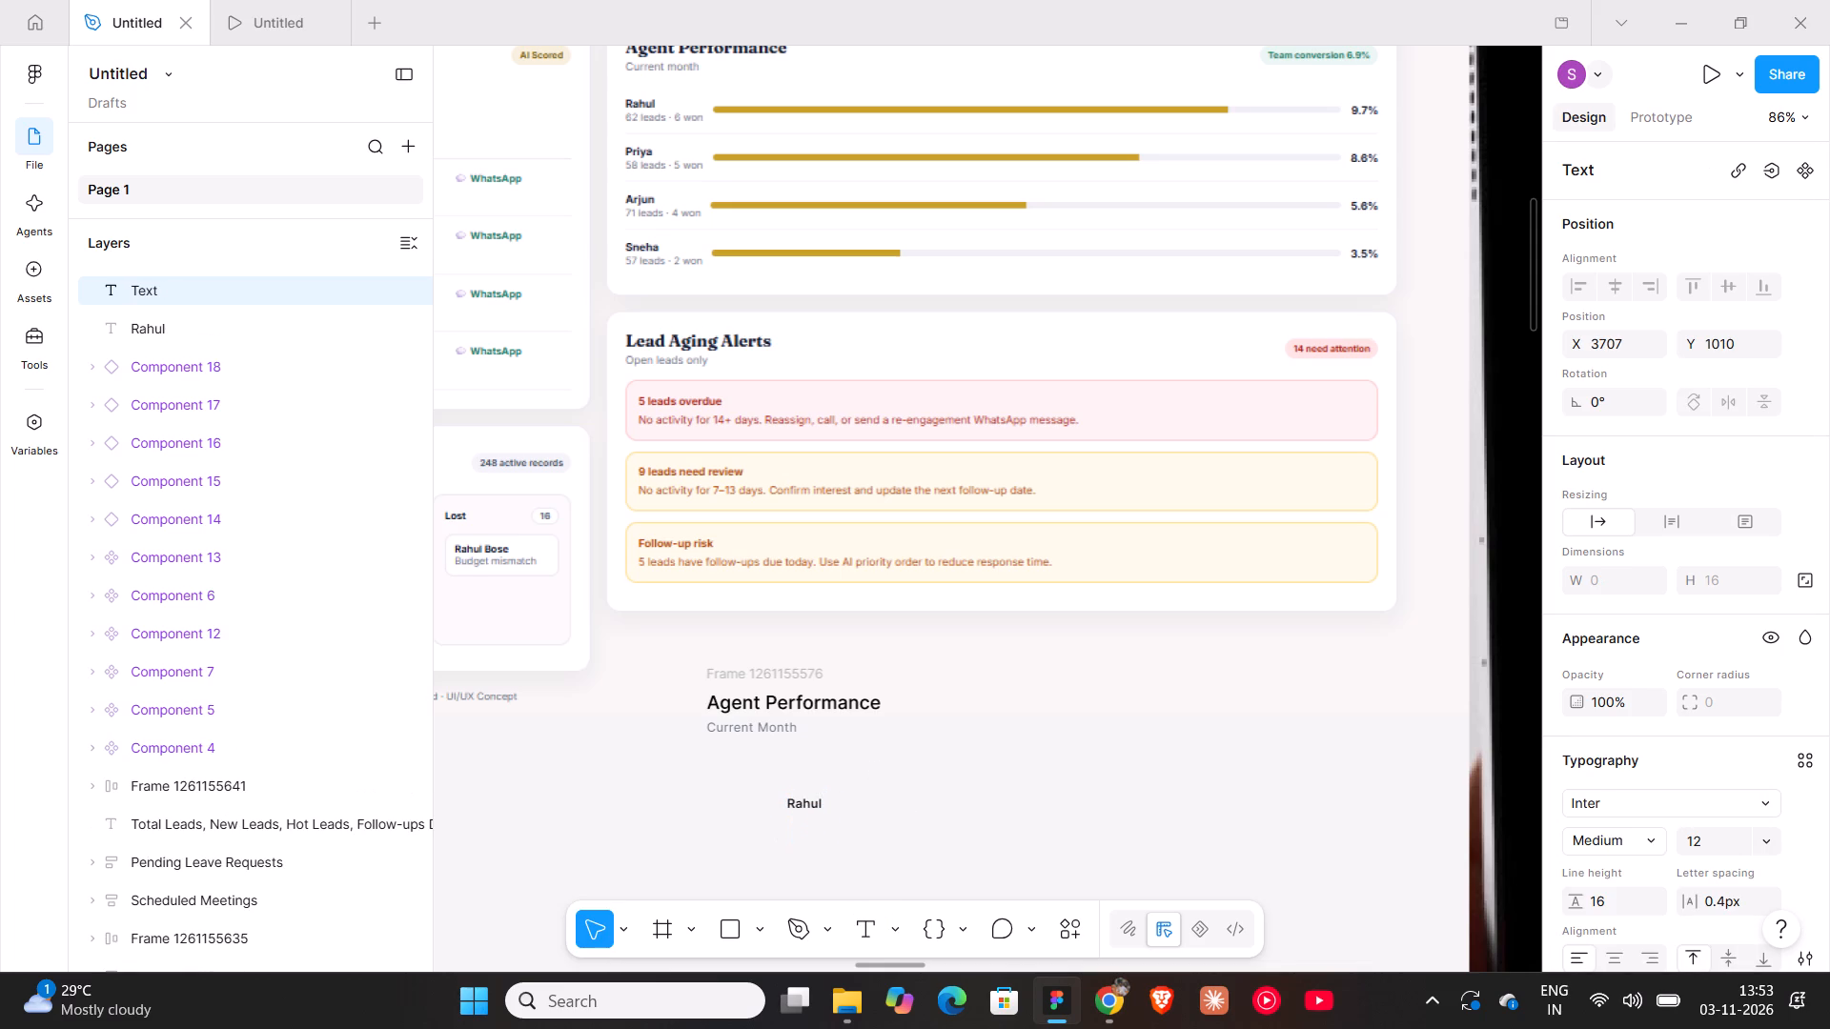
type("26")
key("space")
type("Avtive")
key("space")
key("equal")
key("BackSpace")
key("BackSpace")
key("BackSpace")
key("BackSpace")
key("BackSpace")
key("BackSpace")
key("BackSpace")
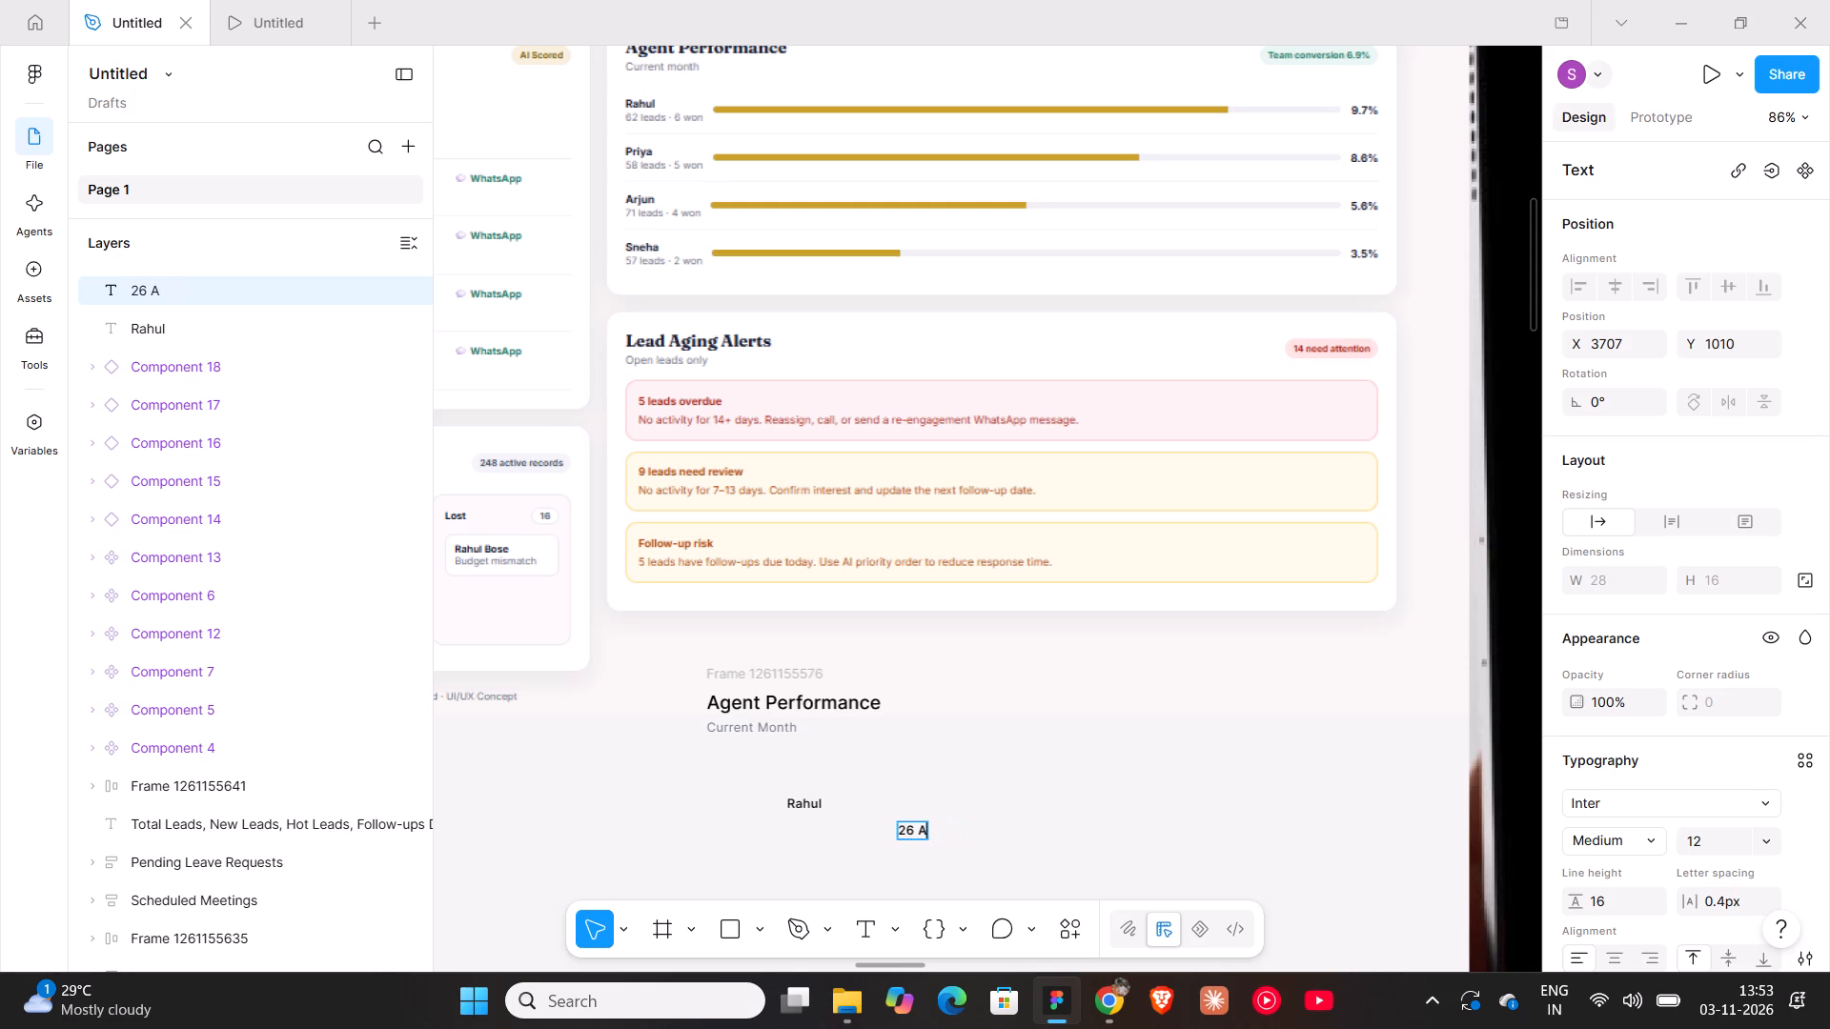
key("c")
type("tive Leads")
left_click(1117, 740)
Set the "26 Active Leads" text to Regular weight with the page colour 292AB8 as its fill.
left_click(1630, 835)
left_click(1630, 819)
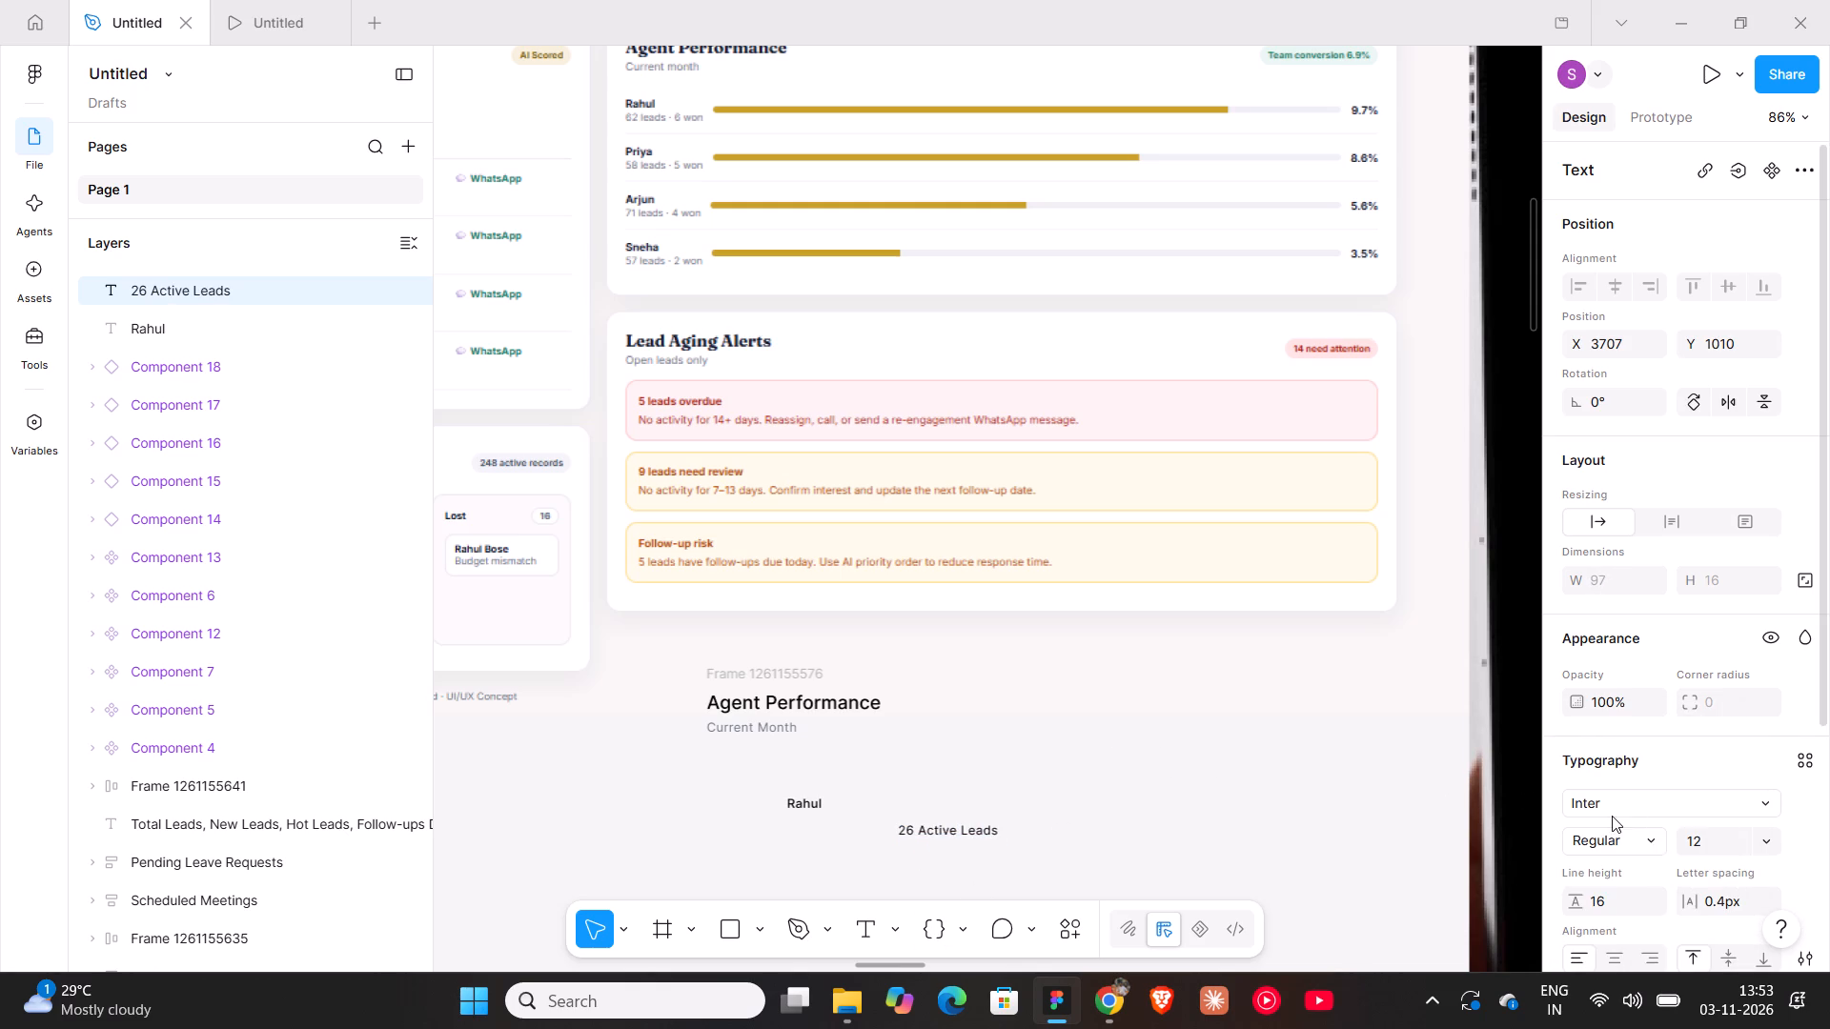
scroll(1676, 844, "down", 3)
left_click(1571, 733)
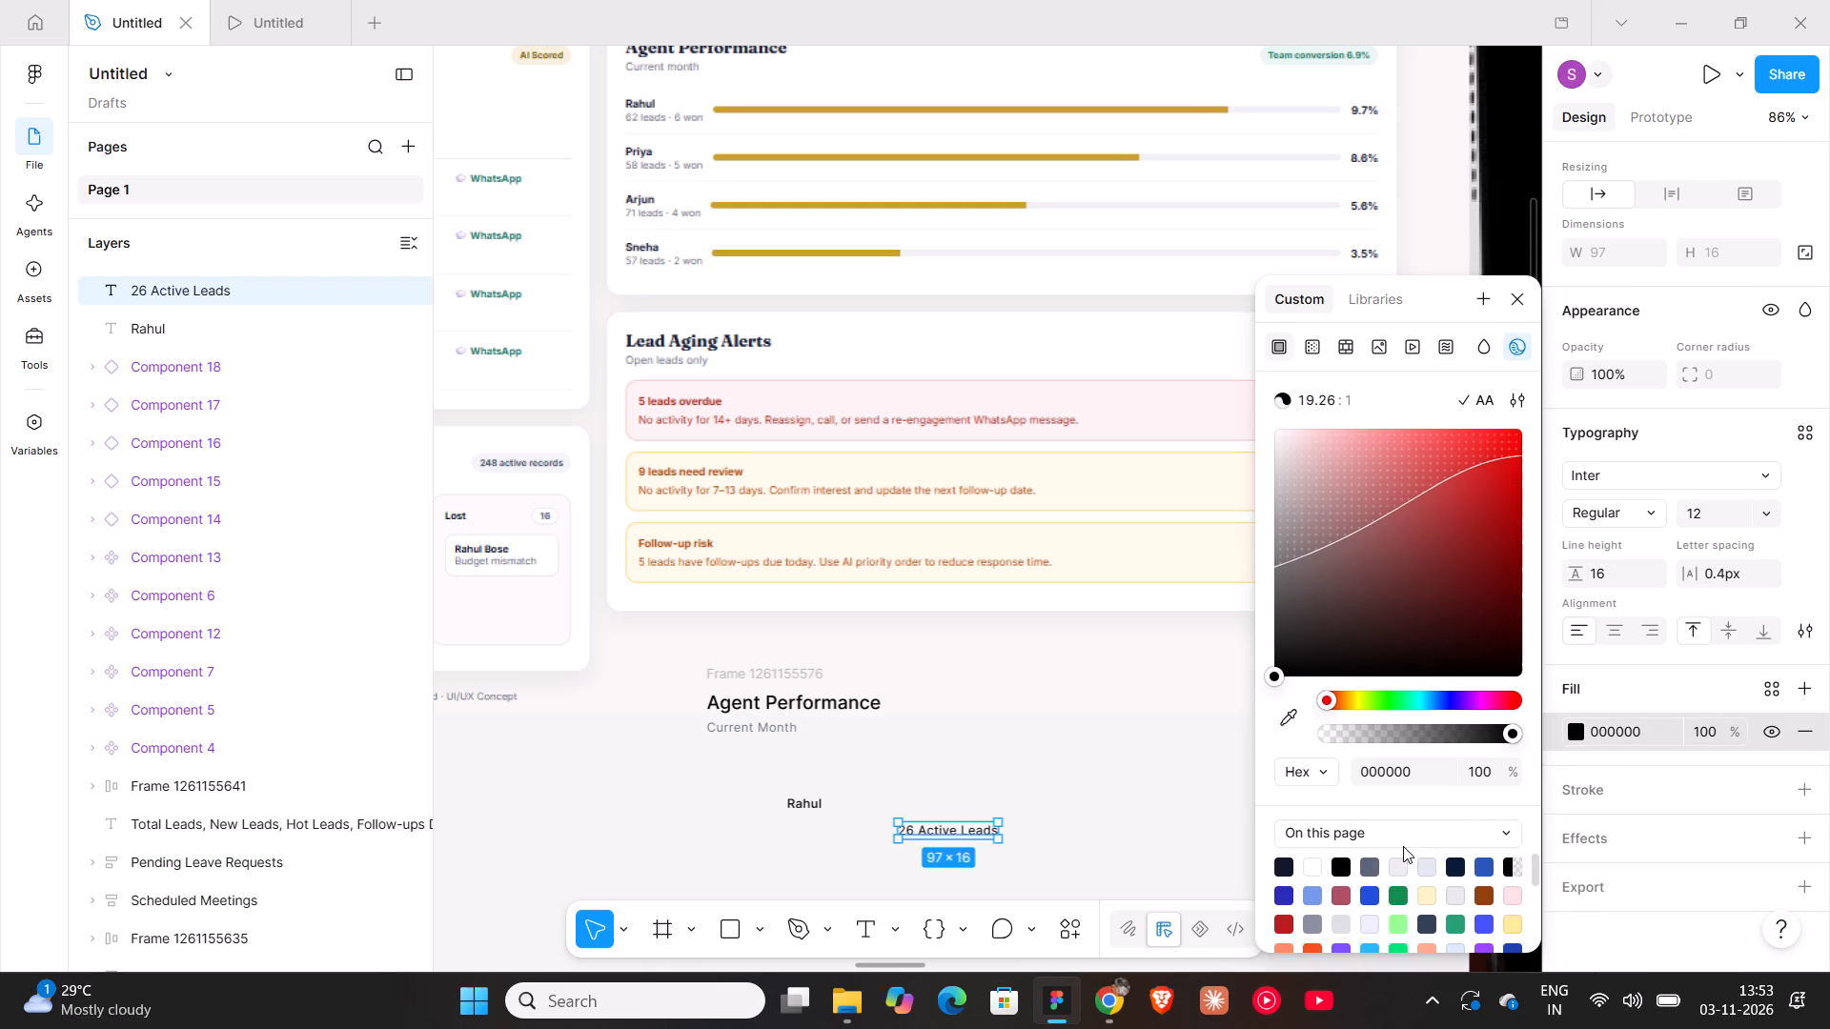
left_click(1290, 897)
Move the "26 Active Leads" text directly beneath the Rahul label, aligning their left edges.
left_click_drag(960, 831, 910, 837)
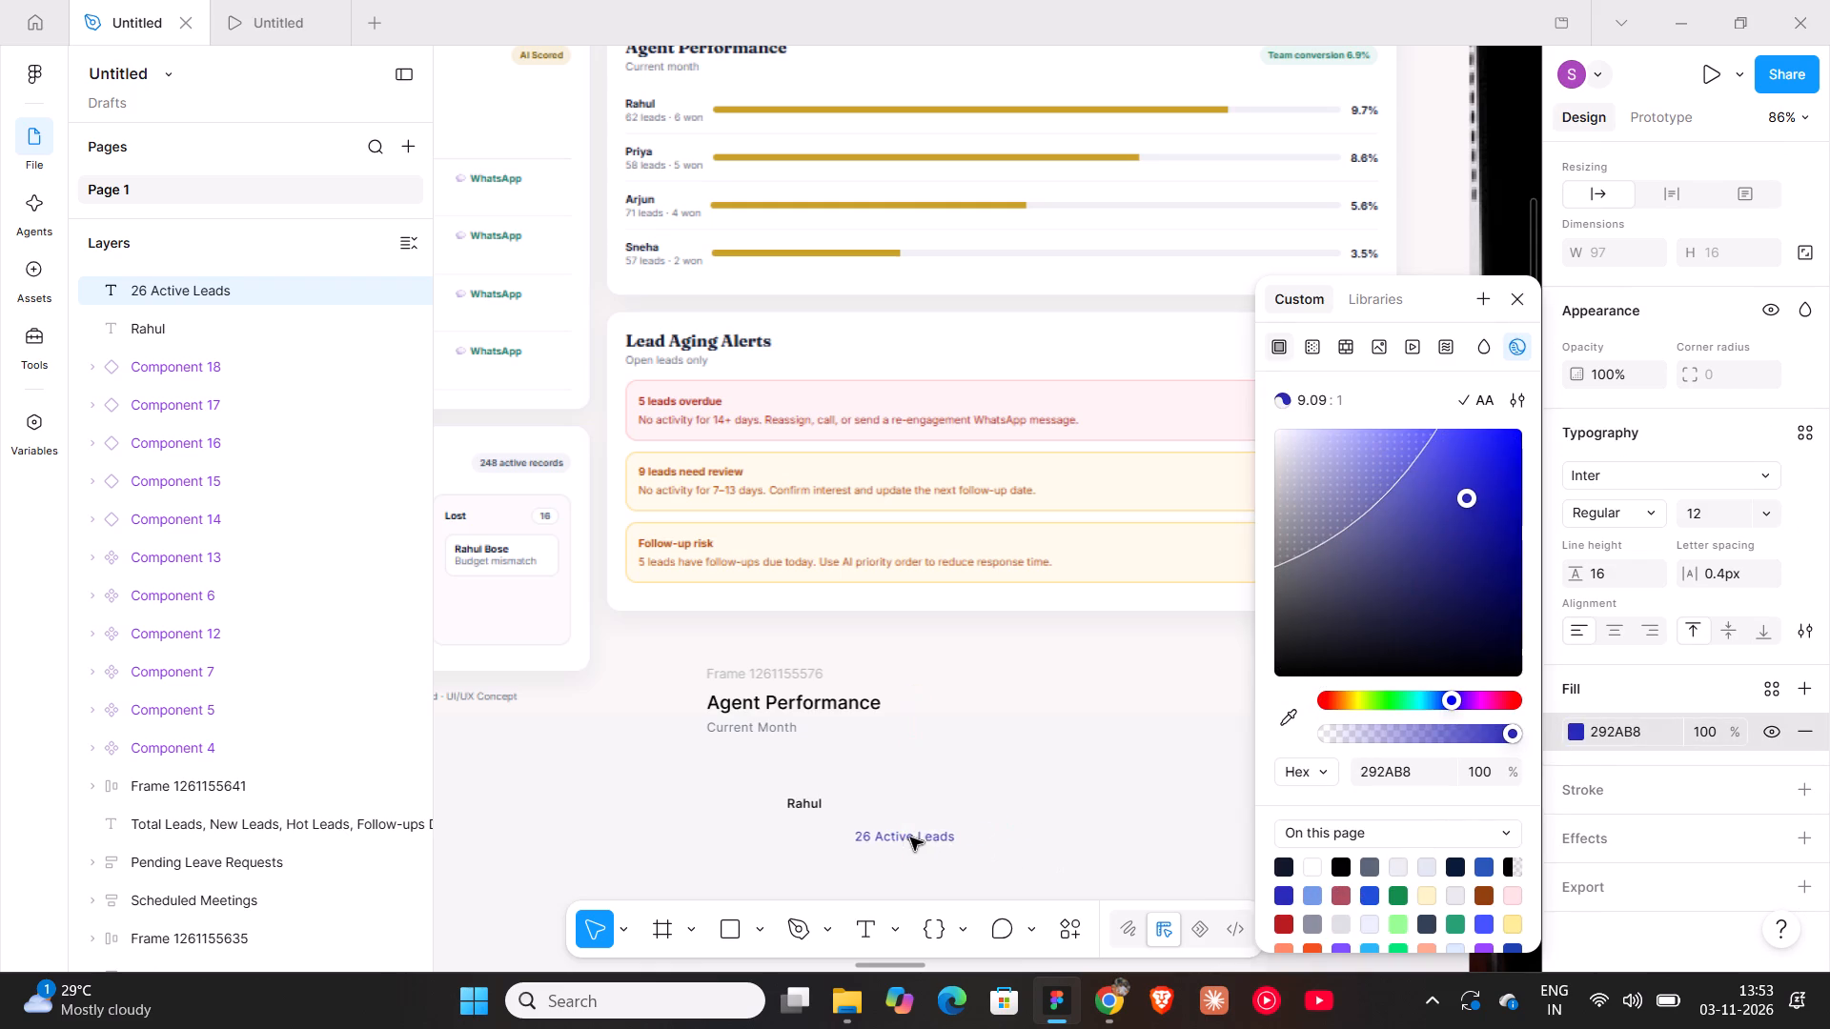
left_click_drag(910, 837, 845, 826)
left_click(827, 863)
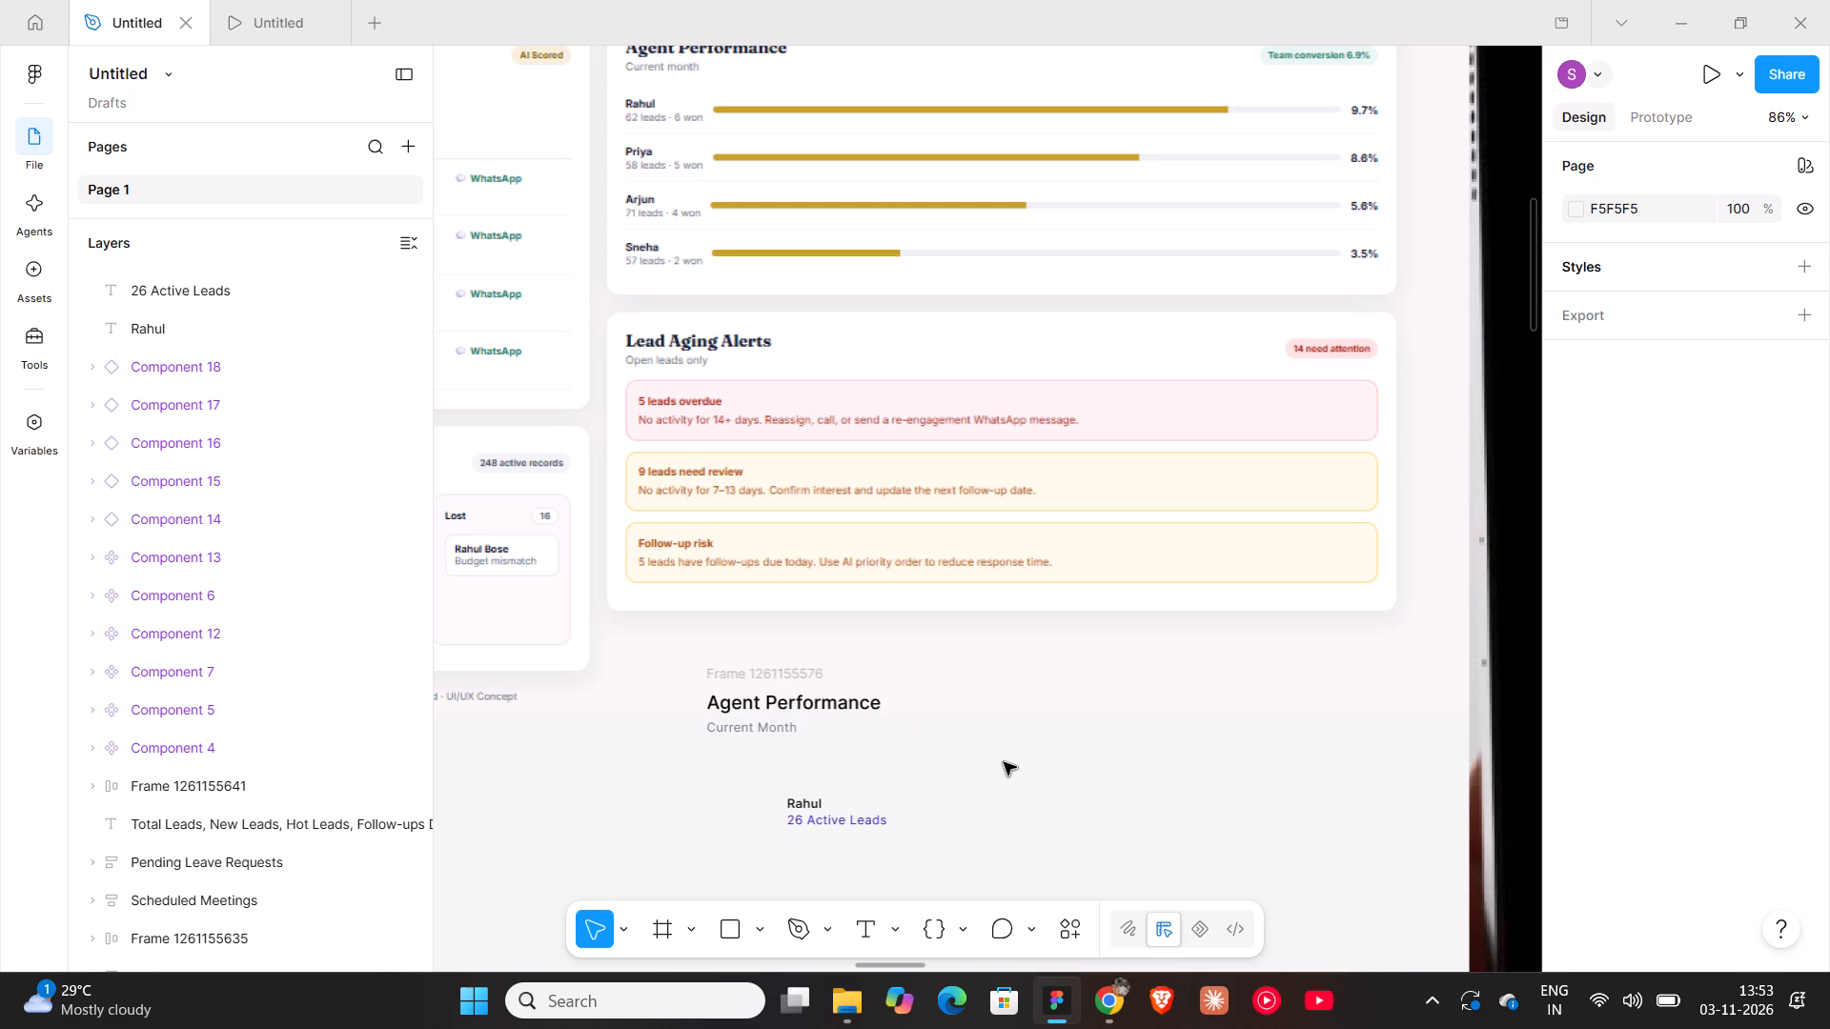
Draw a thin horizontal frame about 429 by 8 just below the "26 Active Leads" text.
scroll(1004, 762, "down", 3)
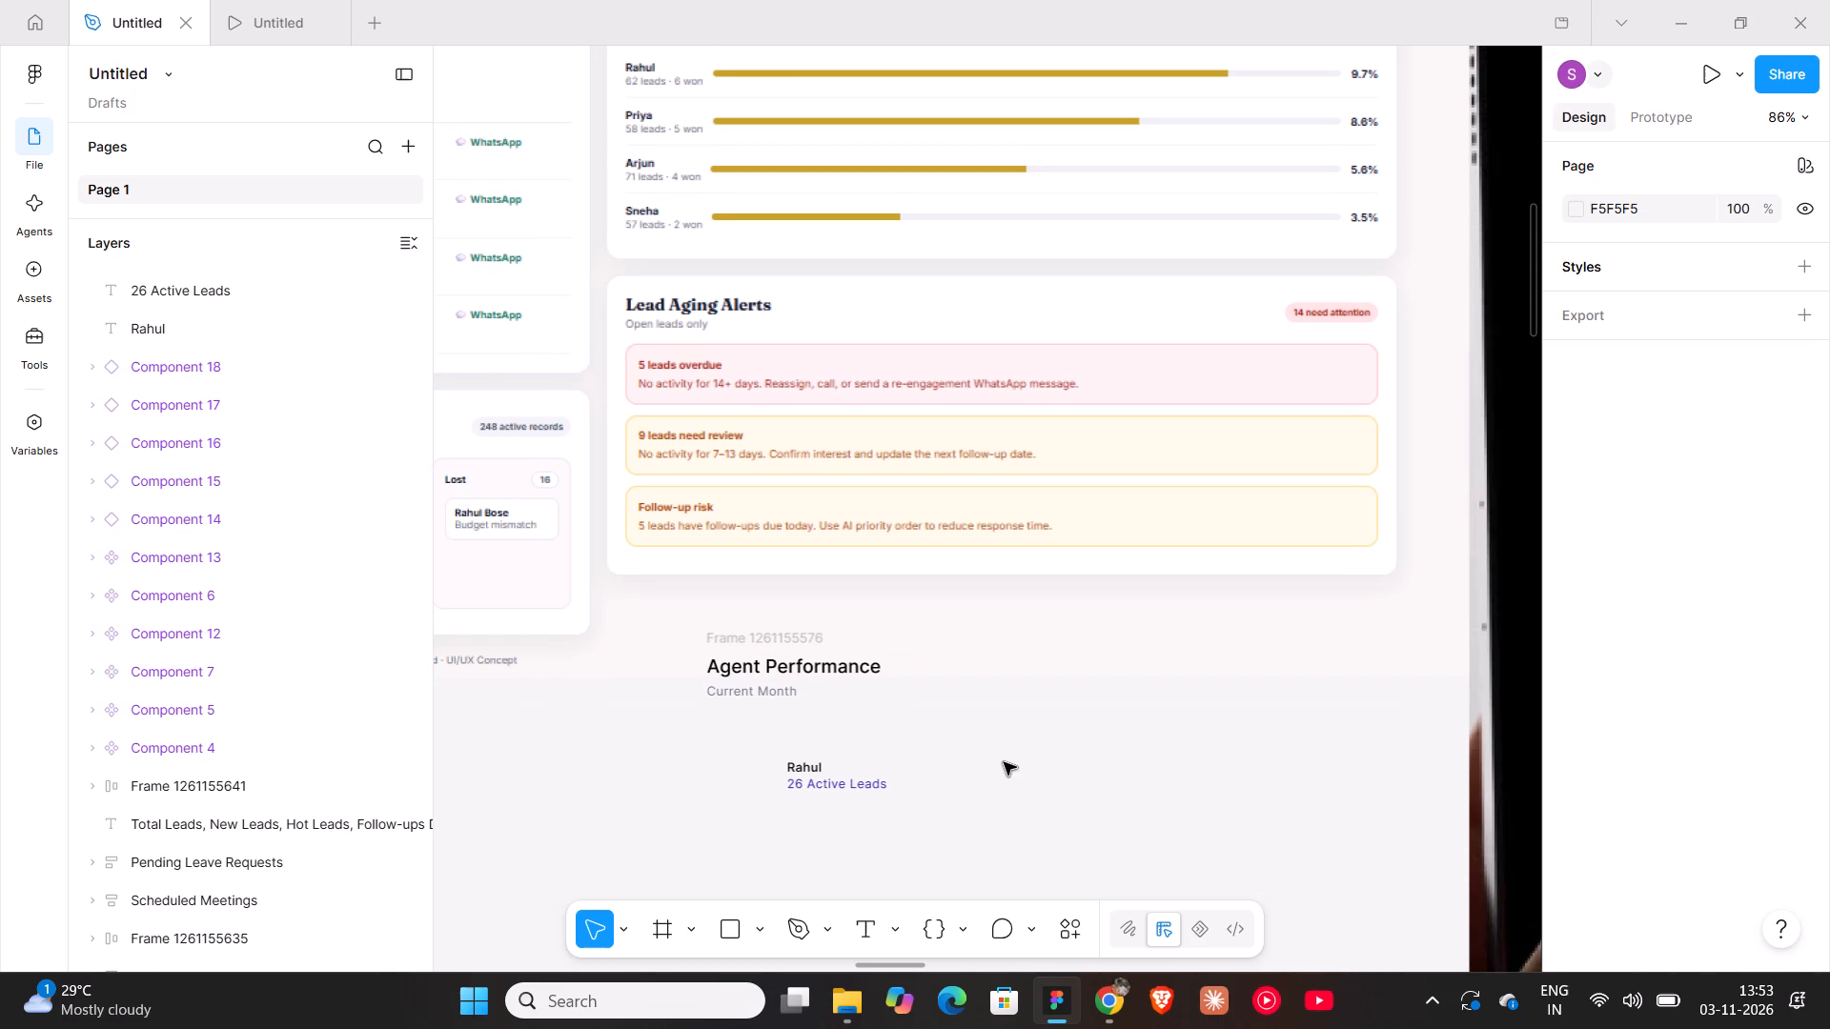
key("f")
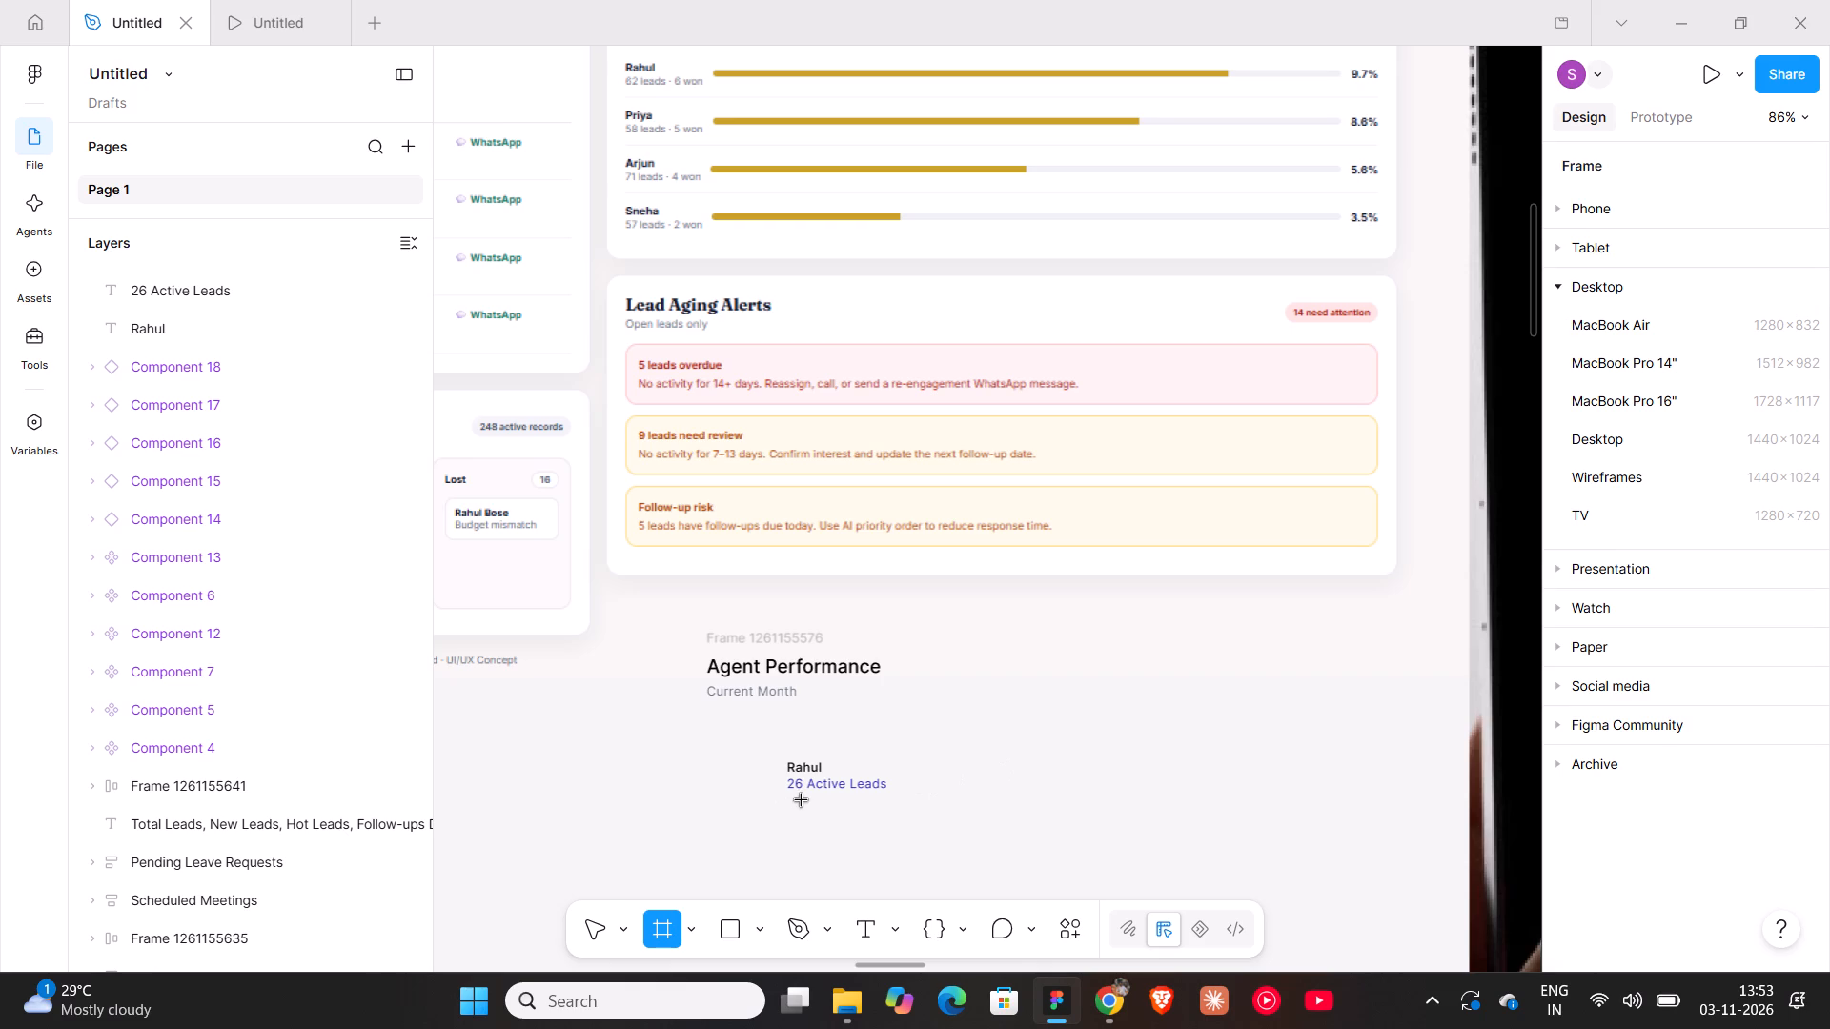
left_click_drag(829, 799, 1250, 808)
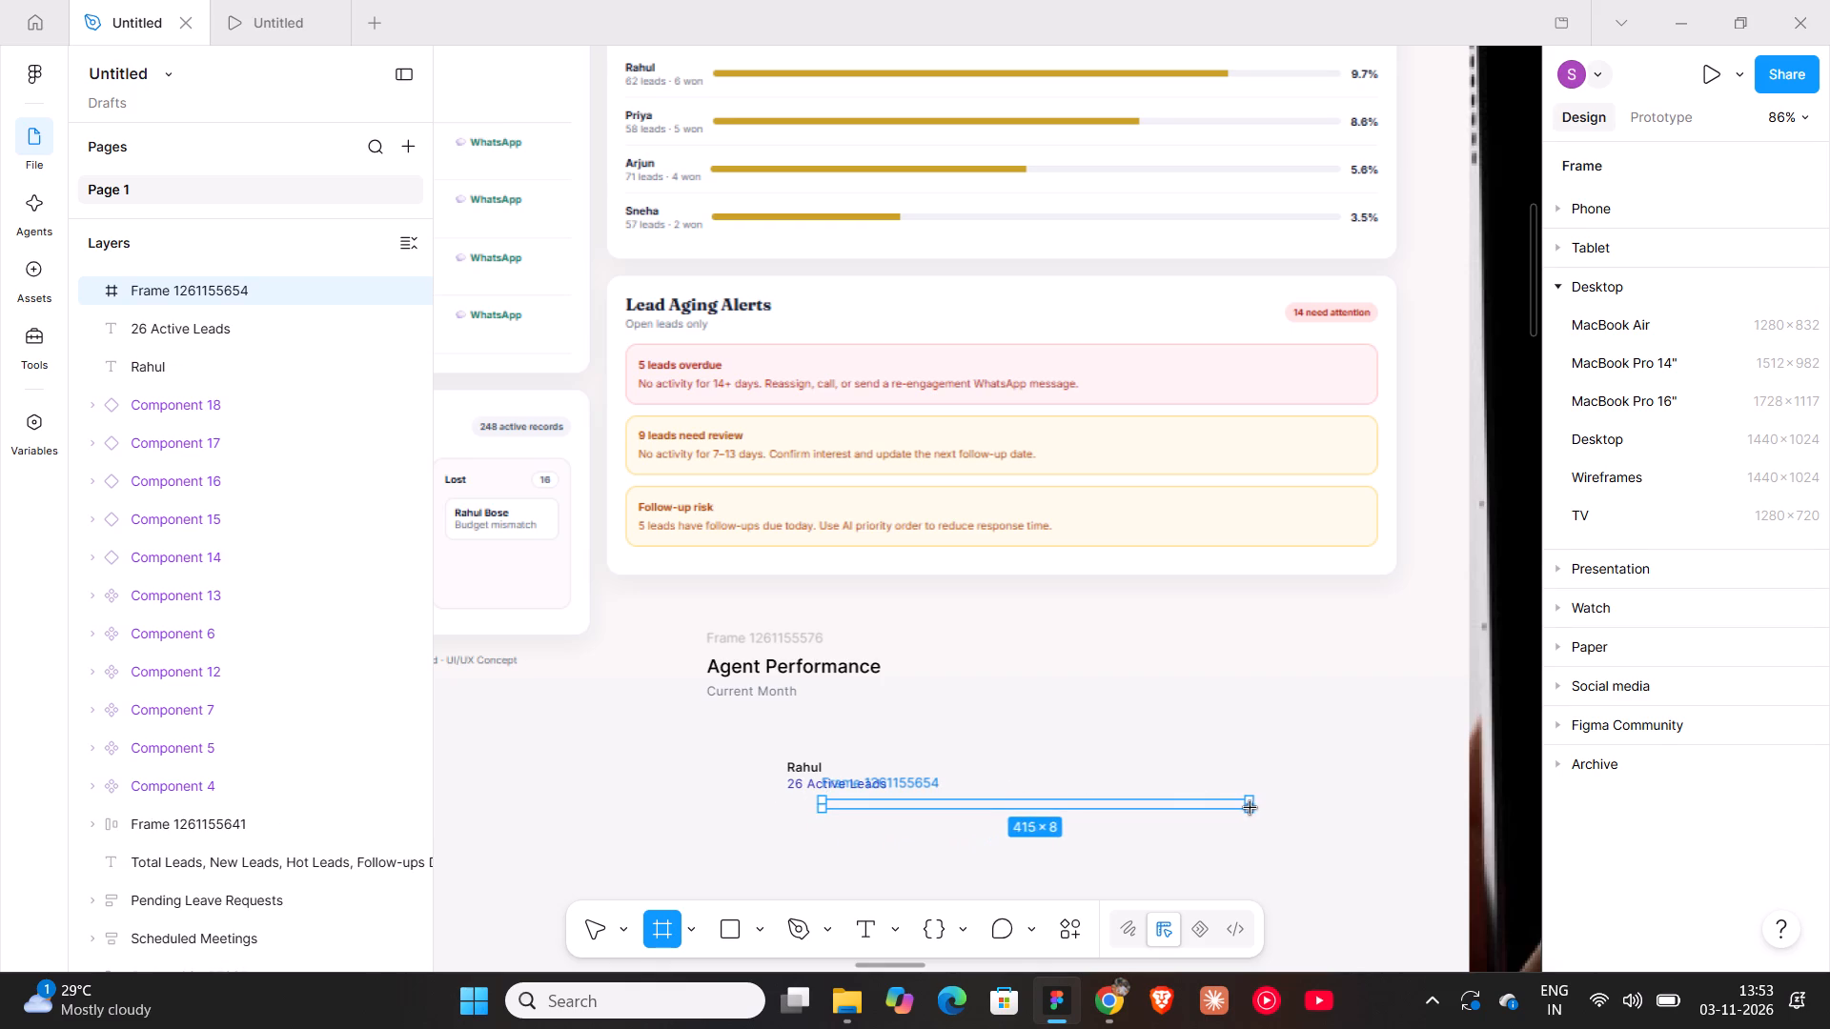
left_click_drag(1250, 808, 1264, 808)
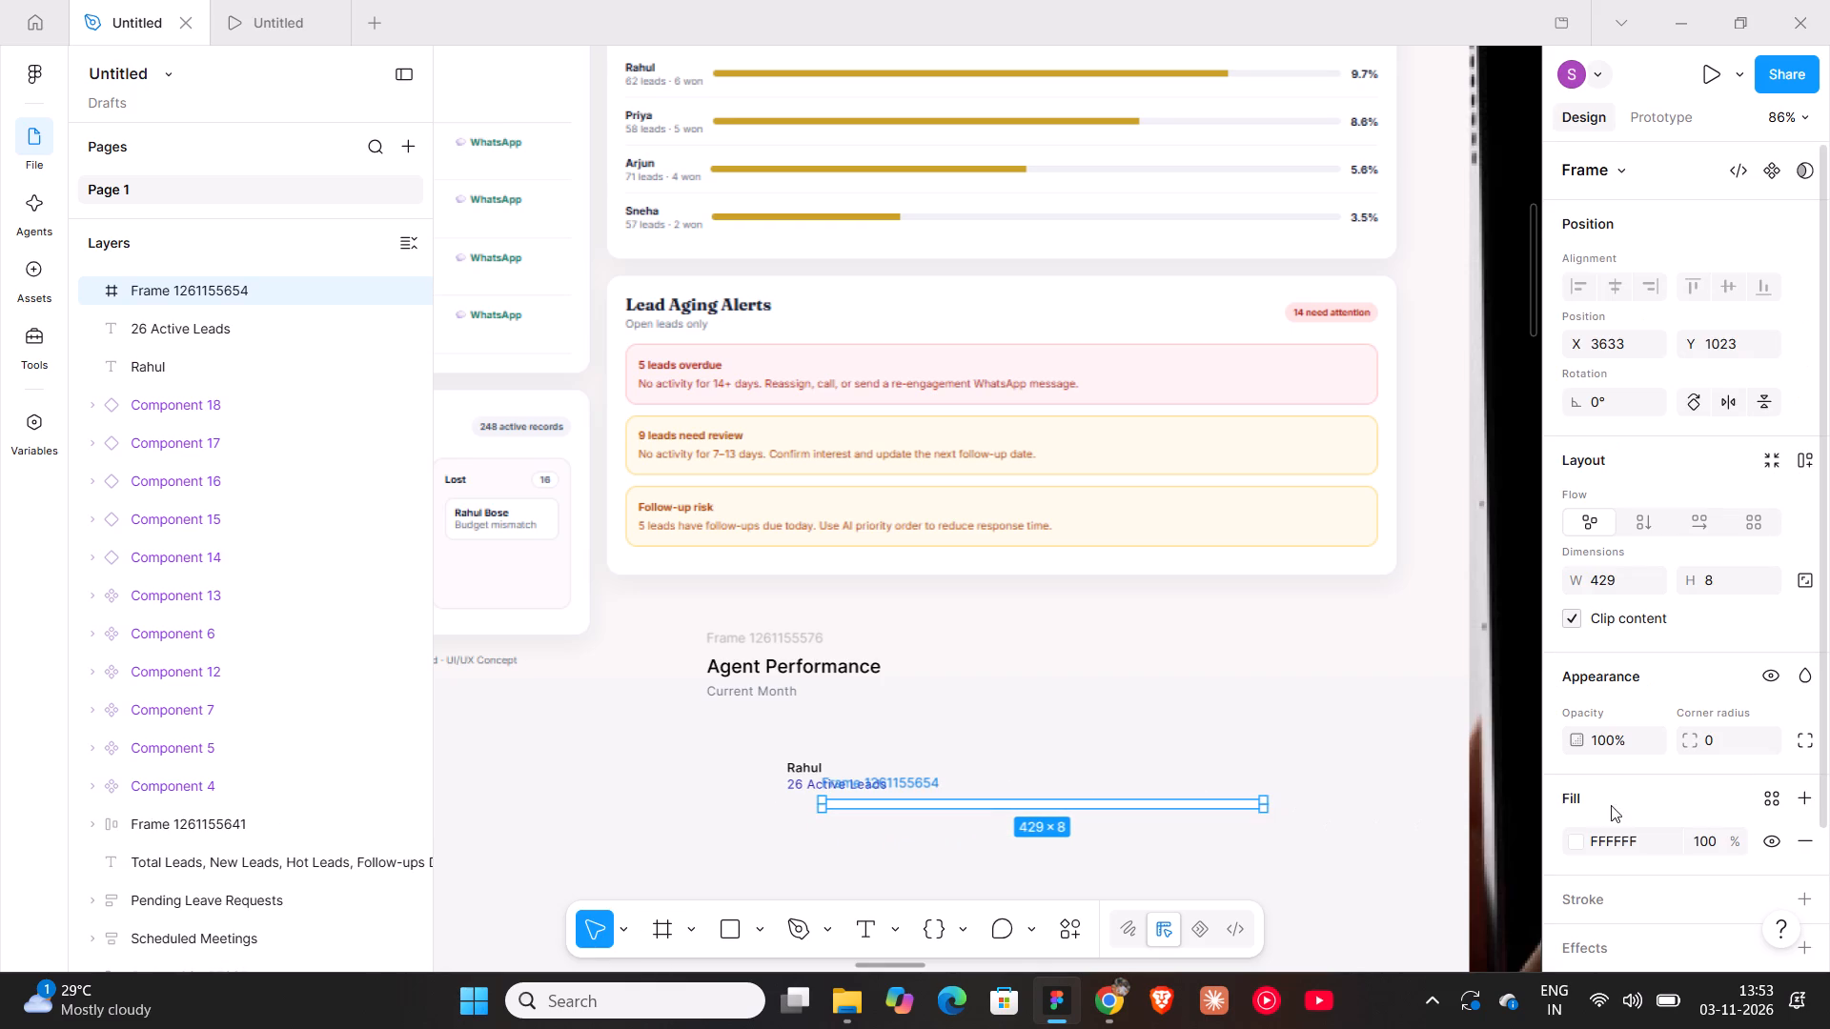
Give the thin bar frame a corner radius of 100 and the page's green 128C4A as its fill.
left_click(1730, 723)
left_click(1728, 735)
type("100")
key("Return")
scroll(1689, 746, "down", 2)
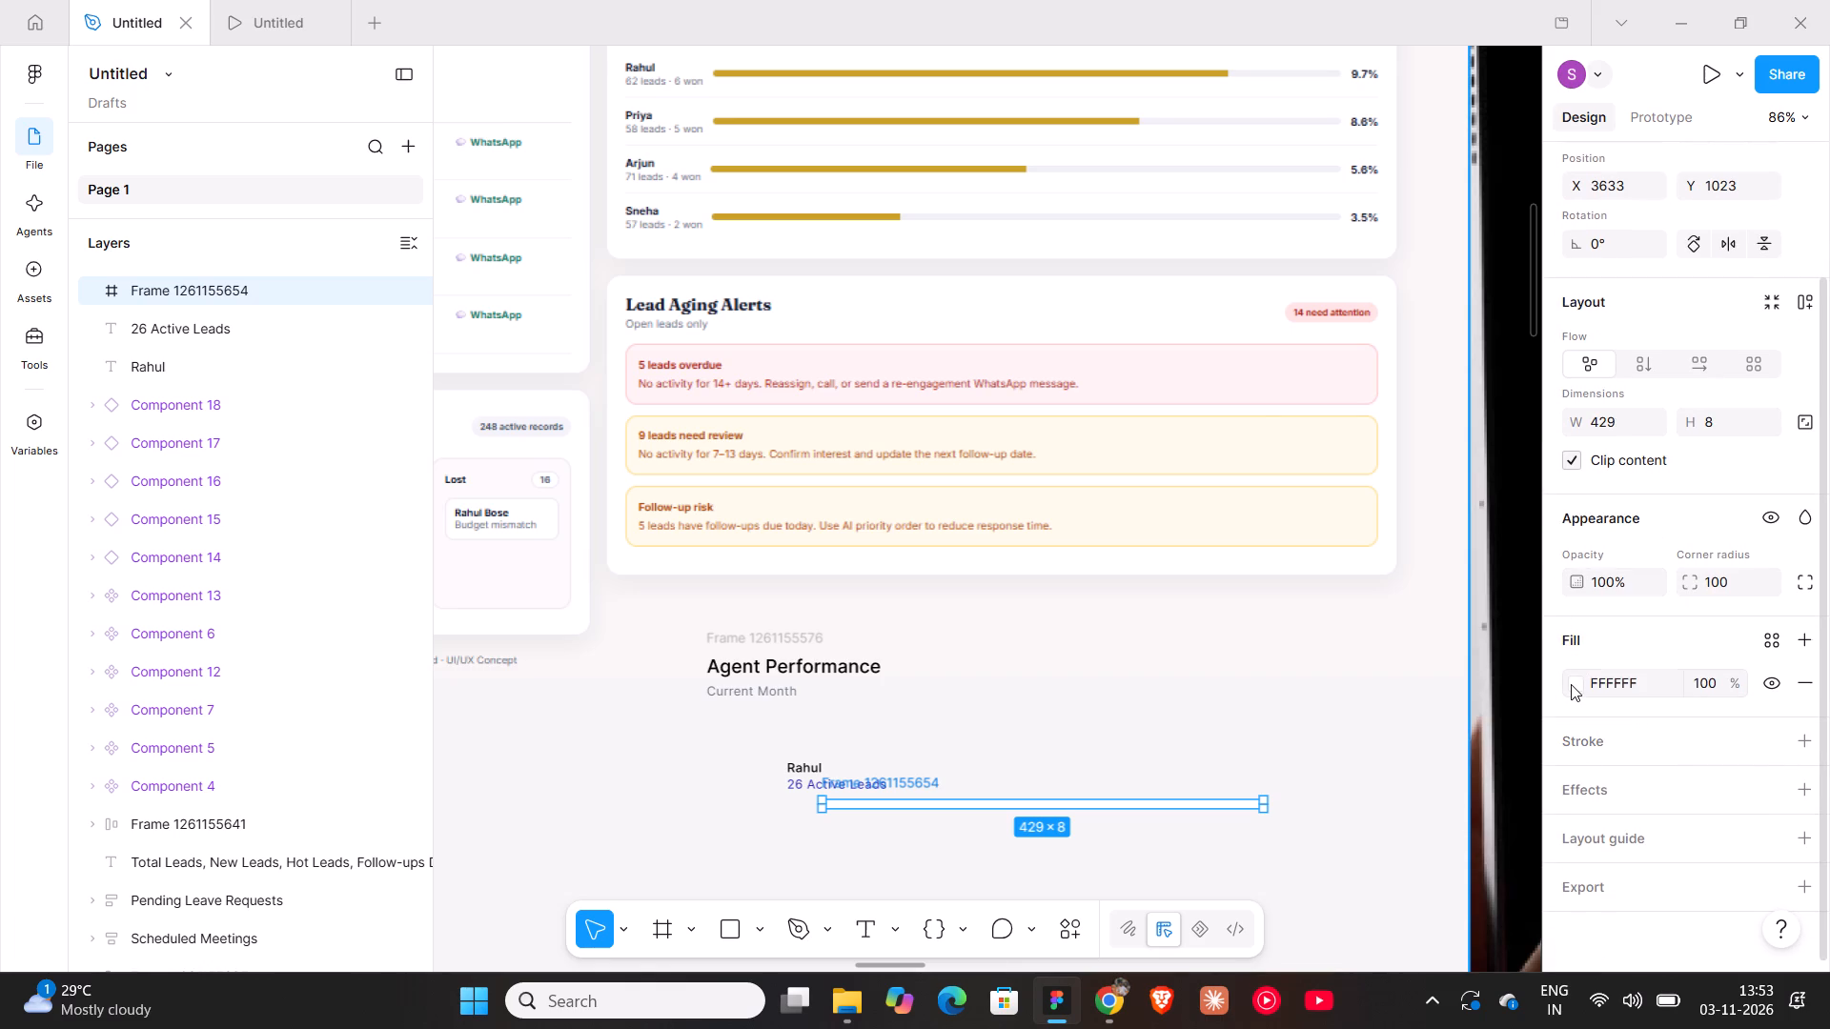
left_click(1571, 684)
left_click(1402, 901)
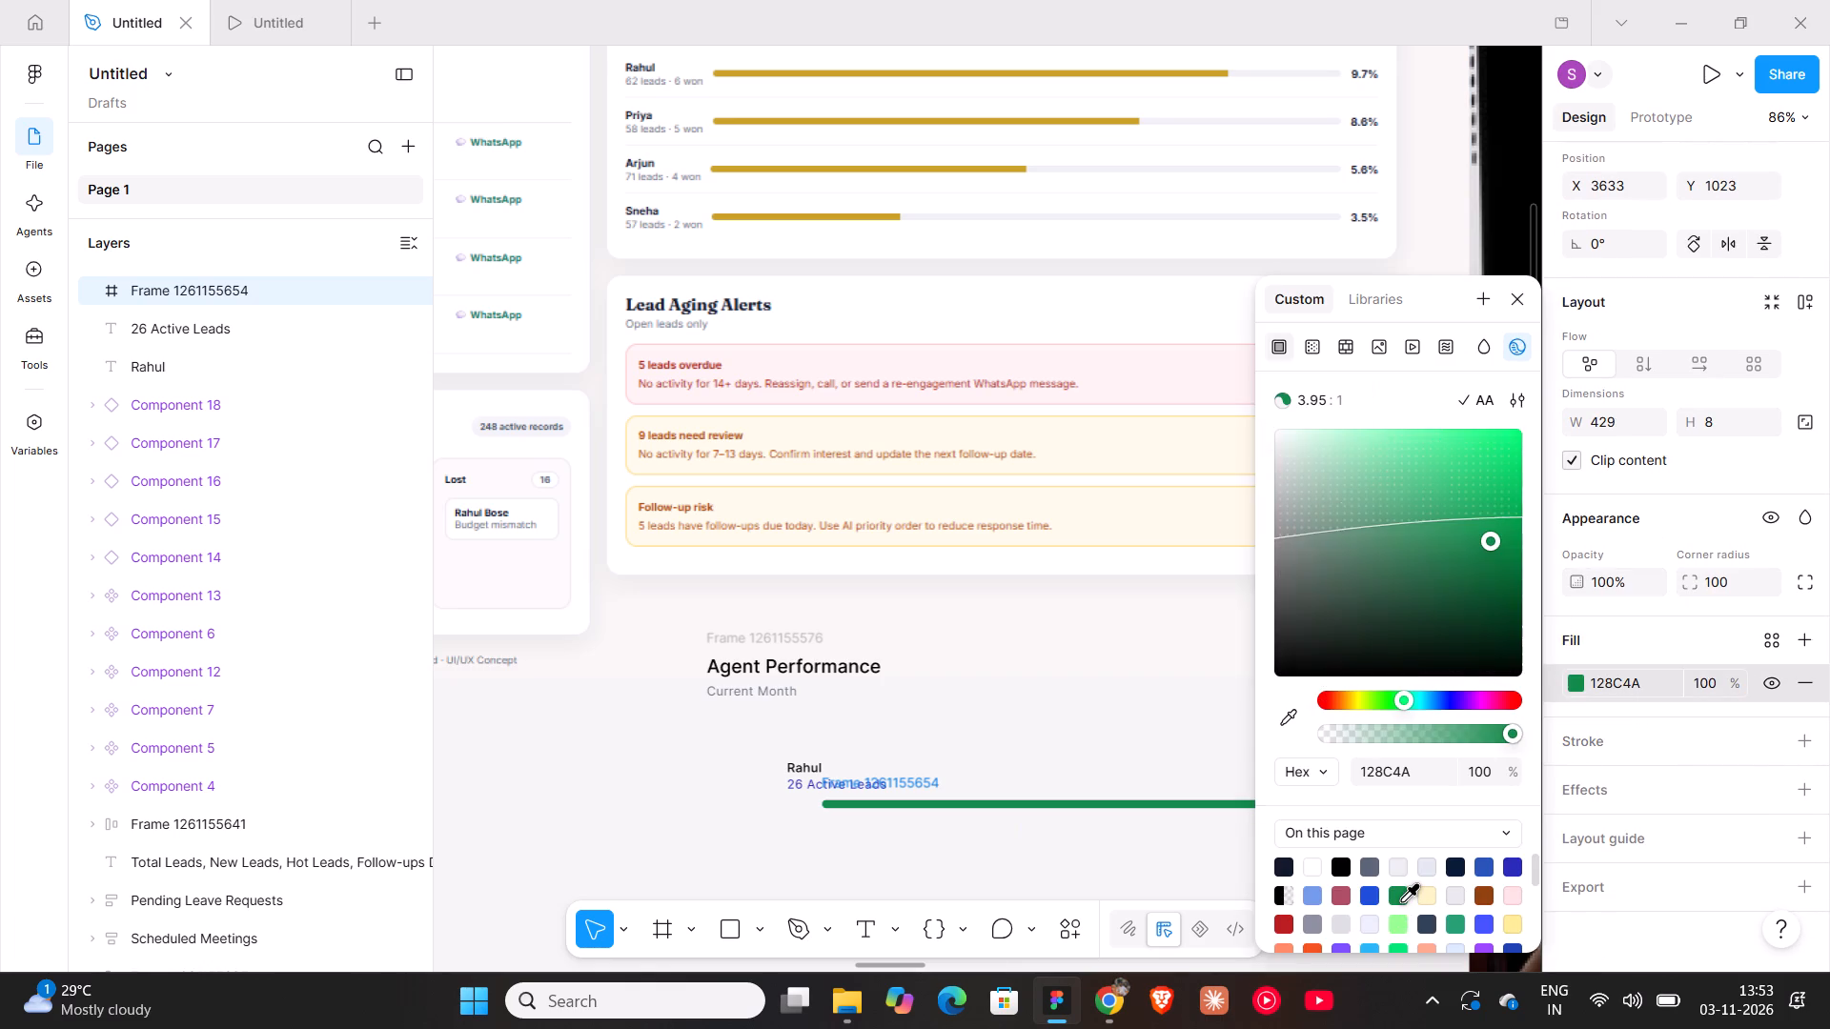
left_click(1098, 886)
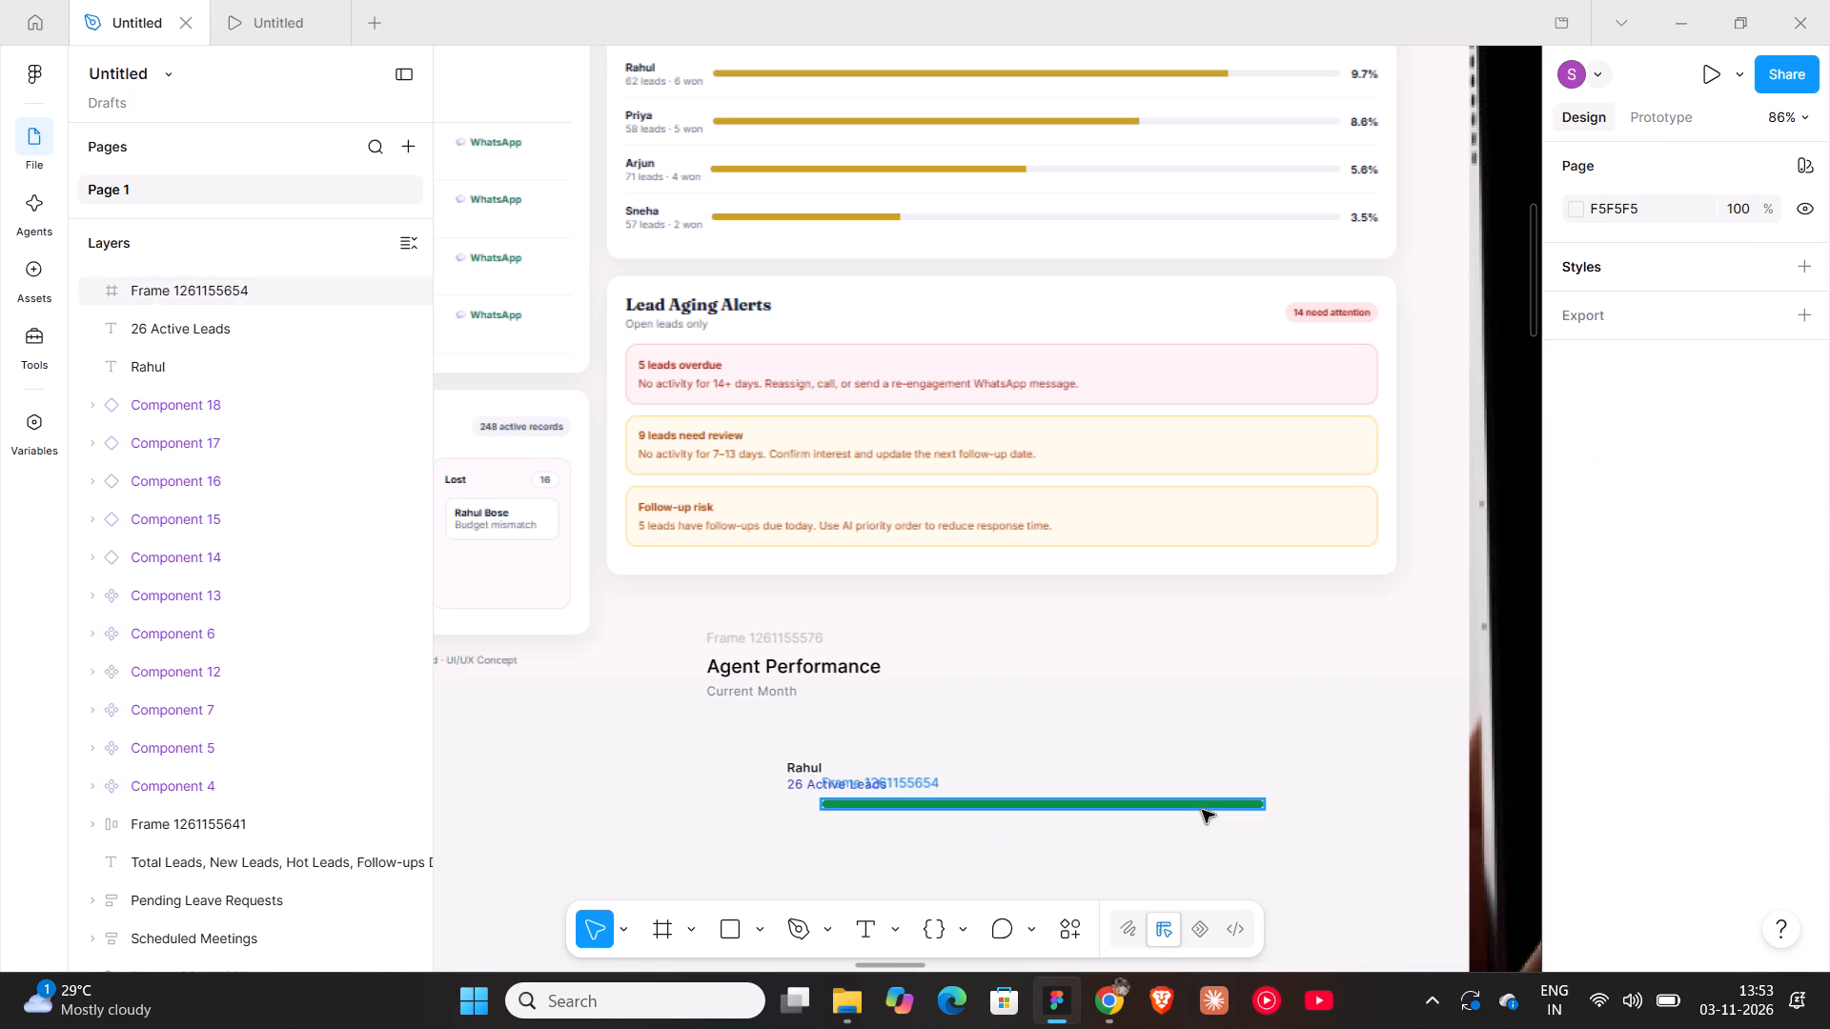
Duplicate the green bar and place the copy exactly over the original at X 3633, Y 1023.
left_click(1202, 809)
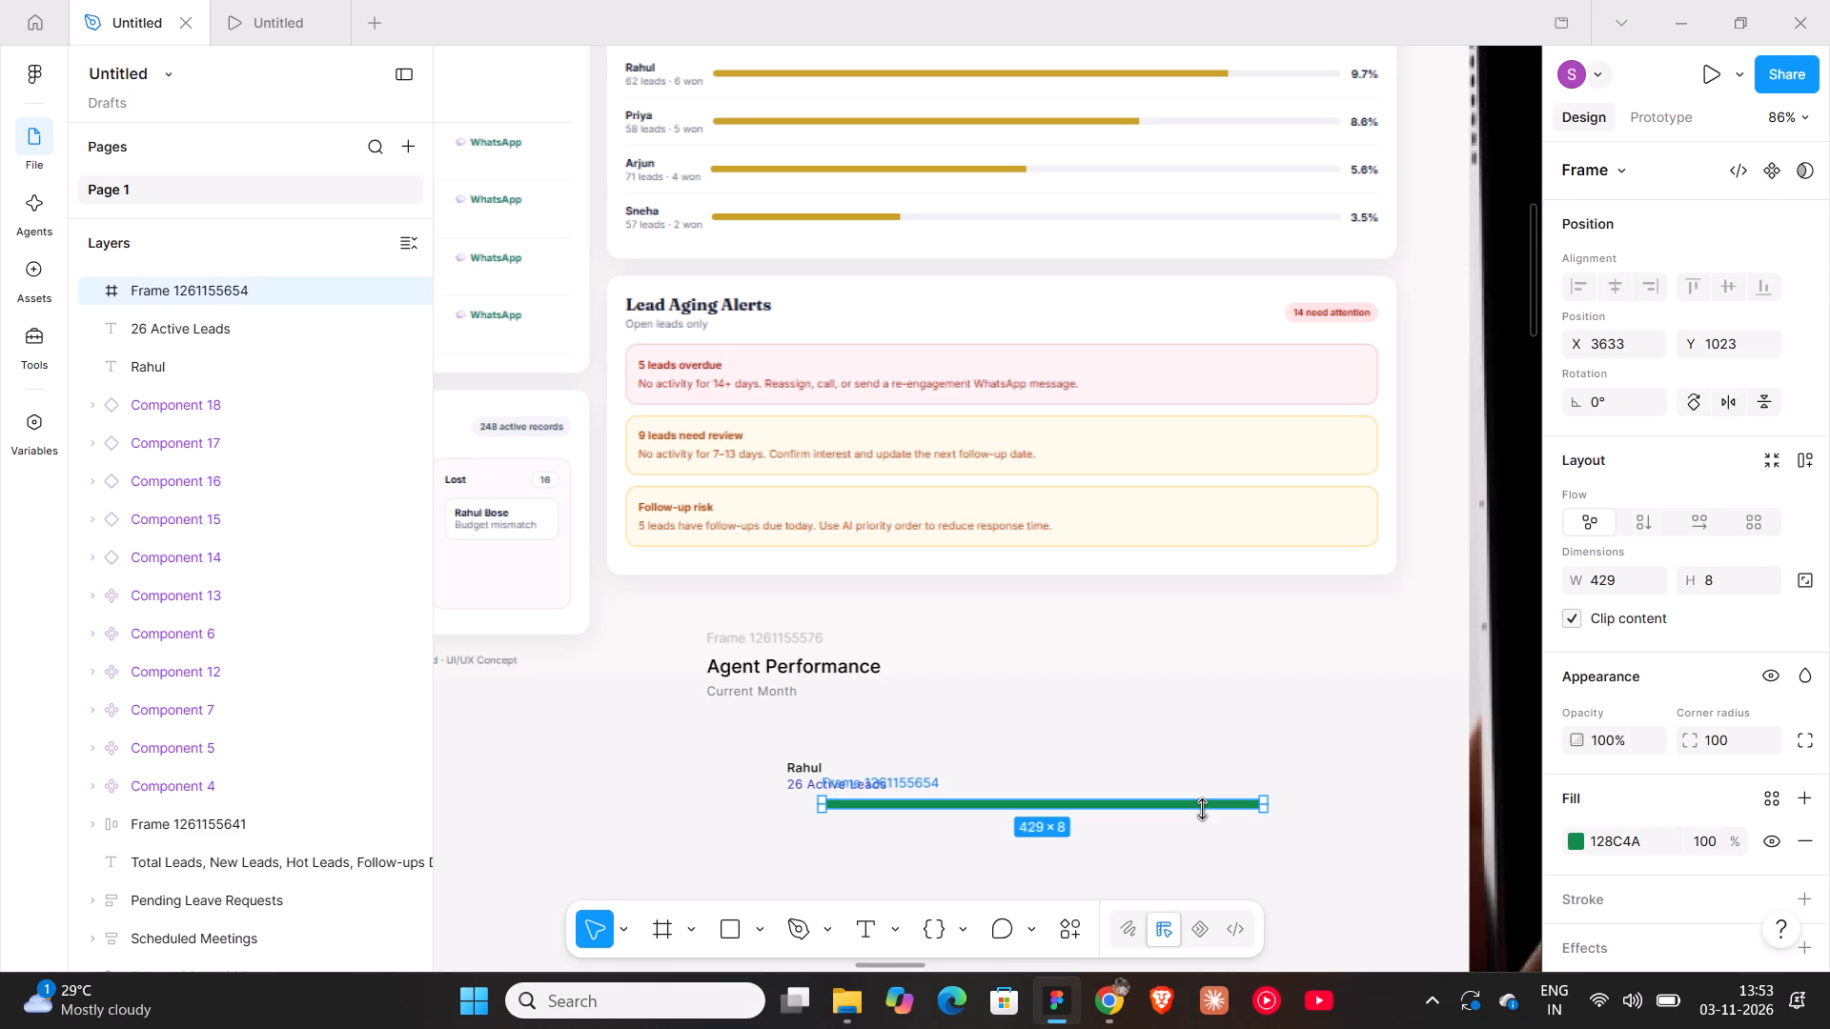
scroll(1211, 831, "up", 5, "ctrl")
key("ctrl+d")
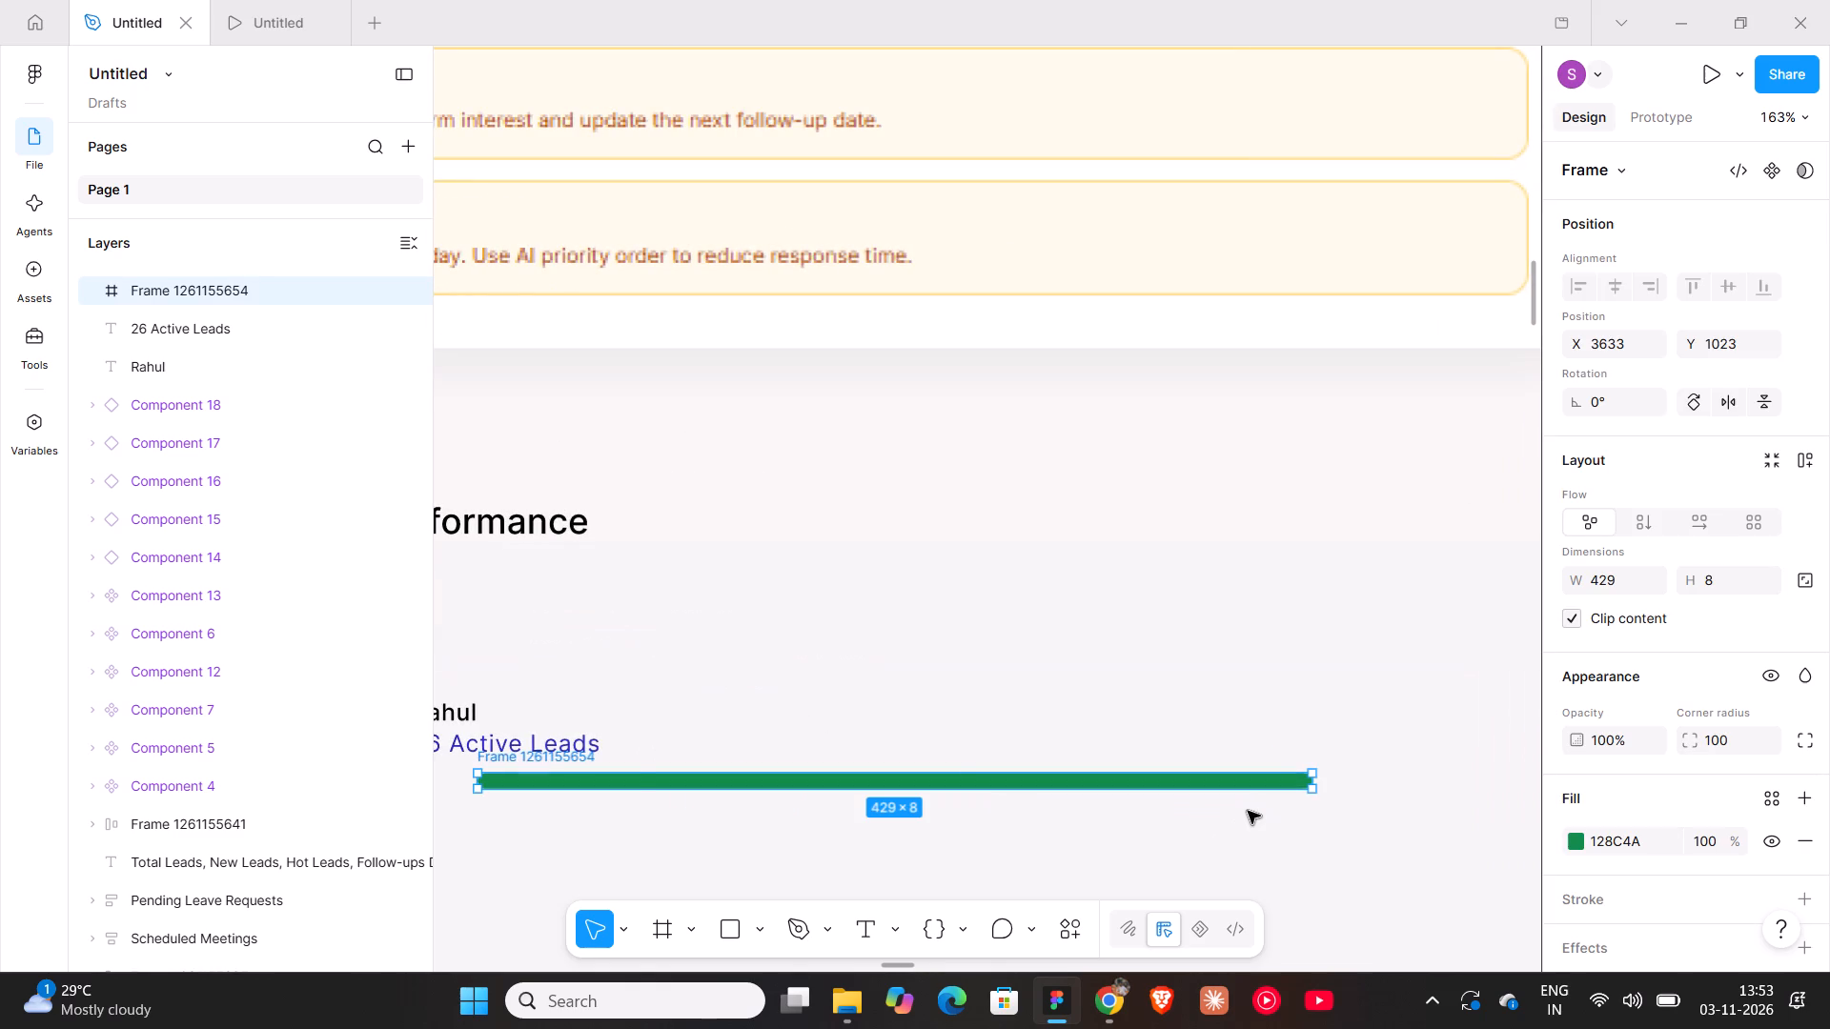
scroll(1248, 811, "down", 17, "ctrl")
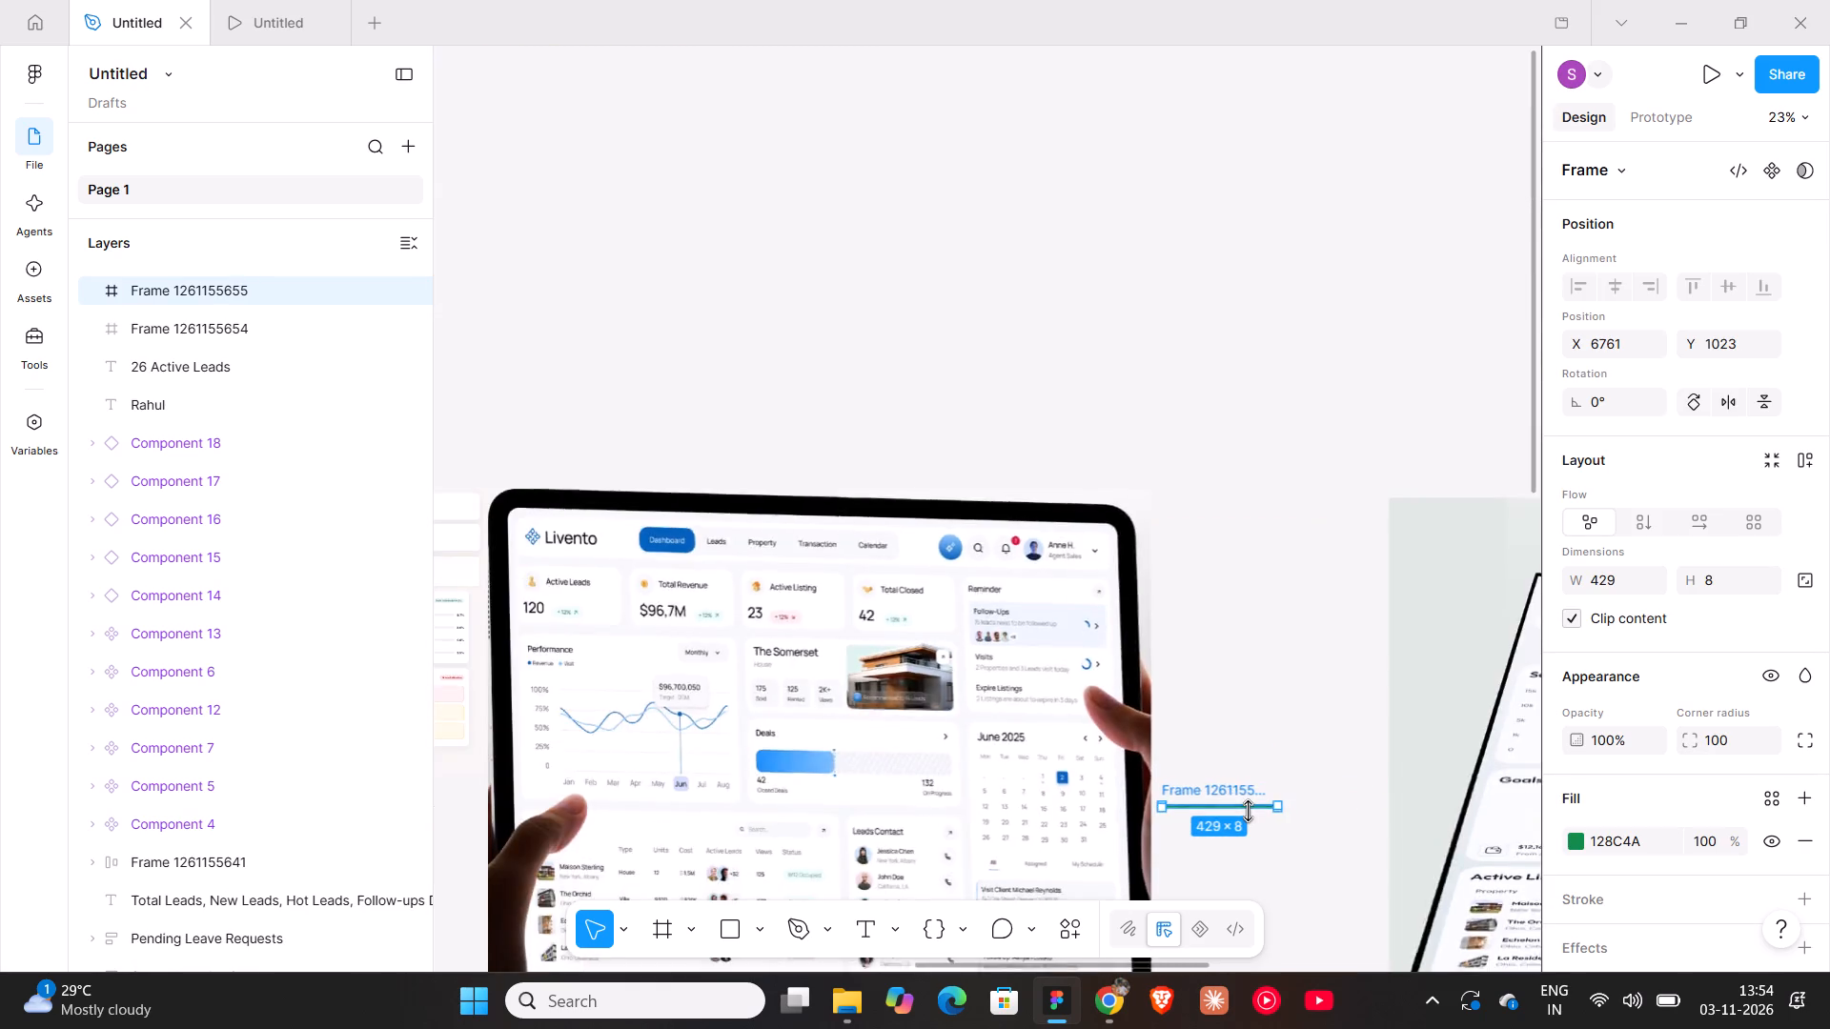
scroll(1248, 811, "down", 8, "ctrl")
left_click_drag(1237, 391, 789, 414)
scroll(788, 414, "up", 20, "ctrl")
scroll(788, 414, "up", 3, "ctrl")
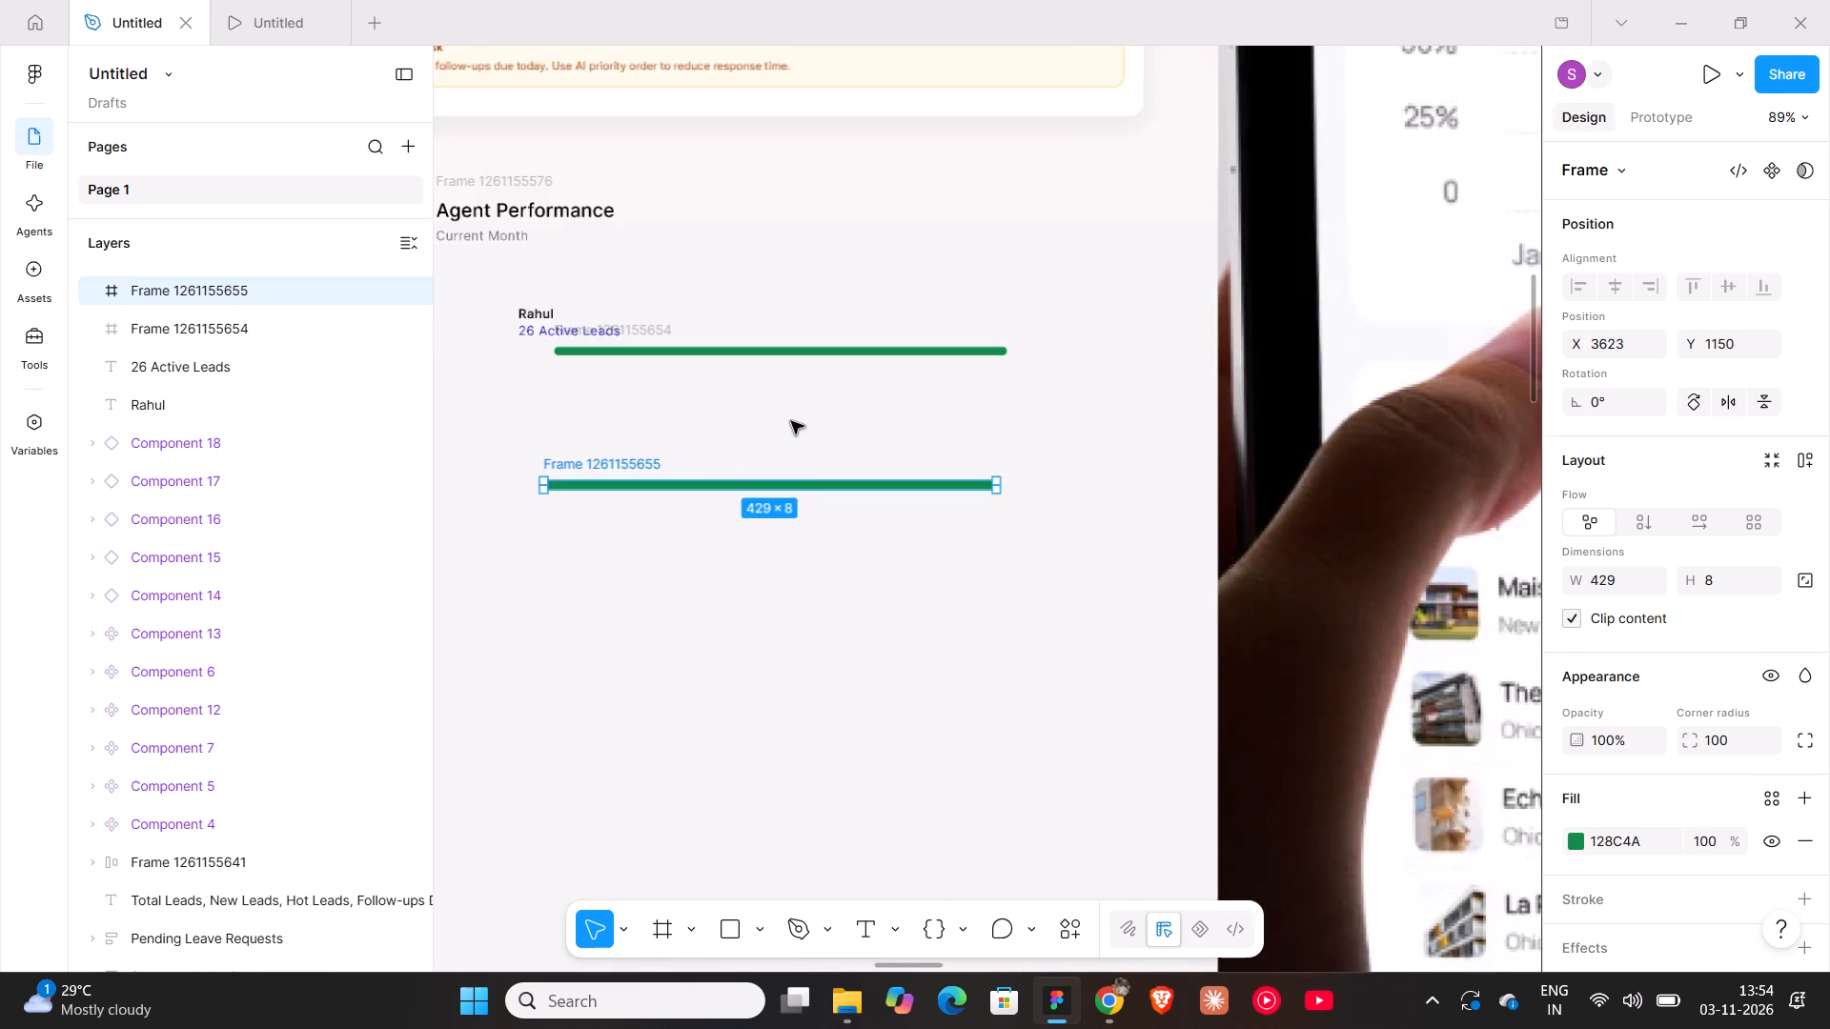
scroll(600, 512, "up", 1)
scroll(640, 569, "up", 9, "ctrl")
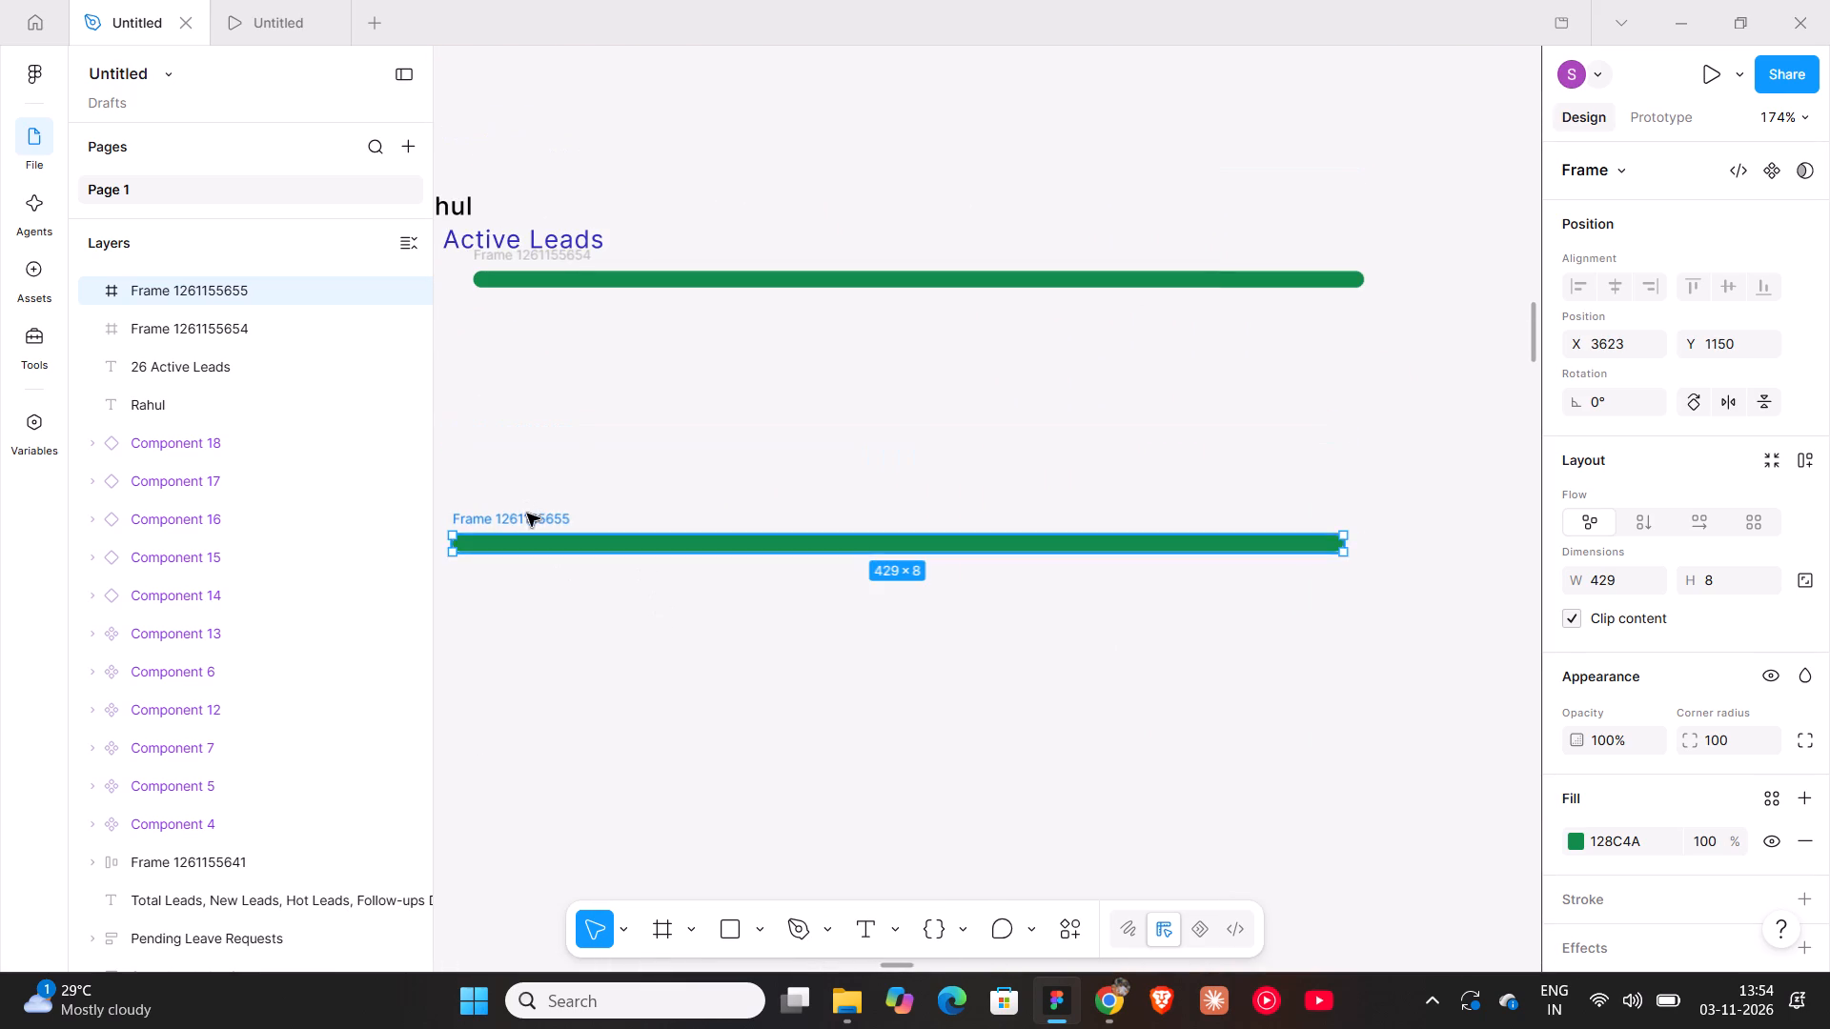
left_click_drag(527, 514, 546, 252)
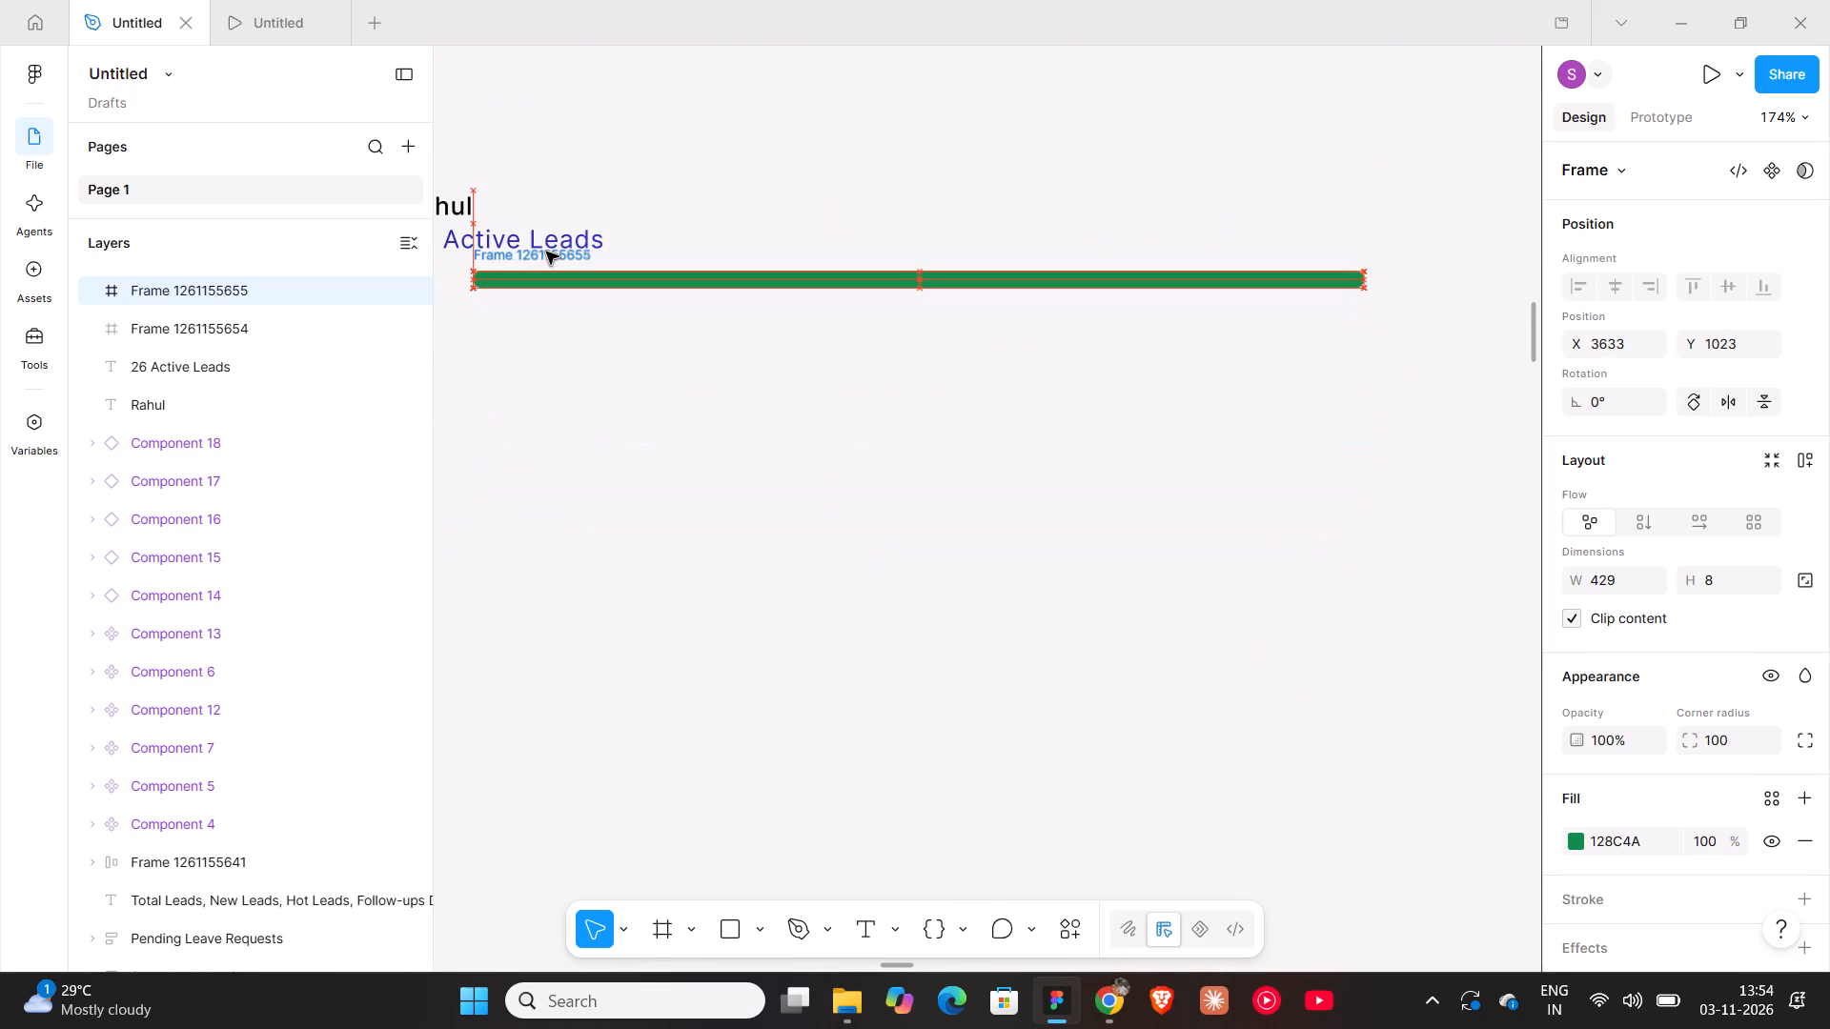
left_click_drag(546, 252, 552, 252)
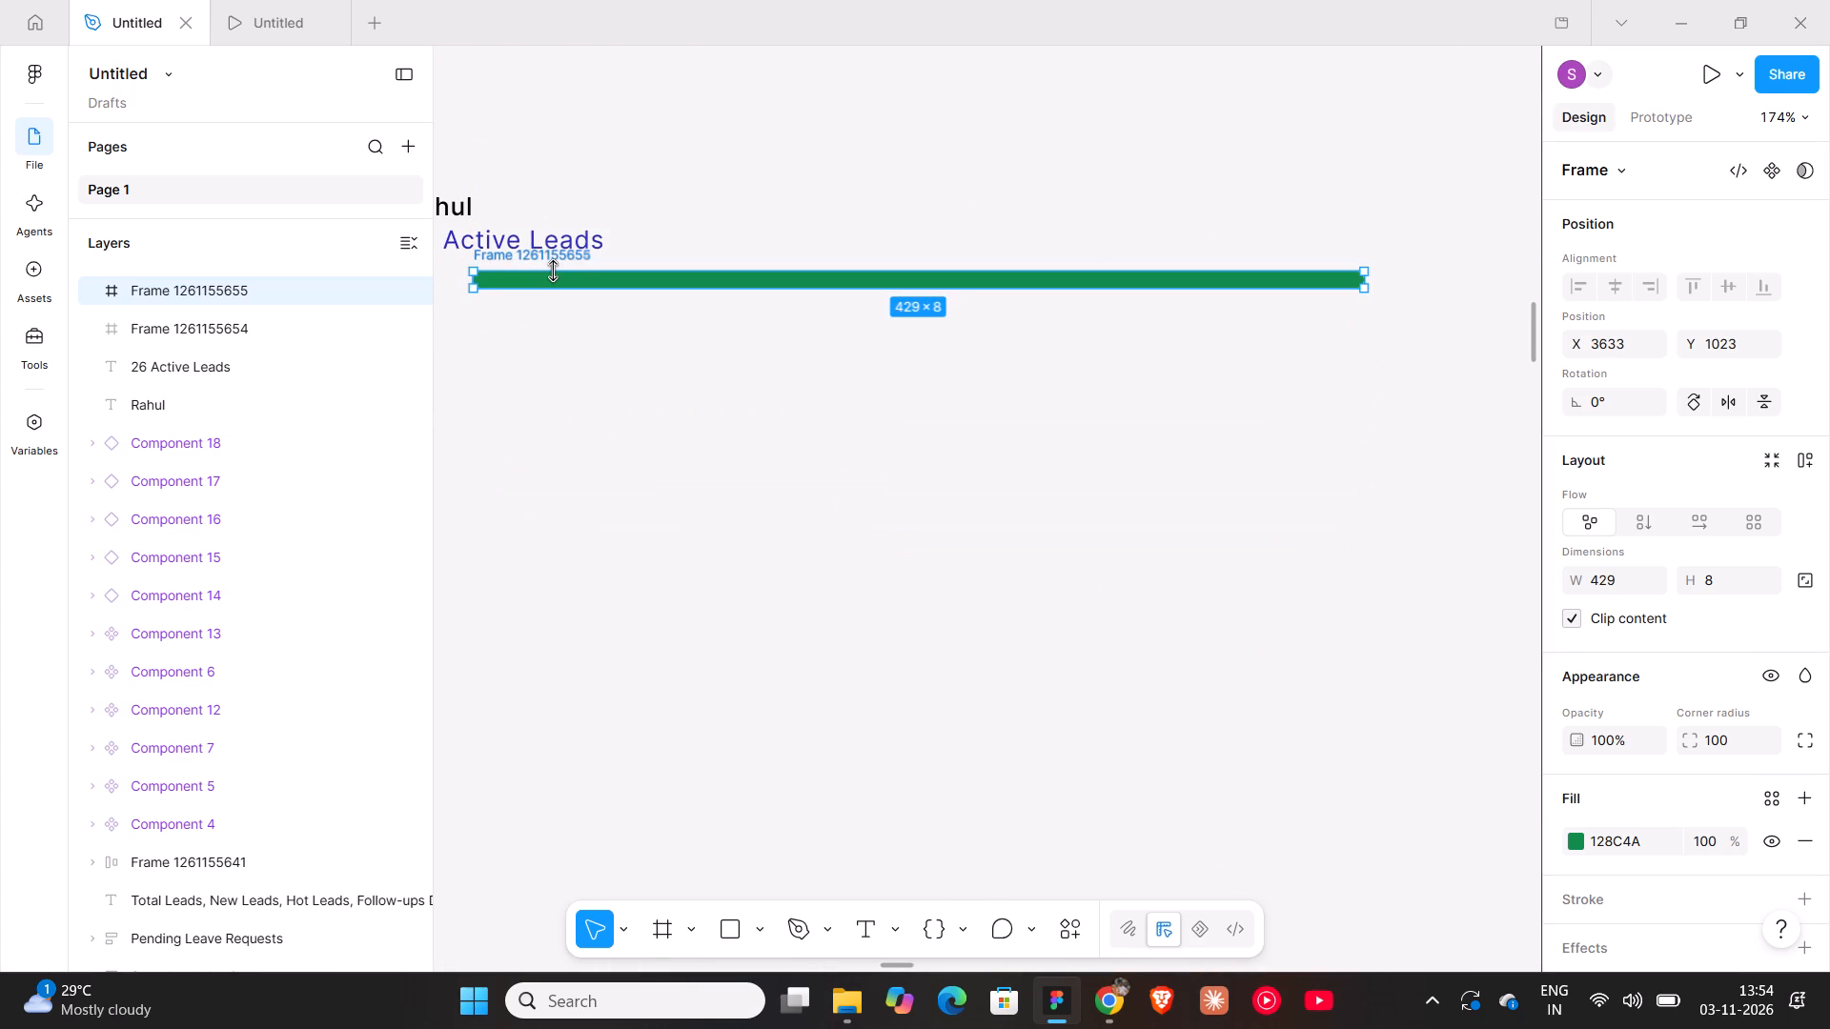
Send the duplicate bar to the back and shorten it from its right end to about four-fifths of its length.
key("bracketright")
key("bracketleft")
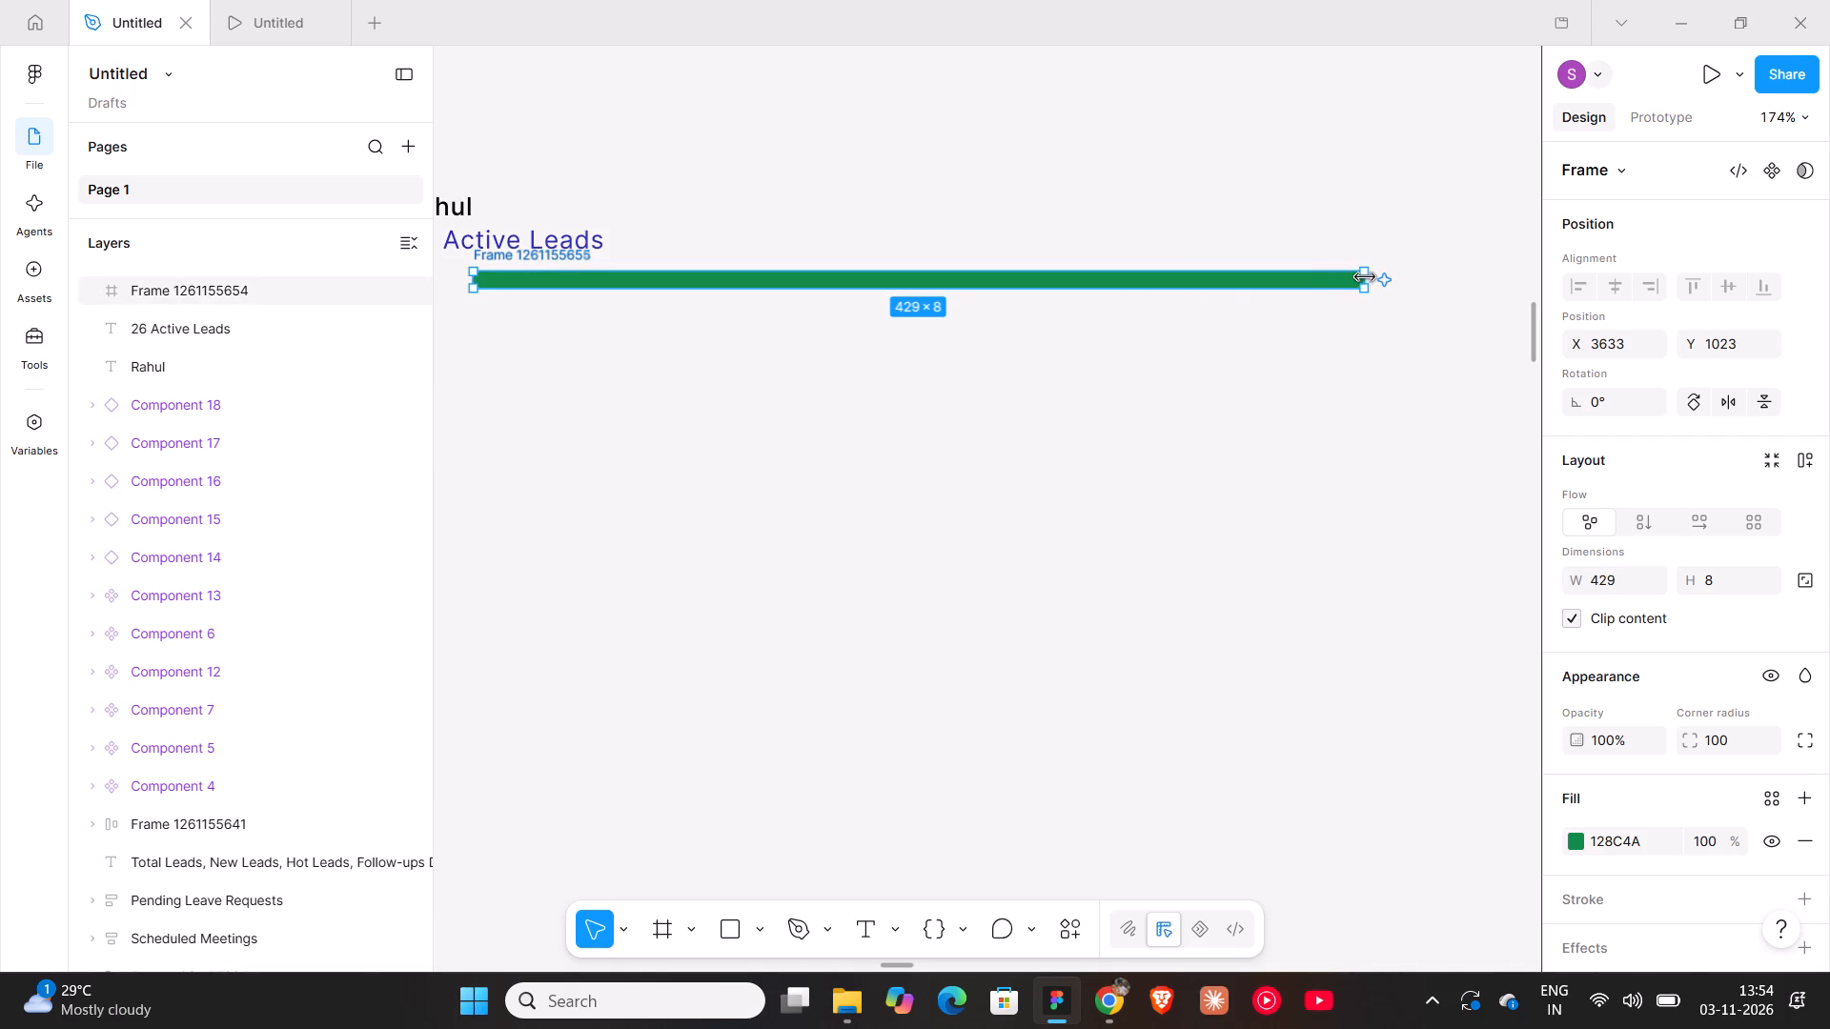
left_click_drag(1367, 278, 1198, 262)
Fill the full-length bar with the pale track colour EEF0F3 sampled from the reference's Agent Performance bars.
left_click(1288, 279)
scroll(1276, 462, "up", 5)
scroll(1276, 462, "down", 8, "ctrl")
key("i")
scroll(1148, 307, "up", 2)
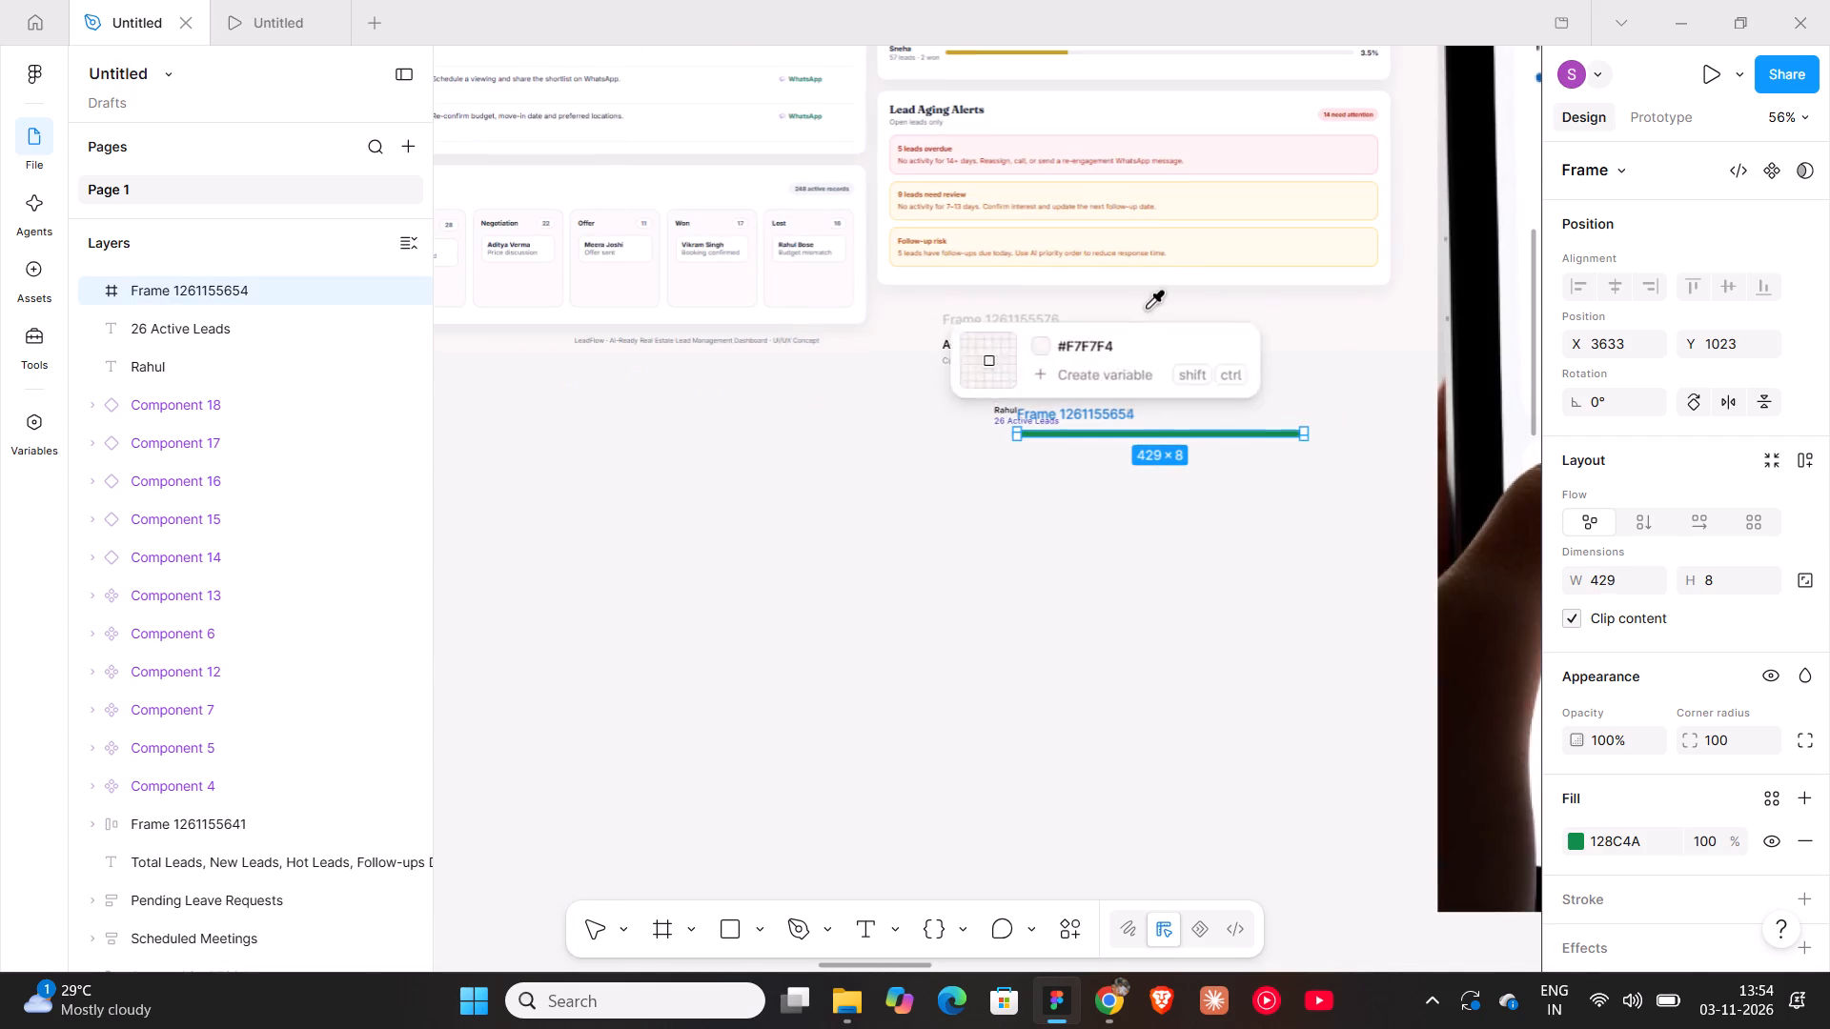
scroll(1148, 307, "up", 4)
scroll(1255, 333, "up", 18, "ctrl")
left_click(1381, 392)
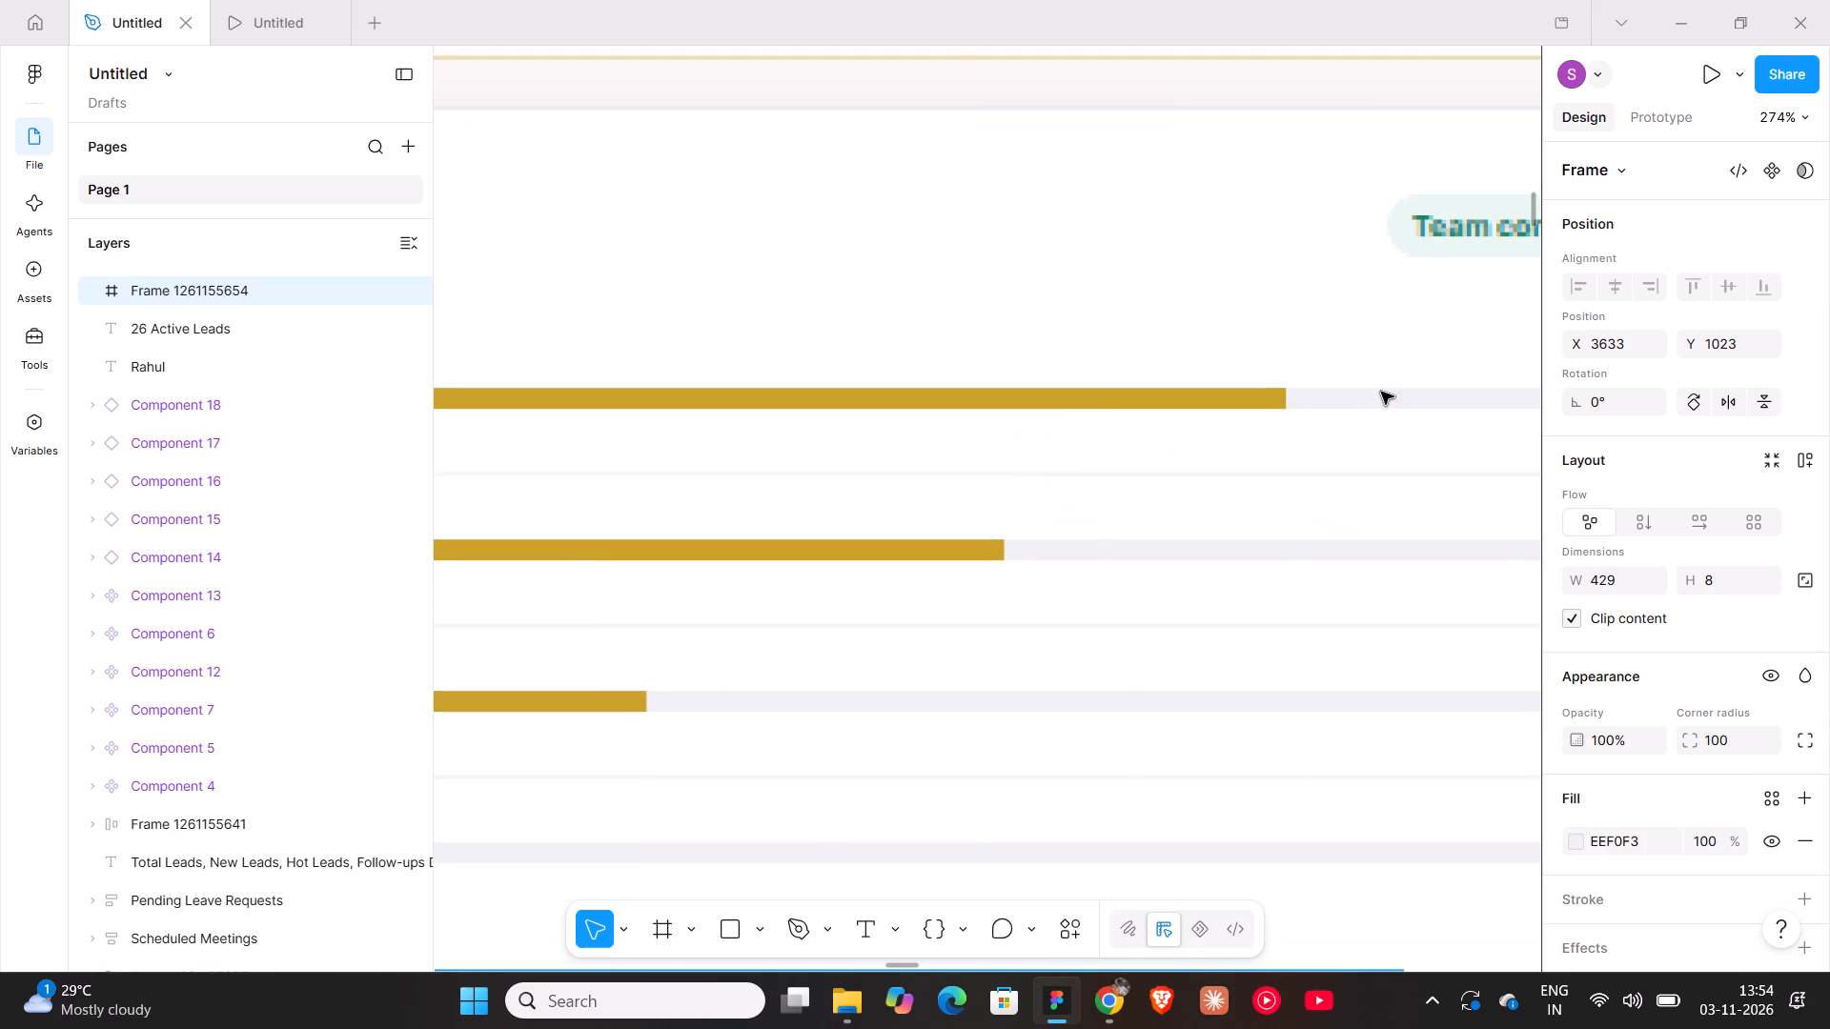
scroll(1381, 392, "down", 17, "ctrl")
left_click(1123, 523)
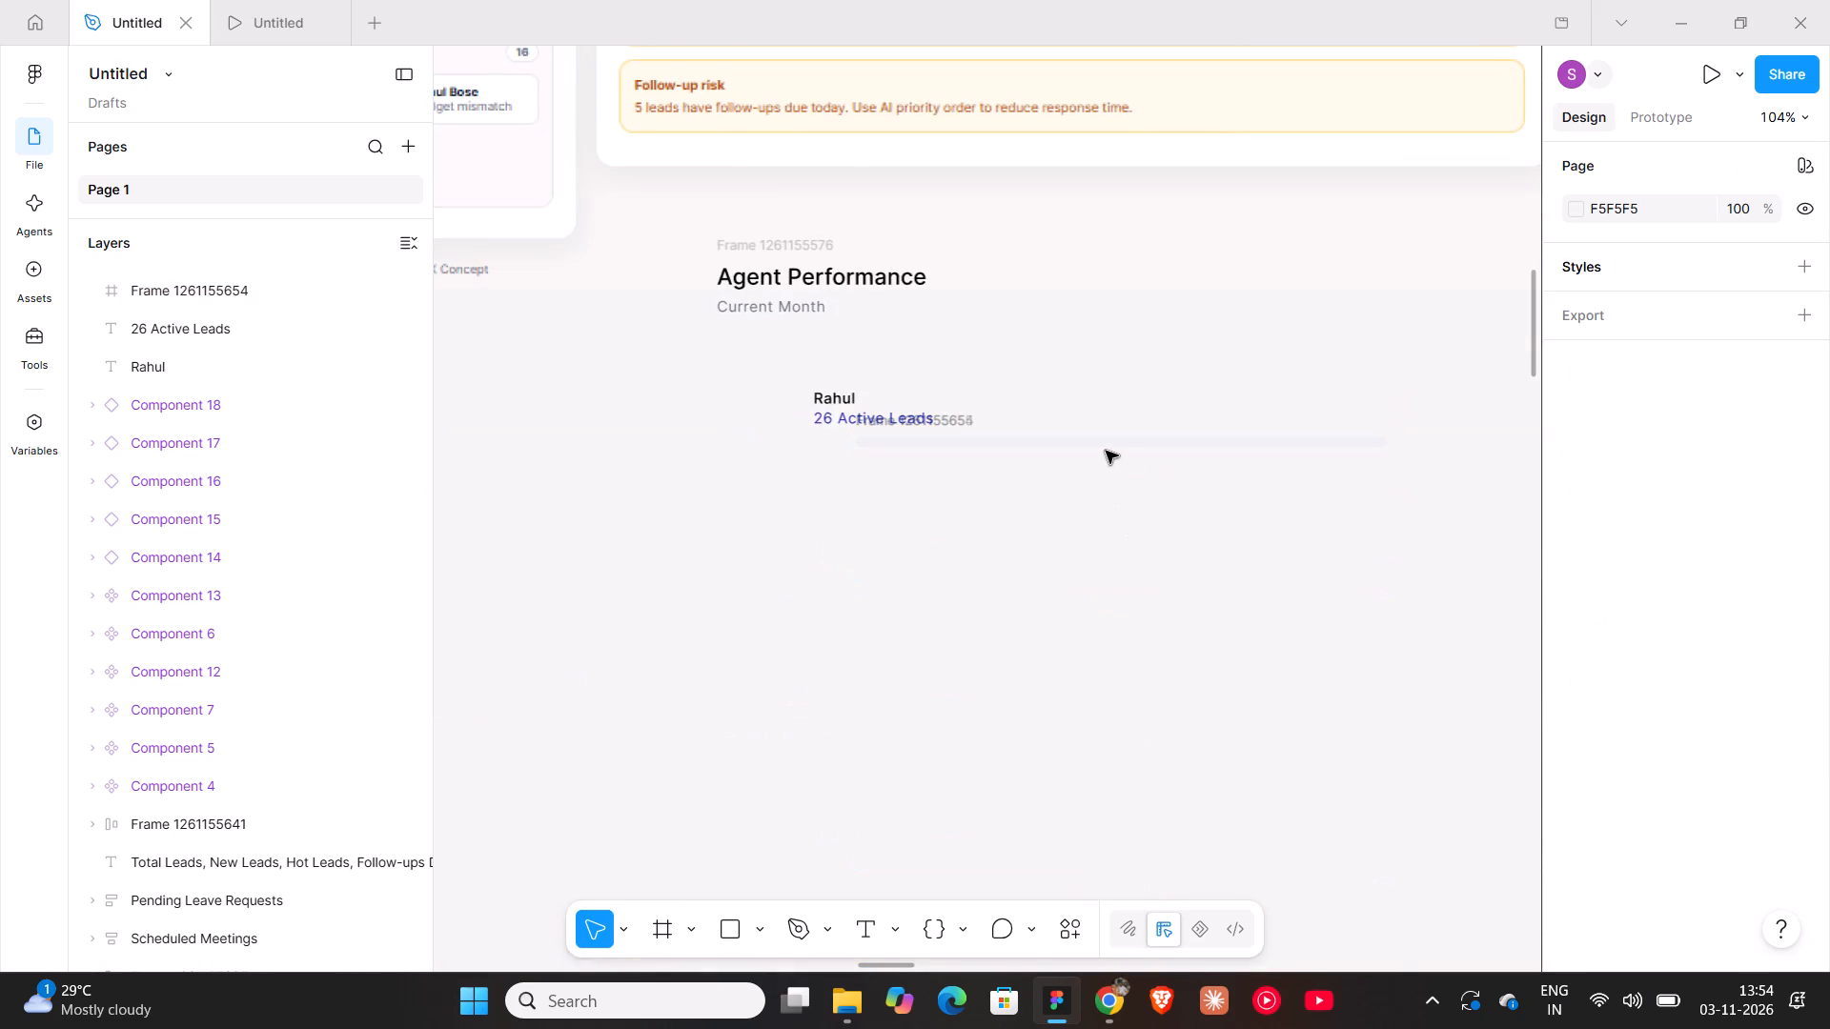
Send the pale full-length bar to the back, behind the shorter green bar.
left_click(1106, 449)
key("bracketright")
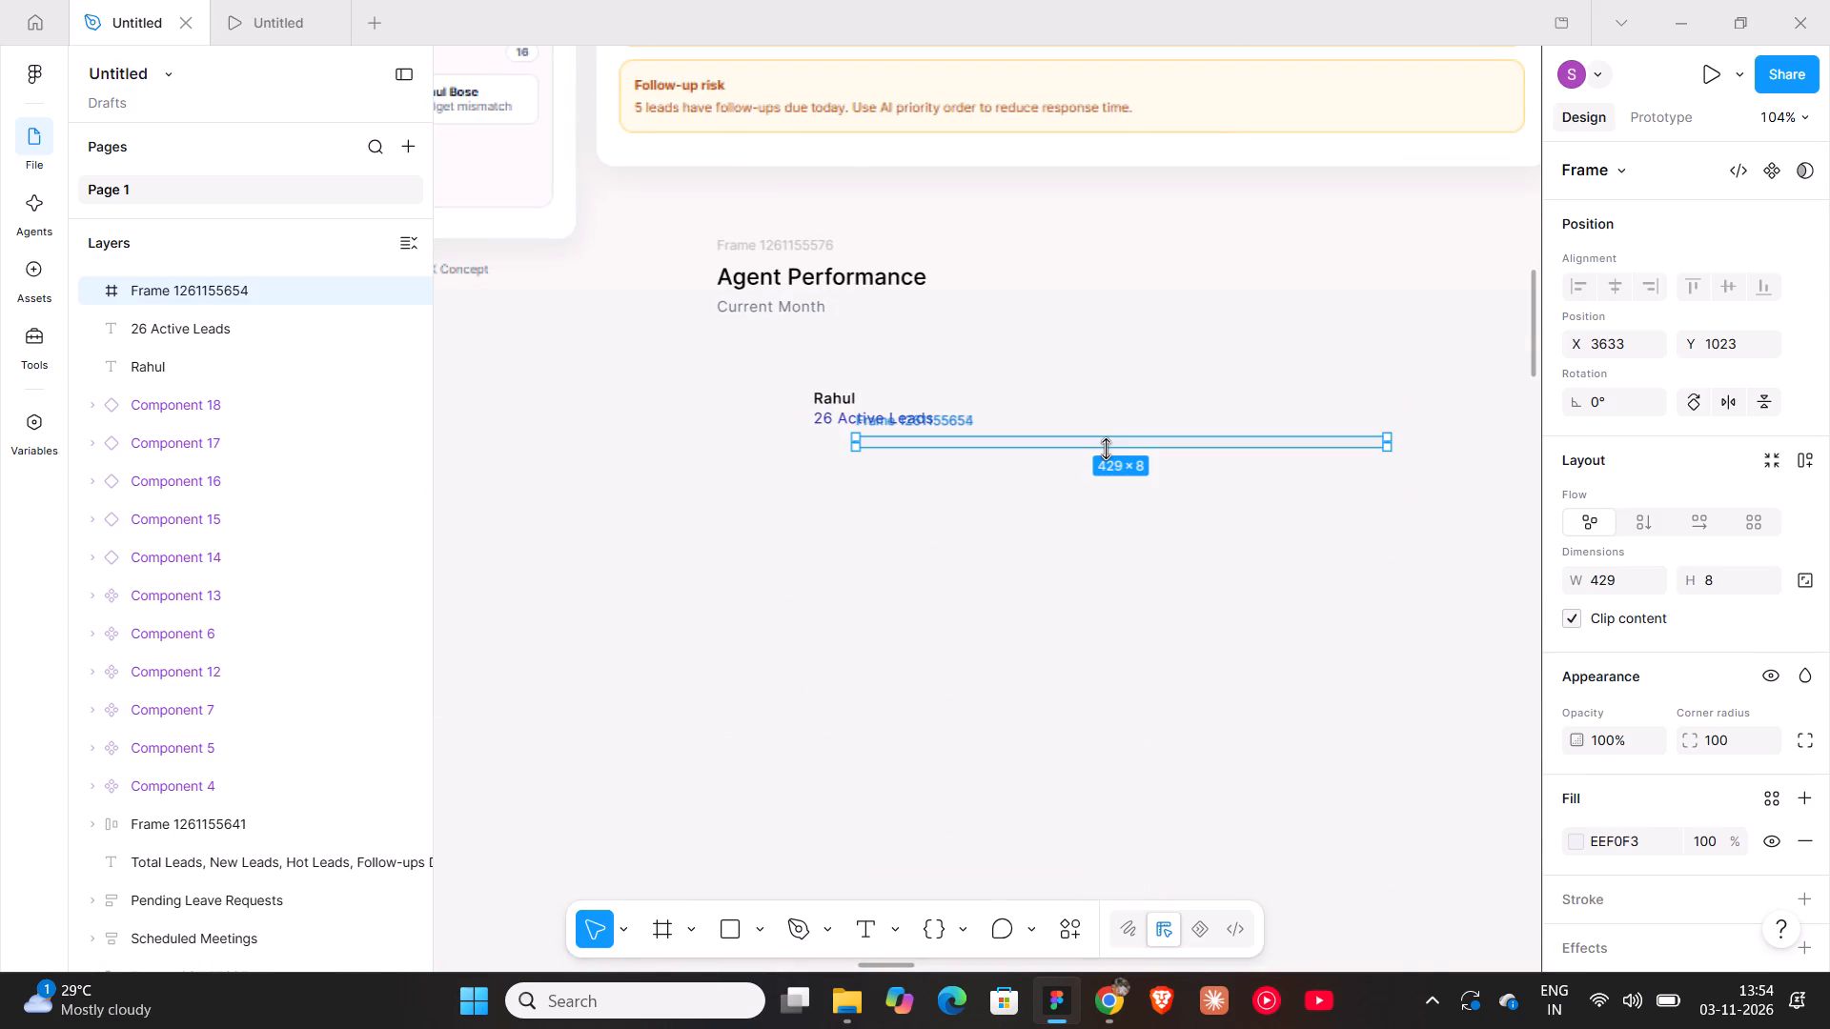
key("bracketleft")
left_click(1128, 496)
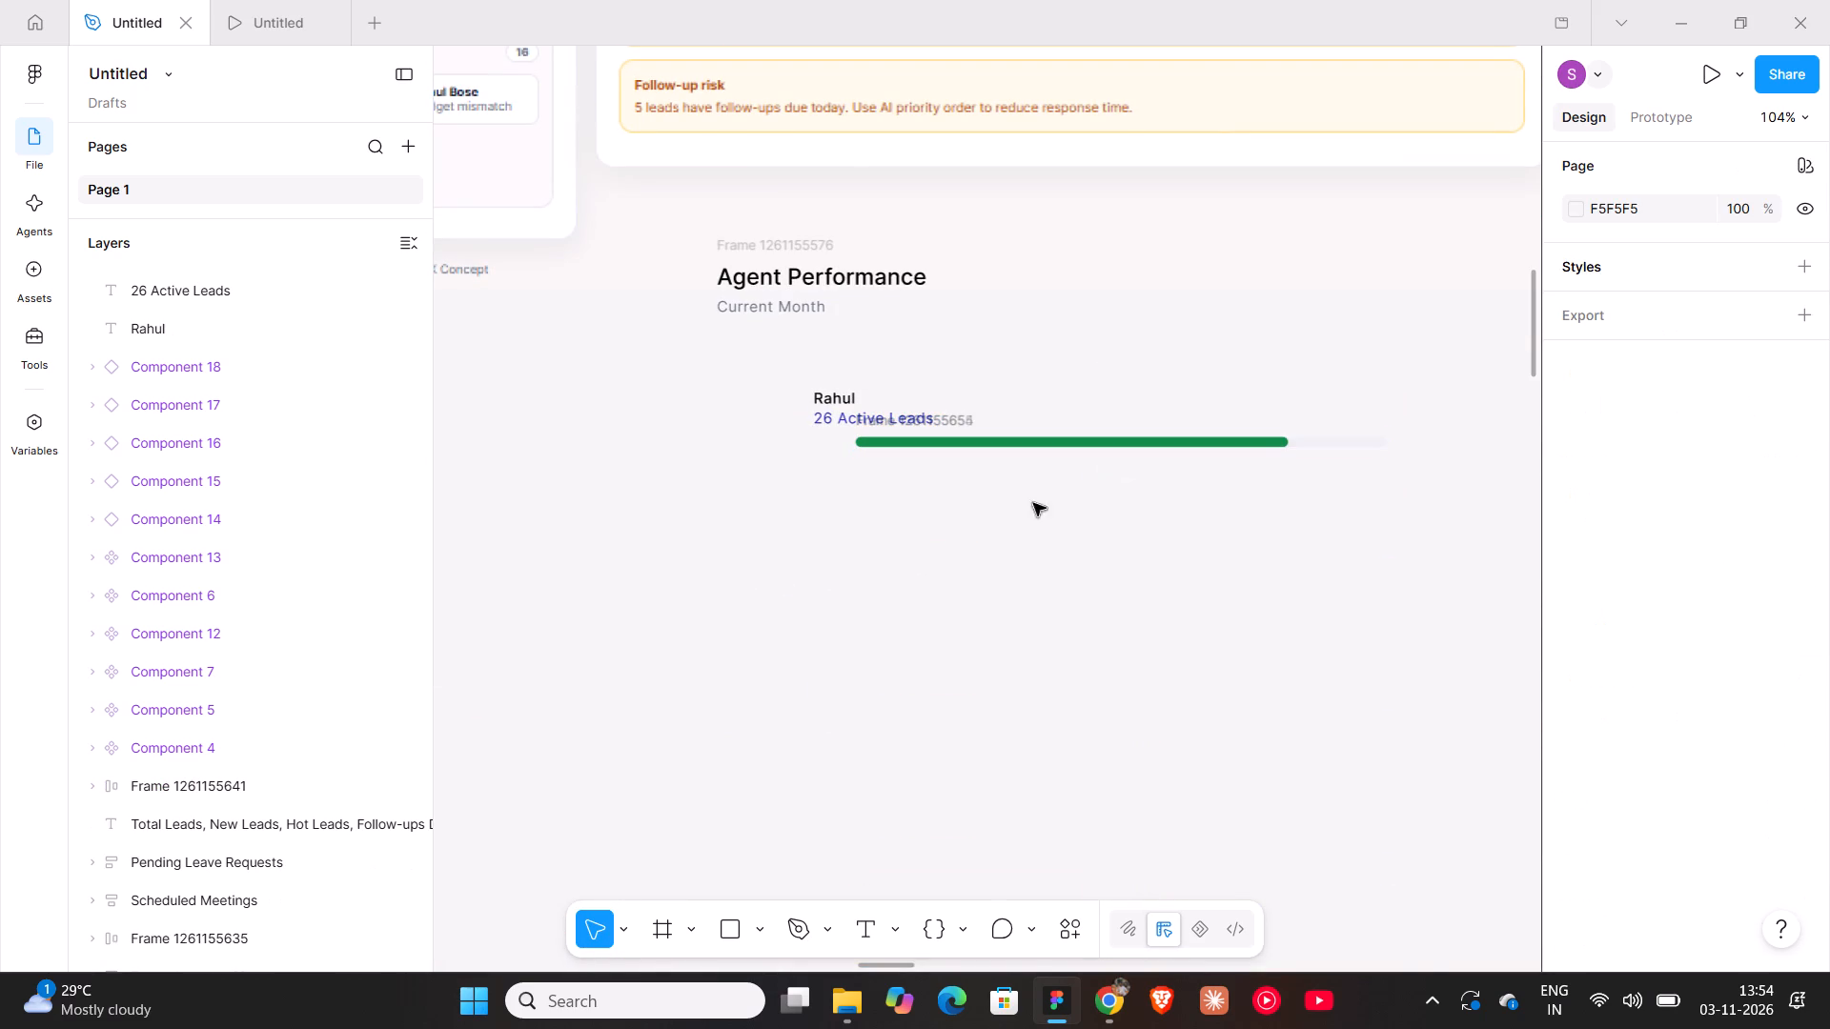
Group the green and pale bars, and wrap the group in a new frame.
scroll(927, 471, "up", 7, "ctrl")
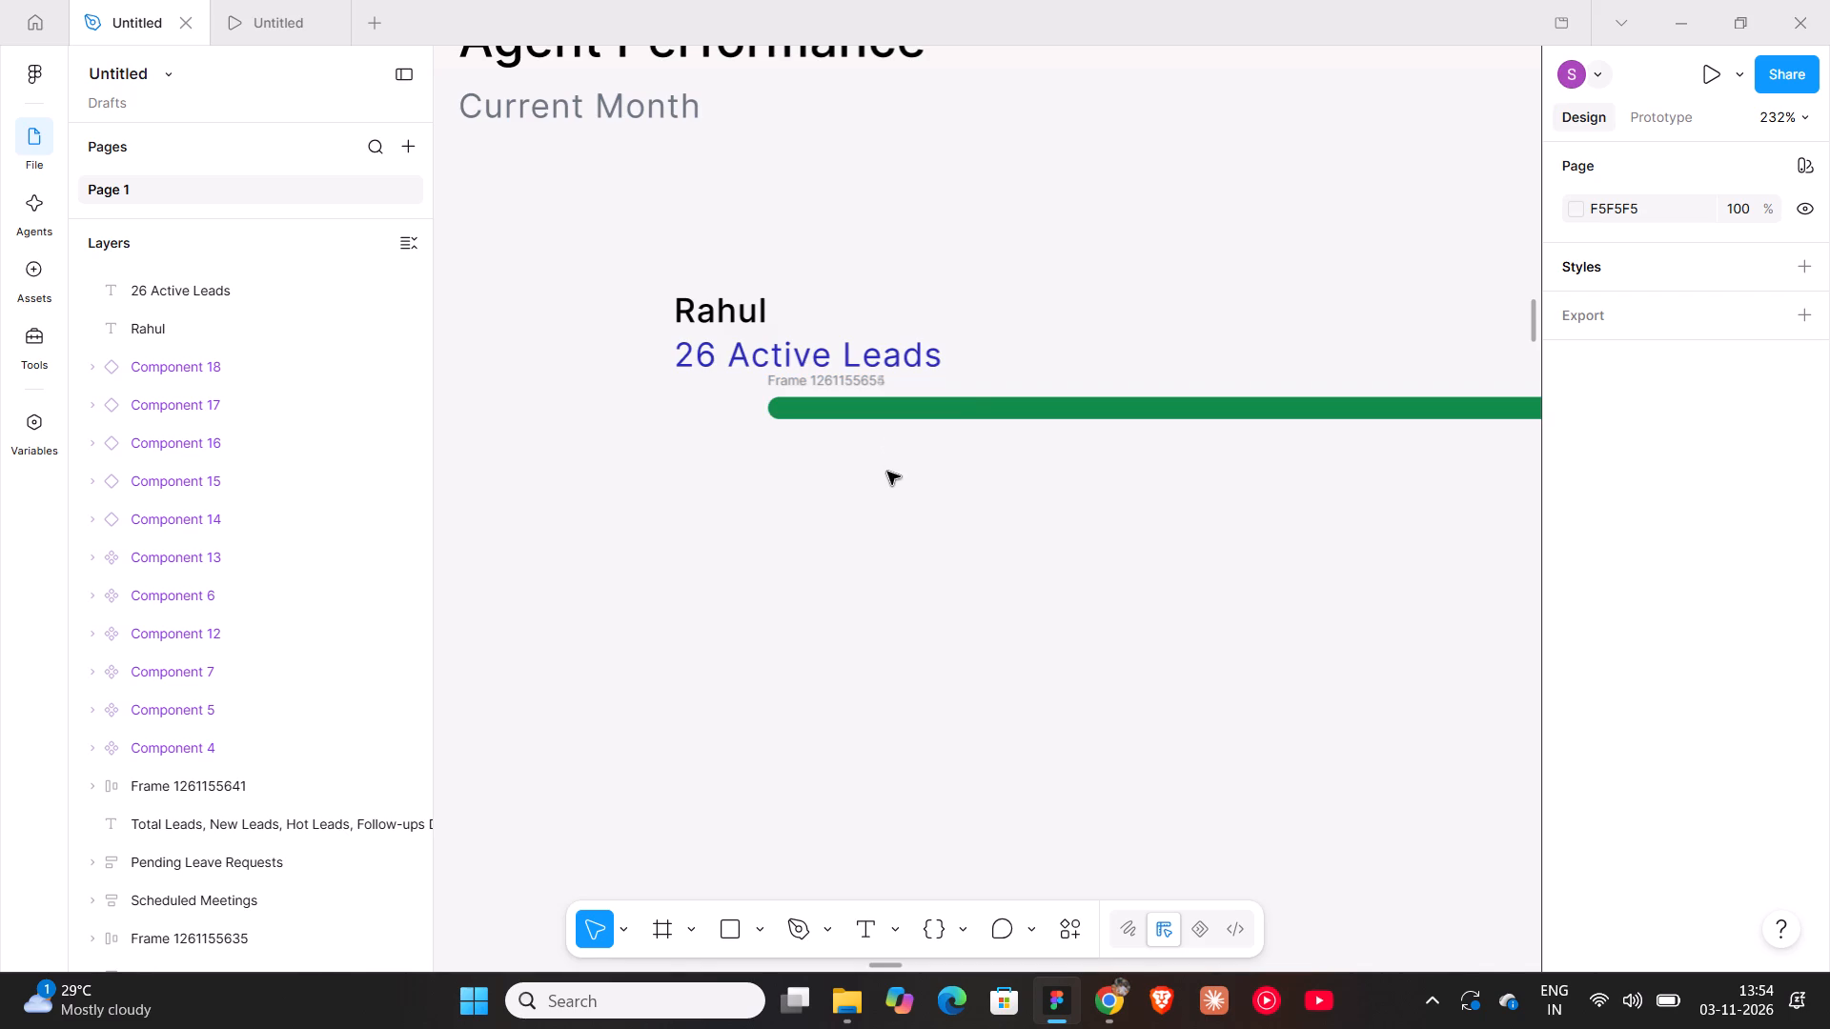
left_click(887, 472)
left_click_drag(878, 474, 1003, 385)
scroll(1036, 468, "down", 7, "shift")
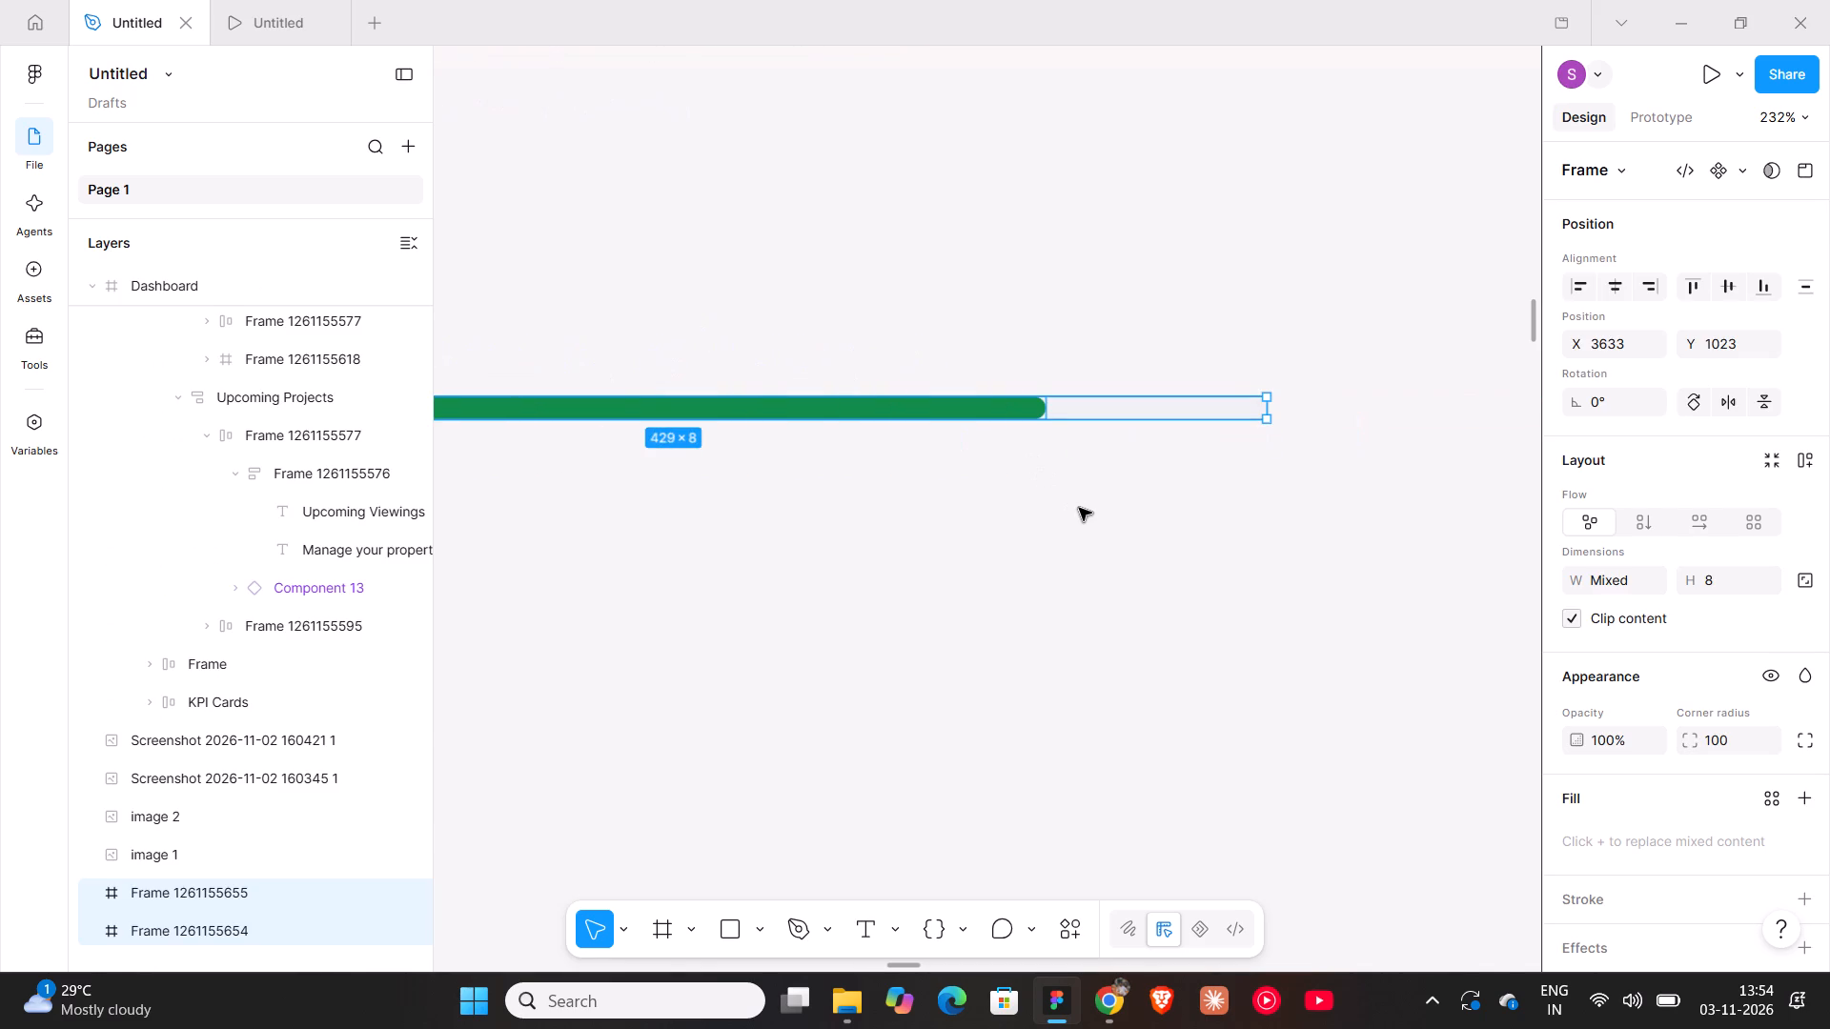
right_click(1108, 414)
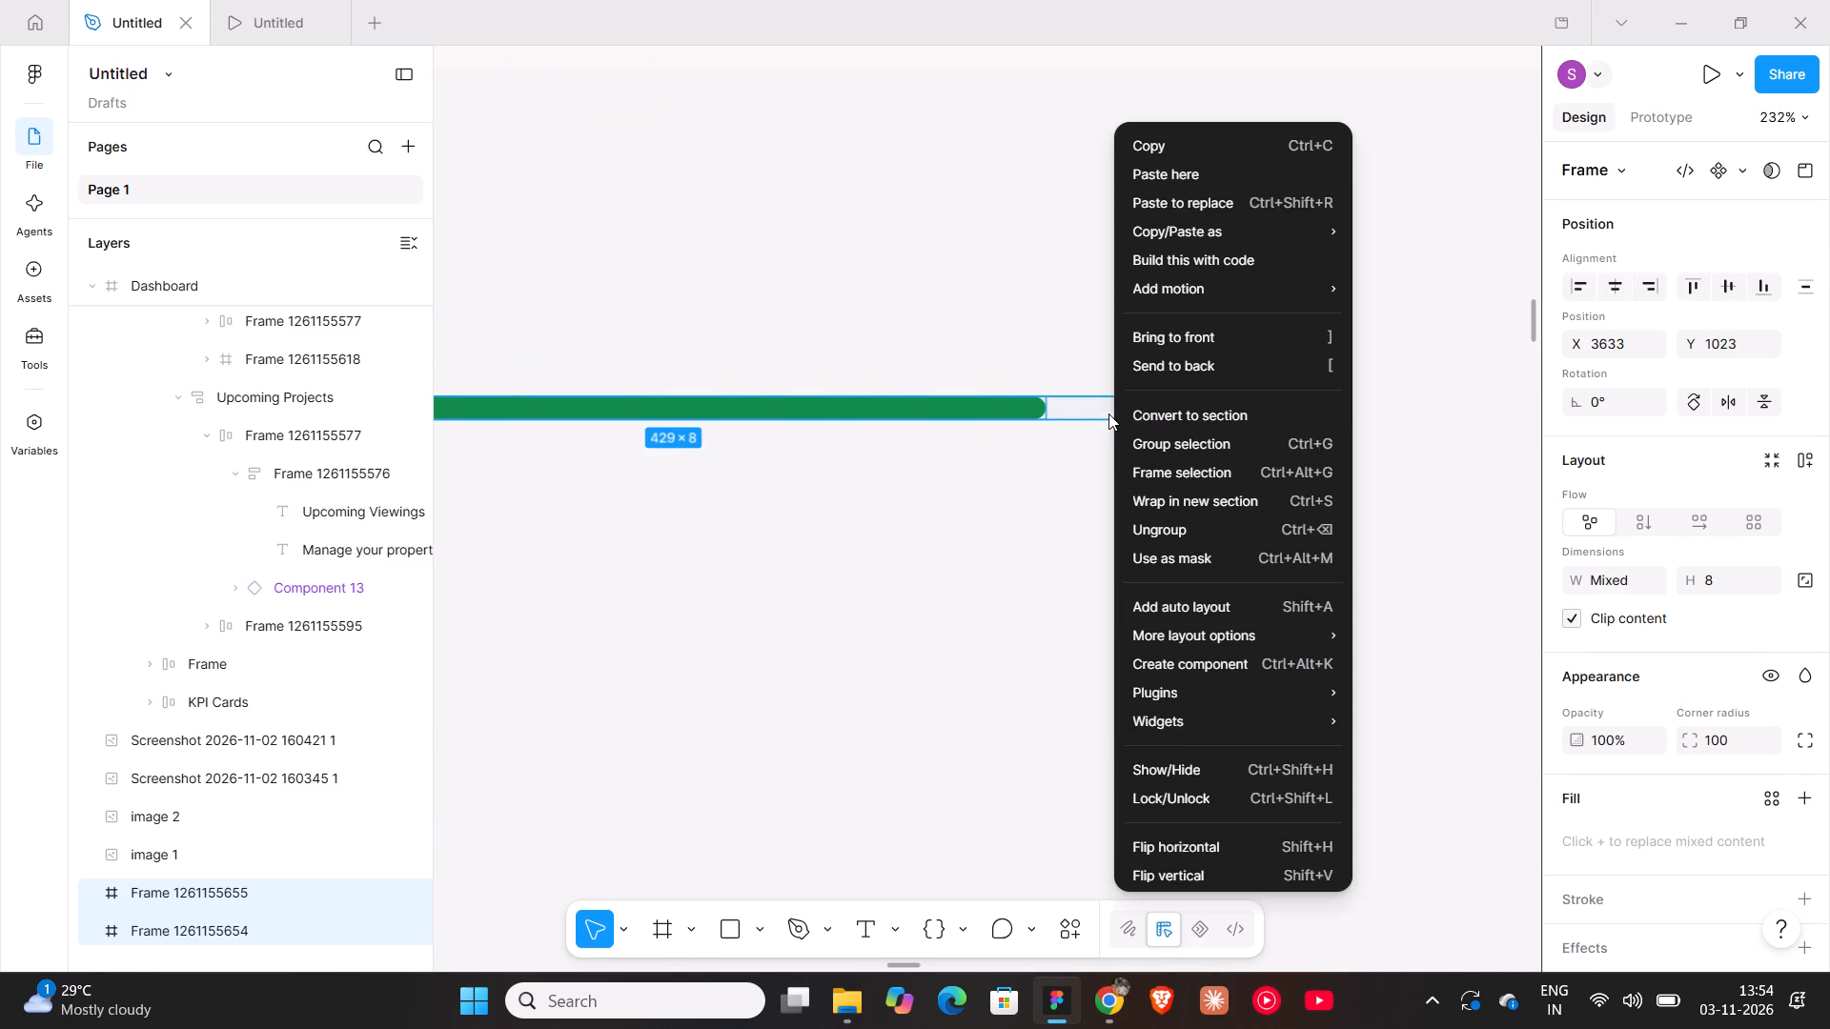
left_click(1185, 454)
right_click(1056, 404)
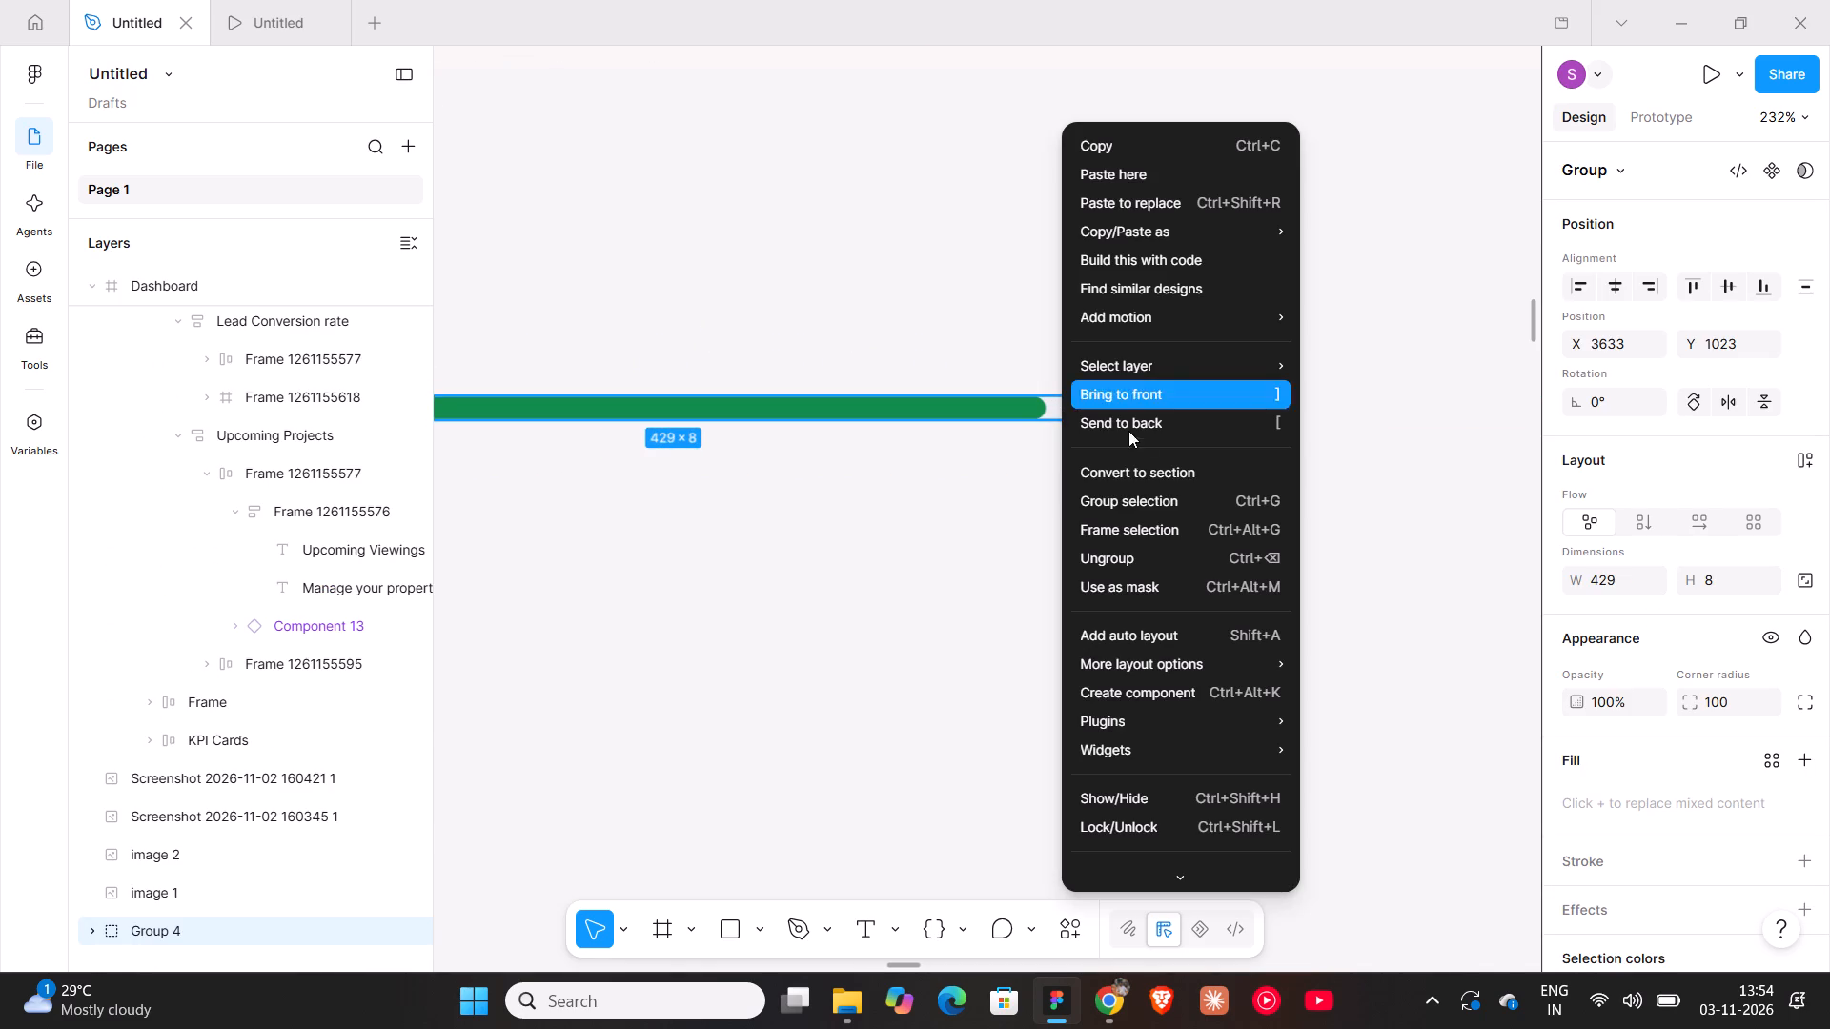
left_click(1126, 522)
scroll(904, 500, "down", 6, "ctrl")
left_click(904, 500, "ctrl")
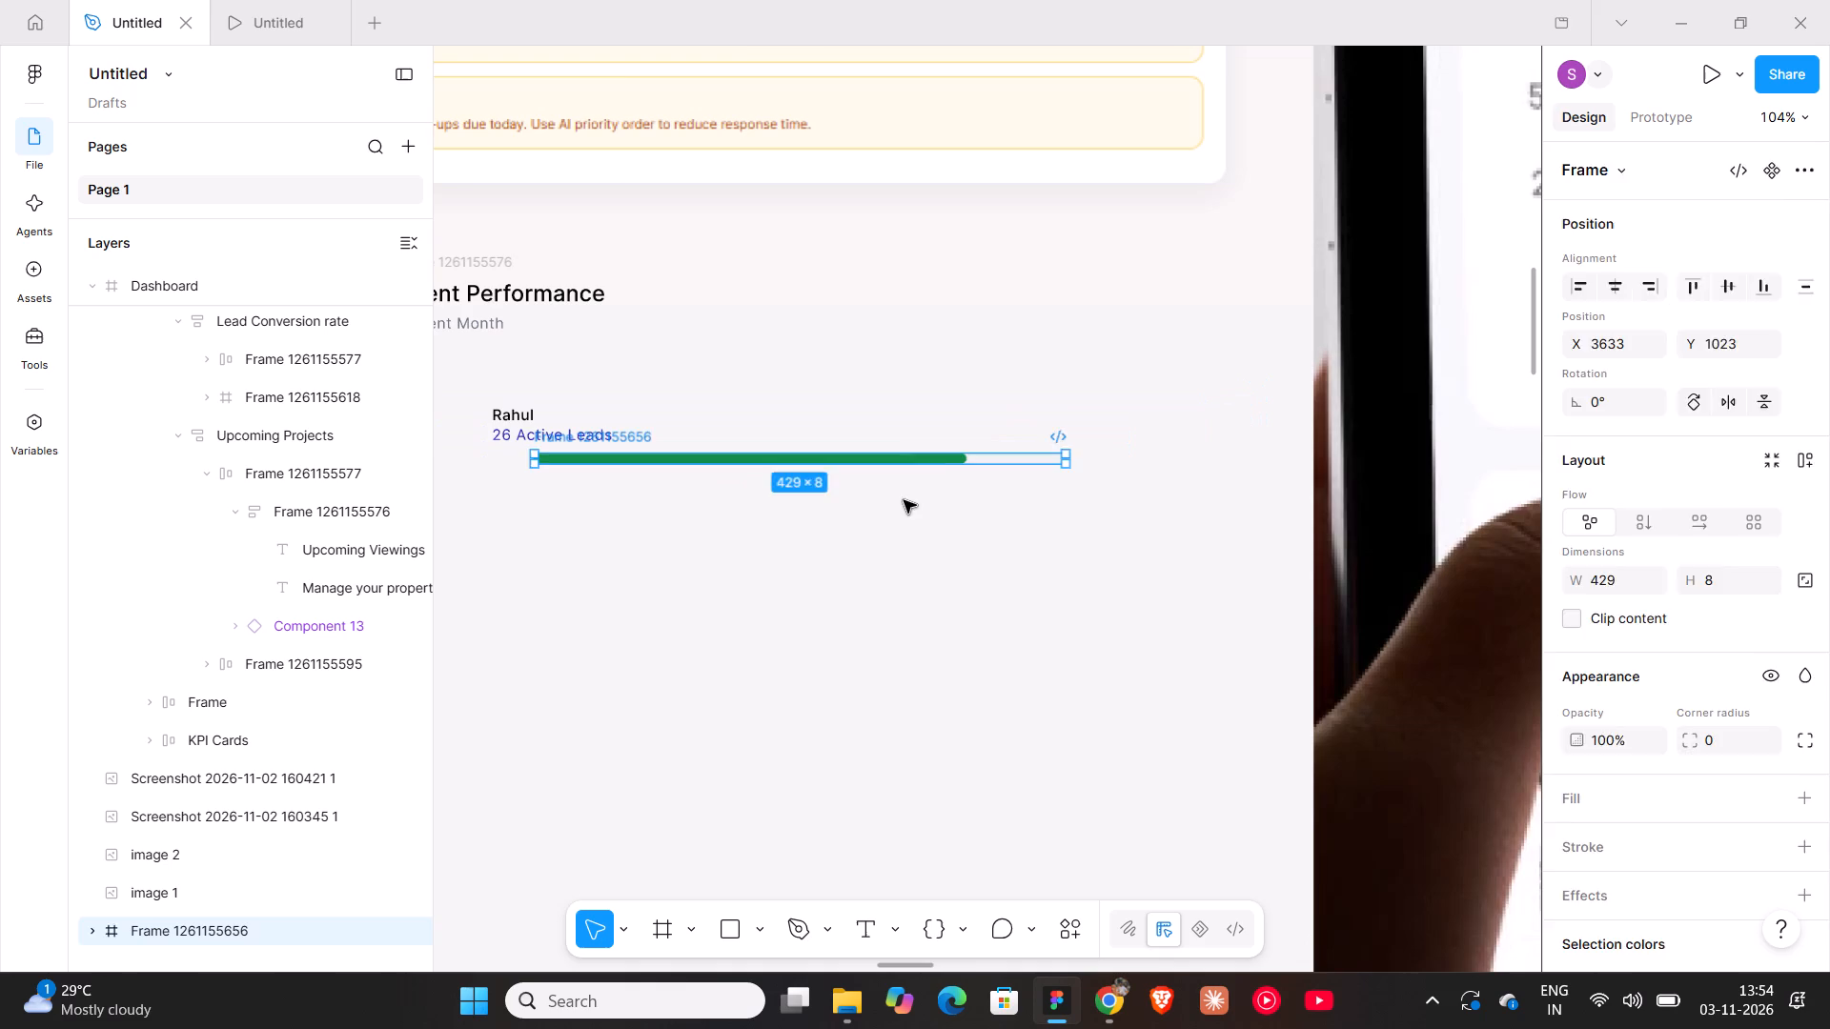
Move the progress bar frame straight down to Y 1041, clear of the "26 Active Leads" text.
scroll(653, 498, "up", 3, "shift")
left_click_drag(704, 438, 704, 461)
Add a text layer reading "80.0L" below the progress bar, at X 3651, Y 1078.
scroll(704, 461, "up", 8)
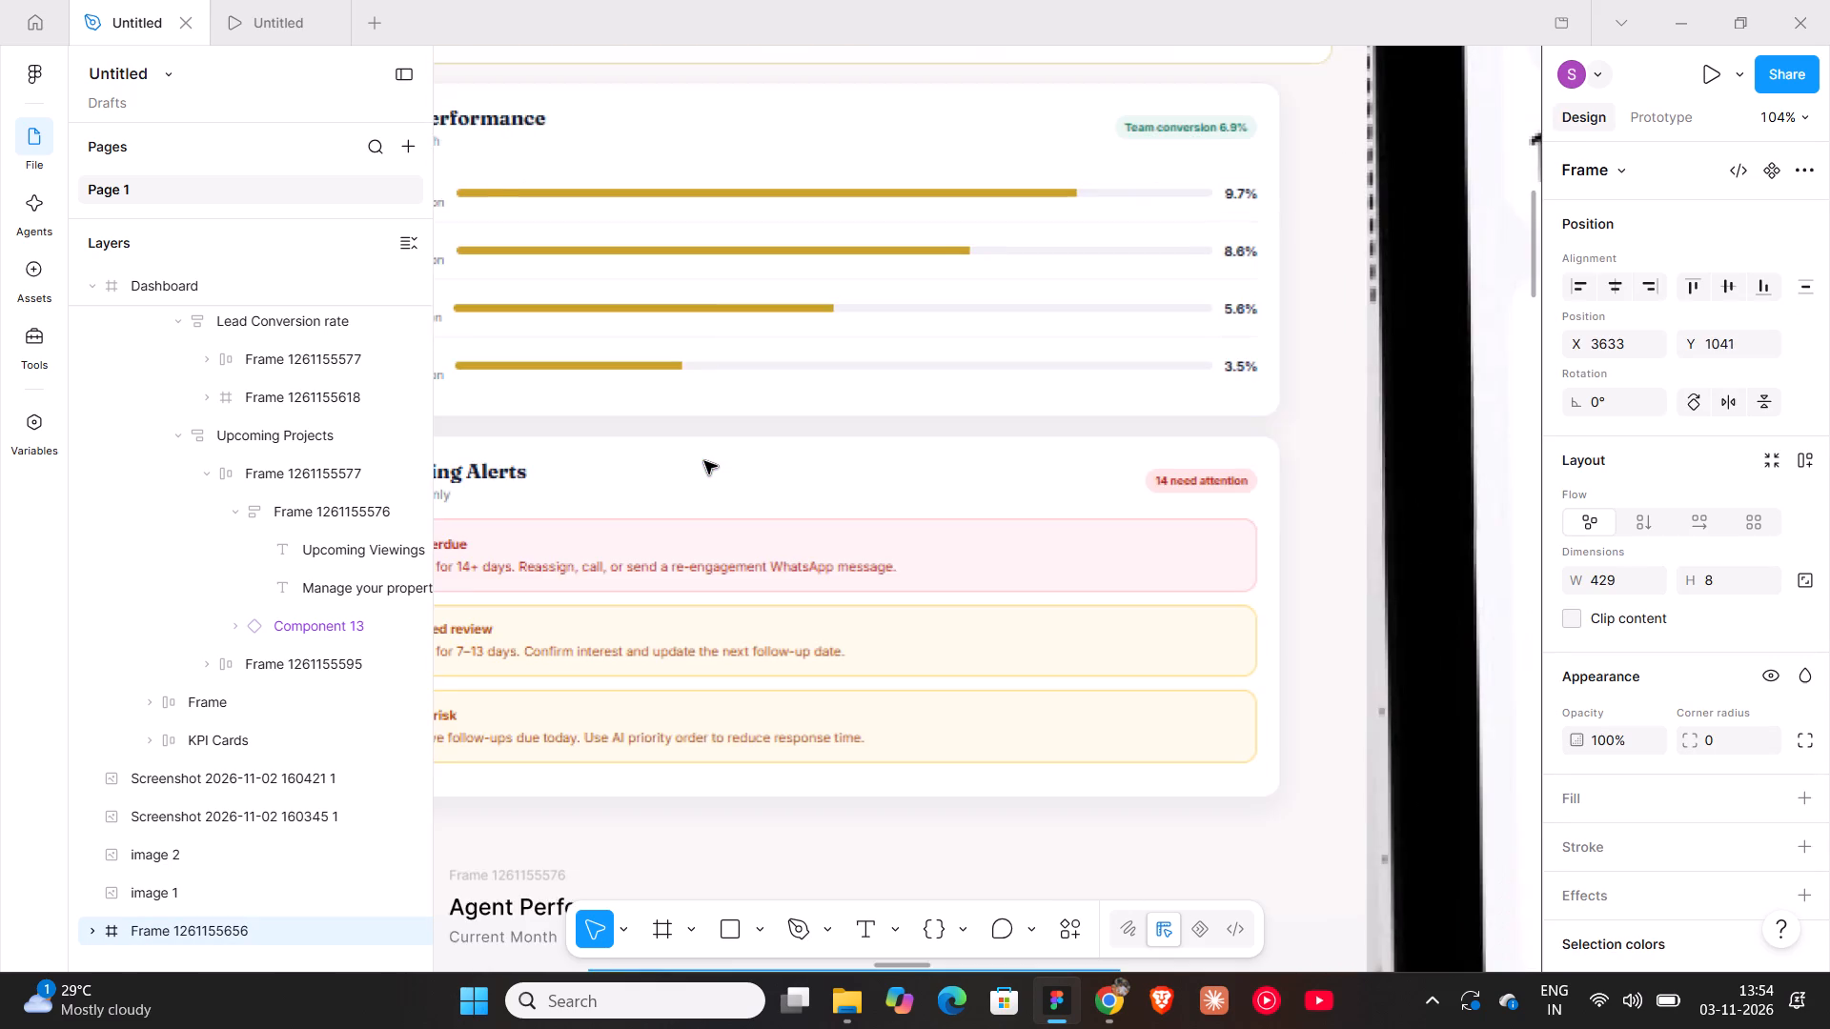
scroll(704, 461, "down", 2, "ctrl")
scroll(704, 461, "up", 2, "shift")
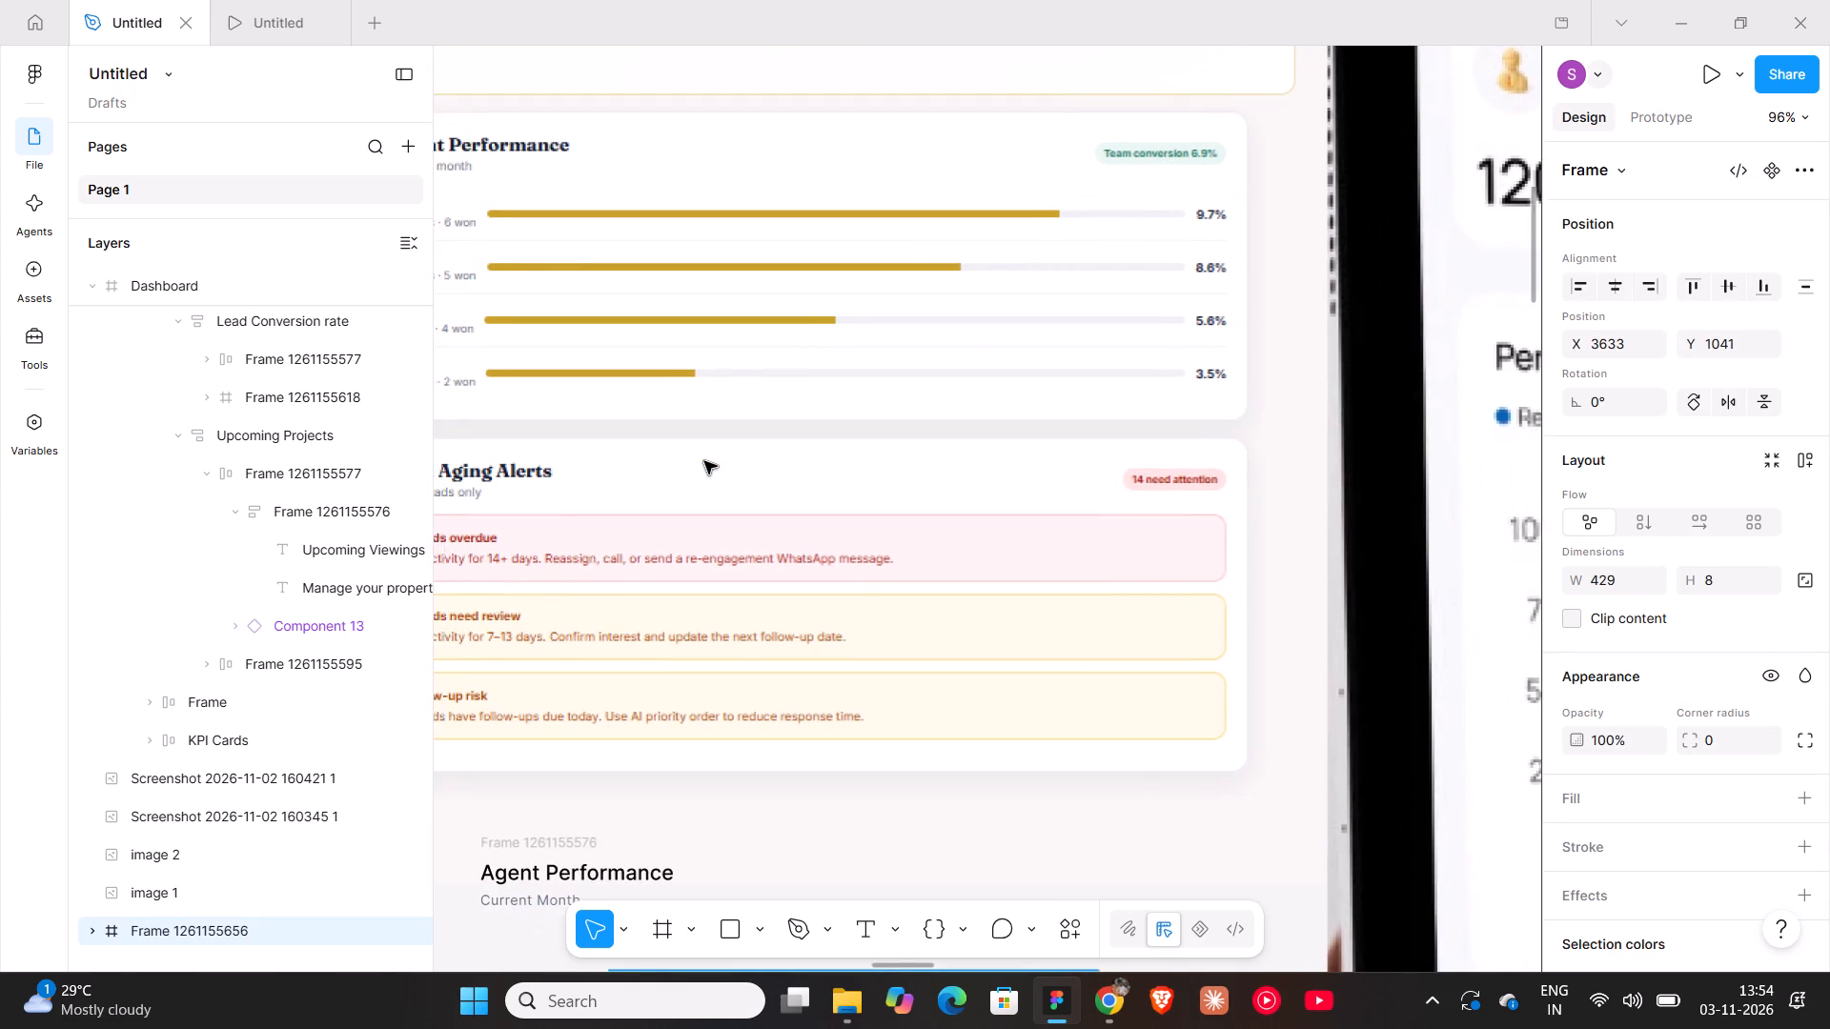
scroll(704, 461, "up", 1, "shift")
scroll(704, 461, "down", 6, "shift")
scroll(704, 461, "up", 9, "shift")
scroll(704, 461, "down", 7)
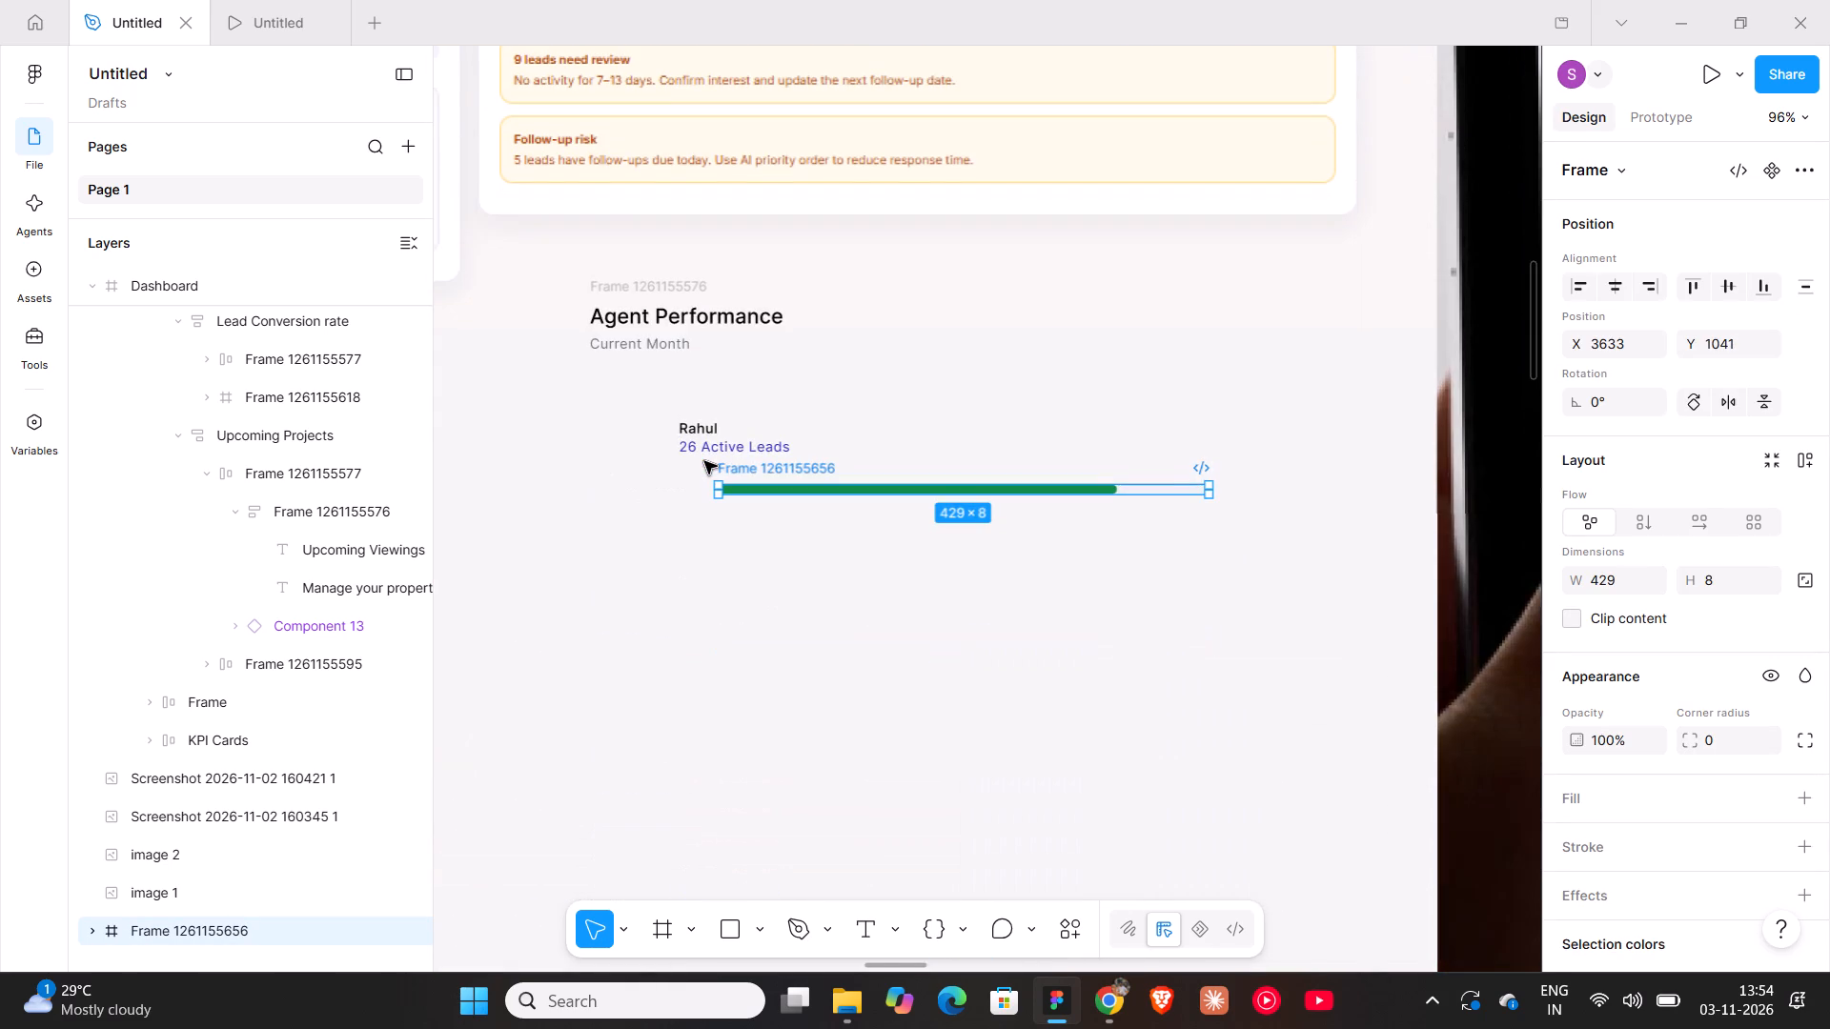
key("t")
left_click(739, 526)
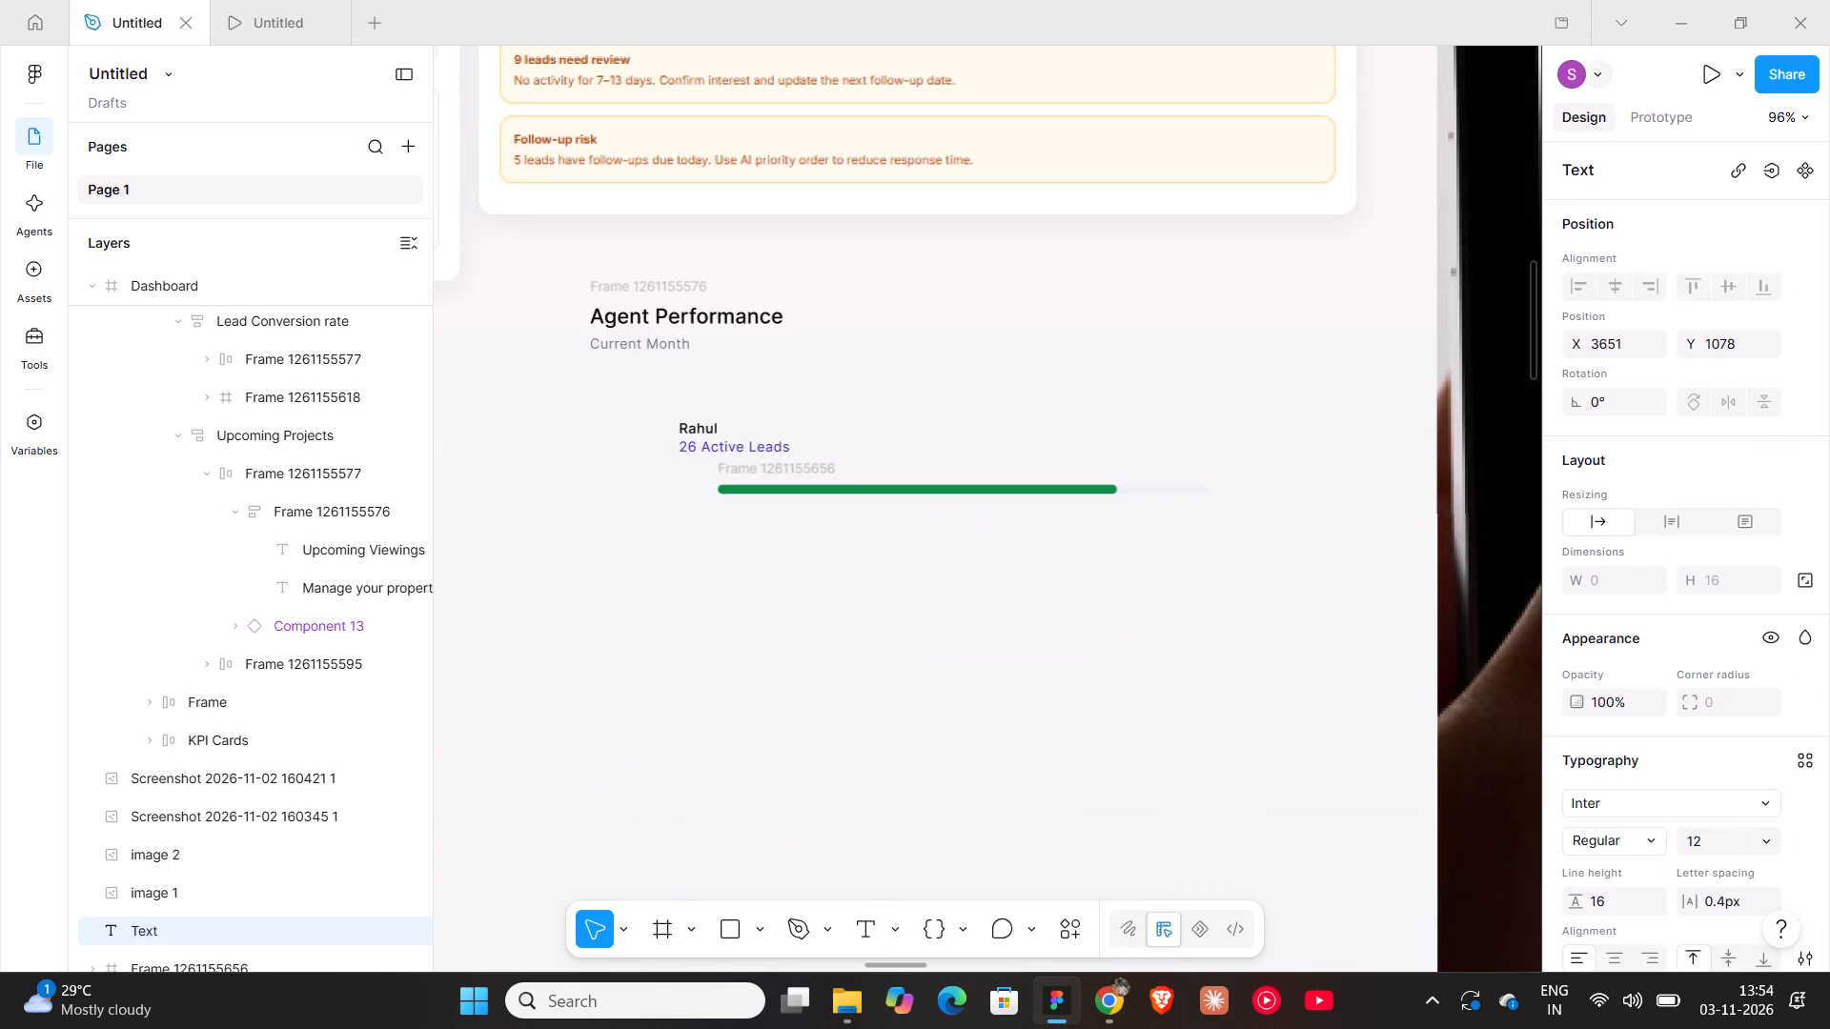
type("80")
key("period")
type("0L")
left_click(754, 568)
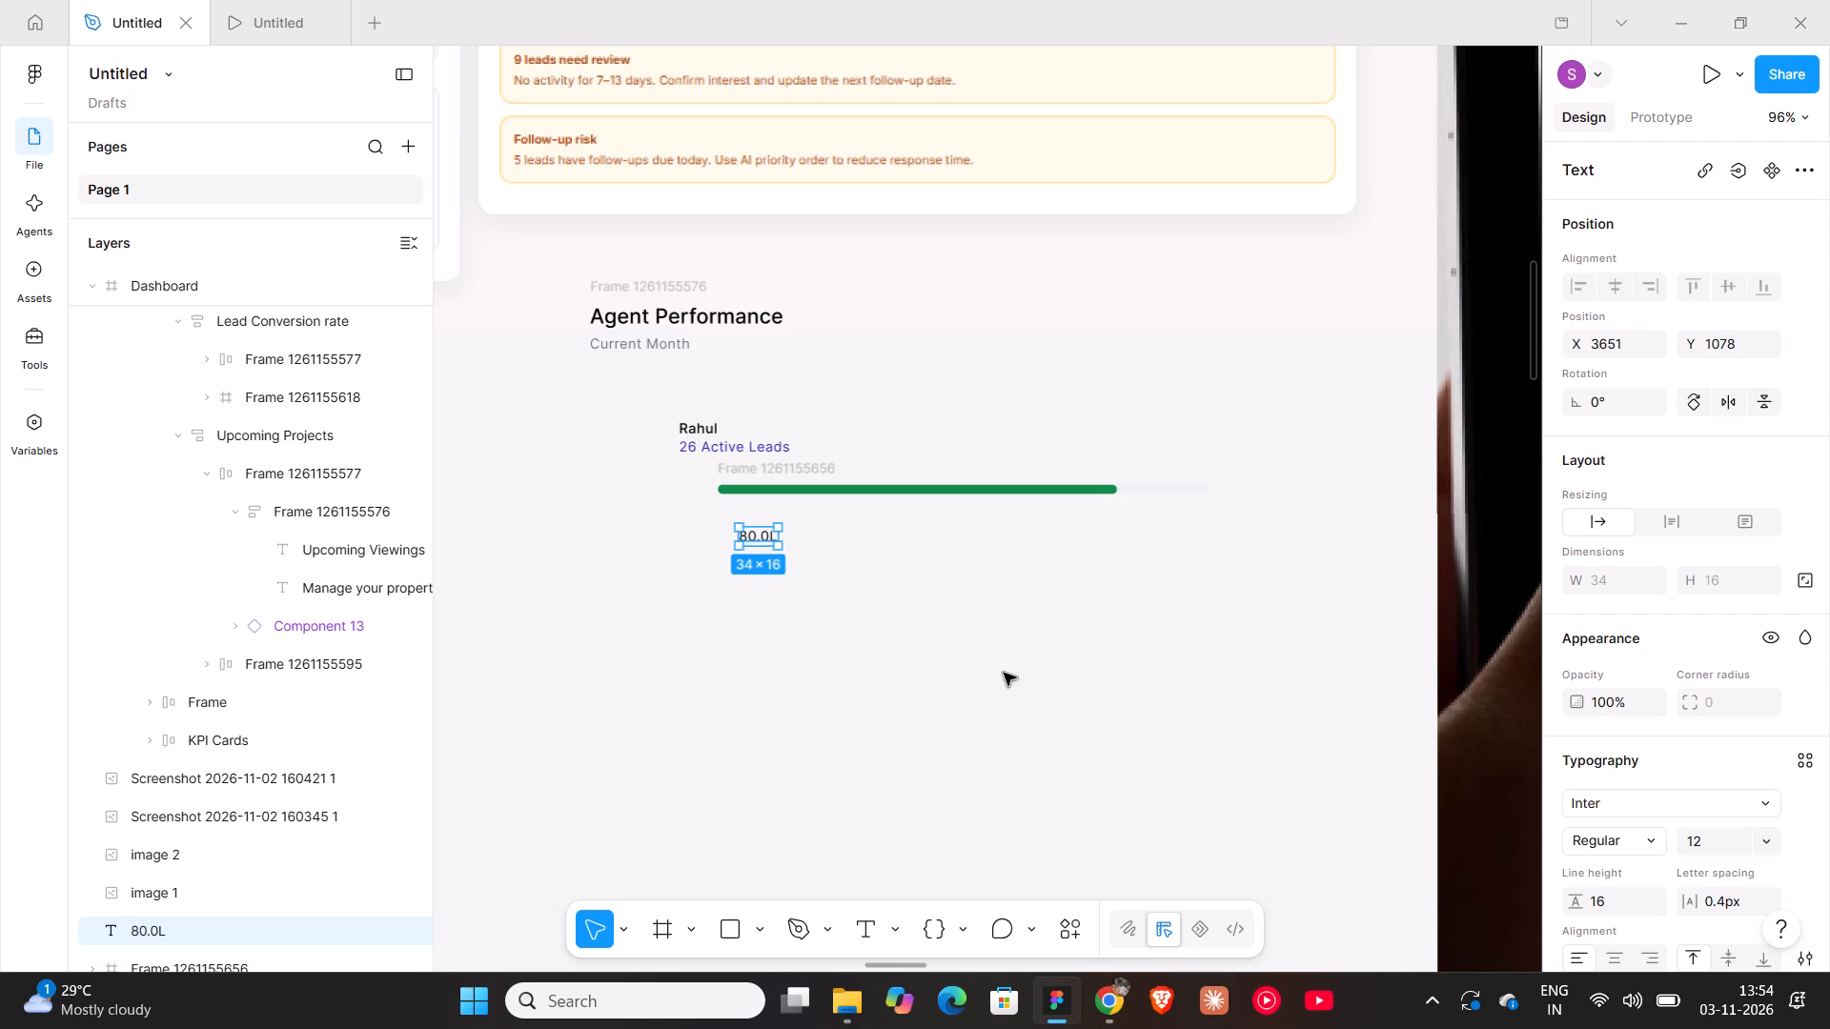
Set the "80.0L" text weight to Semi Bold.
left_click(1646, 839)
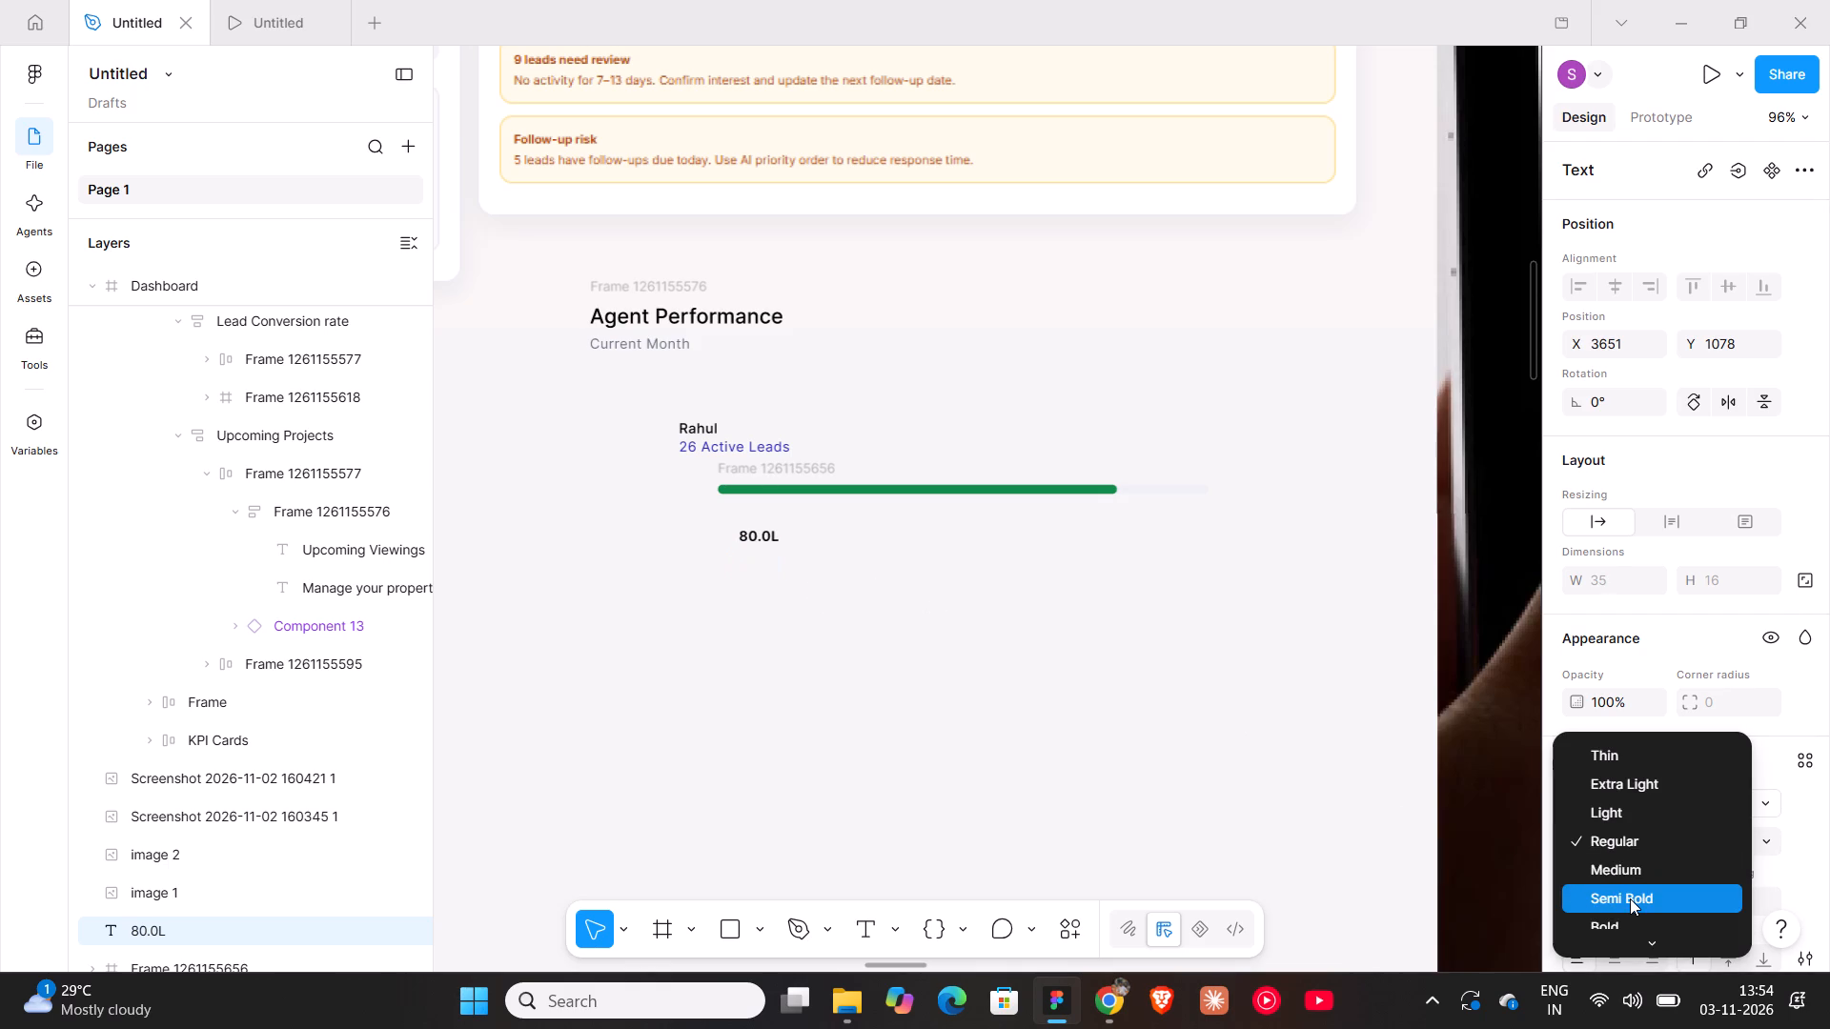
left_click(1630, 898)
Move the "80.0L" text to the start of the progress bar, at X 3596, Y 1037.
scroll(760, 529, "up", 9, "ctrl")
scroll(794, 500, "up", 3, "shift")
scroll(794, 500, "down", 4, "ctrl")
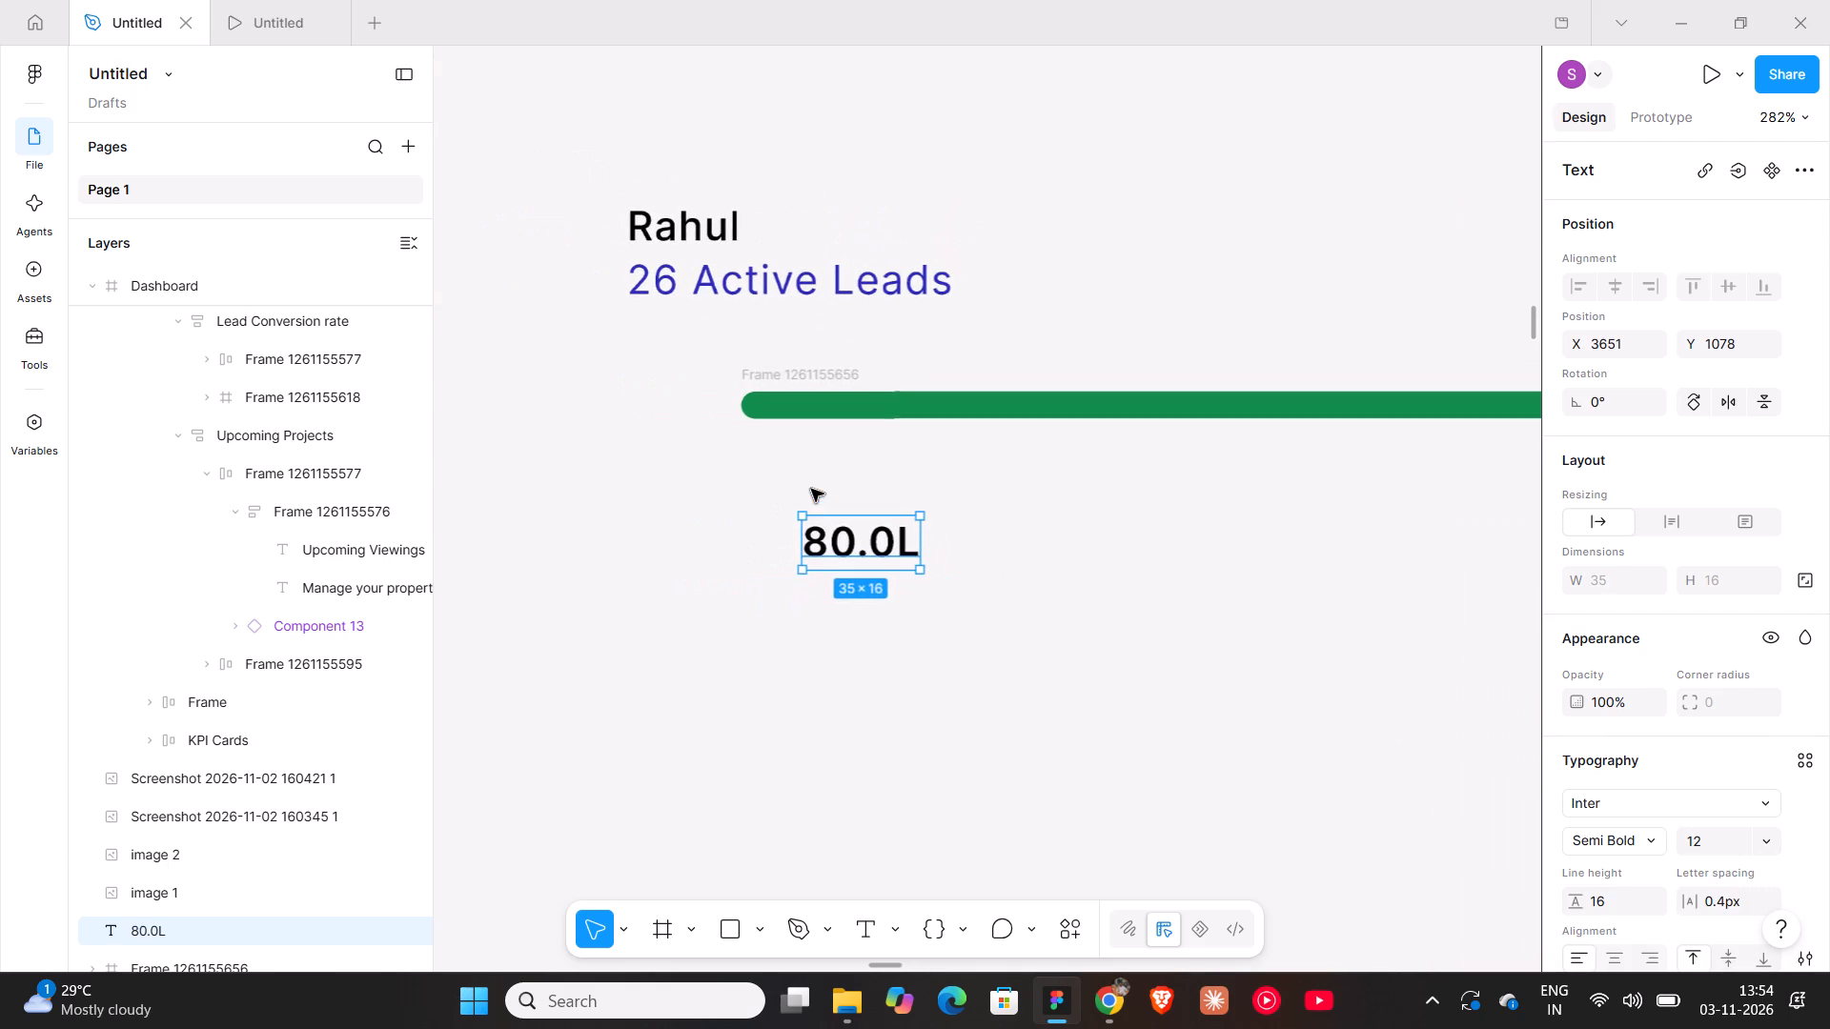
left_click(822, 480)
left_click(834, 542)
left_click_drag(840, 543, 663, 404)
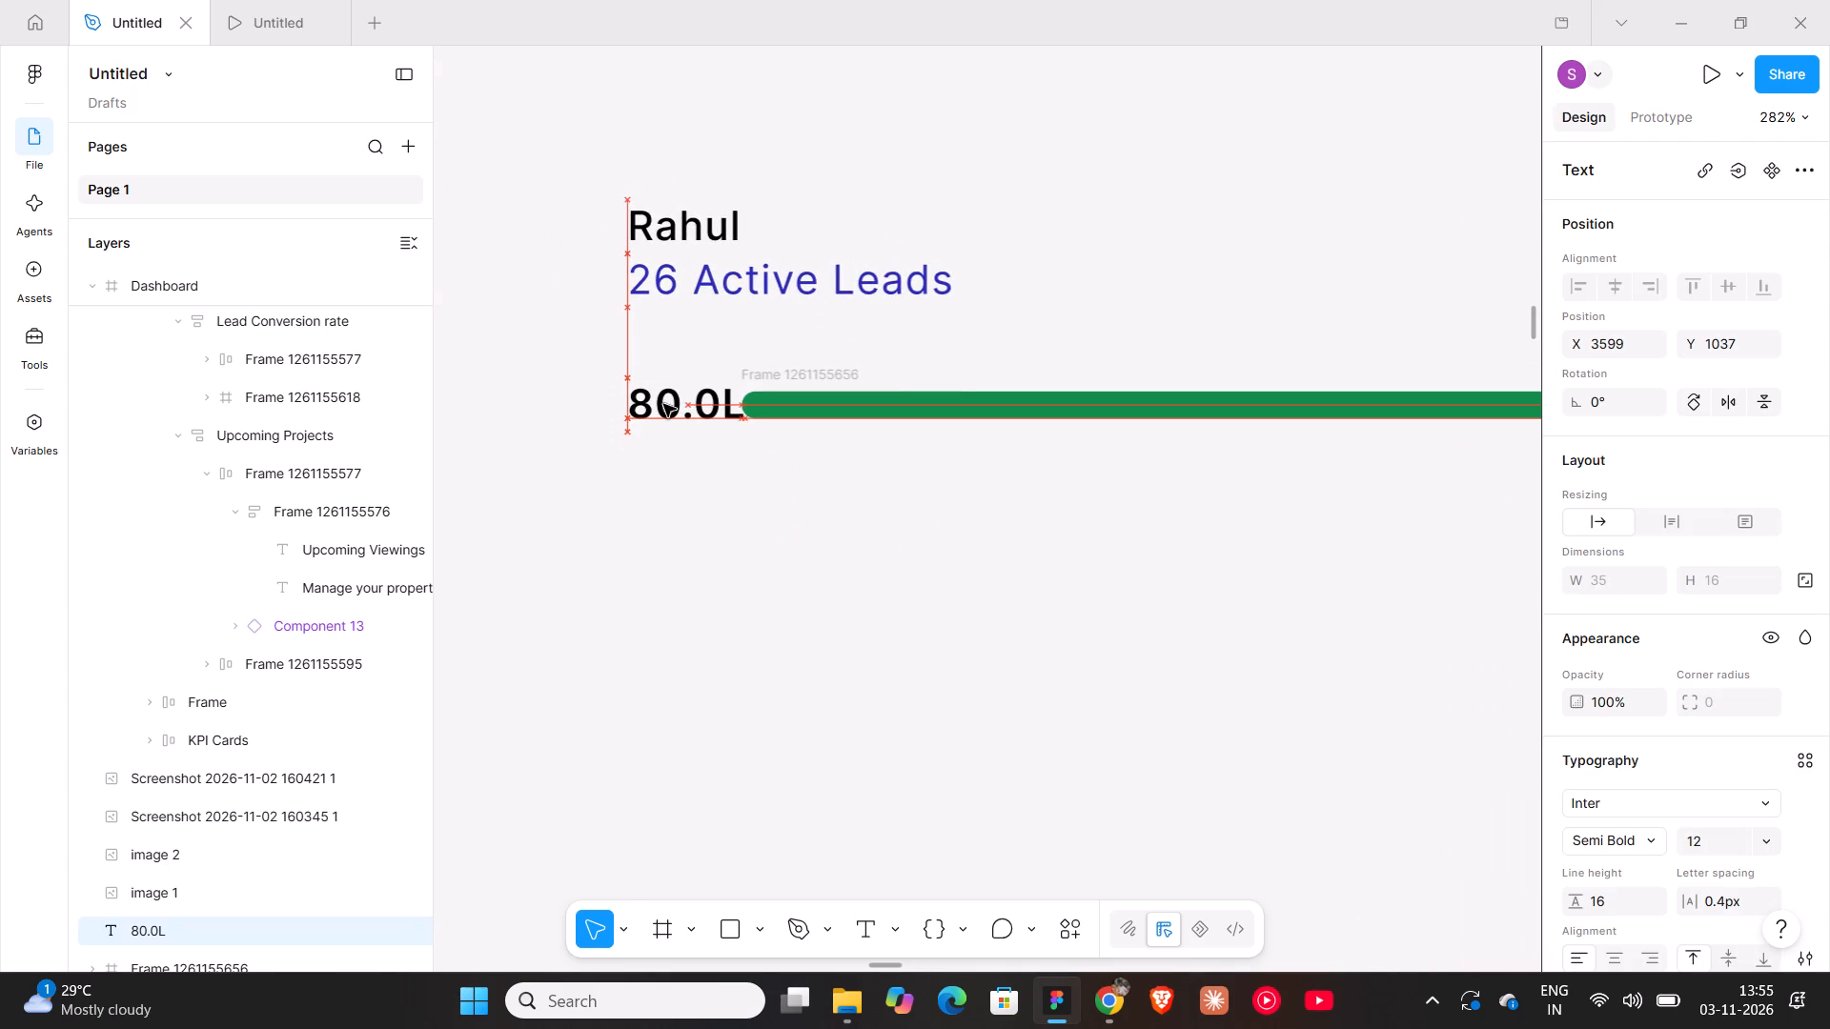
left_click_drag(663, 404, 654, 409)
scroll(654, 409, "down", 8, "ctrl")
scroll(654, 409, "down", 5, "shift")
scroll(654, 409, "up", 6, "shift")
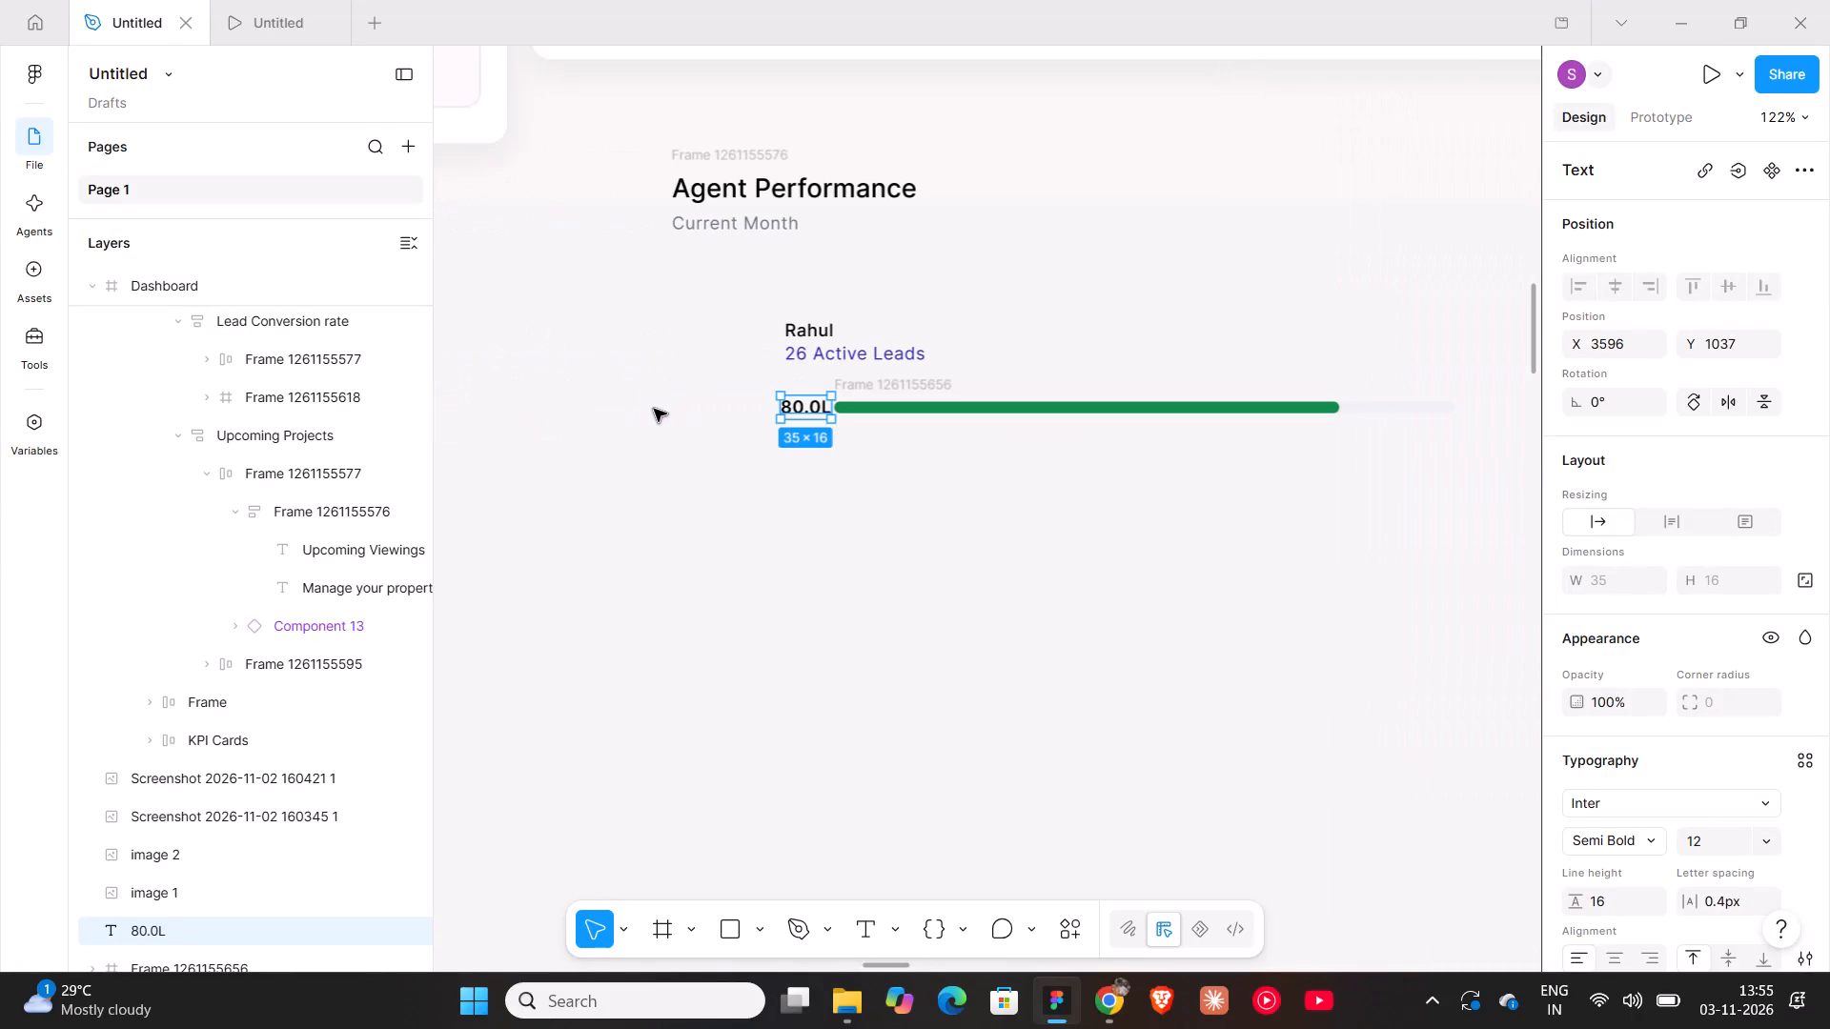
Place a duplicate of the "80.0L" text just past the far end of the pale bar, at X 4070, Y 1033.
left_click_drag(798, 405, 1299, 398, "alt")
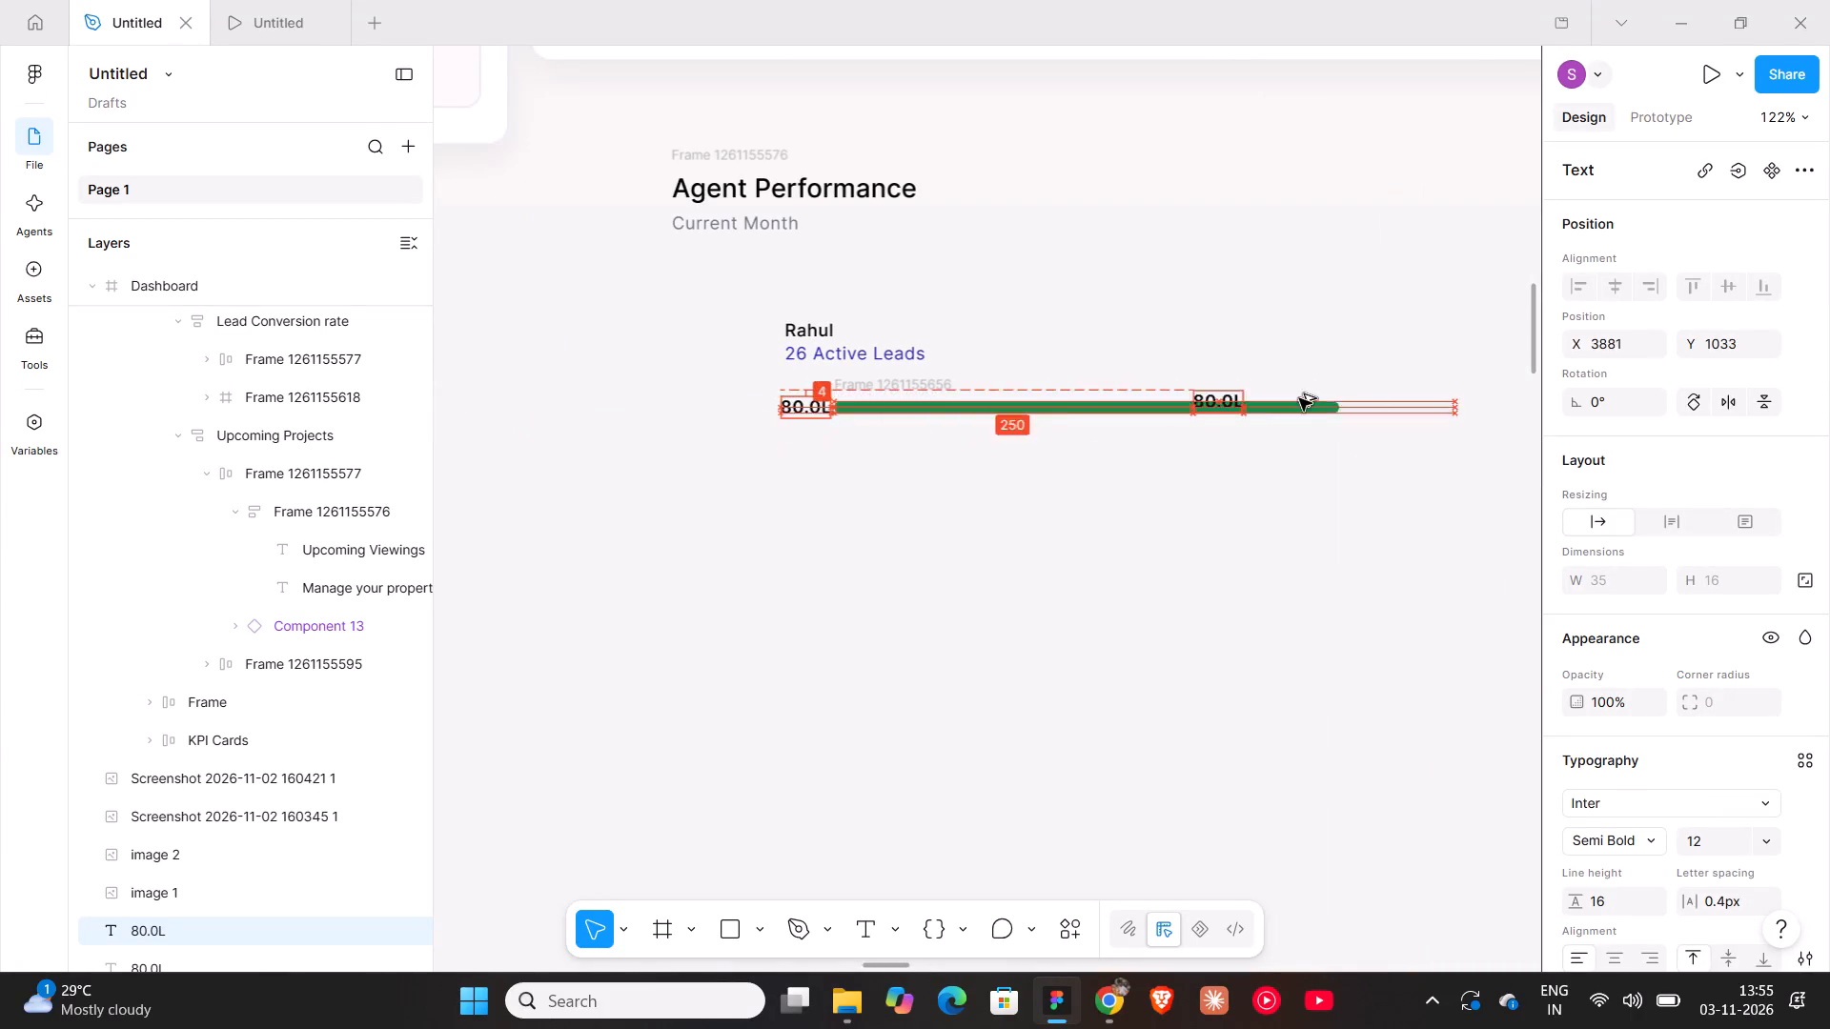
left_click_drag(1299, 398, 1022, 517, "alt")
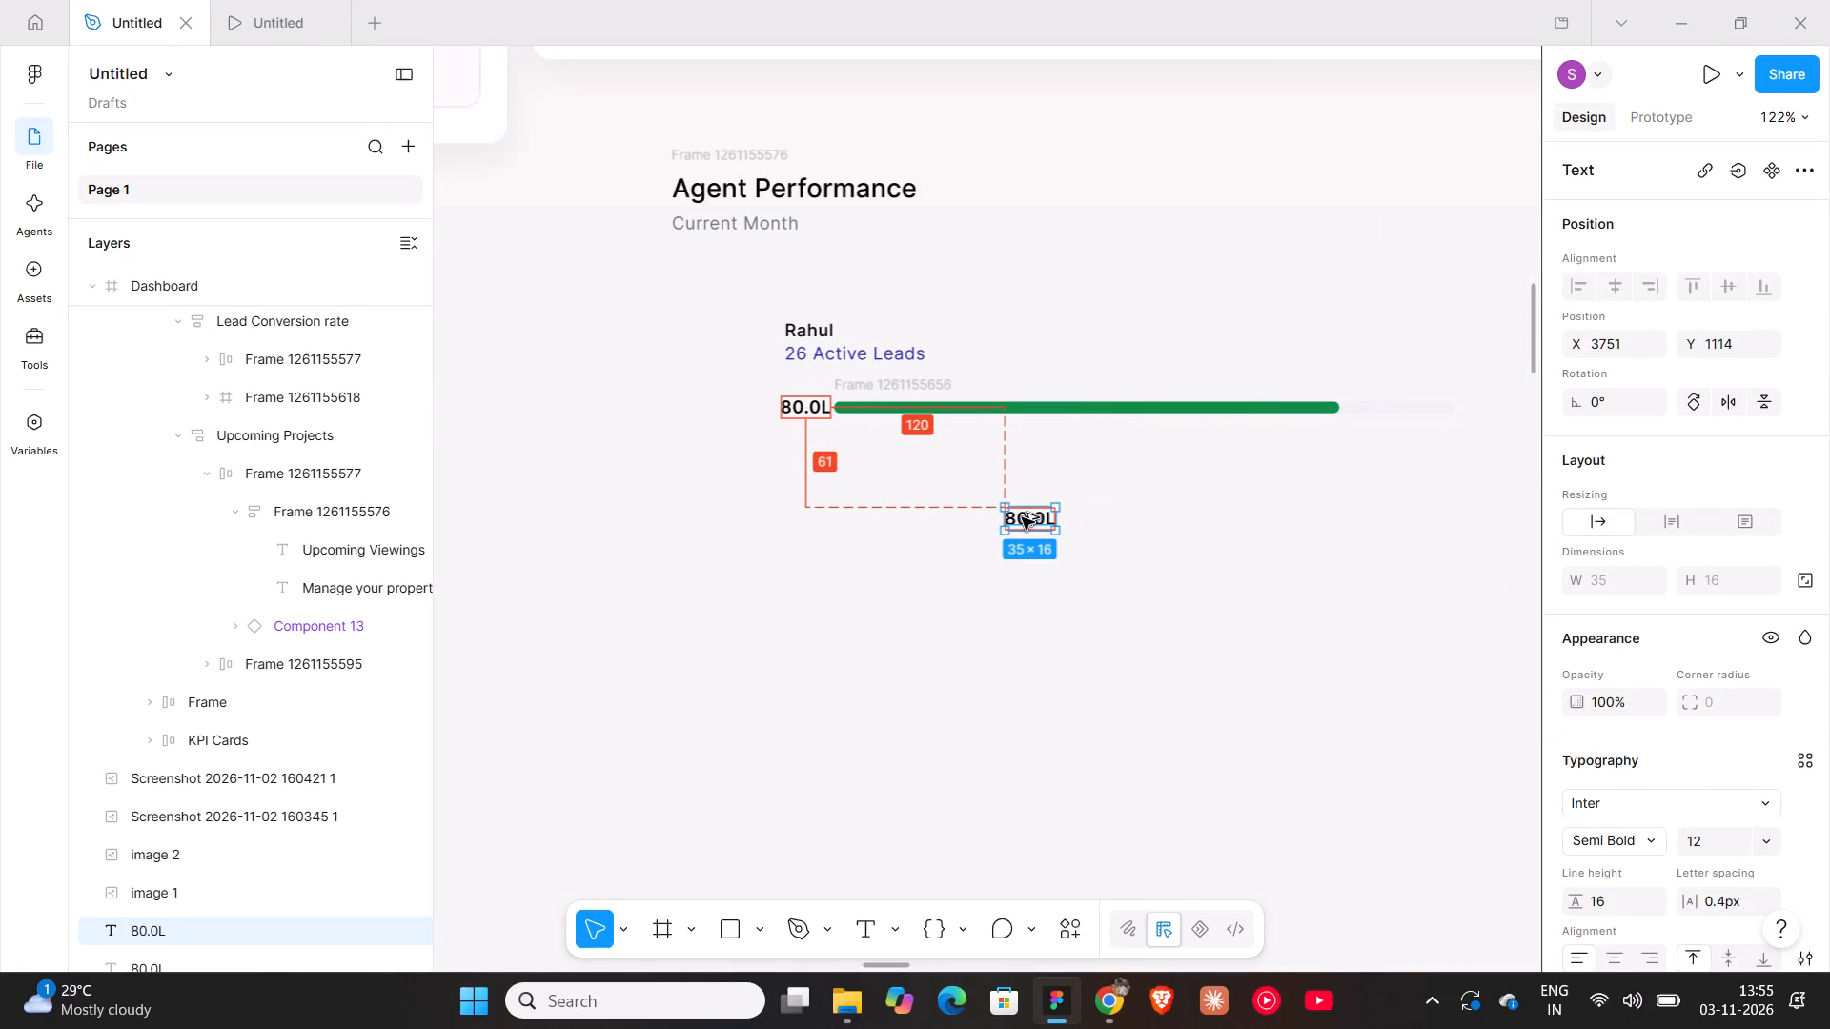
left_click_drag(1022, 517, 1489, 399, "alt")
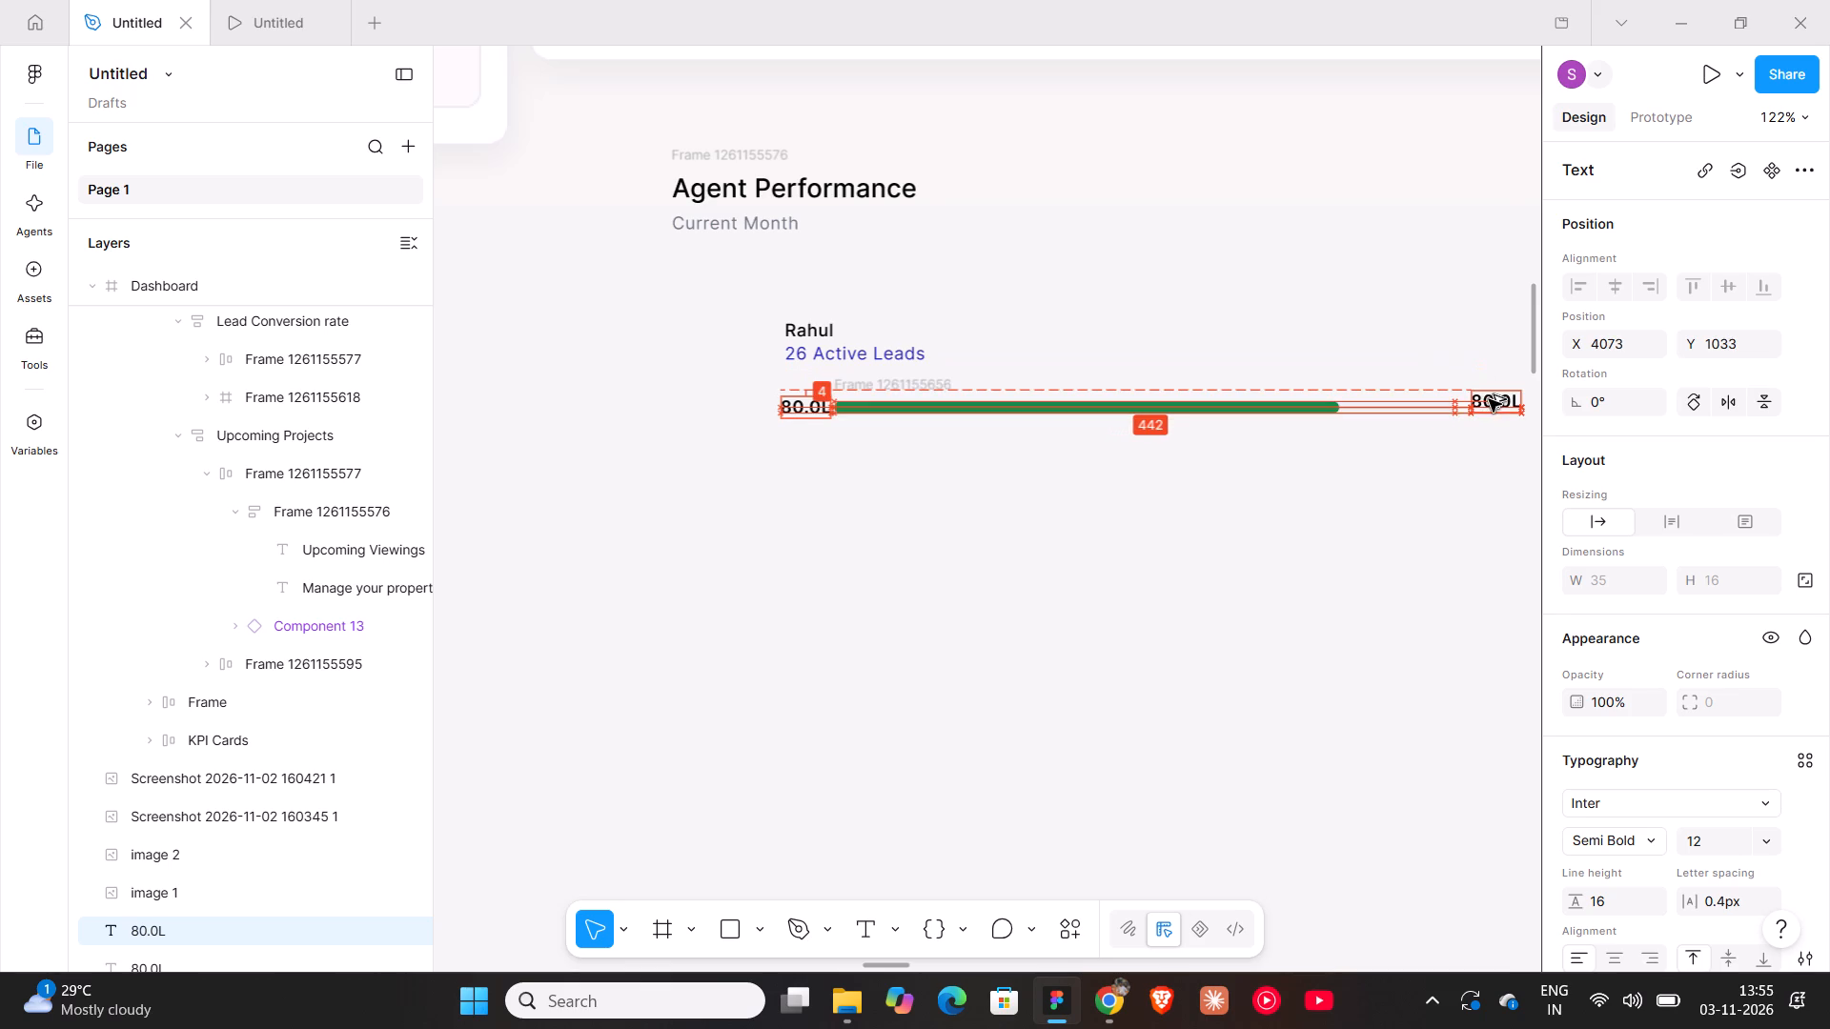
left_click_drag(1489, 399, 1484, 400, "alt")
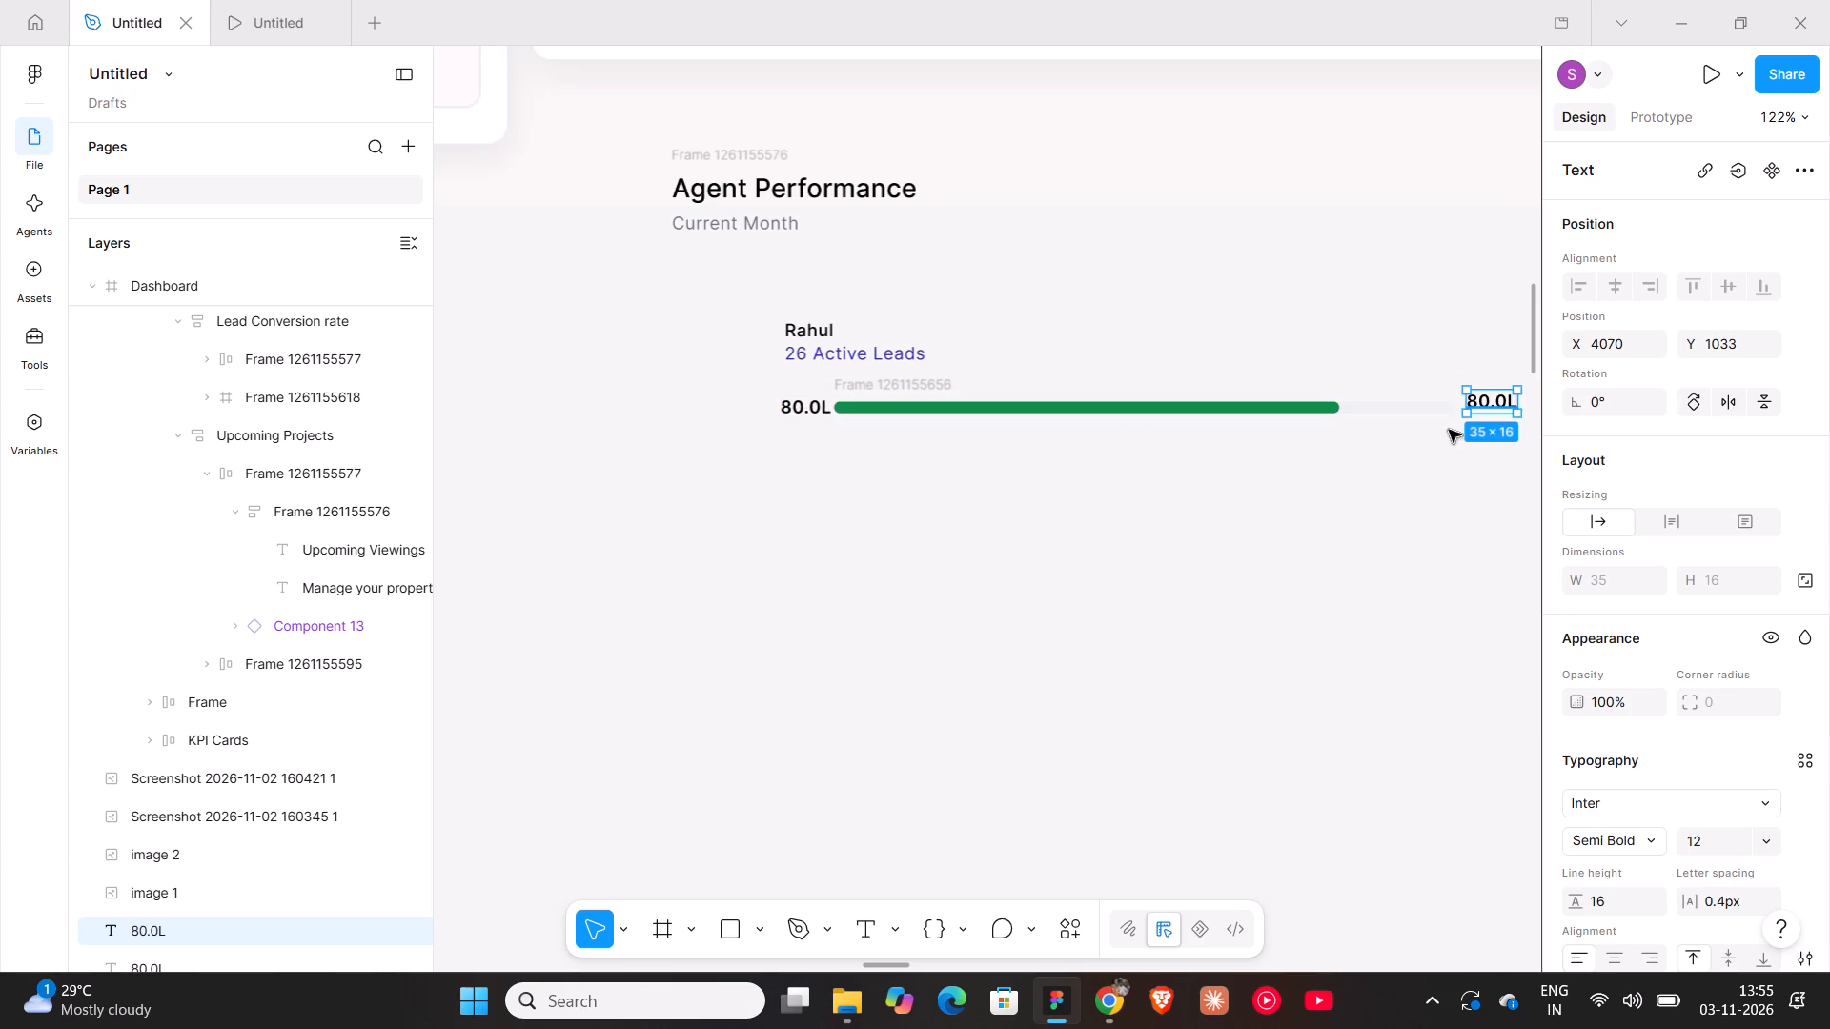
Delete the original "80.0L" text at the start of the green bar.
left_click(787, 410)
key("Delete")
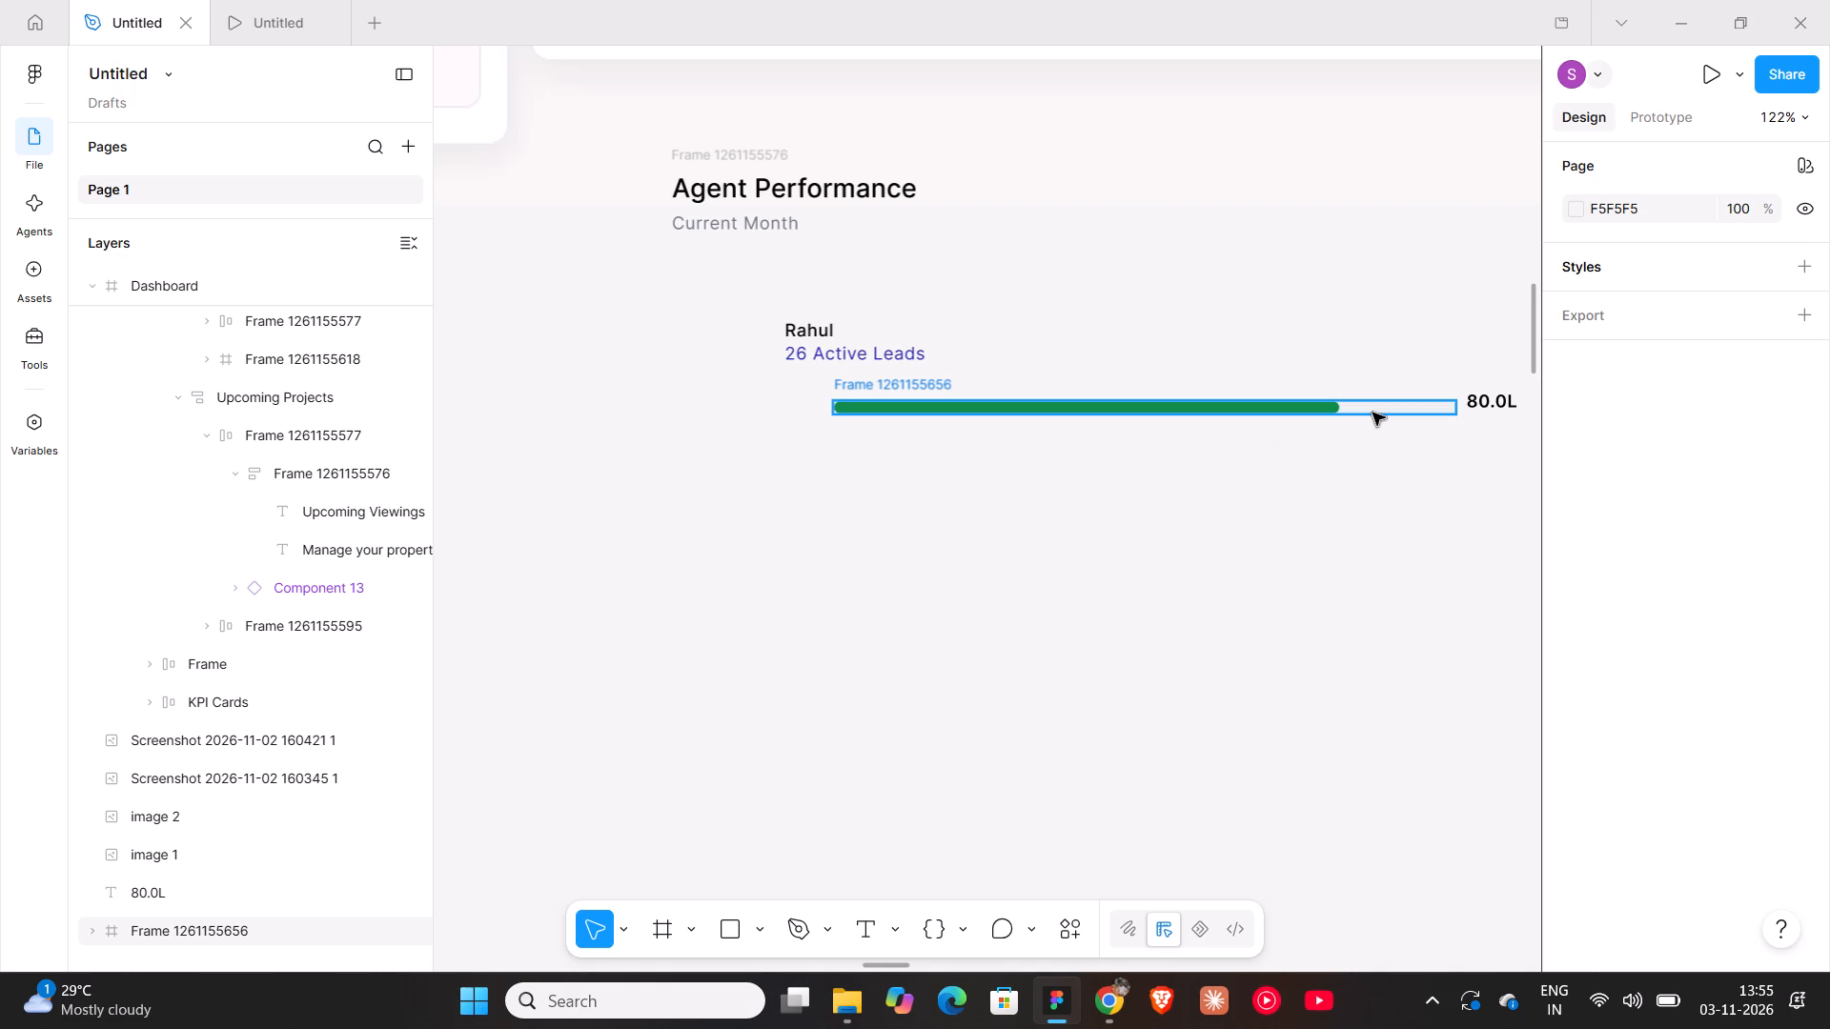
Position the "80.0L" text about 7 px past the progress bar's end and align their vertical centres.
scroll(1372, 413, "down", 4, "shift")
left_click(1359, 397)
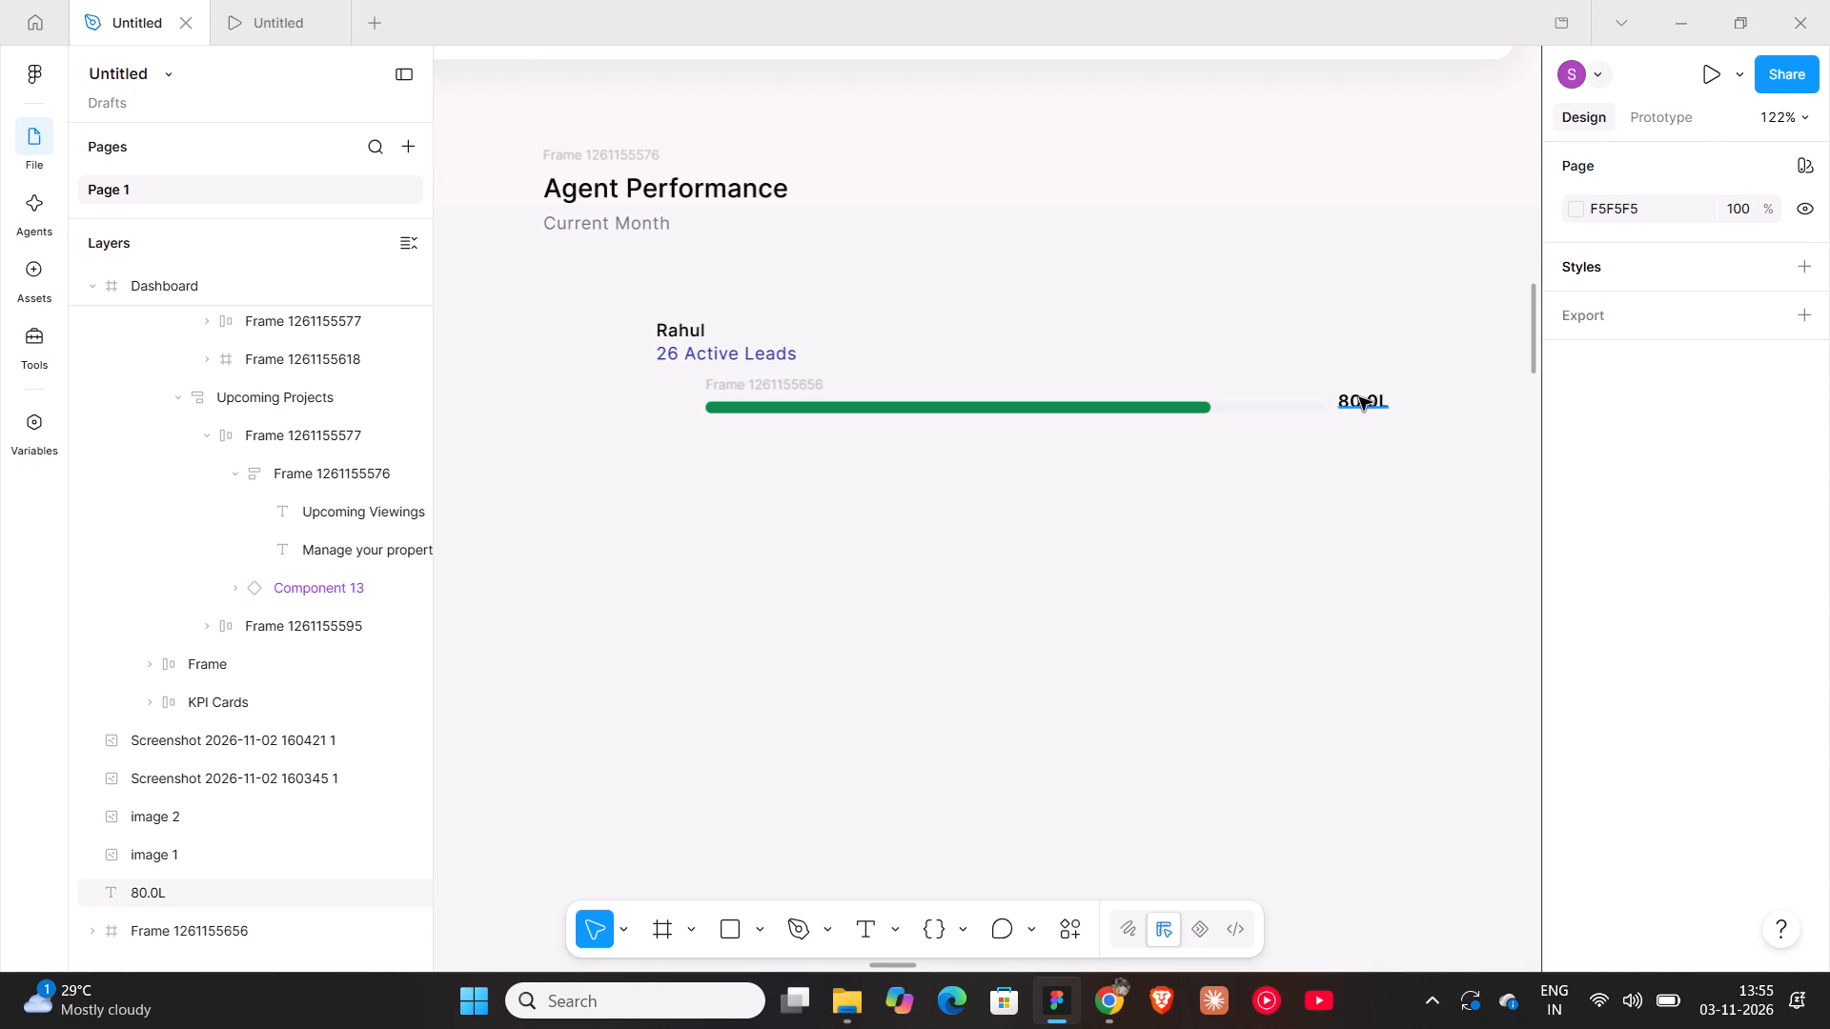
scroll(1359, 397, "up", 10, "ctrl")
left_click_drag(1326, 400, 1326, 432)
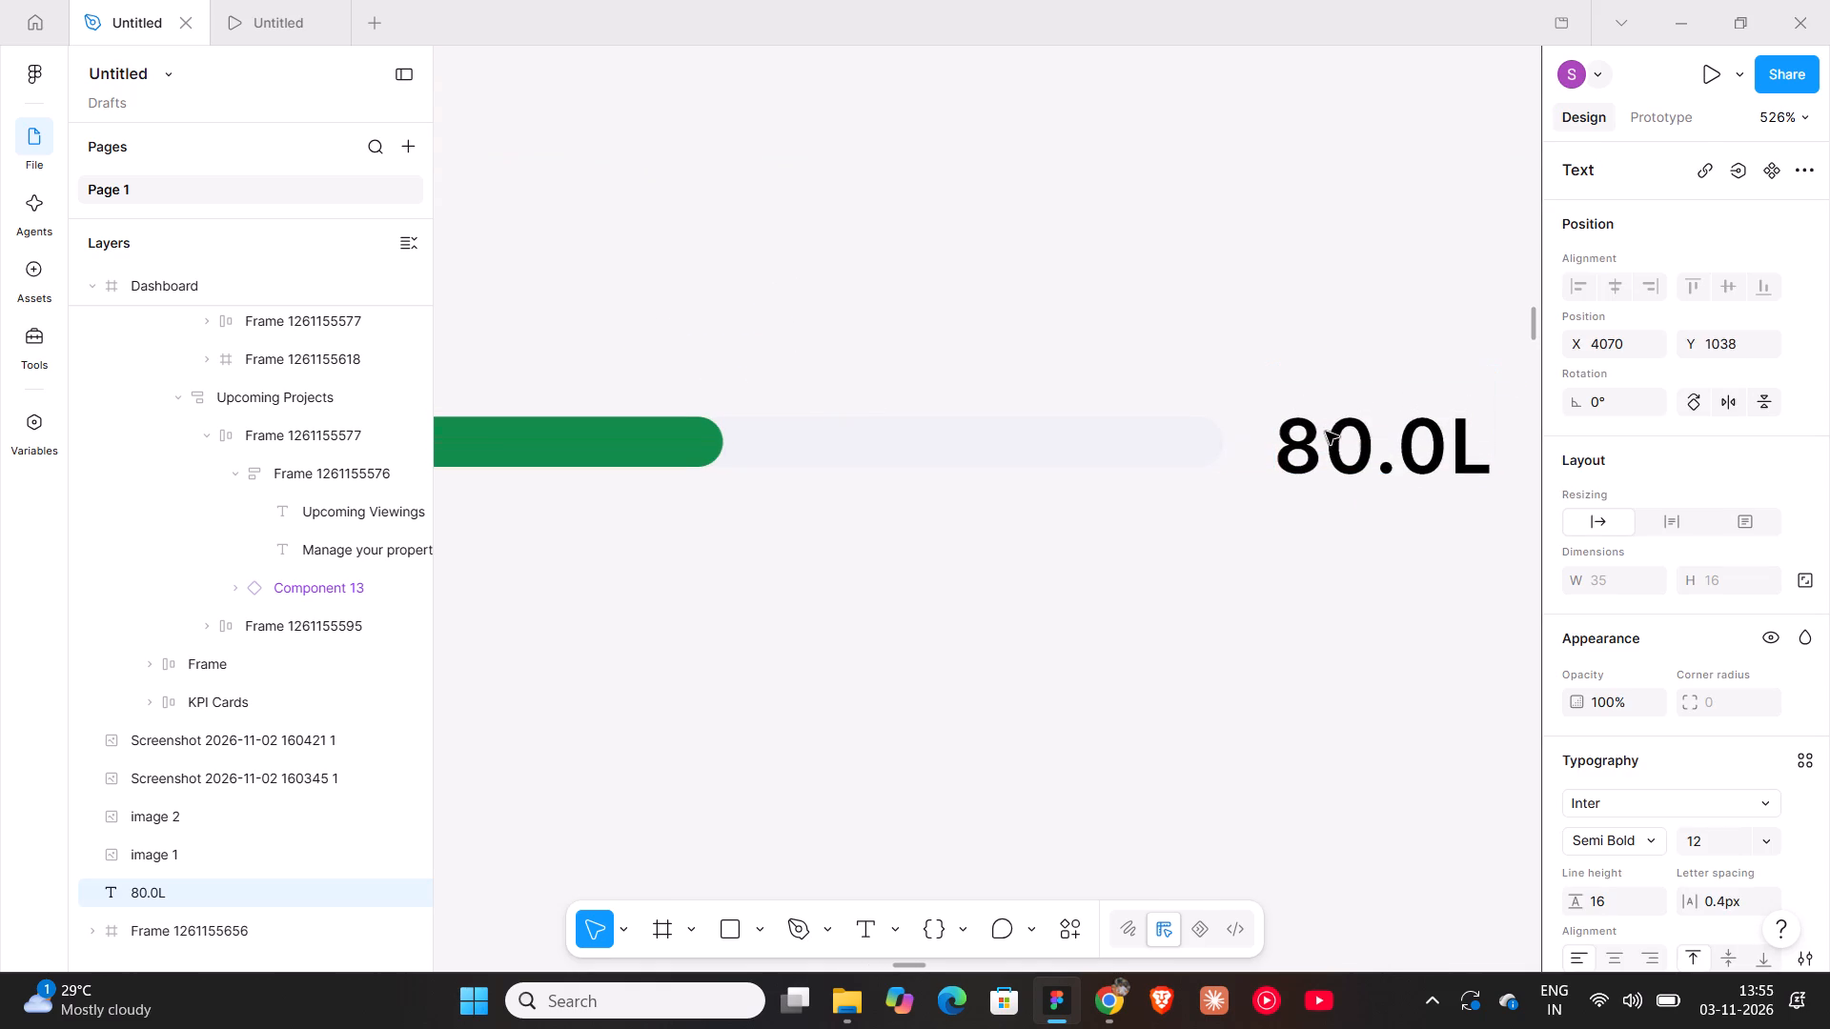
left_click_drag(1326, 432, 1321, 420)
left_click(1108, 430)
left_click(1300, 434, "shift")
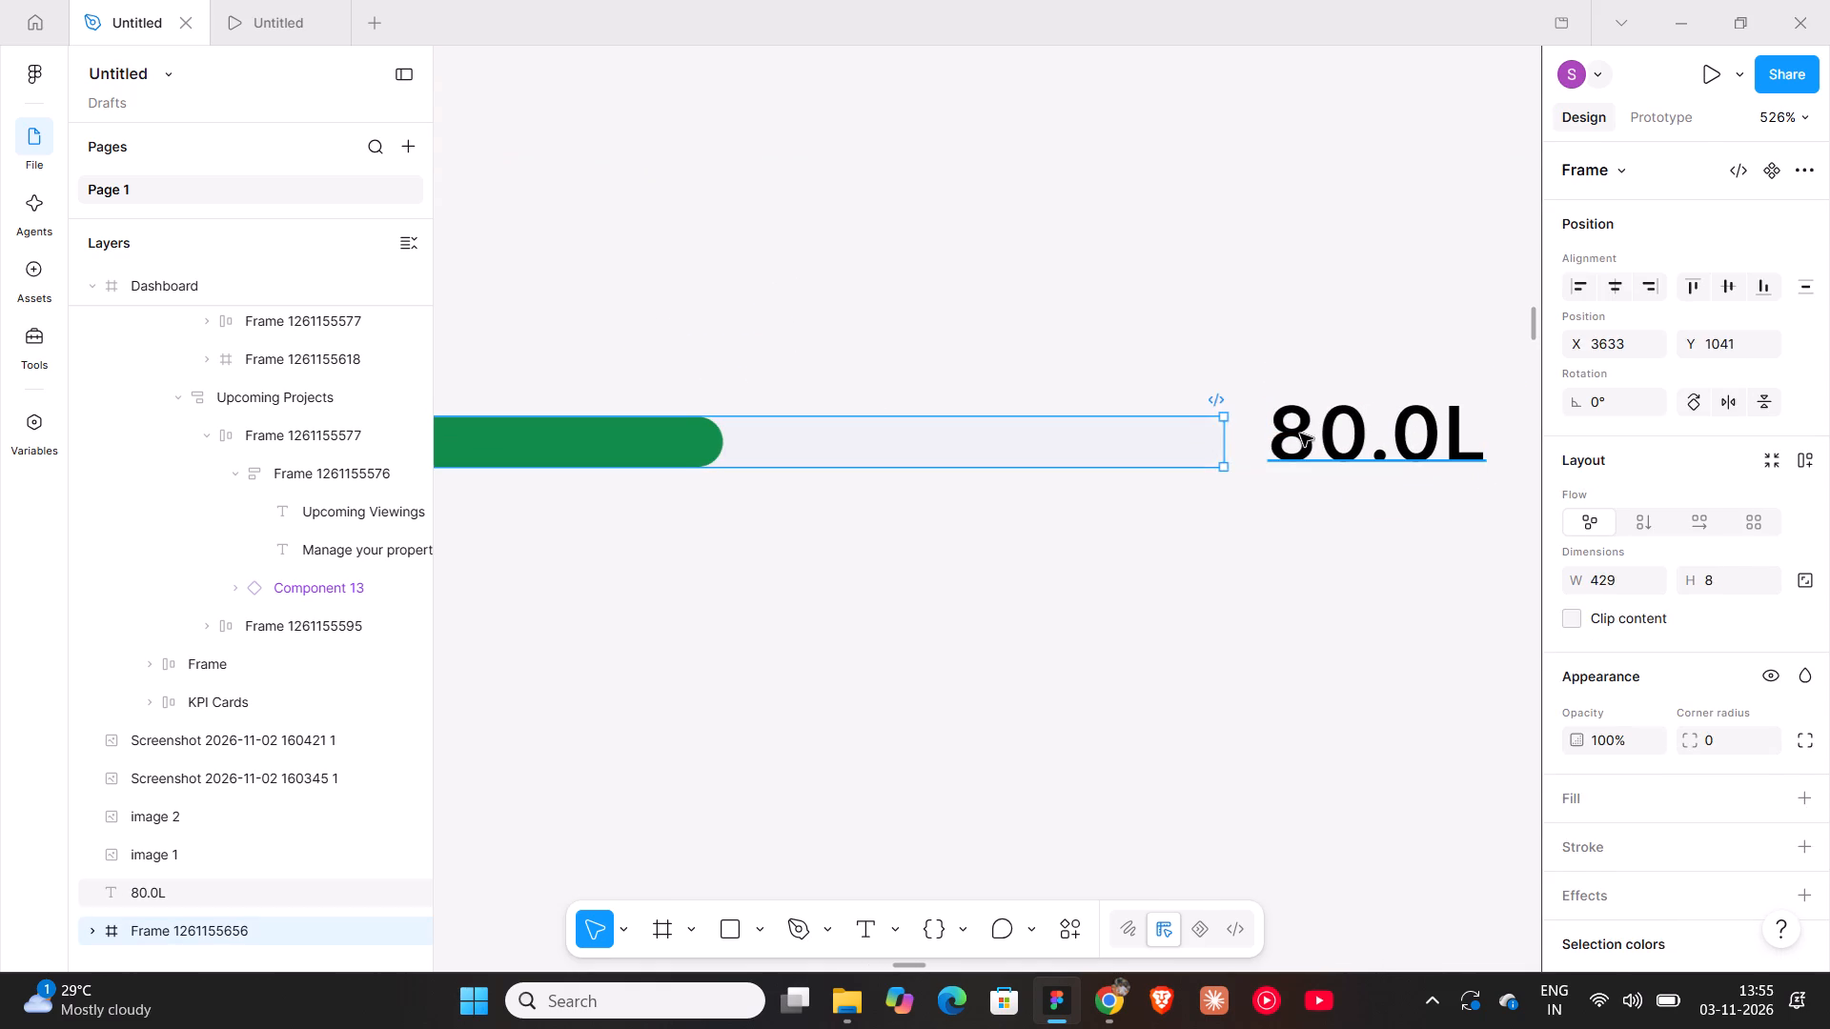
left_click(1722, 281)
left_click(1286, 323)
Draw a vertical black line 8 px long at the end of the green bar, at X 350, Y 0 within the frame.
scroll(1286, 323, "down", 6, "ctrl")
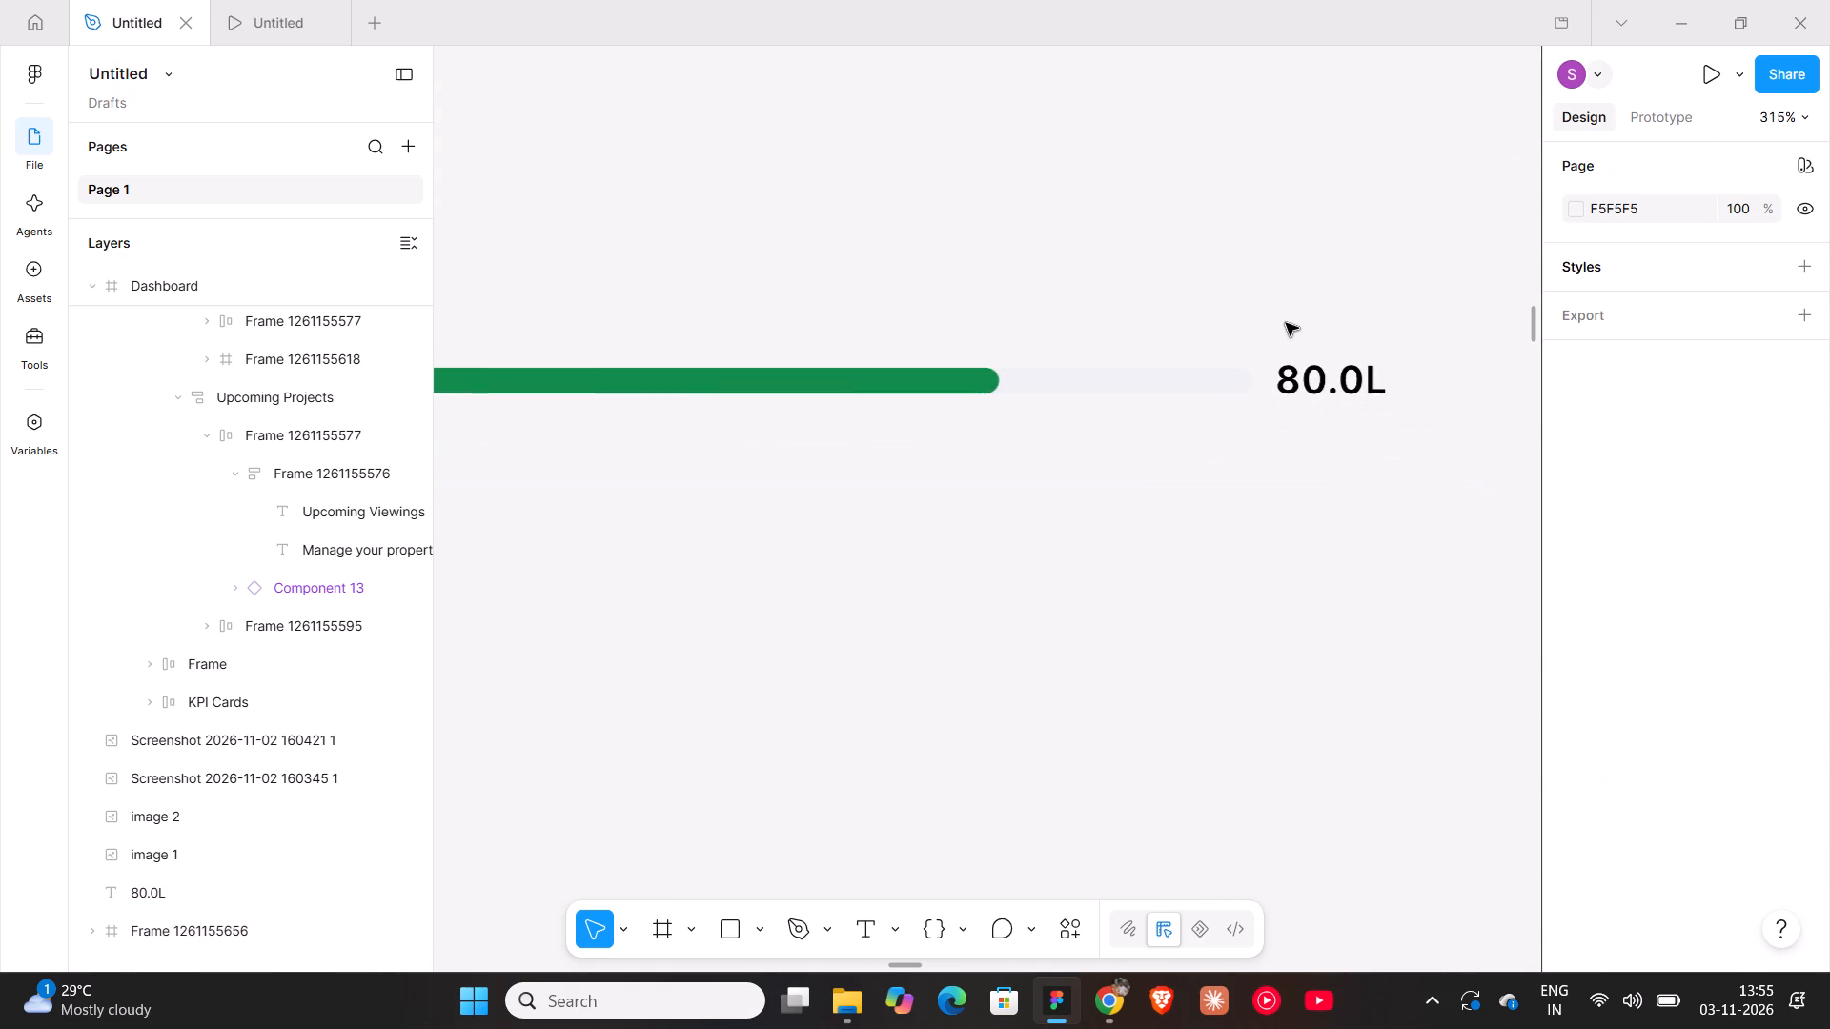
scroll(1154, 495, "down", 6, "ctrl")
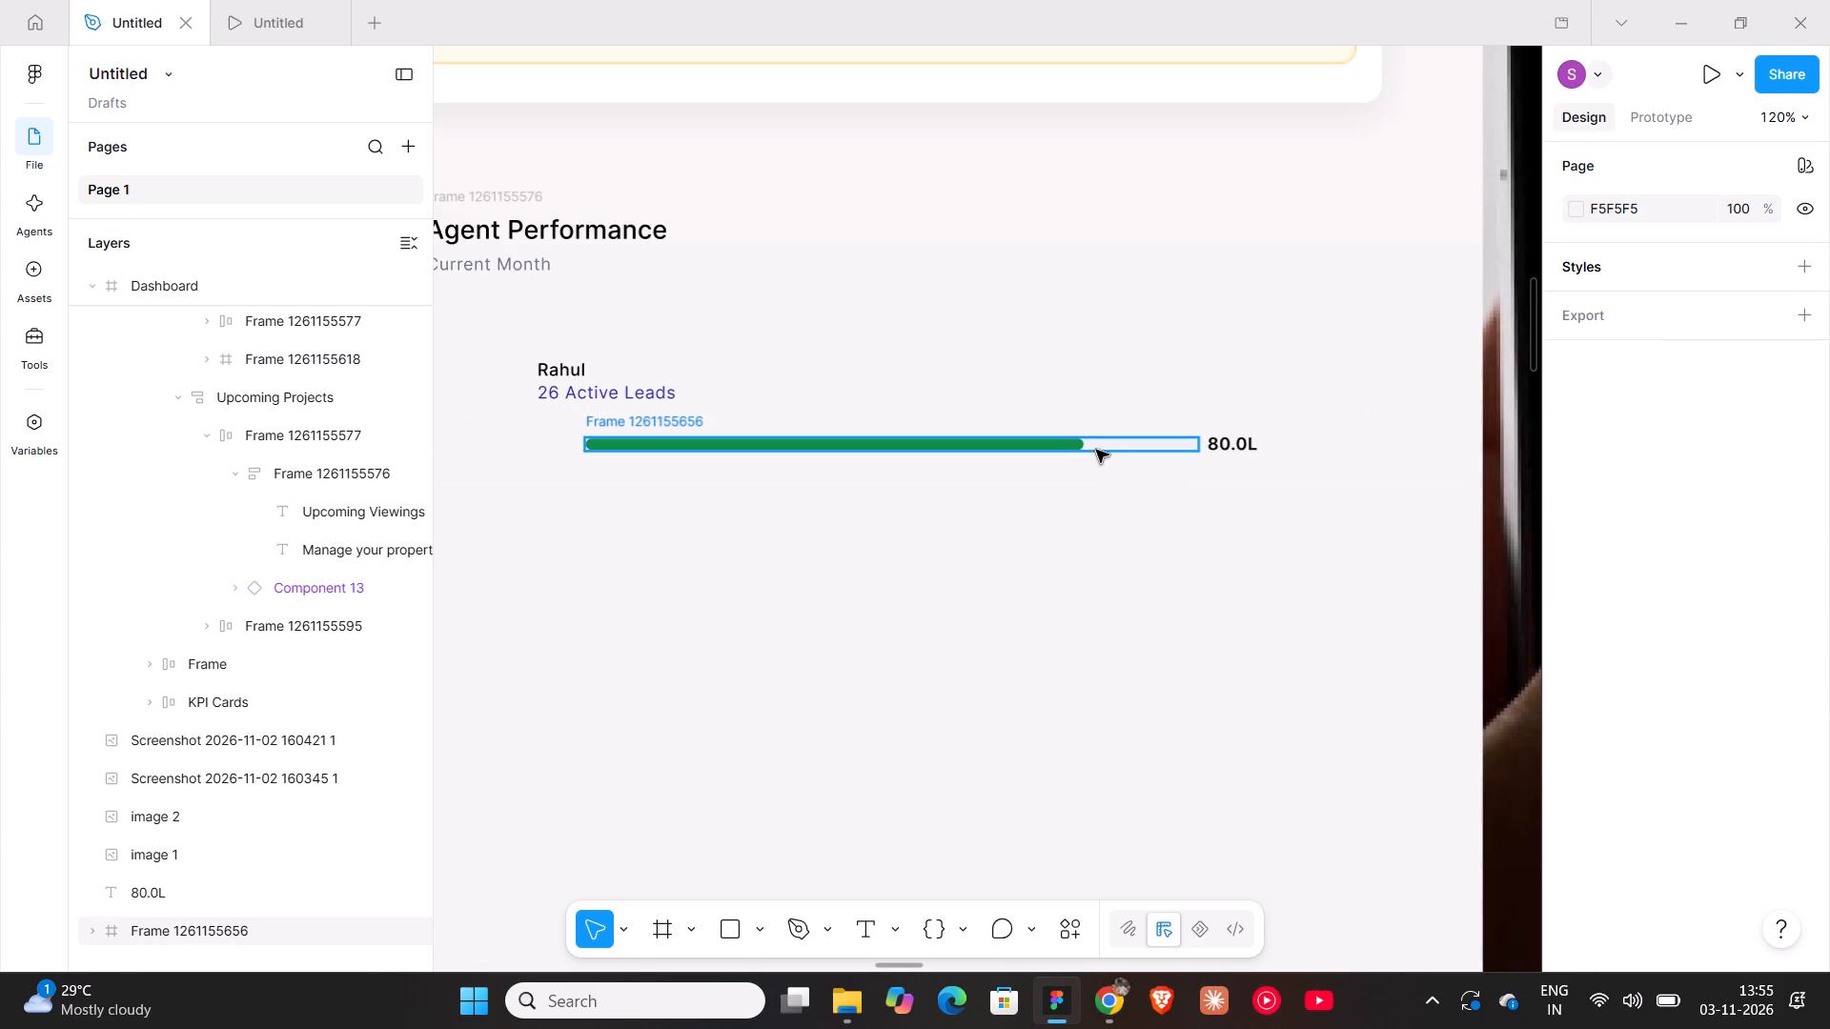
scroll(1096, 450, "up", 8, "ctrl")
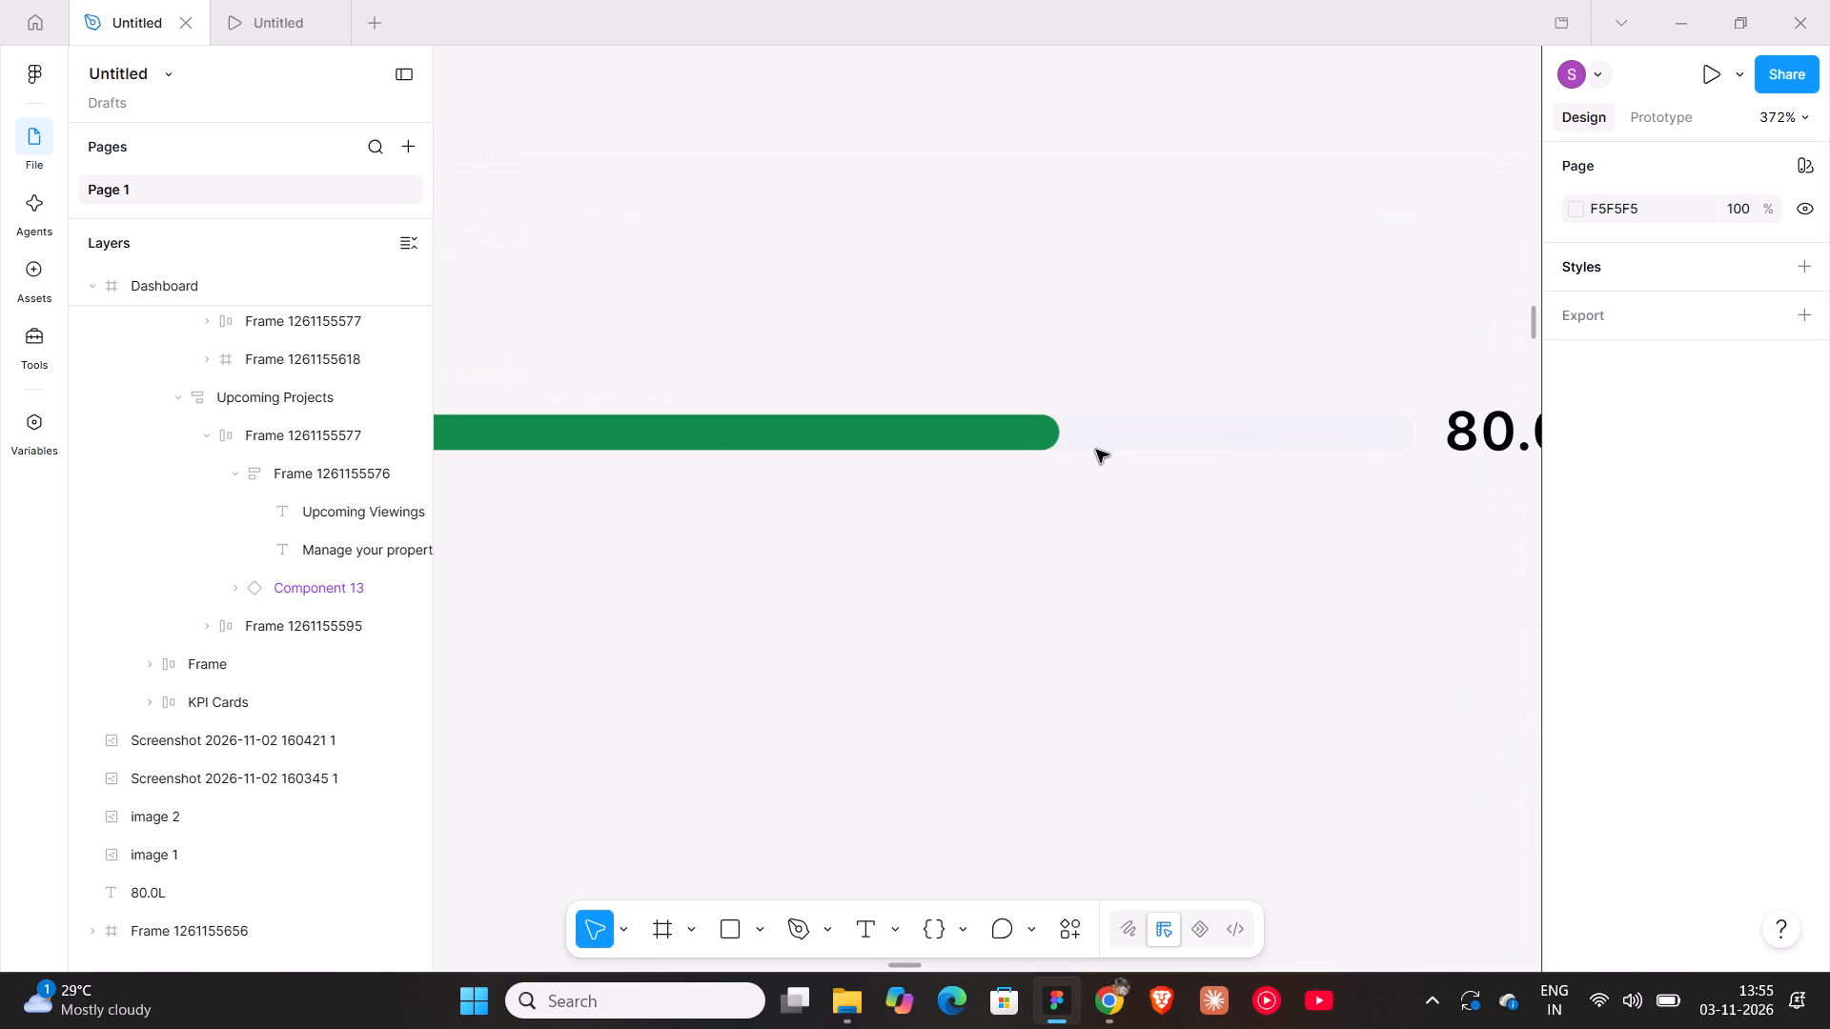
key("l")
left_click_drag(1065, 454, 1066, 401)
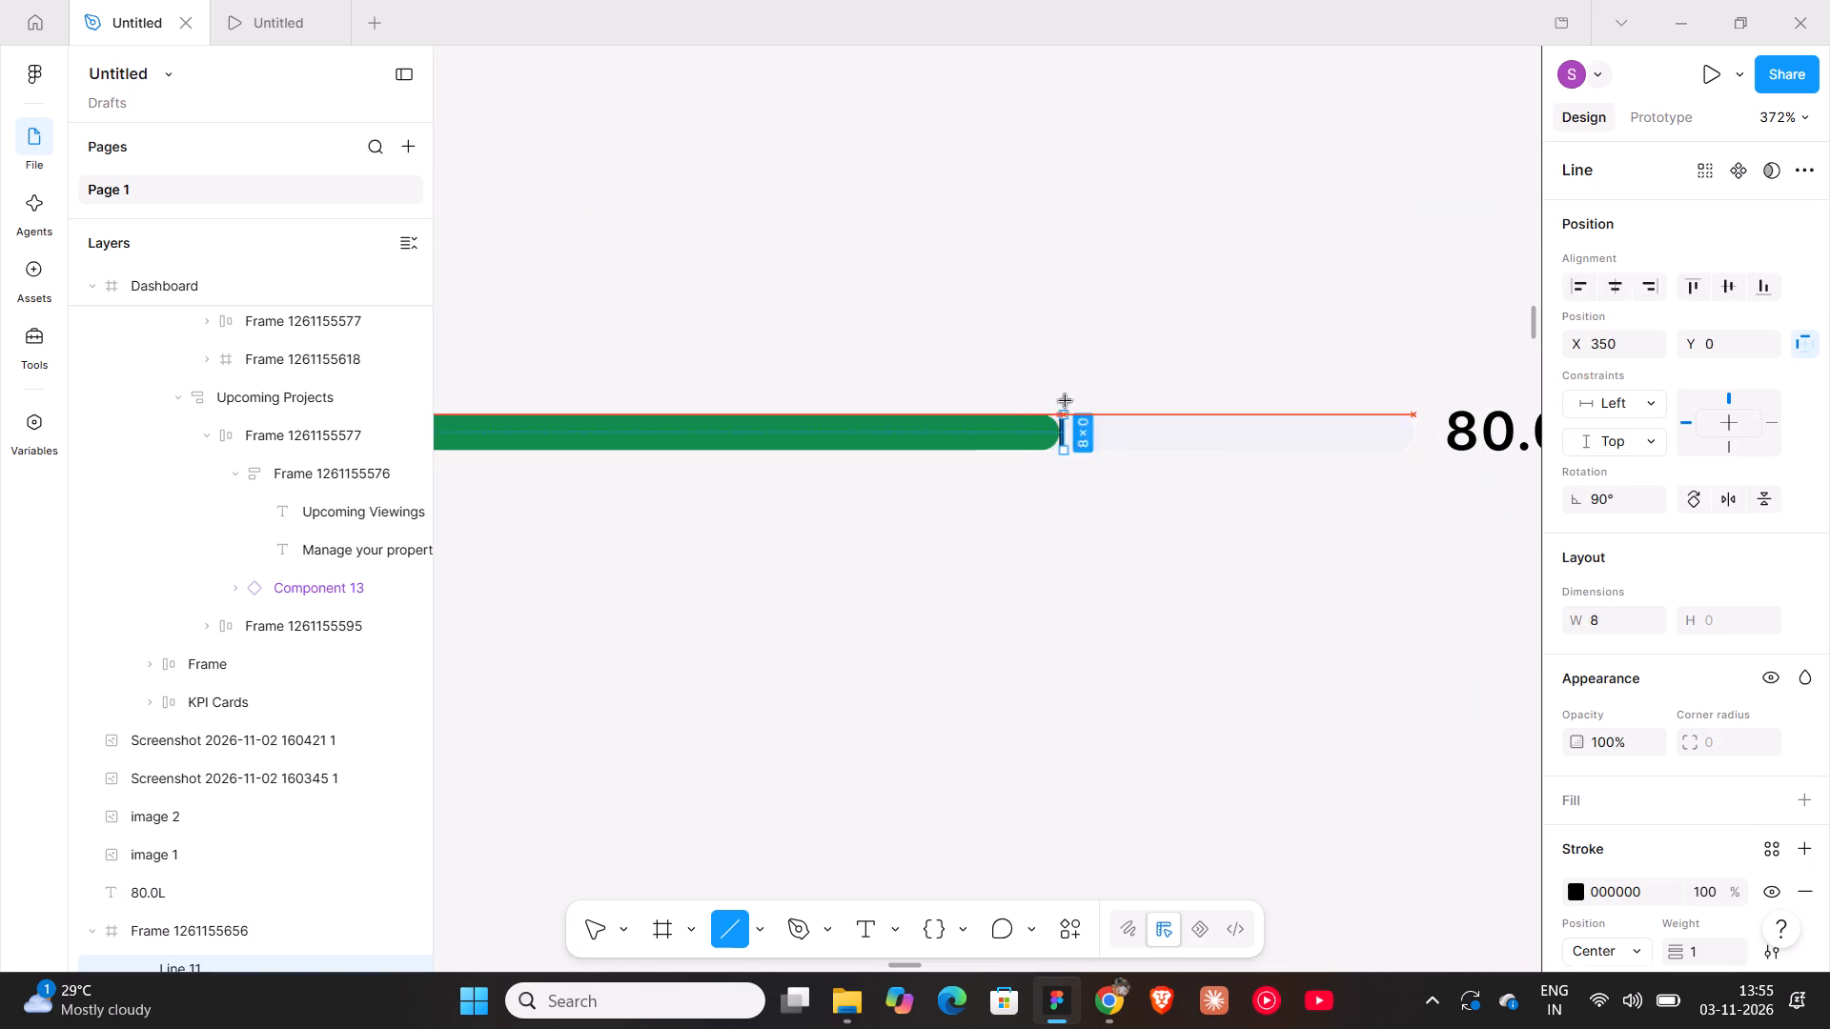
left_click_drag(1066, 401, 1062, 373)
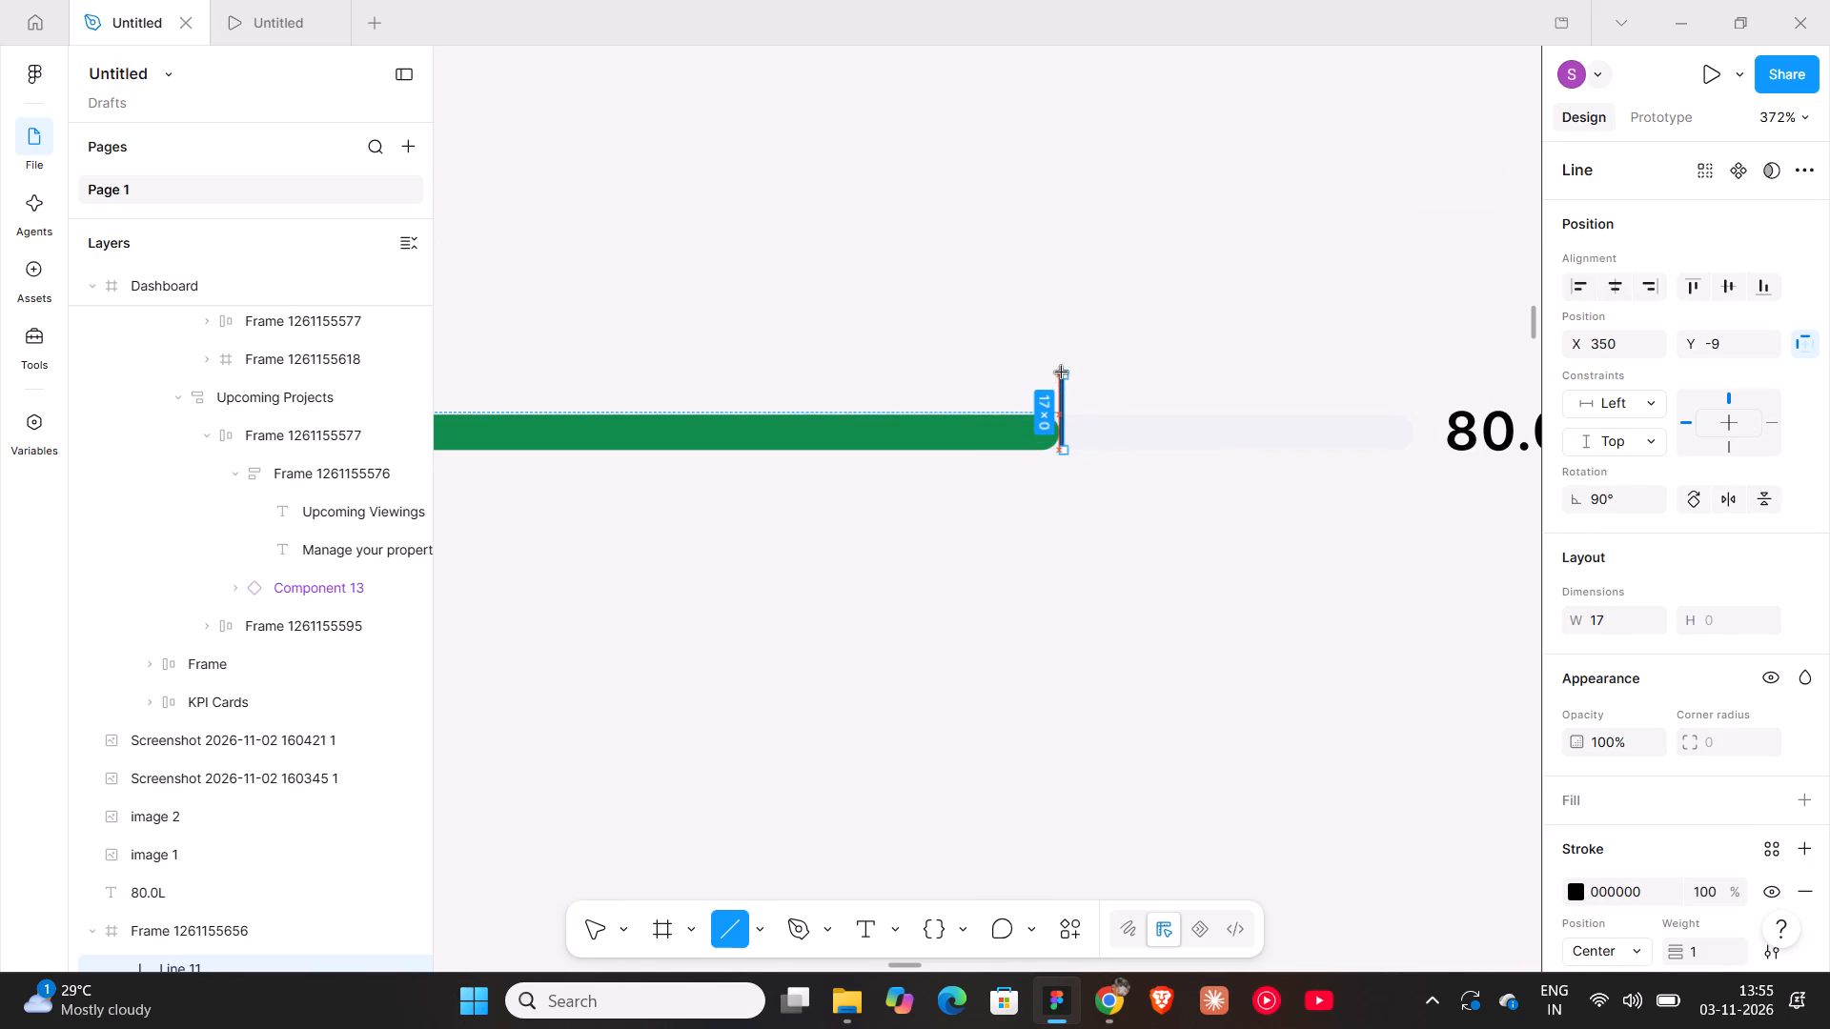
left_click_drag(1062, 373, 1060, 414)
left_click(1075, 369)
Add a text layer reading "83%" below the progress bar, at X 3882, Y 1077.
scroll(1075, 369, "down", 6, "ctrl")
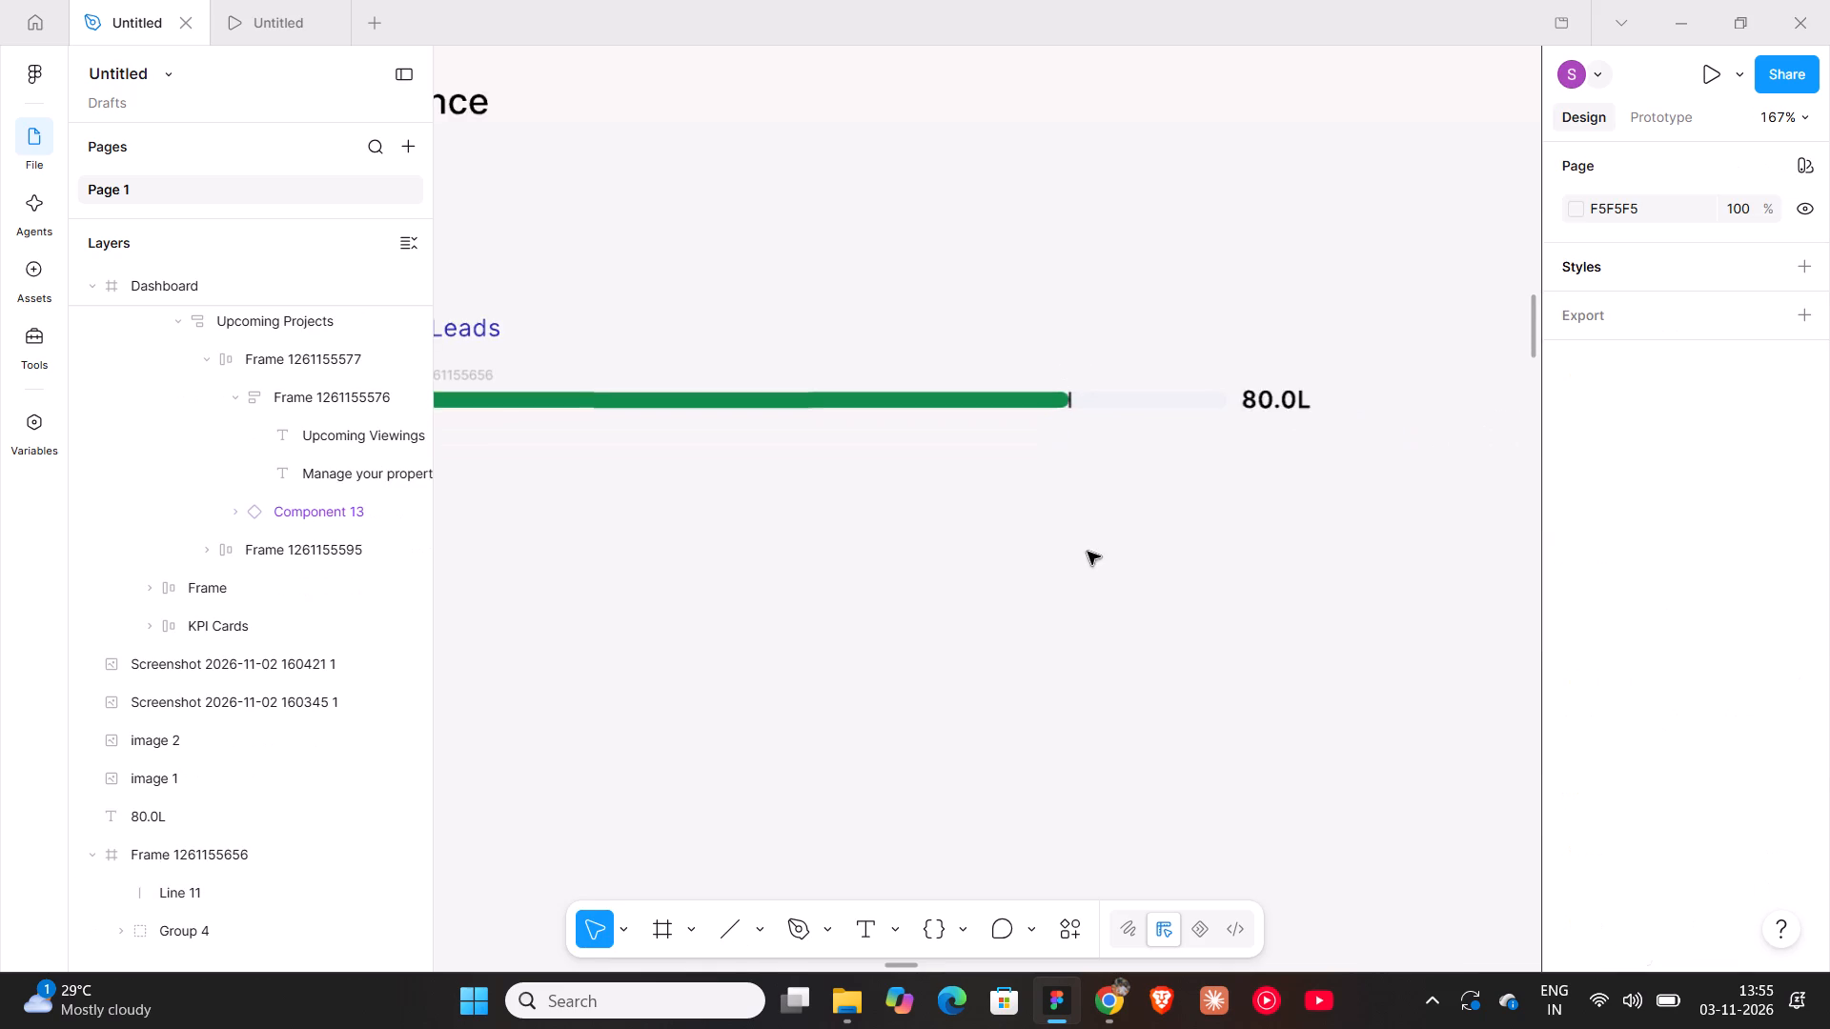
scroll(1088, 552, "up", 3)
scroll(1105, 581, "up", 5, "shift")
scroll(1105, 581, "down", 3, "shift")
key("t")
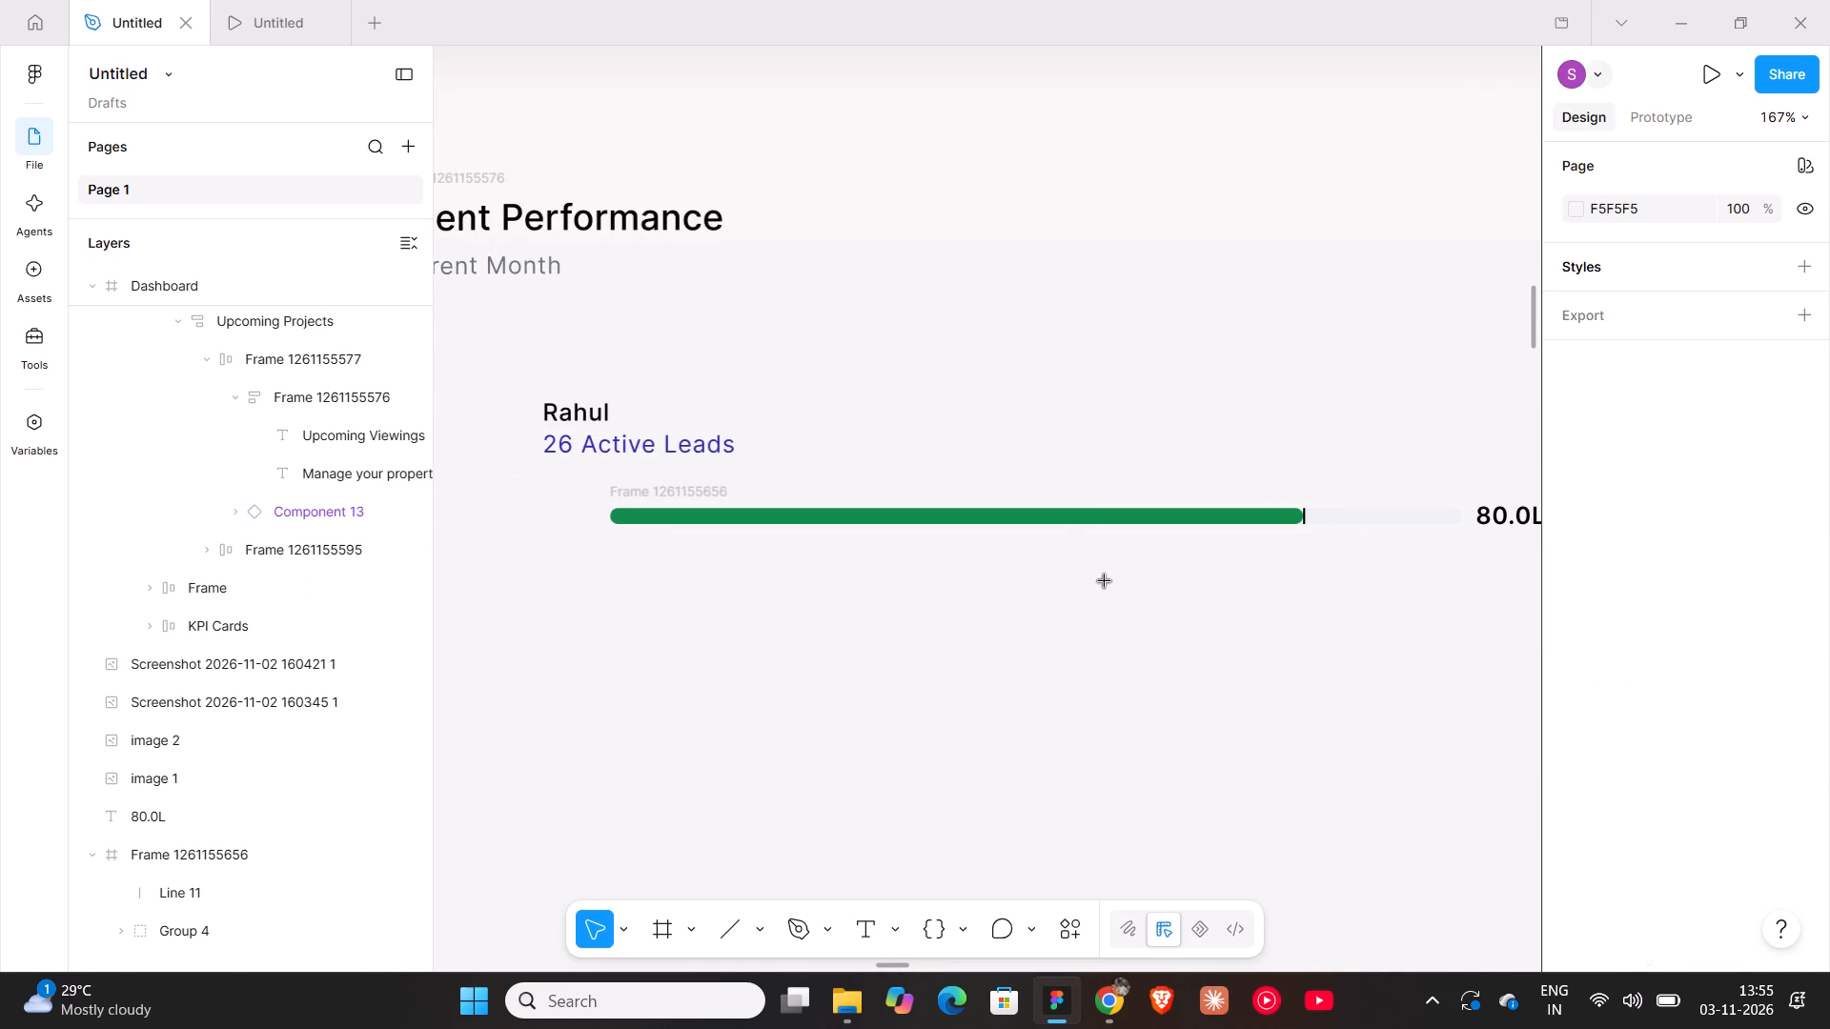
left_click(1105, 581)
type("83")
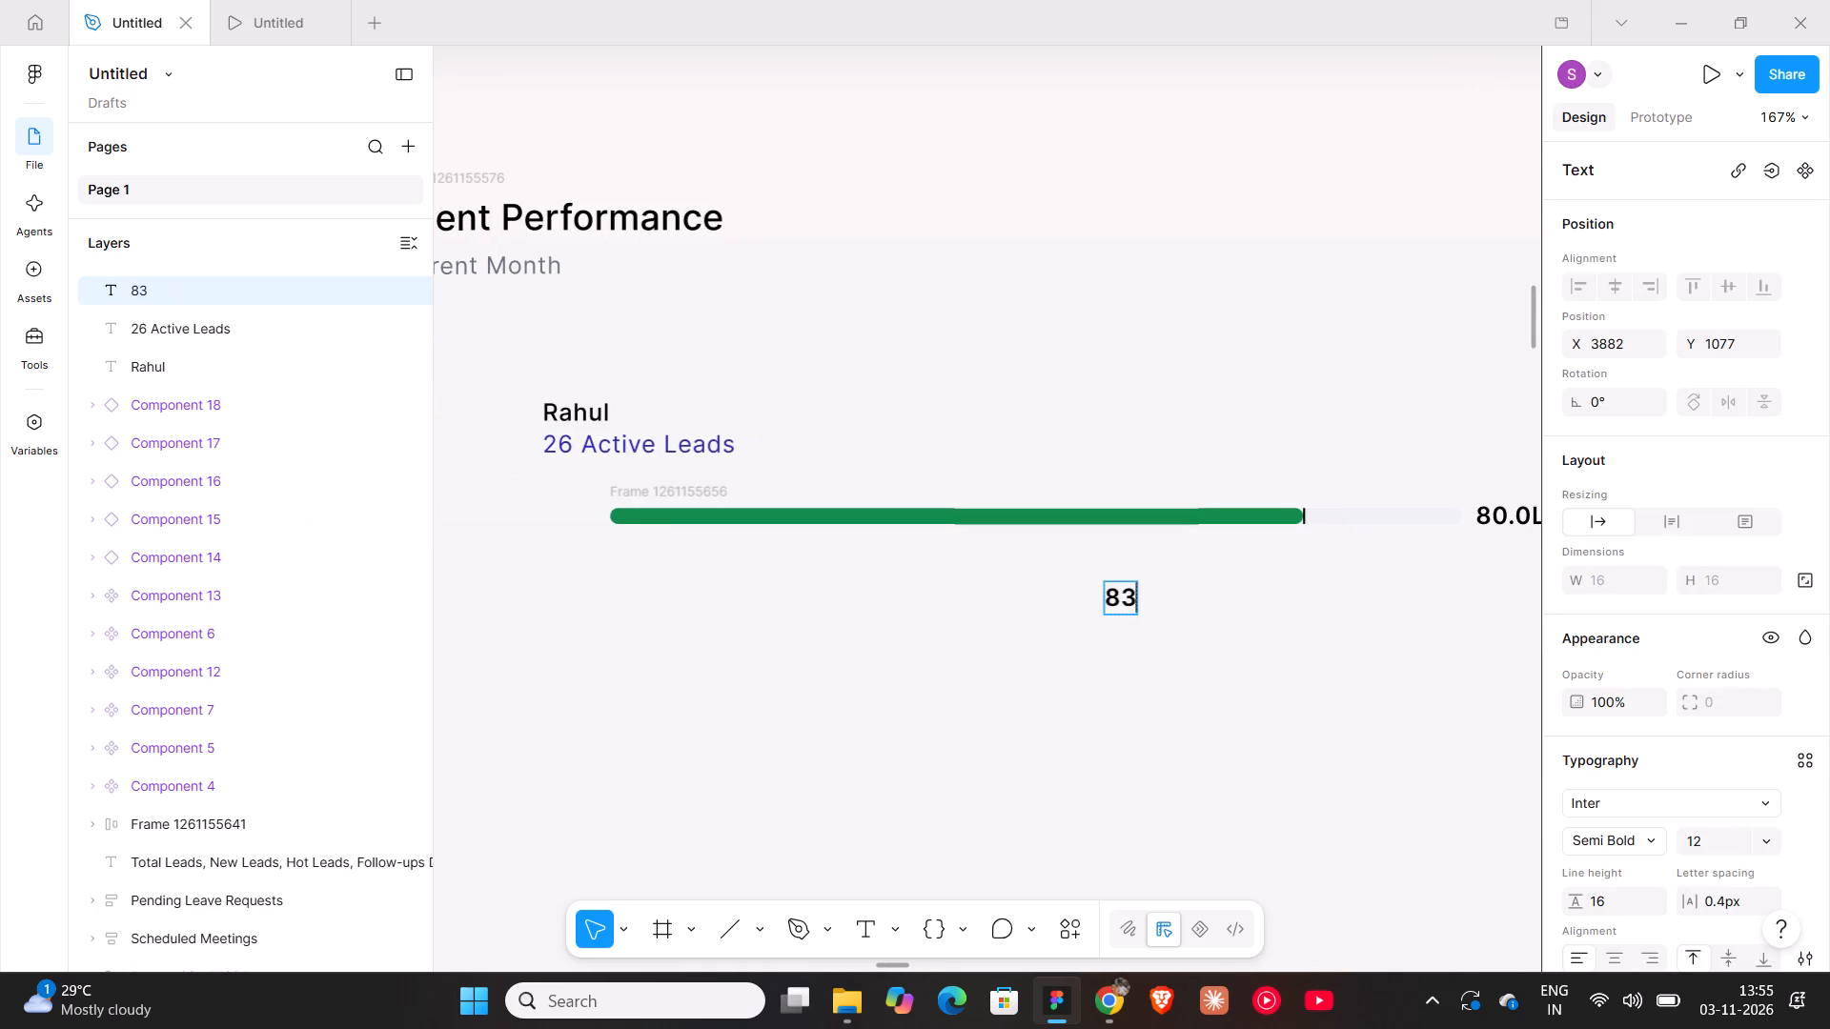
key("shift+percent")
left_click(1457, 702)
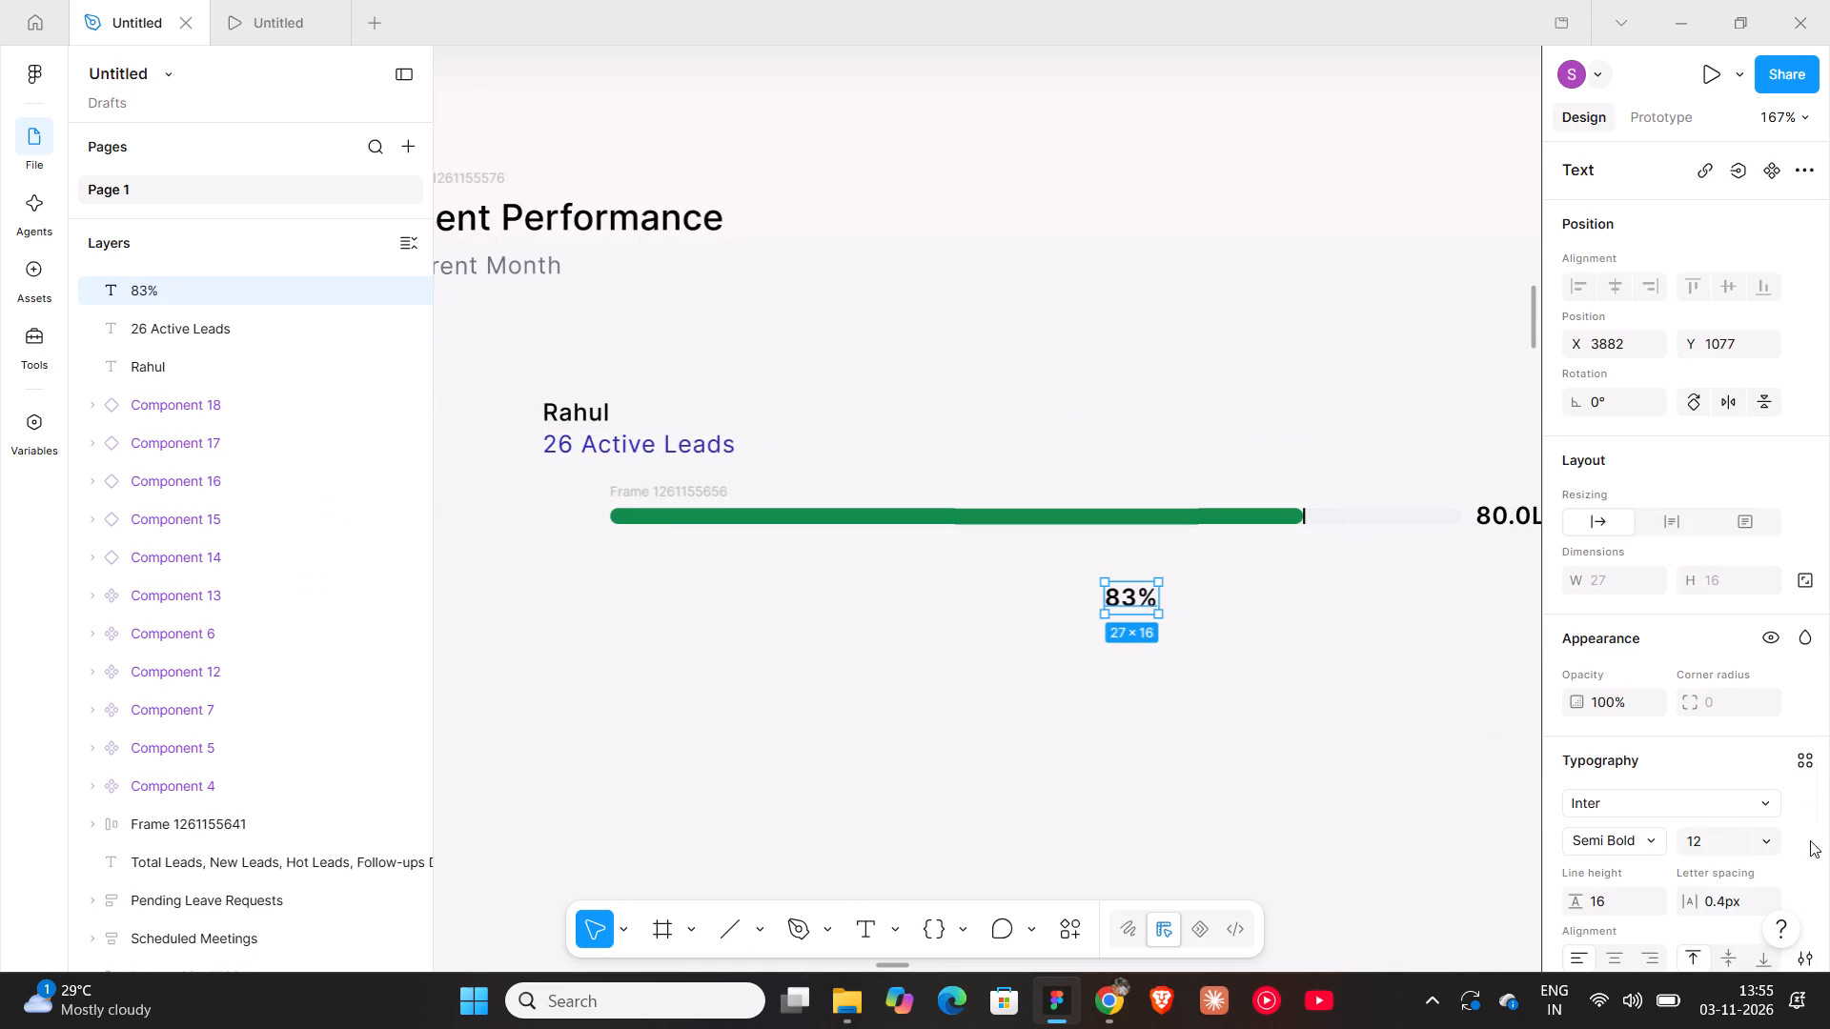
Style the "83%" text with Regular weight and the green fill used for the progress bar.
left_click(1652, 840)
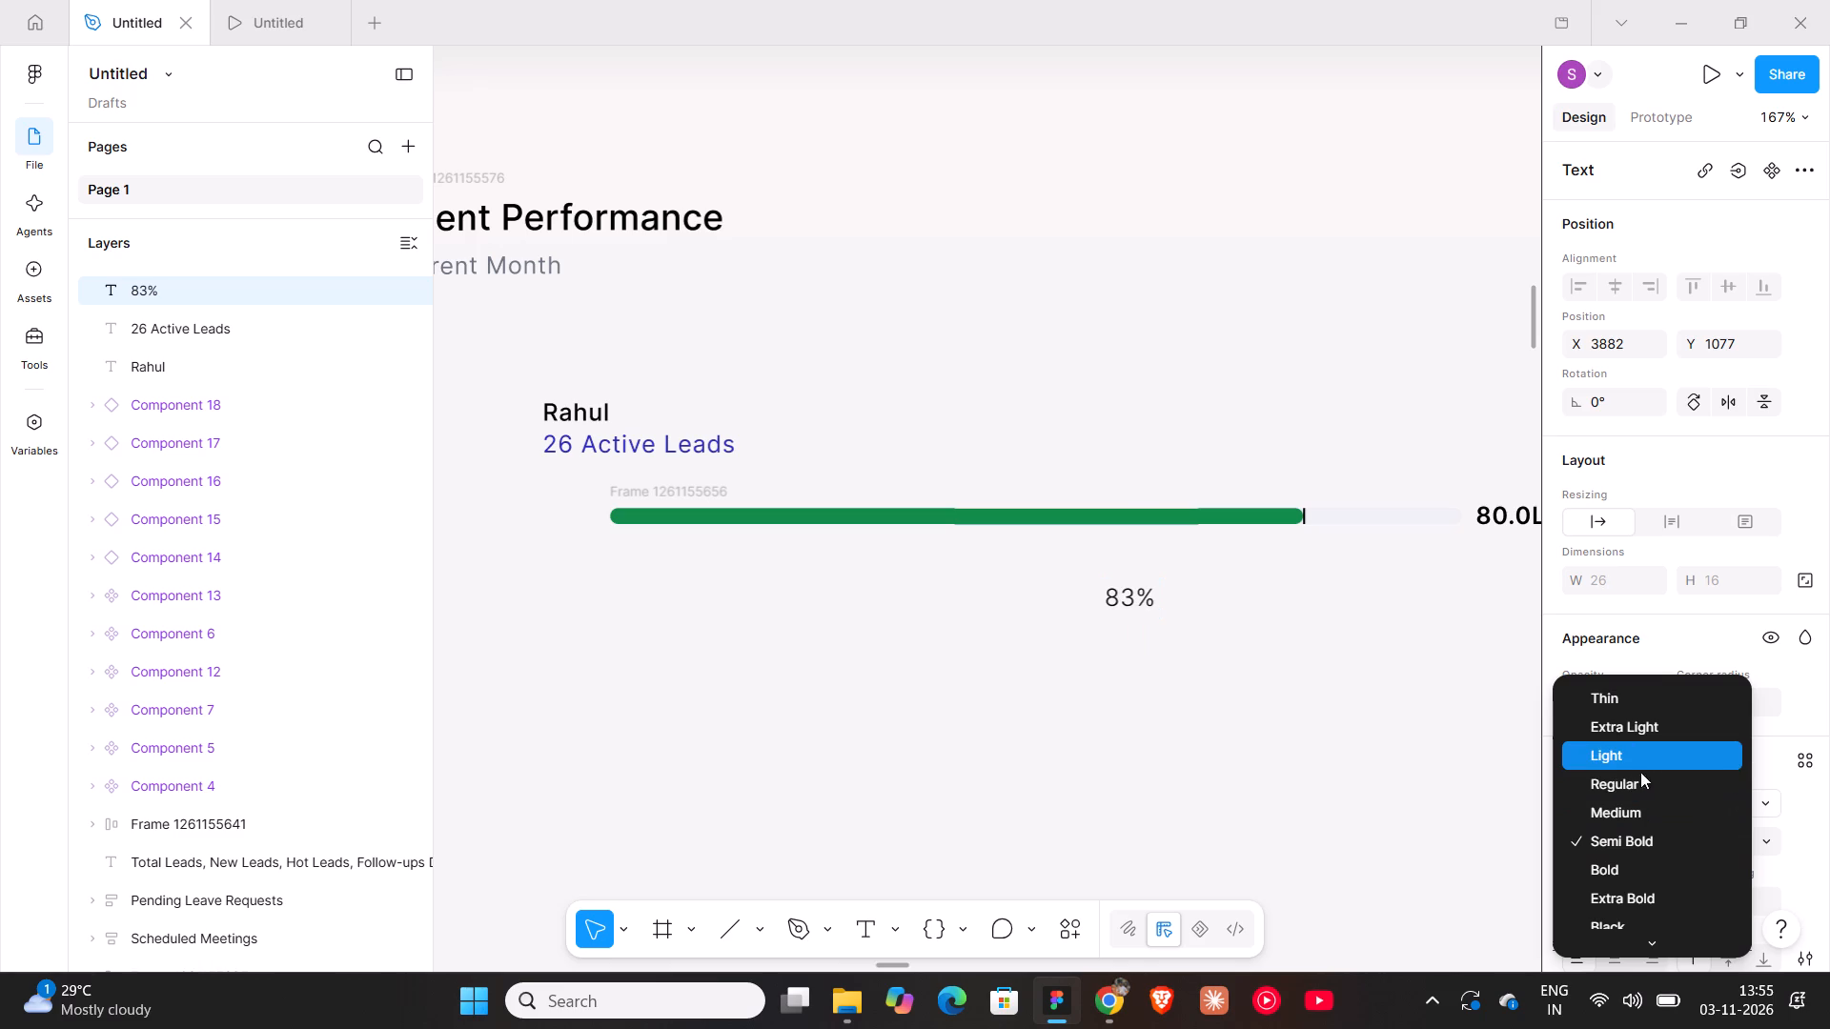
left_click(1640, 772)
scroll(1639, 830, "down", 4)
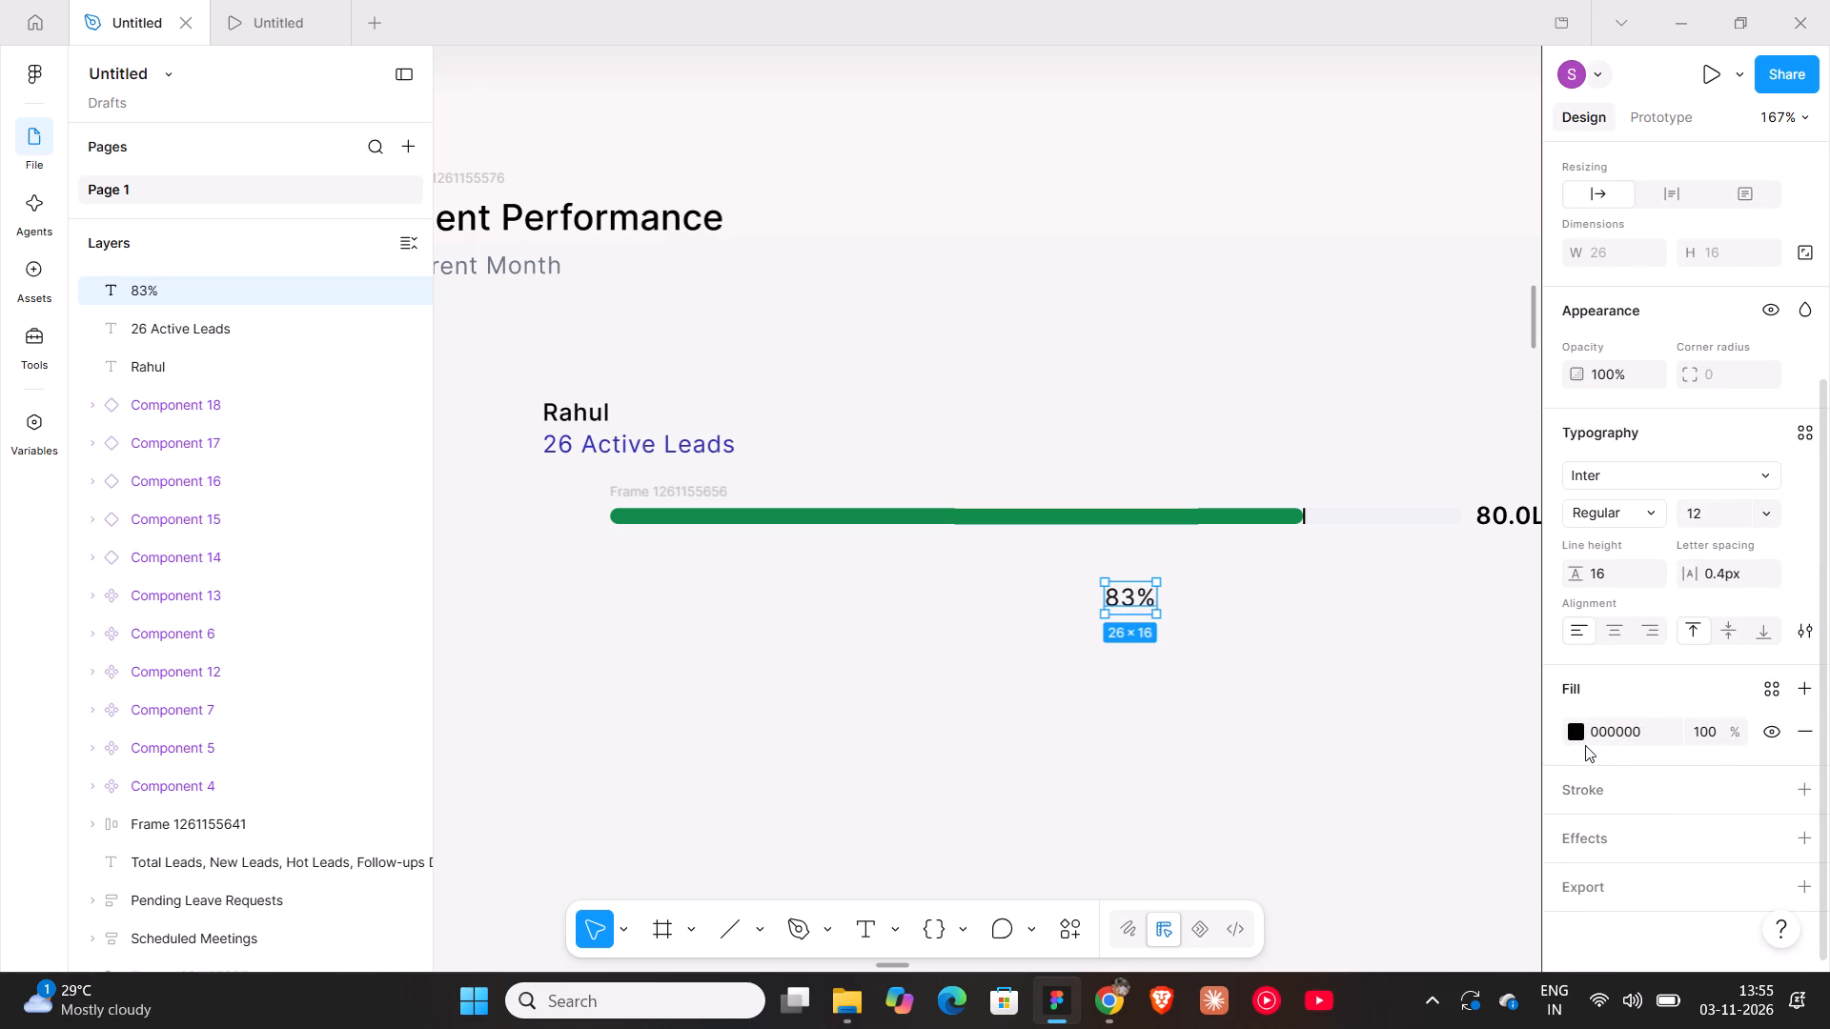
left_click(1580, 734)
left_click(1367, 882)
left_click(1370, 891)
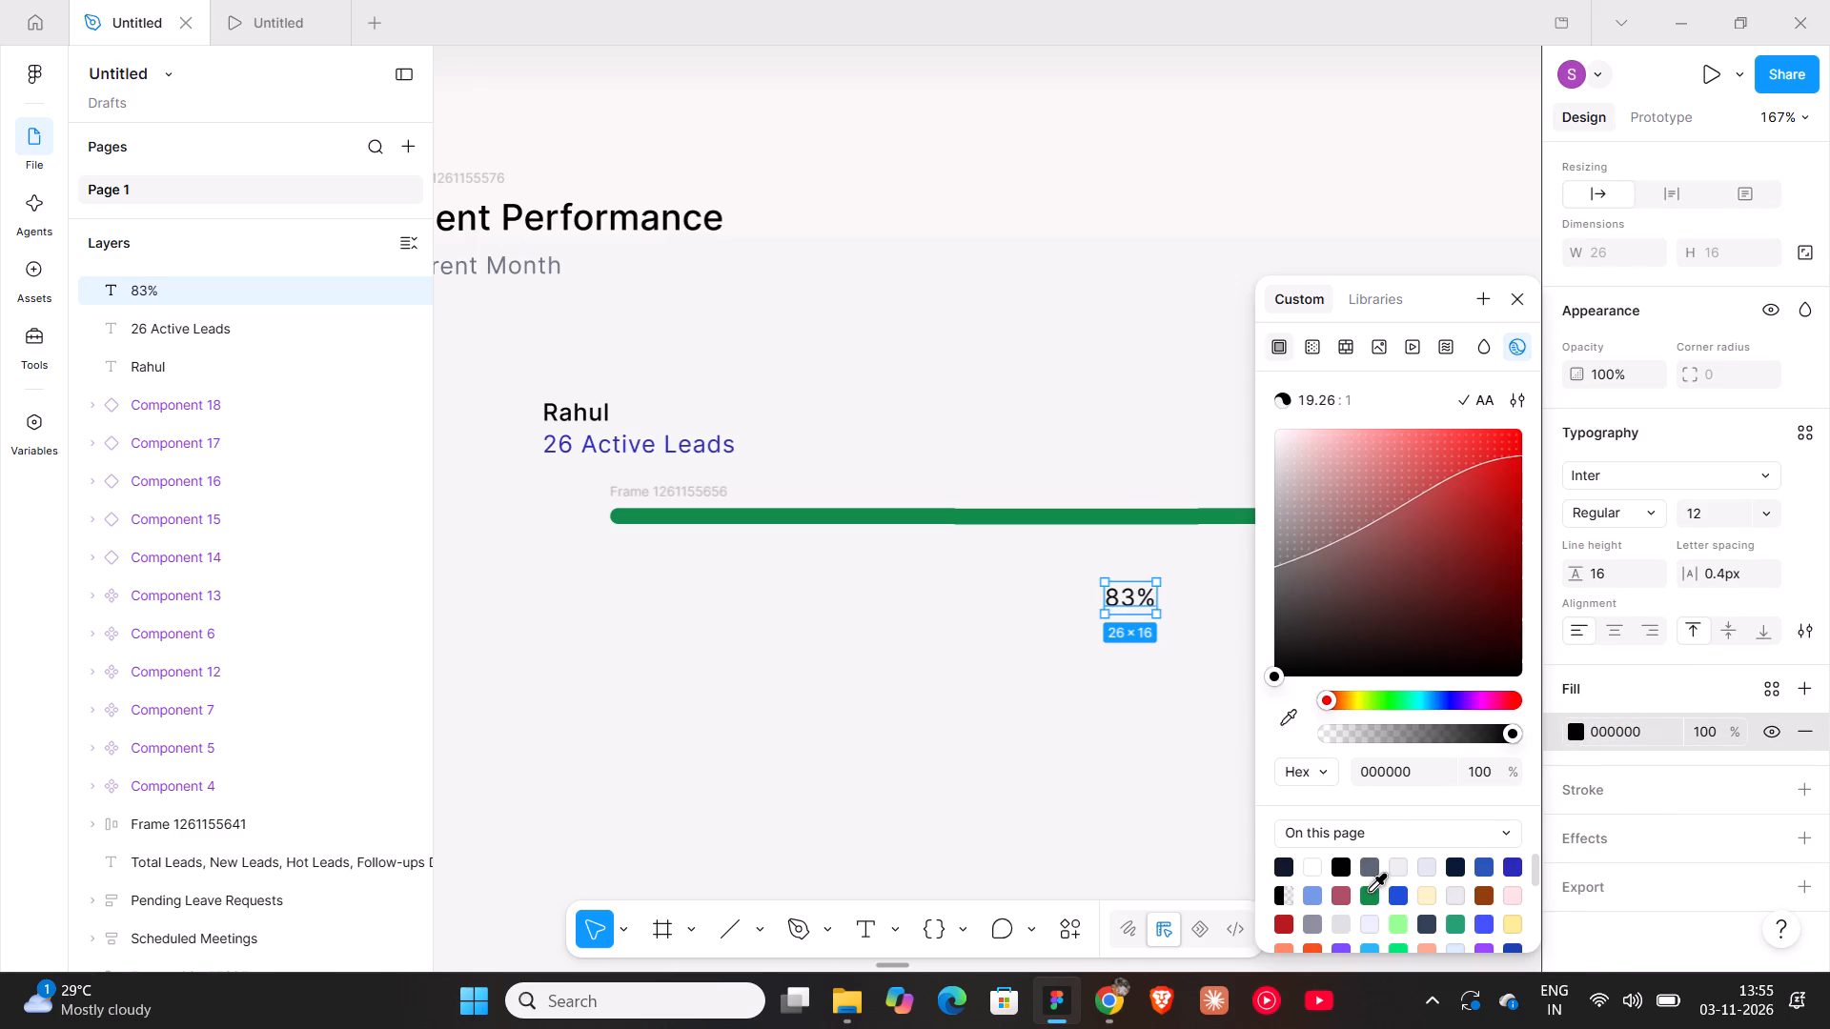
left_click(1047, 696)
Move the "83%" text directly above the black tick line at the end of the green bar.
left_click_drag(1120, 600, 1334, 488)
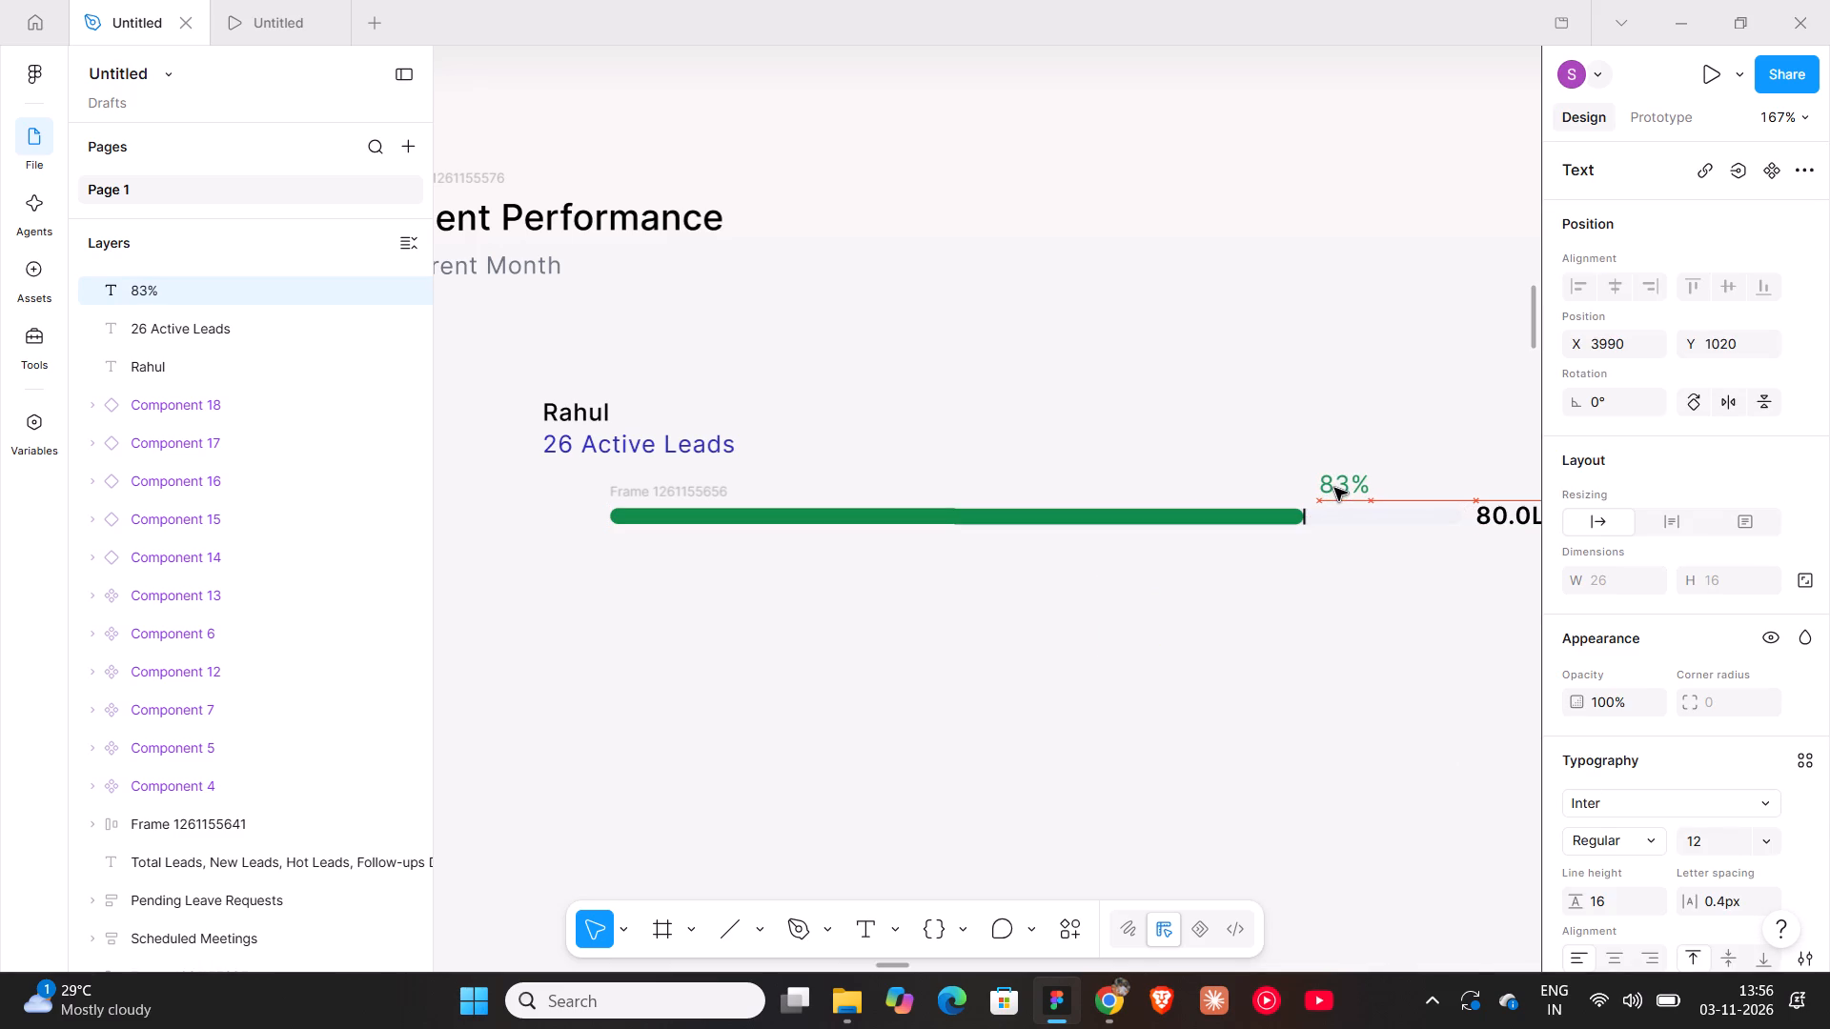
left_click_drag(1334, 488, 1321, 494)
left_click(1288, 636)
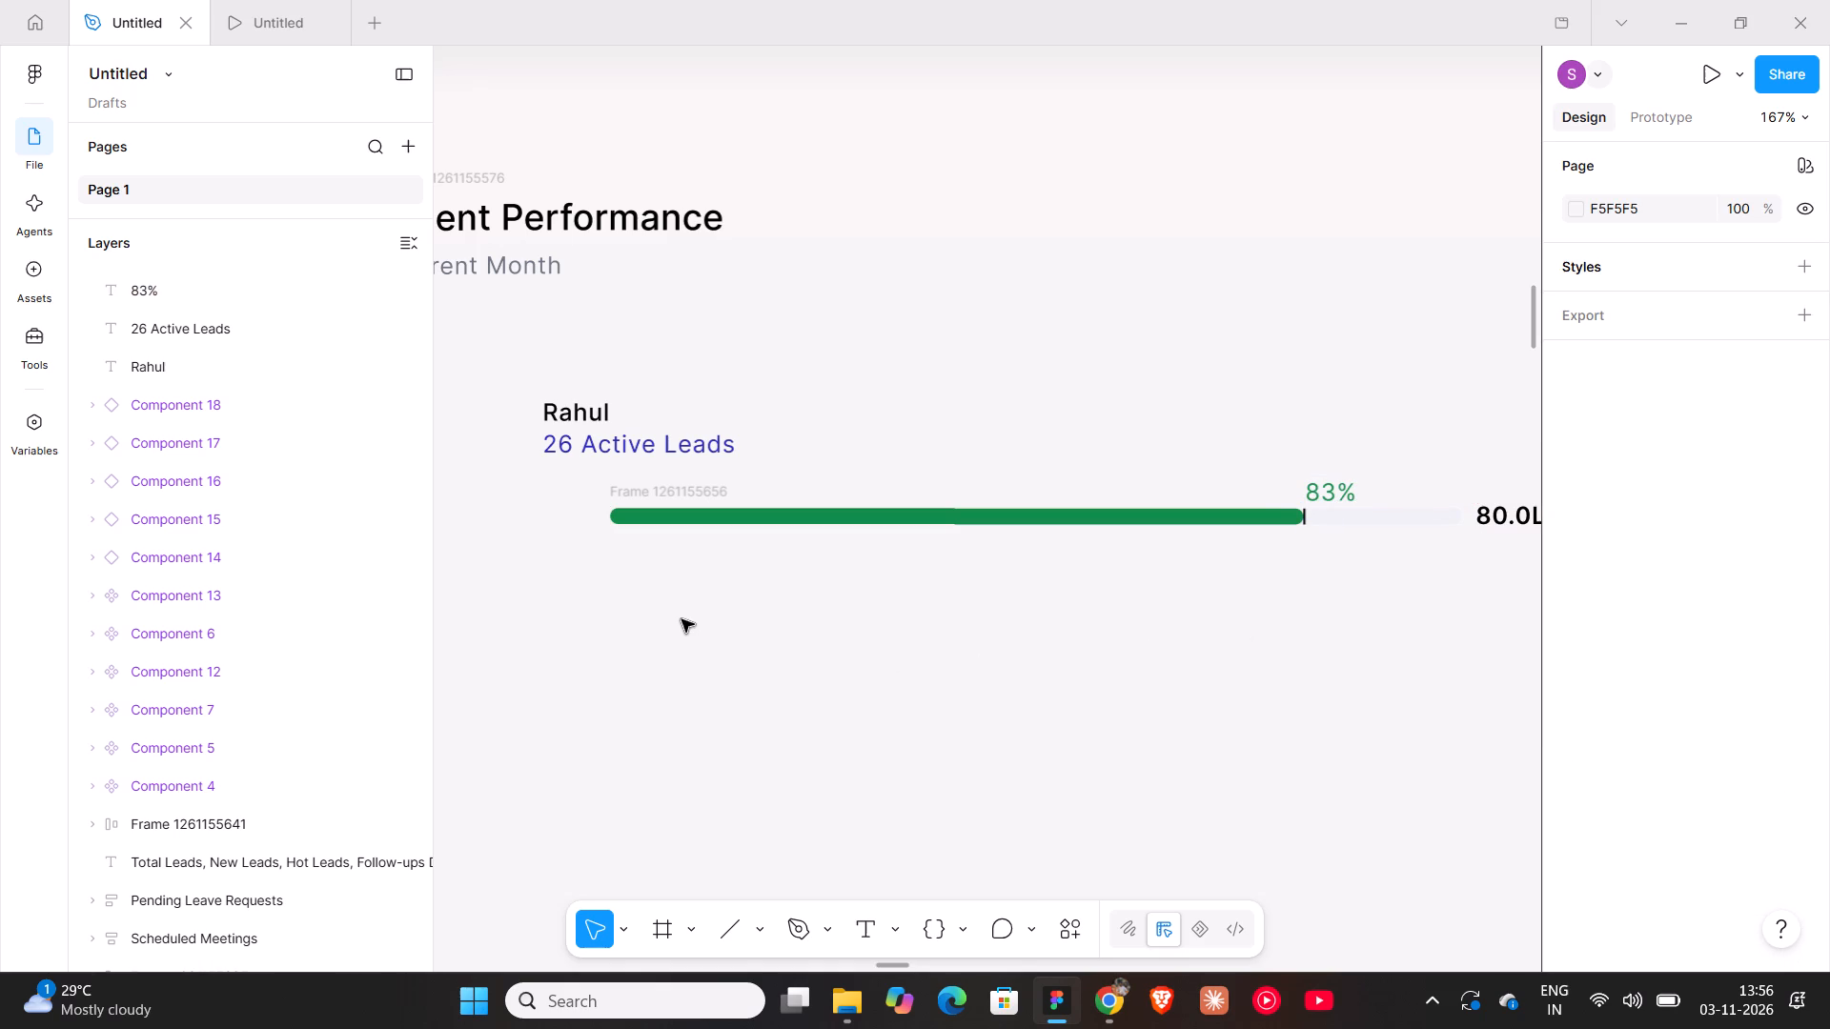
Wrap the progress bar frame and the "80.0L" text in a horizontal auto layout with a gap of 7.
scroll(681, 619, "down", 2, "ctrl")
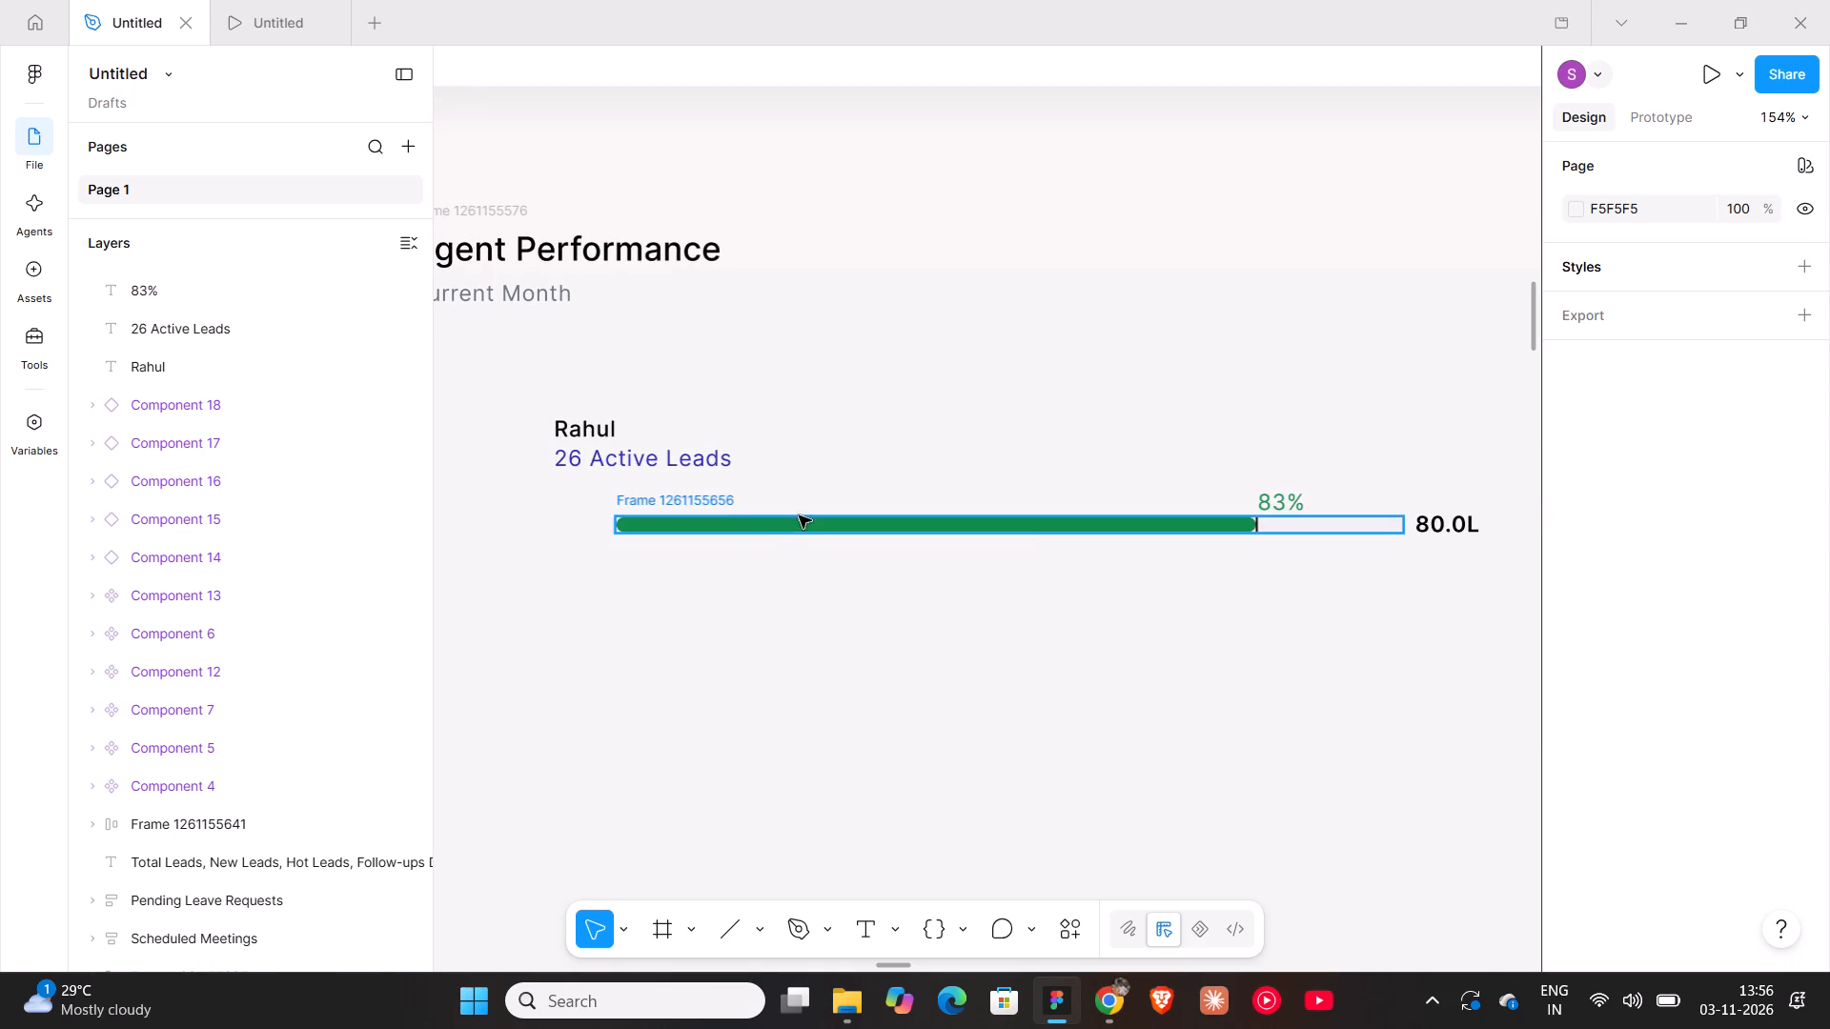
left_click(690, 493)
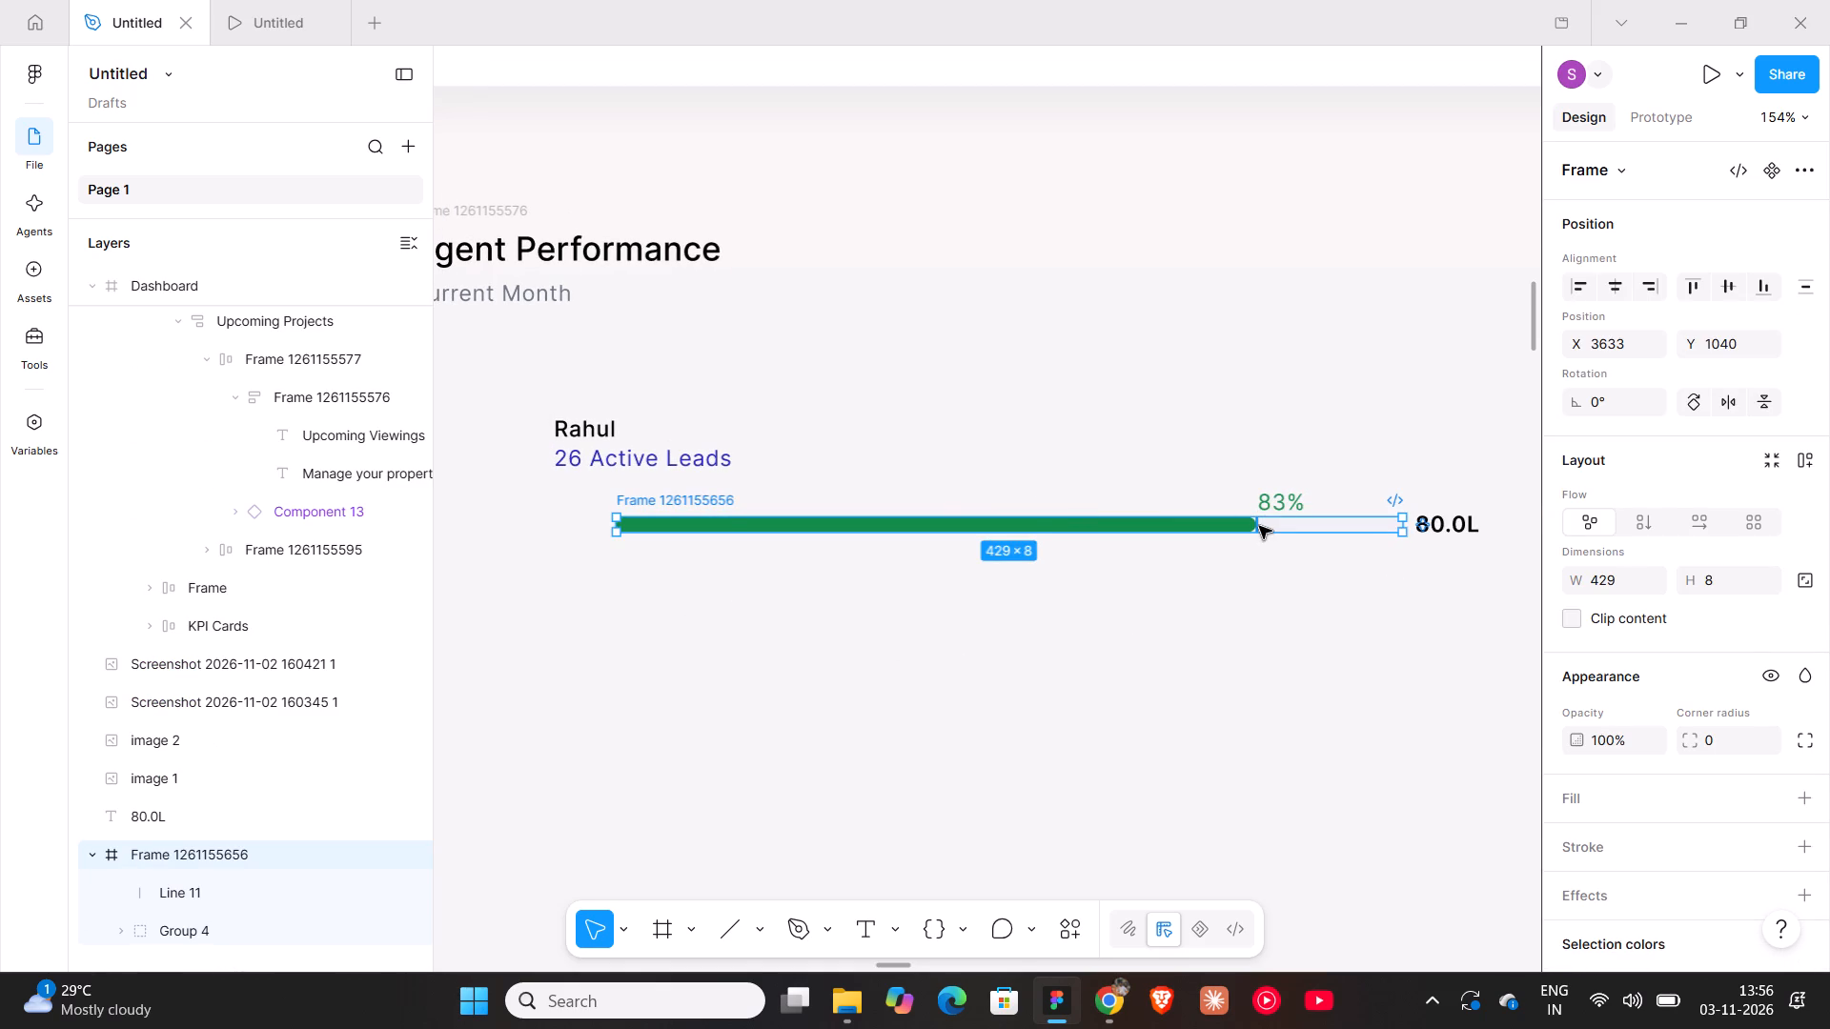
left_click(1259, 526)
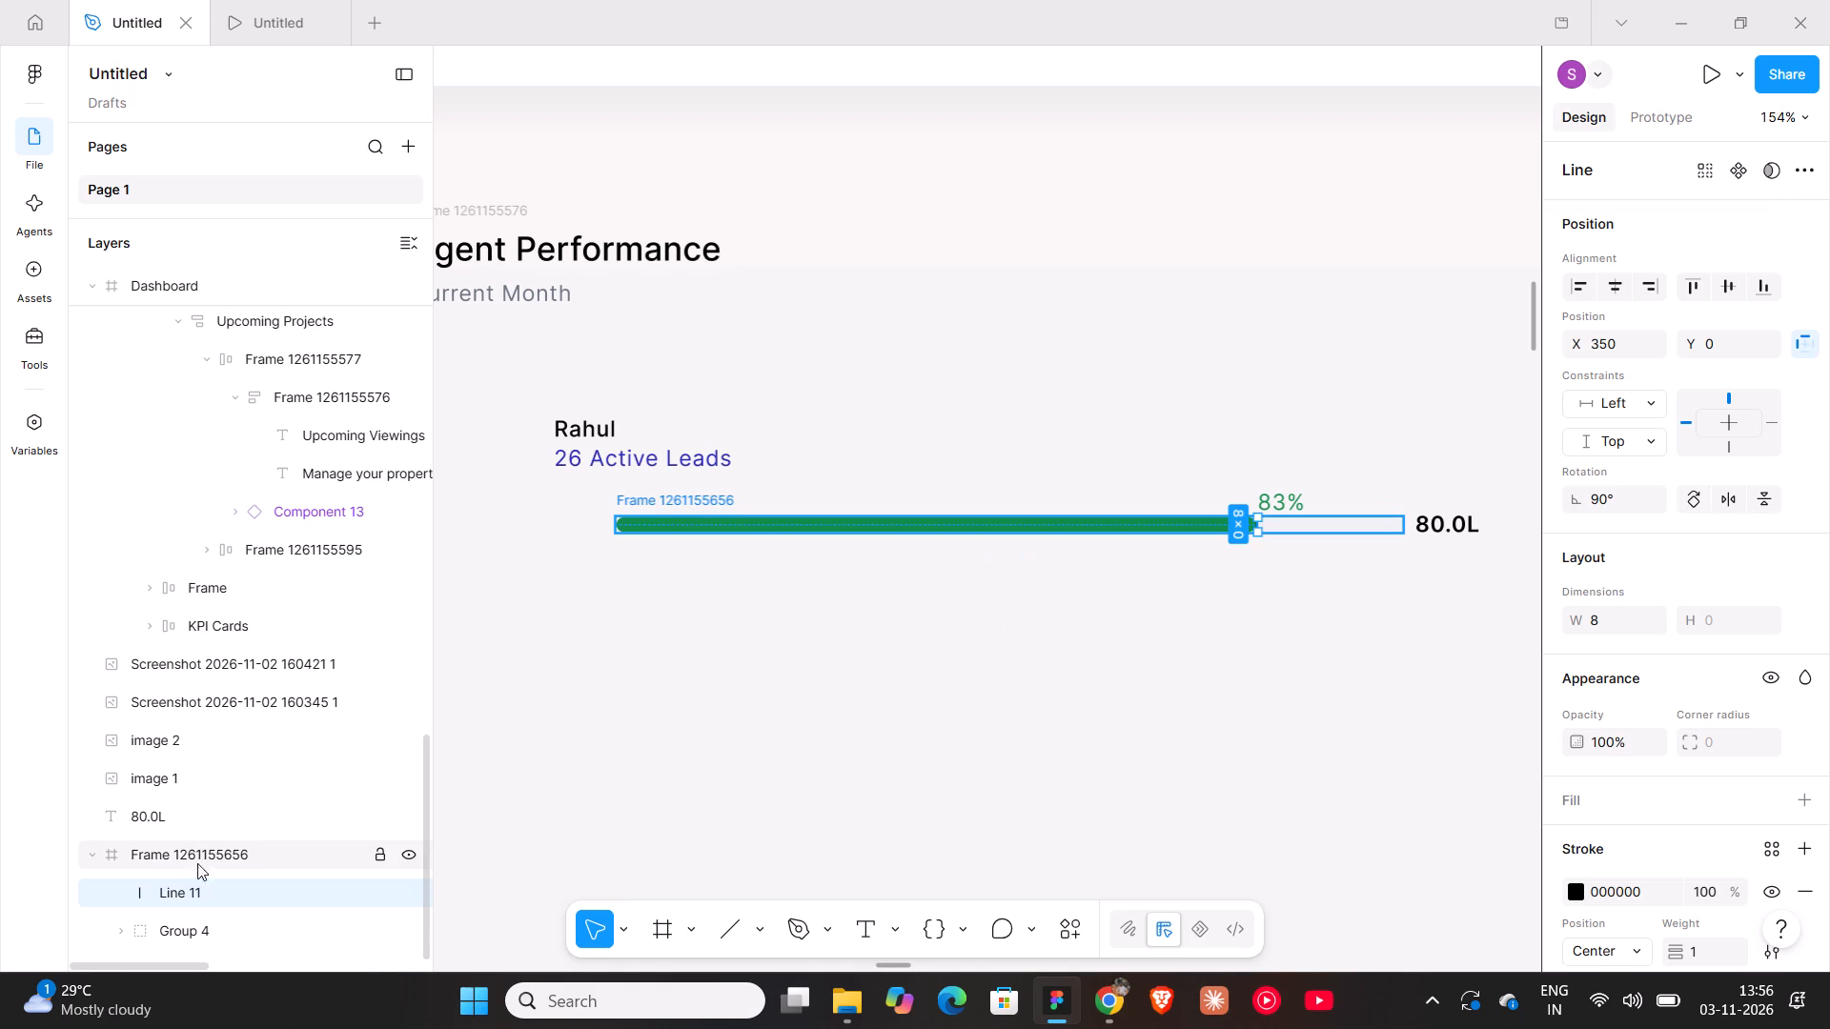
left_click(205, 846)
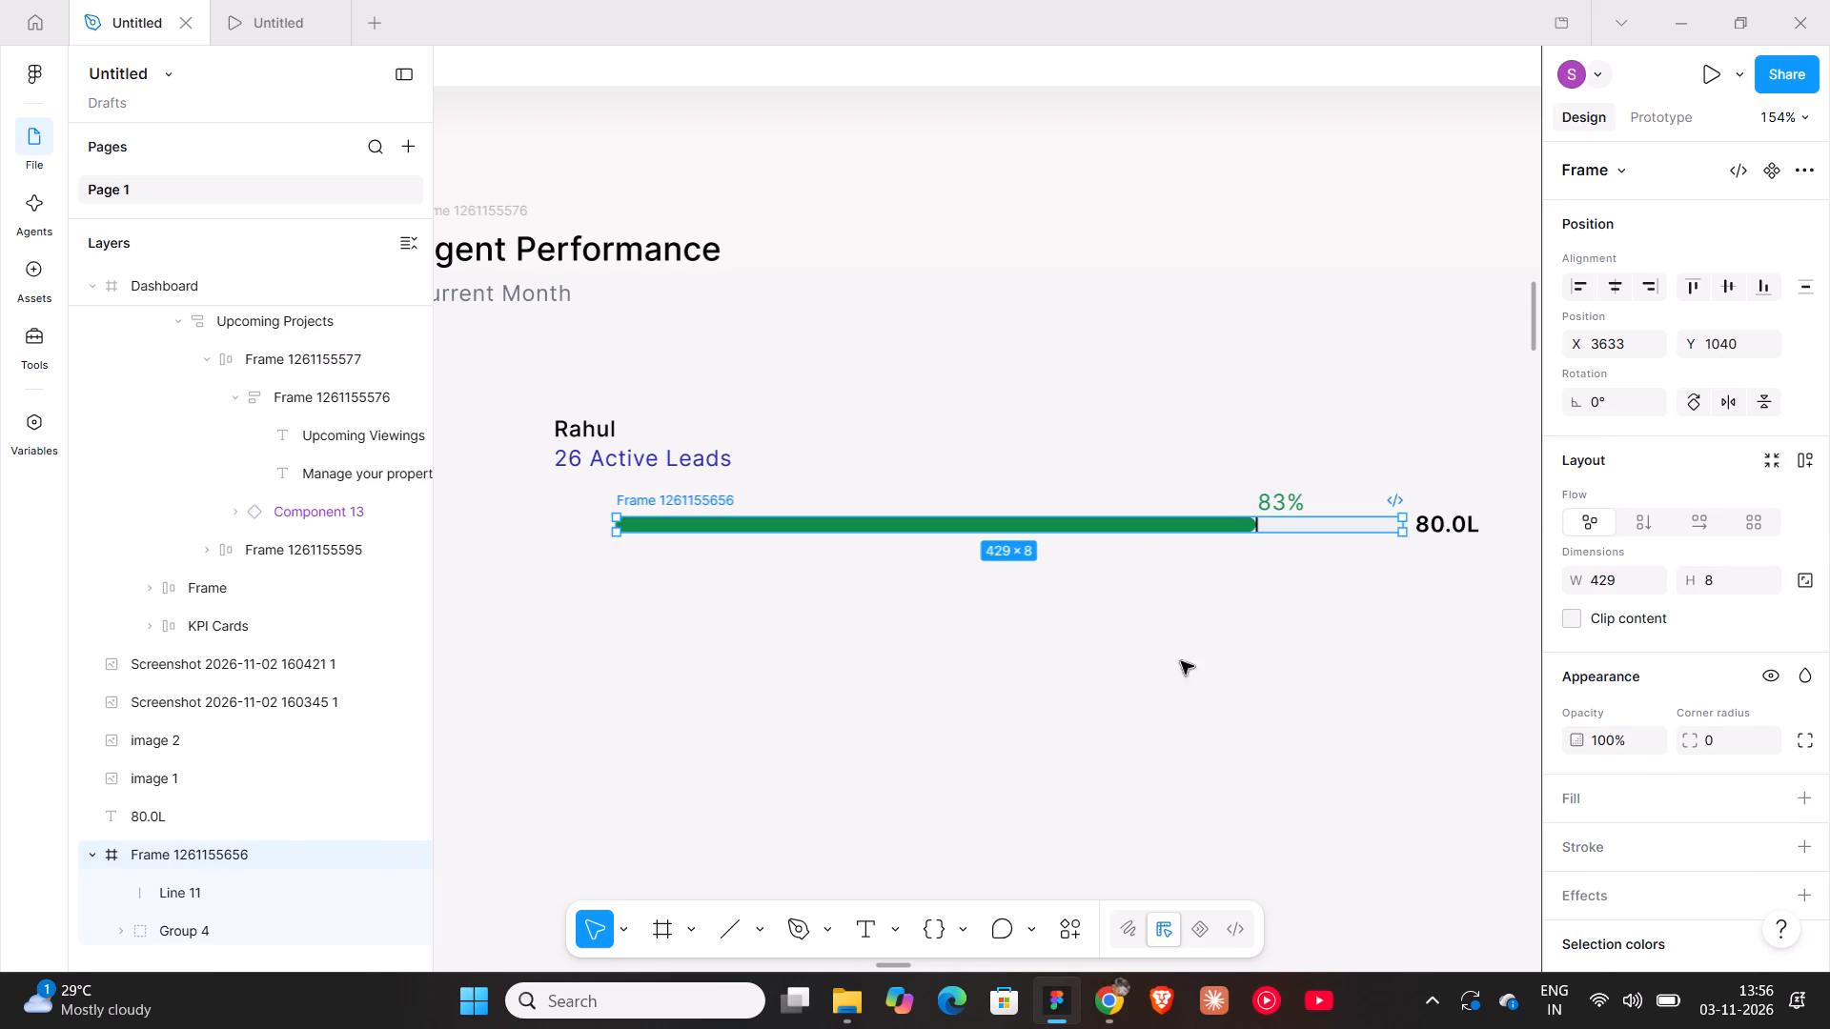
left_click(1447, 526, "shift")
key("shift+a")
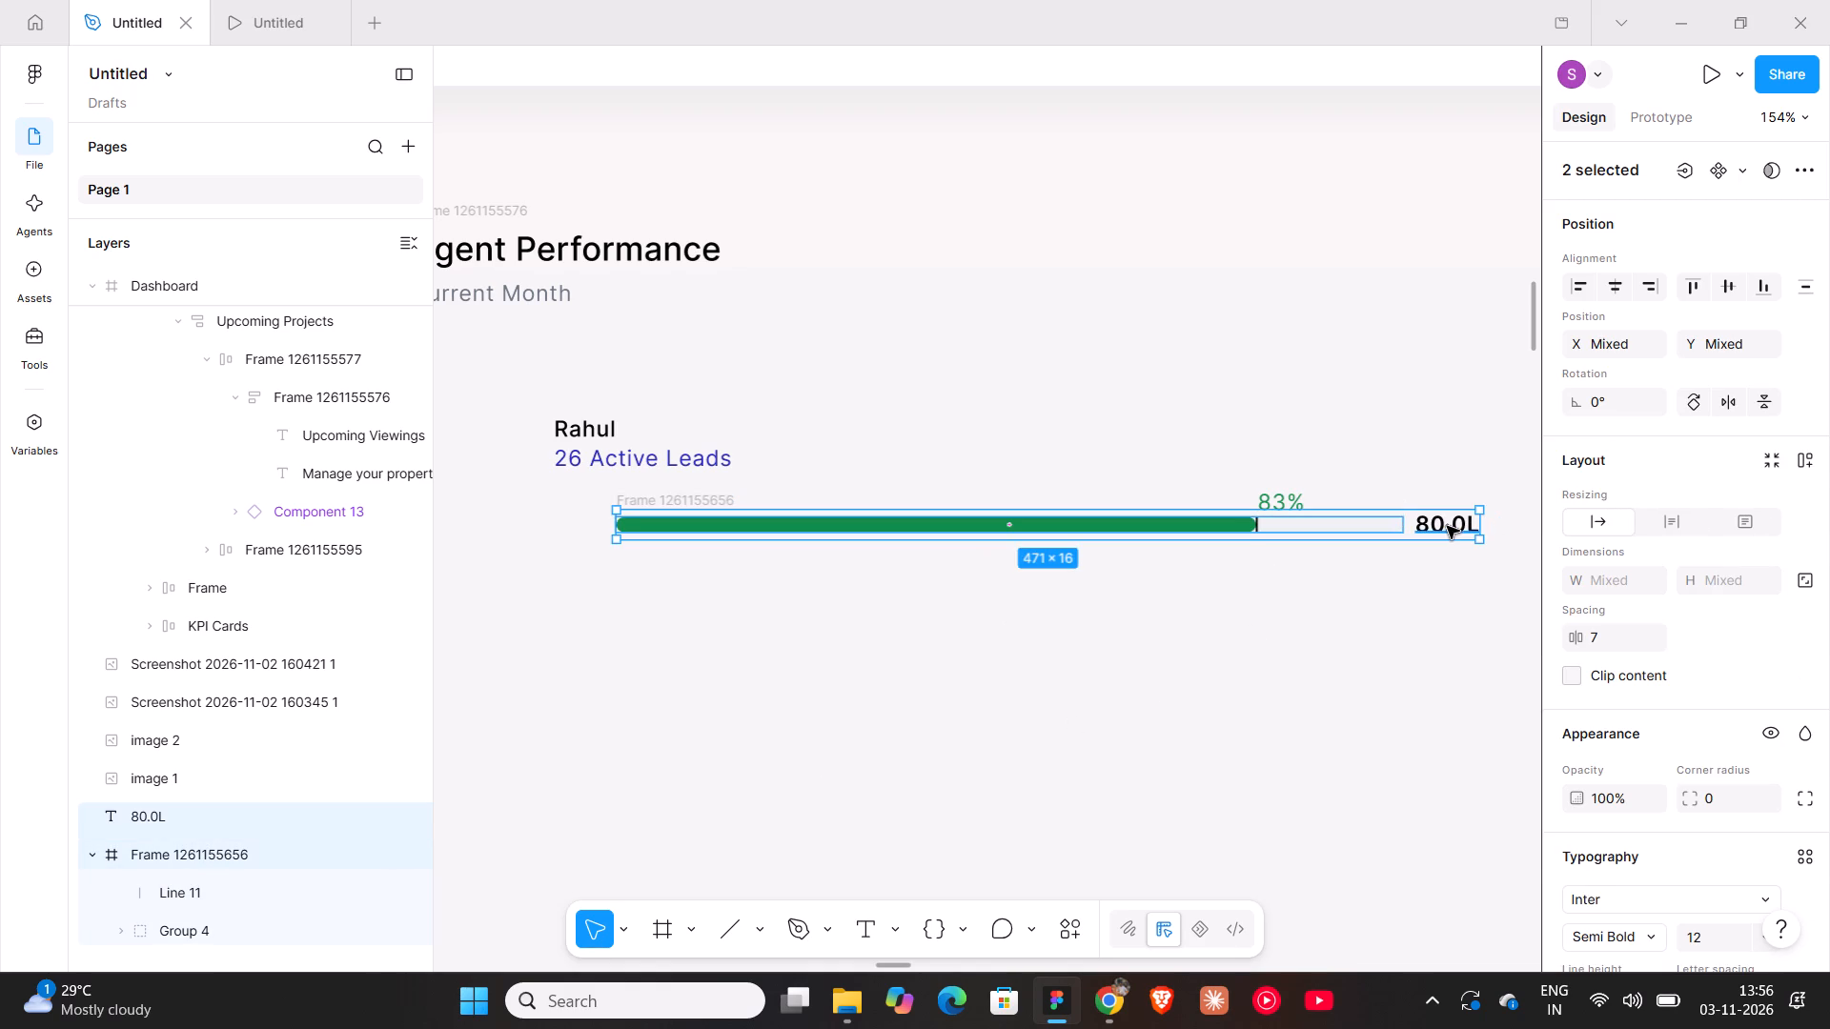
Enclose the "83%" text and the progress bar row together in a new frame.
left_click(1279, 495, "shift")
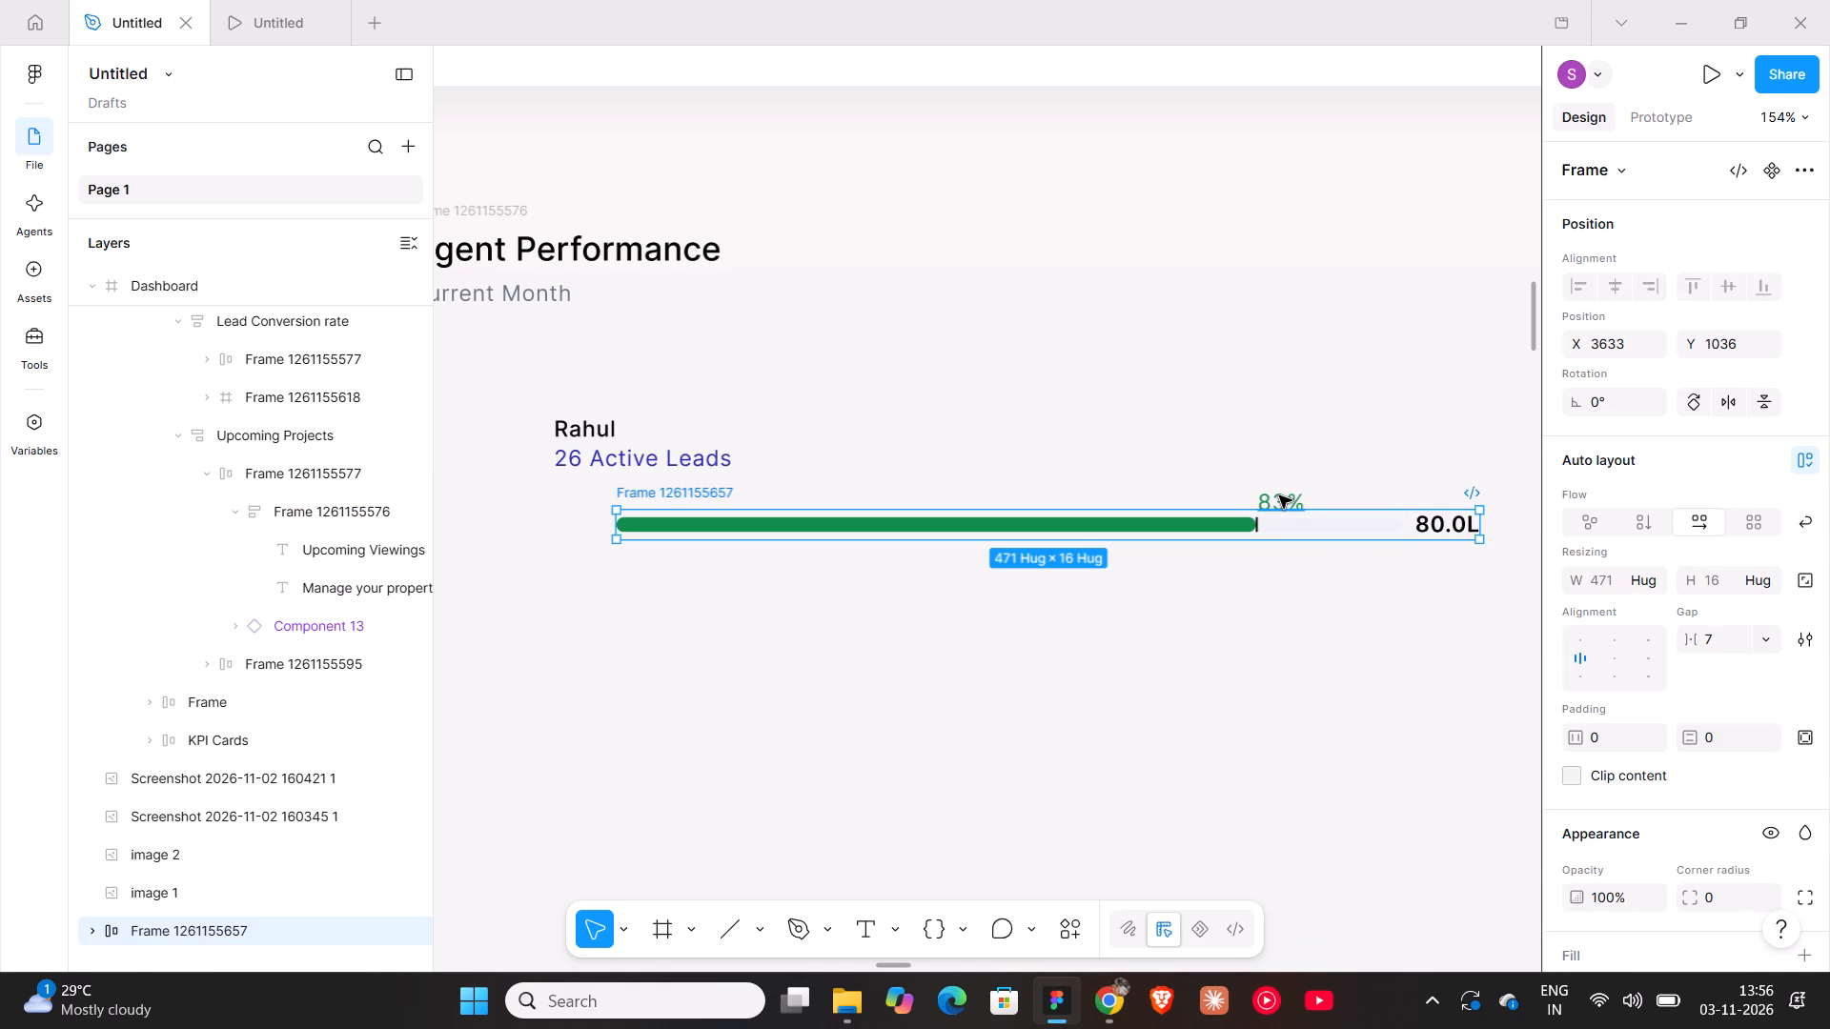
right_click(1279, 495)
left_click(1354, 446)
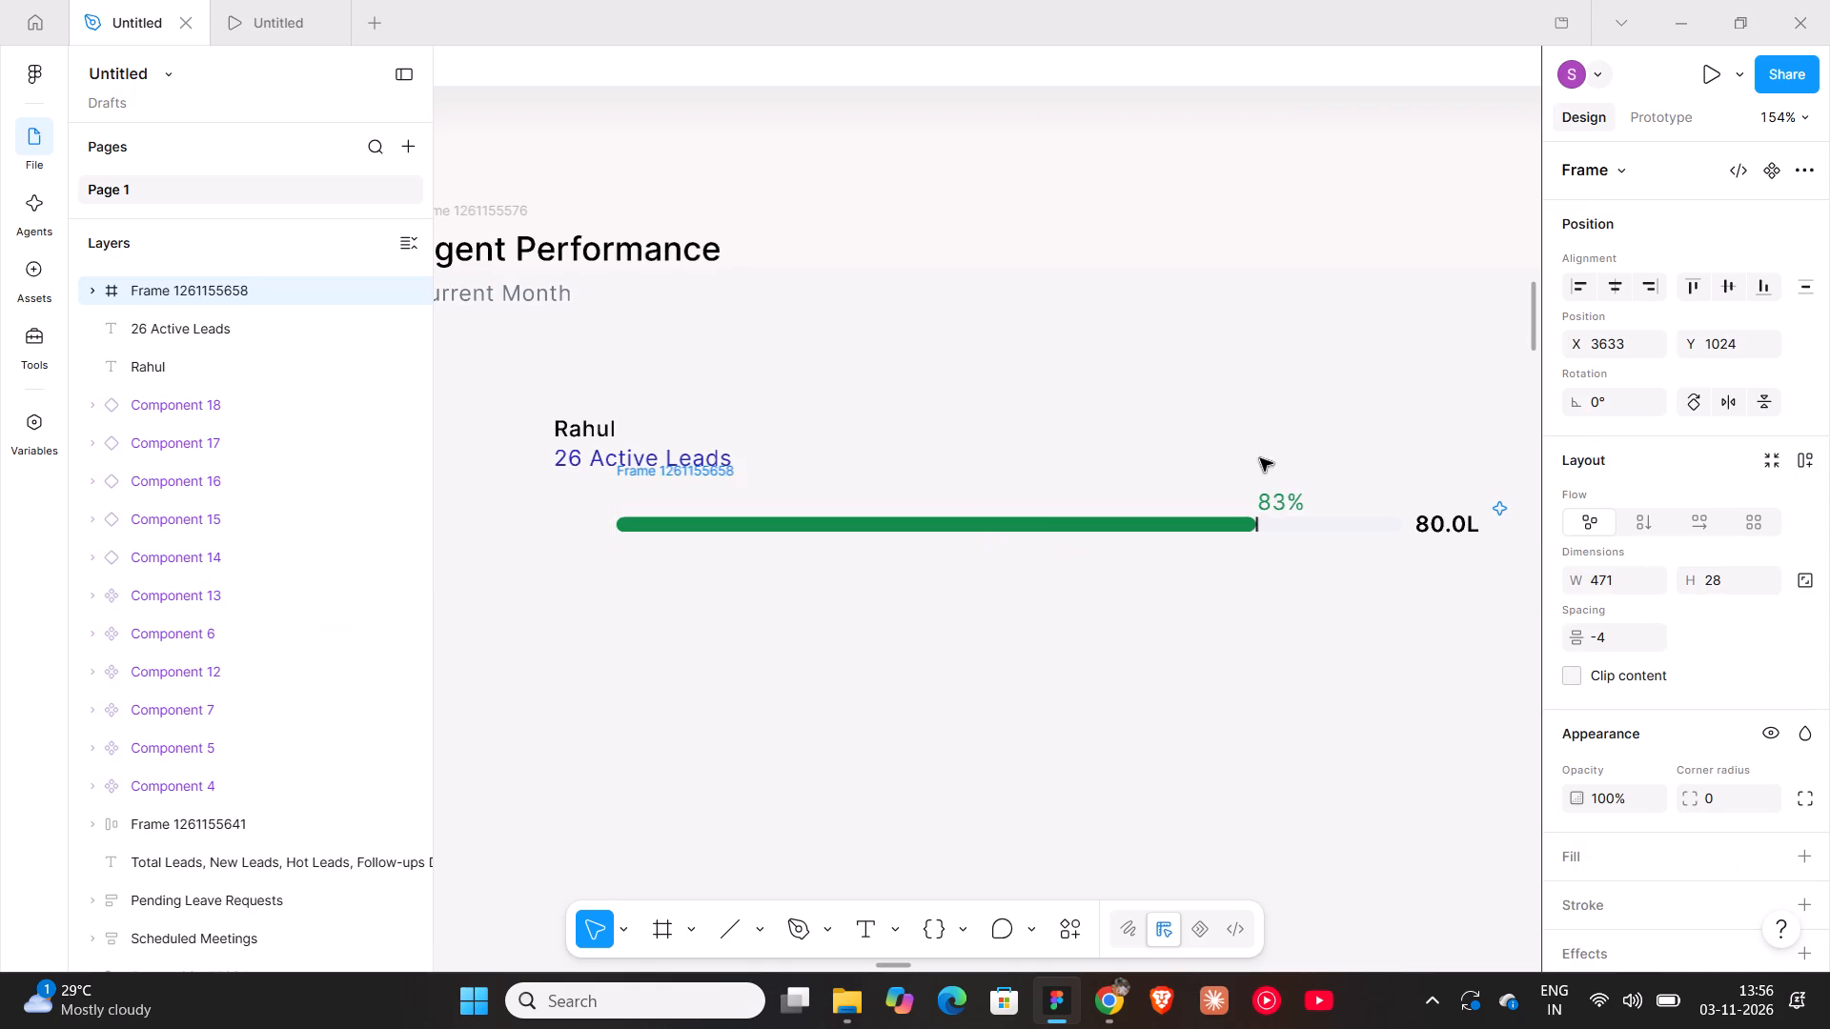
Move the frame holding the "83%" text and progress bar directly below "26 Active Leads", aligned with the labels' left edge.
left_click_drag(645, 470, 580, 456)
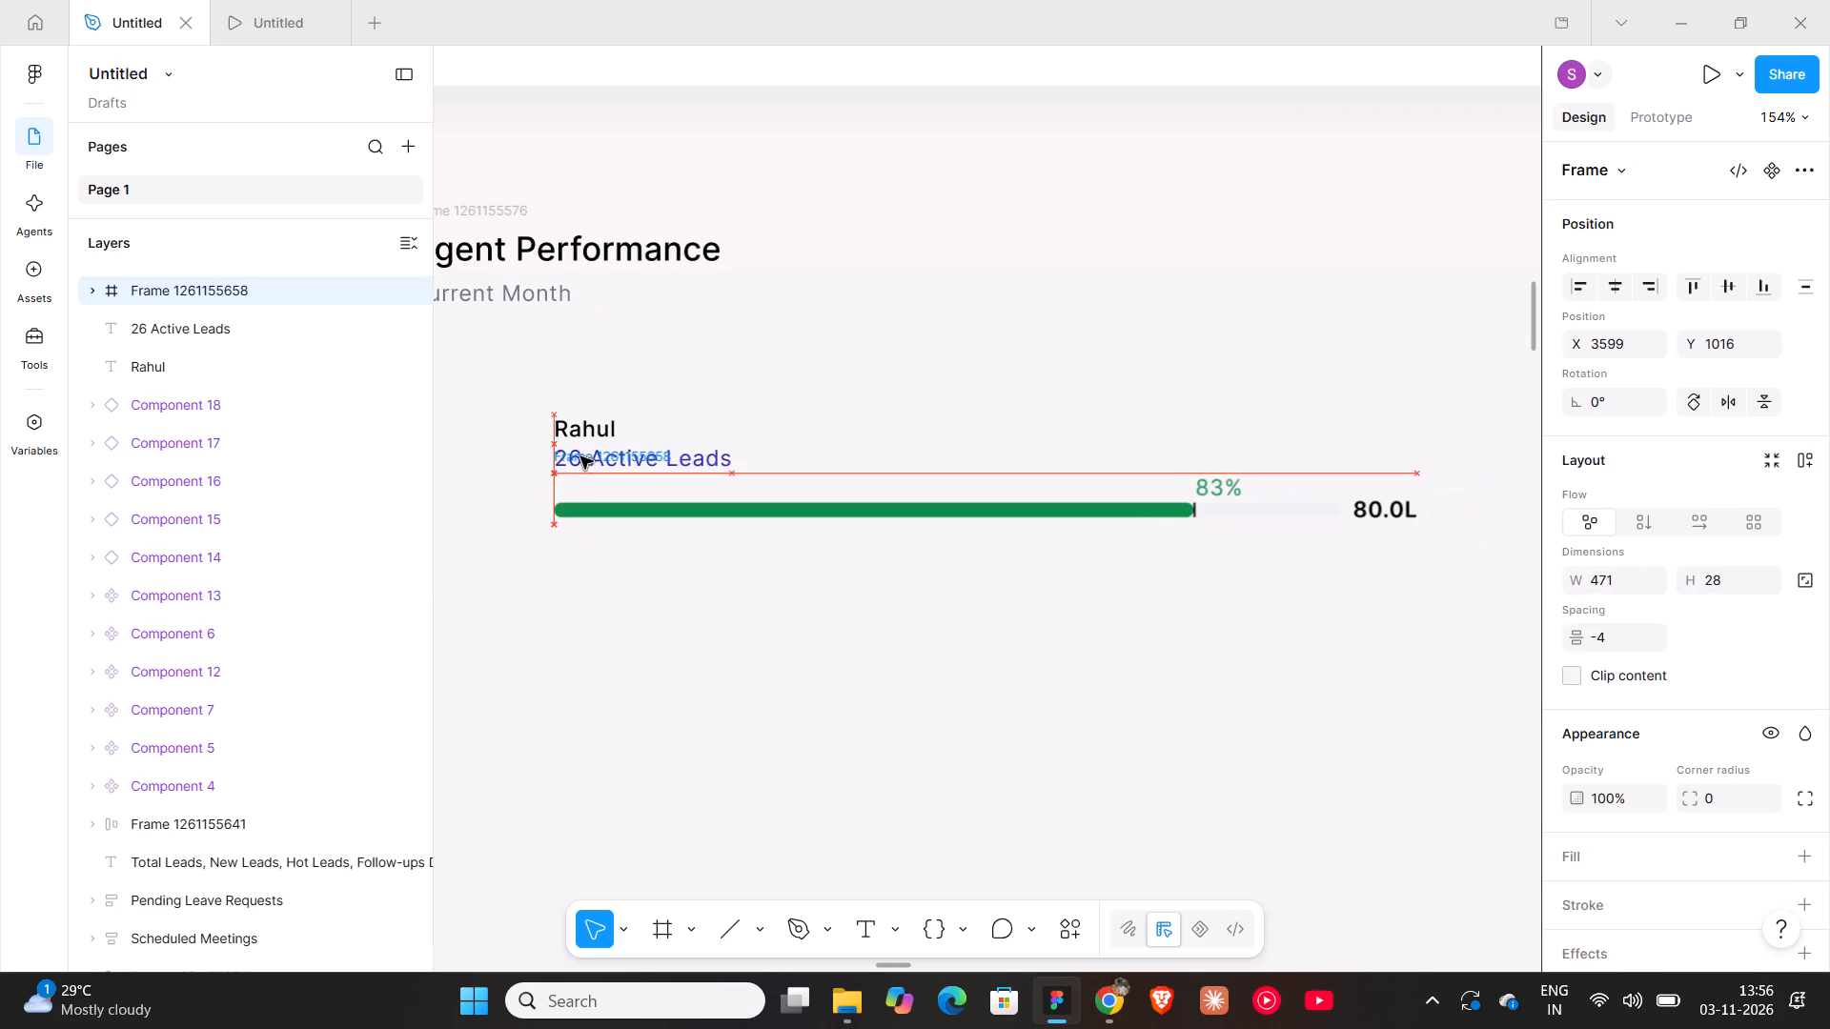
left_click_drag(580, 456, 578, 456)
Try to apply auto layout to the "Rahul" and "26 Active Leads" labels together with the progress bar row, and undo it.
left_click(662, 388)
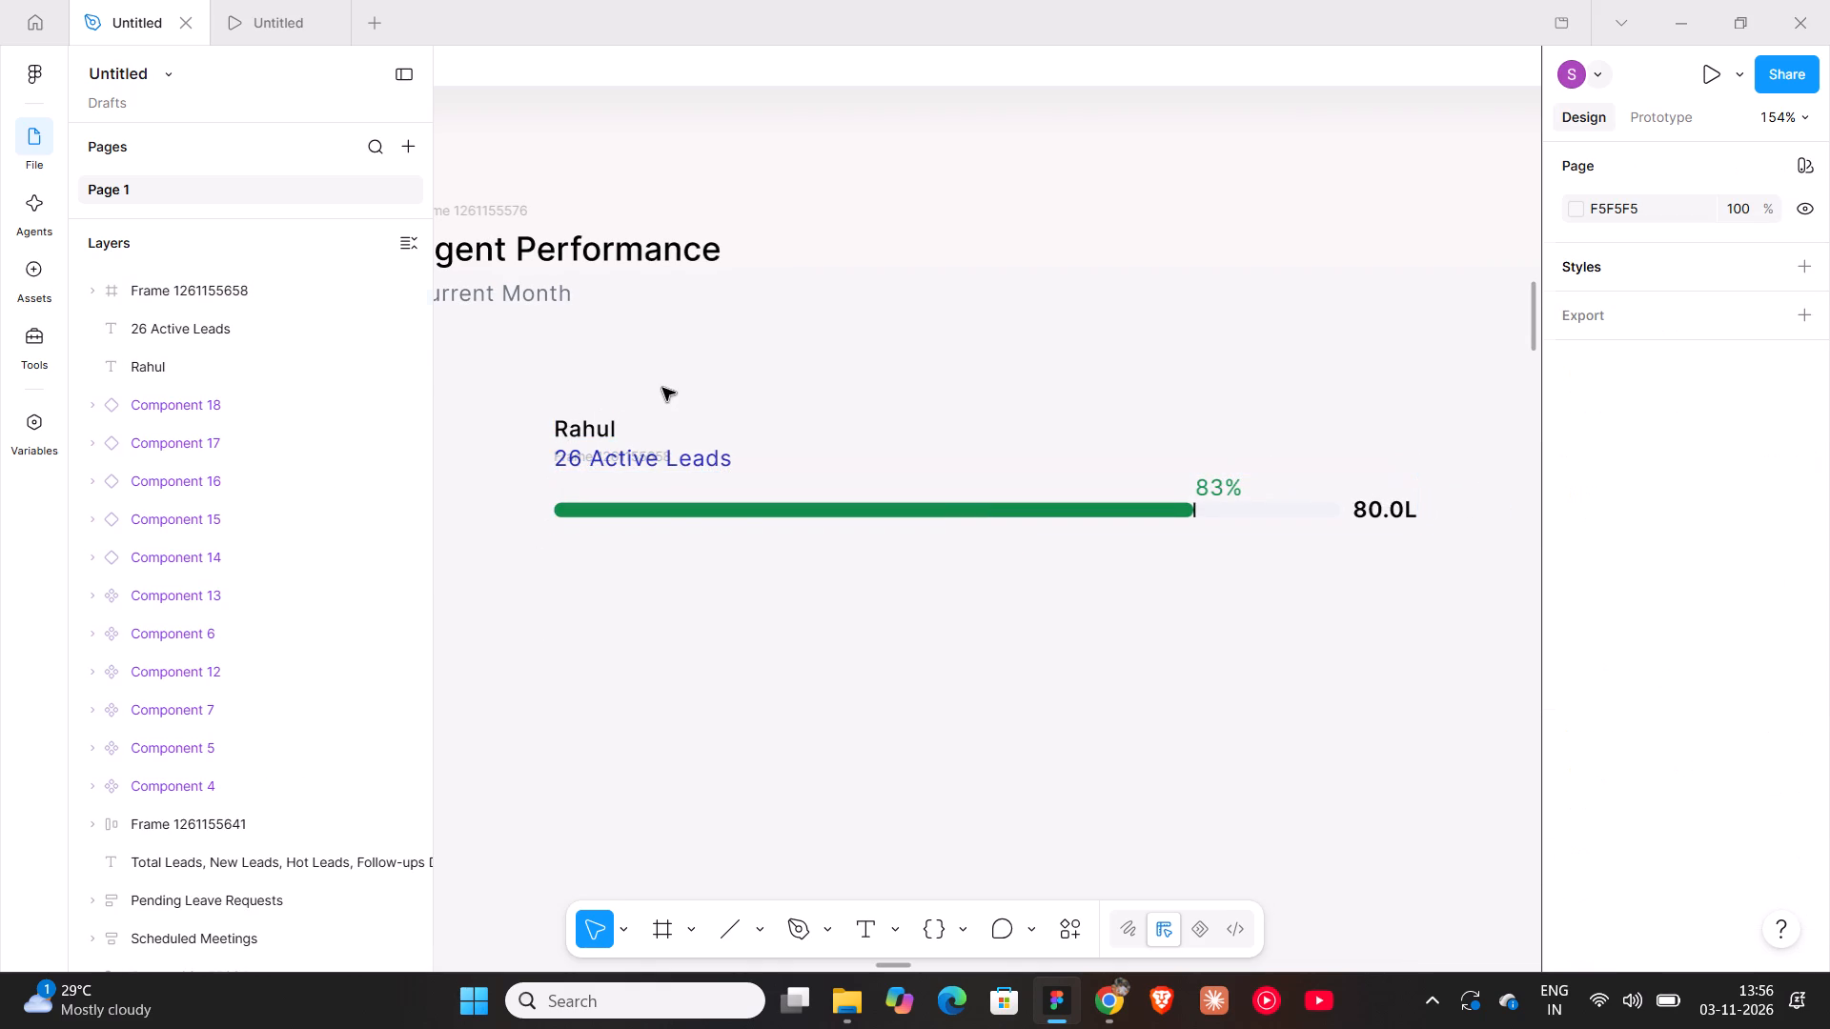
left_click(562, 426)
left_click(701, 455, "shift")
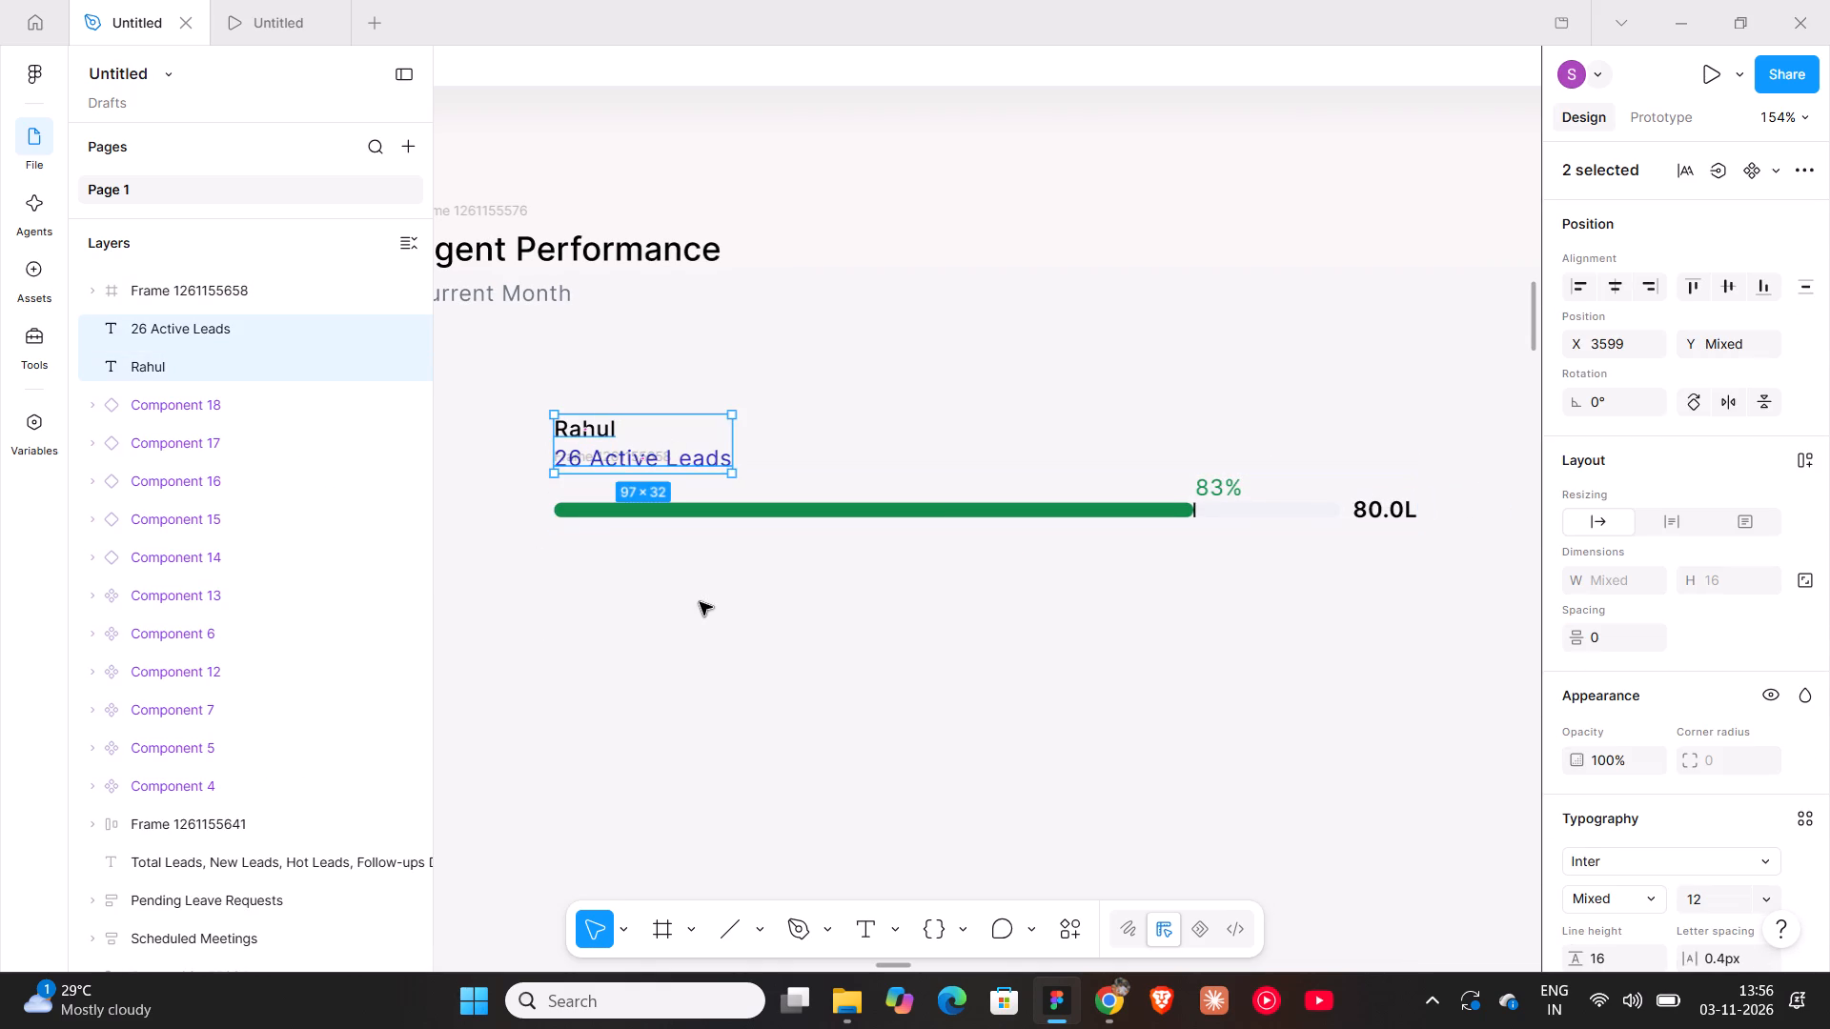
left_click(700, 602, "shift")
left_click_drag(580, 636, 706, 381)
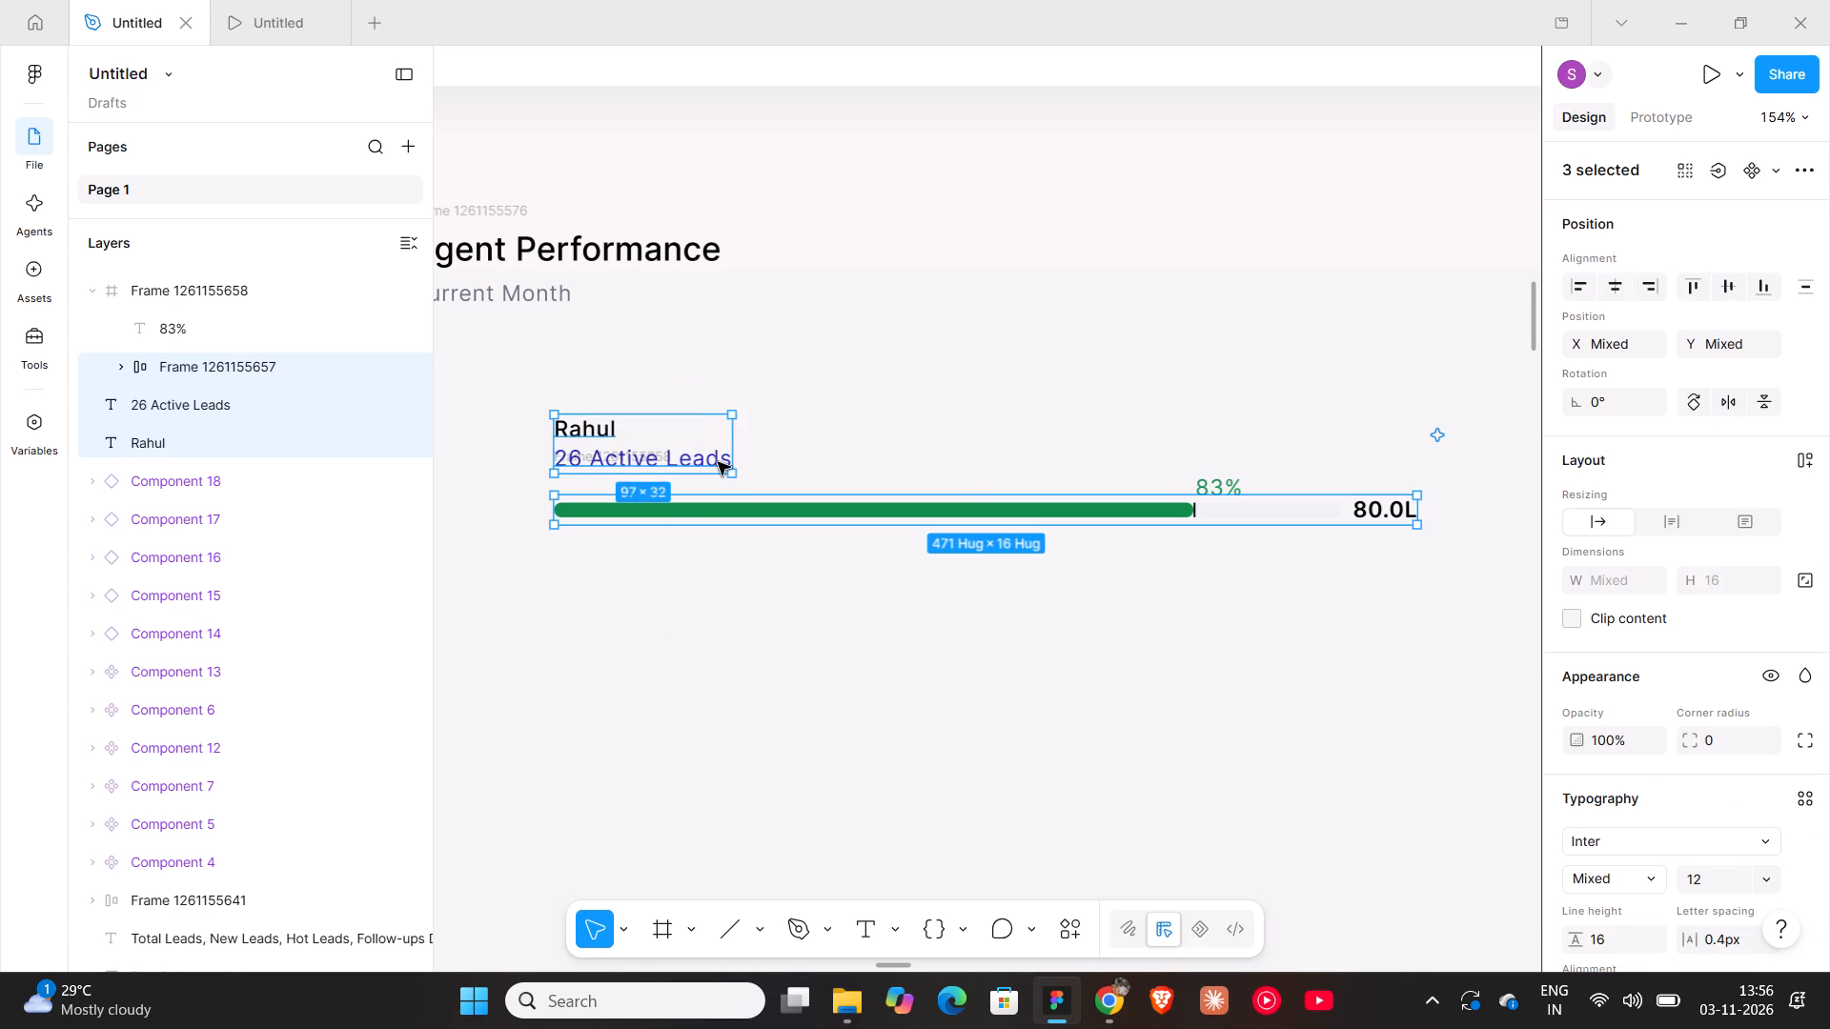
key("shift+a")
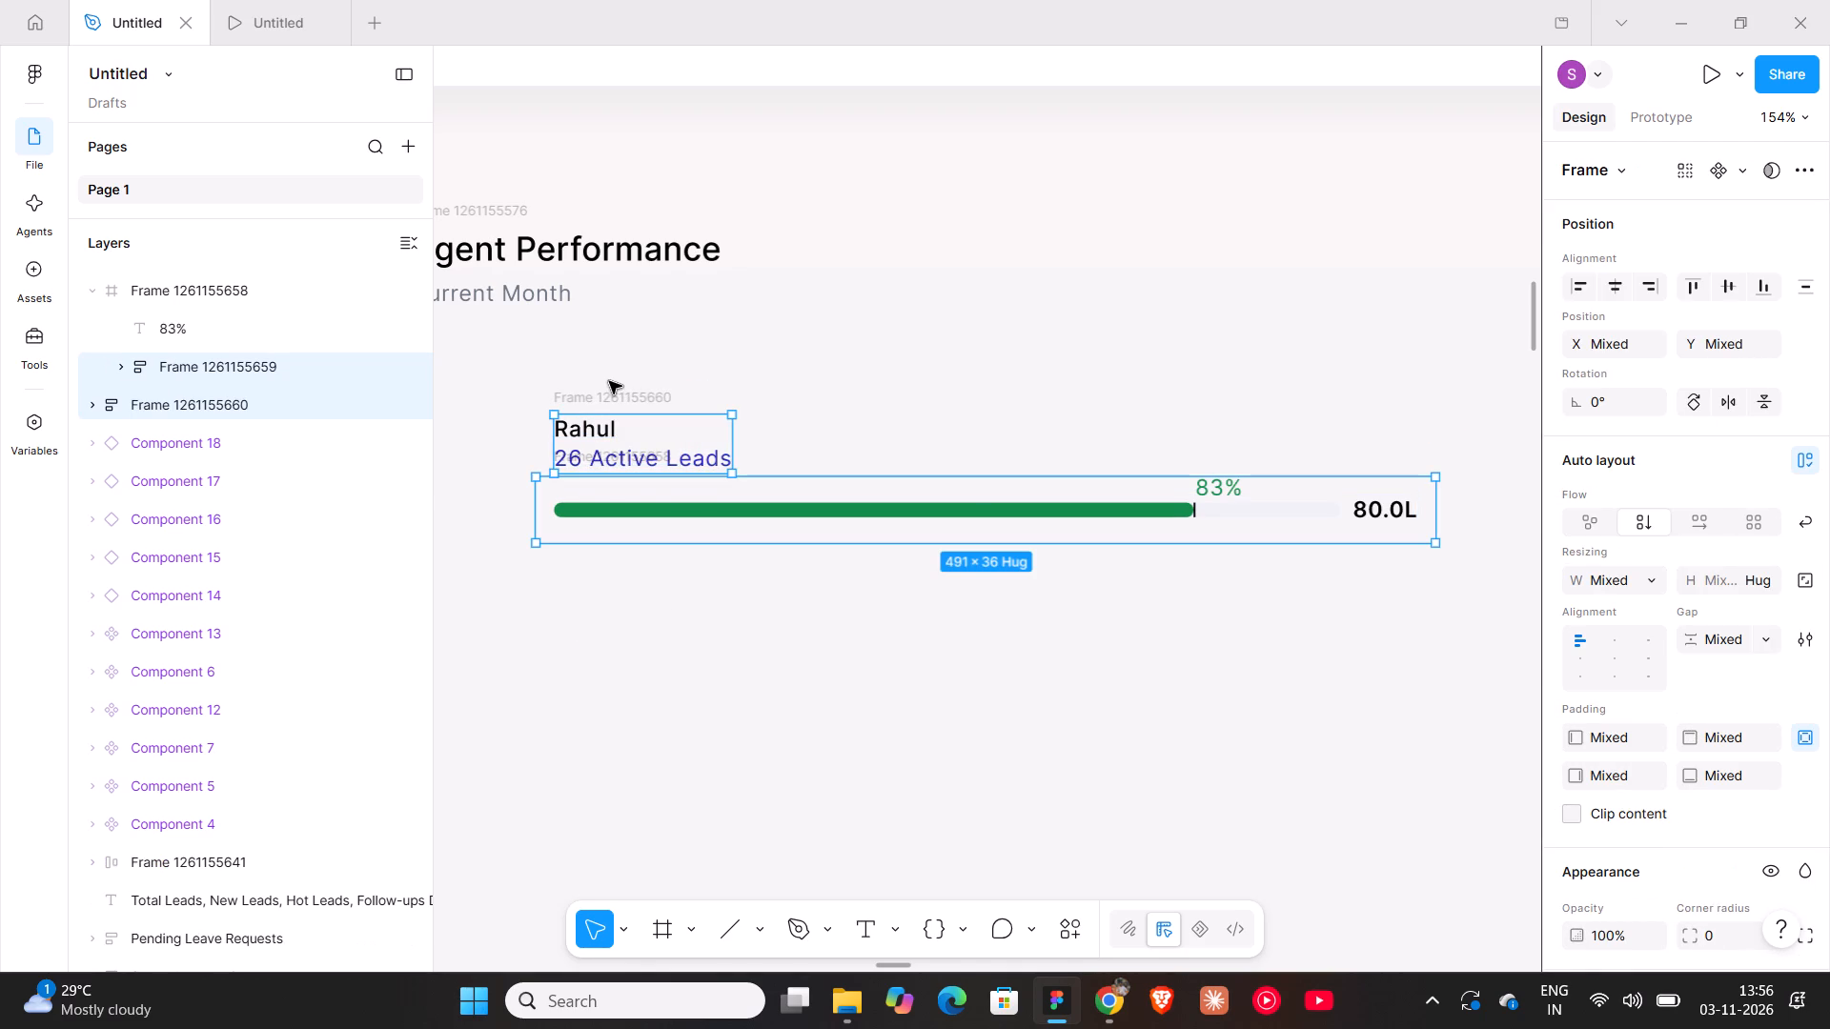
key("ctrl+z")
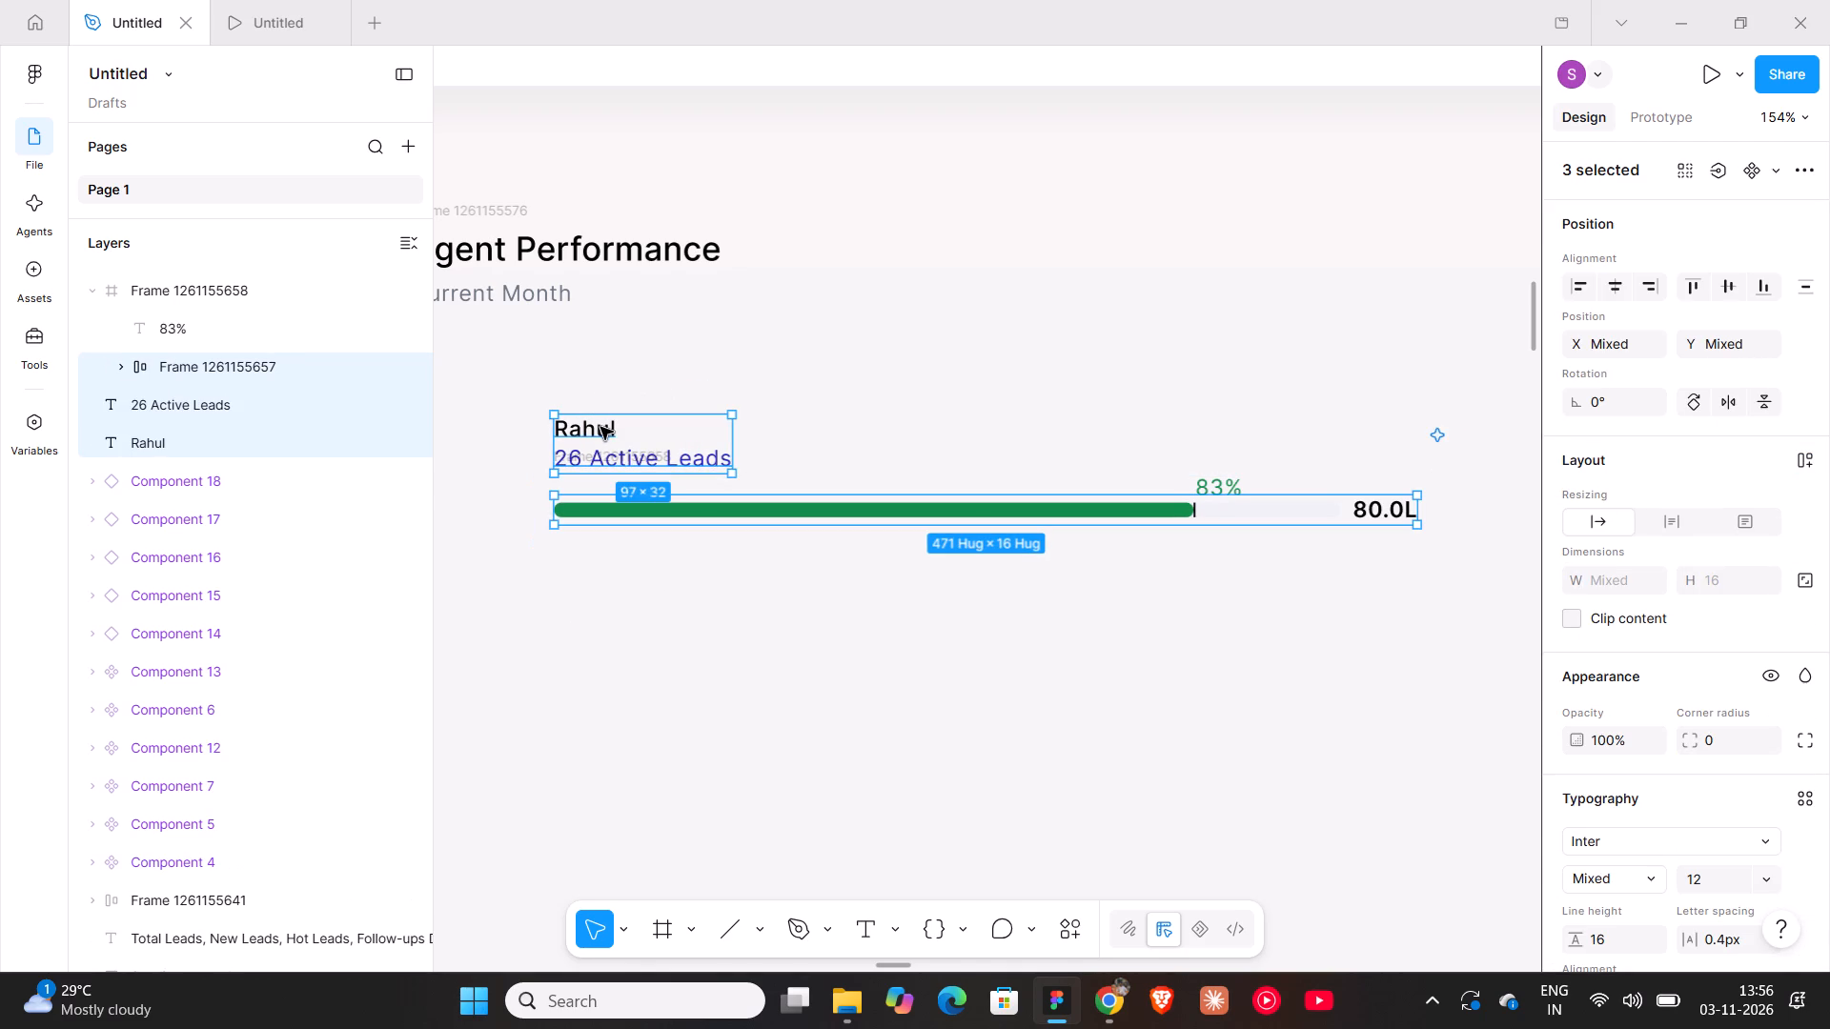
Wrap the "Rahul" and "26 Active Leads" texts in a vertical auto layout with a gap of 0.
left_click(703, 393)
left_click_drag(633, 386, 570, 469)
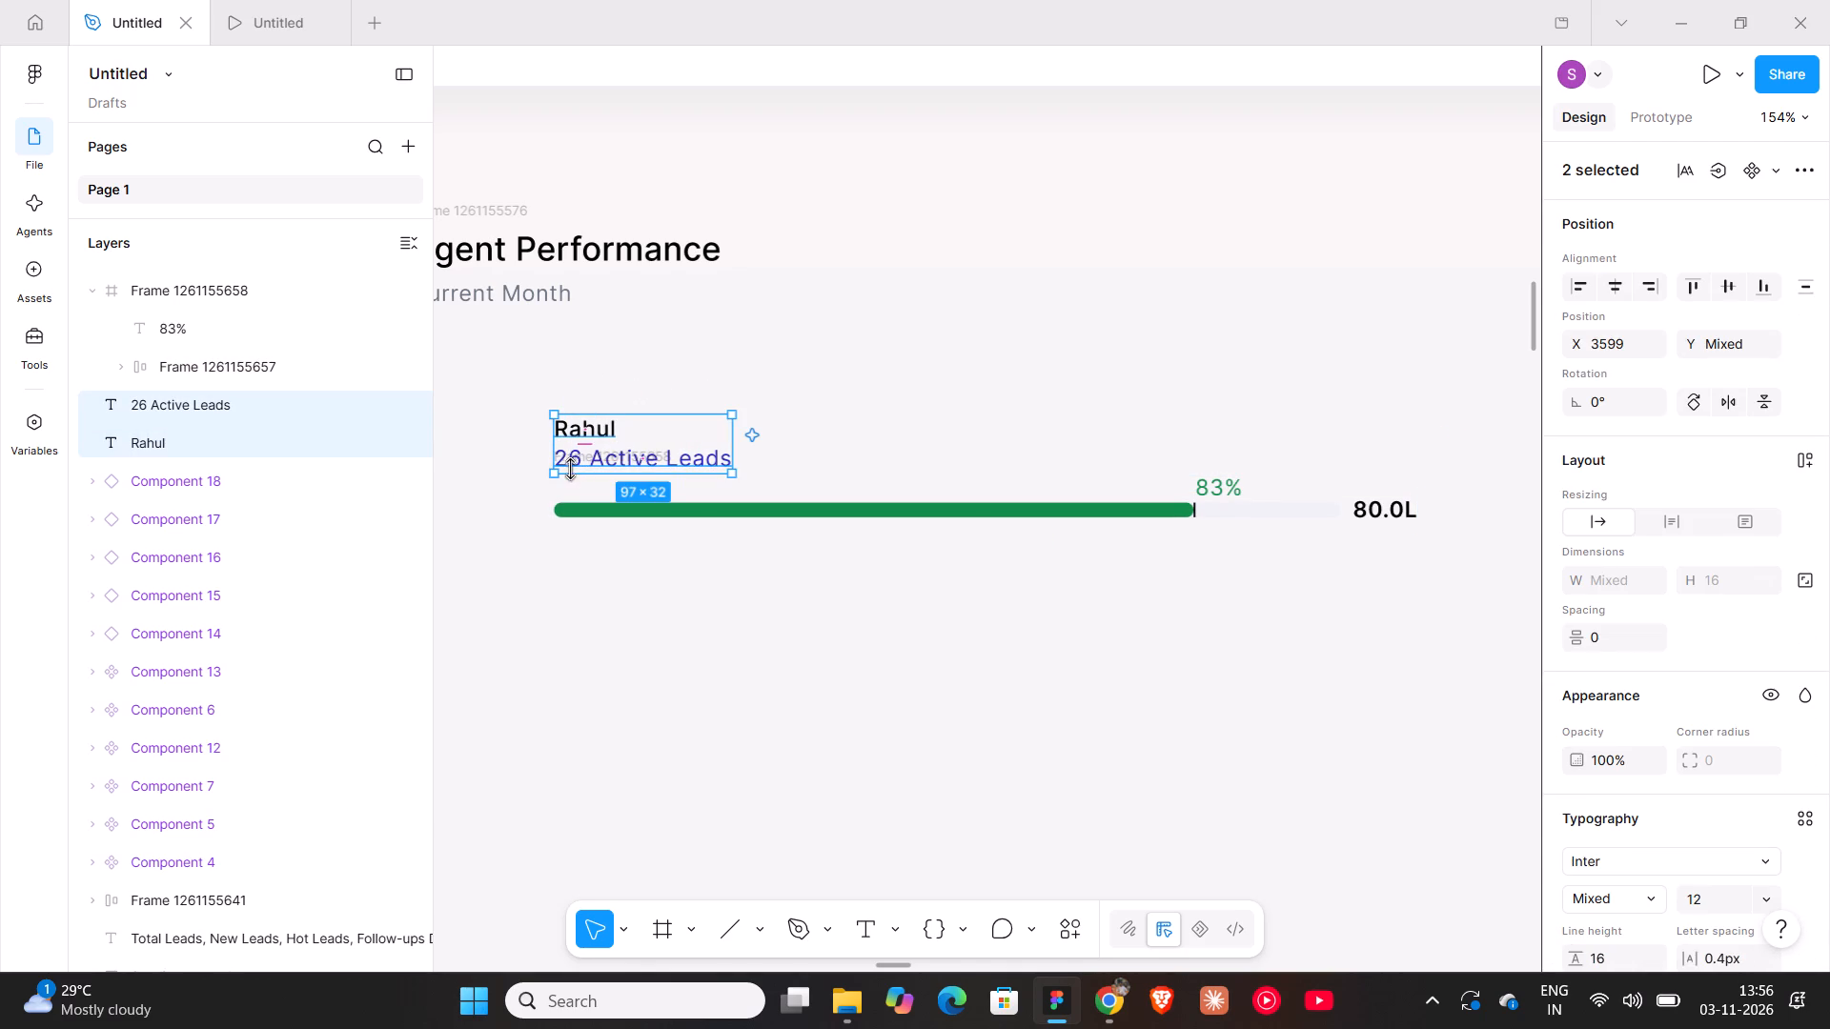
key("shift+a")
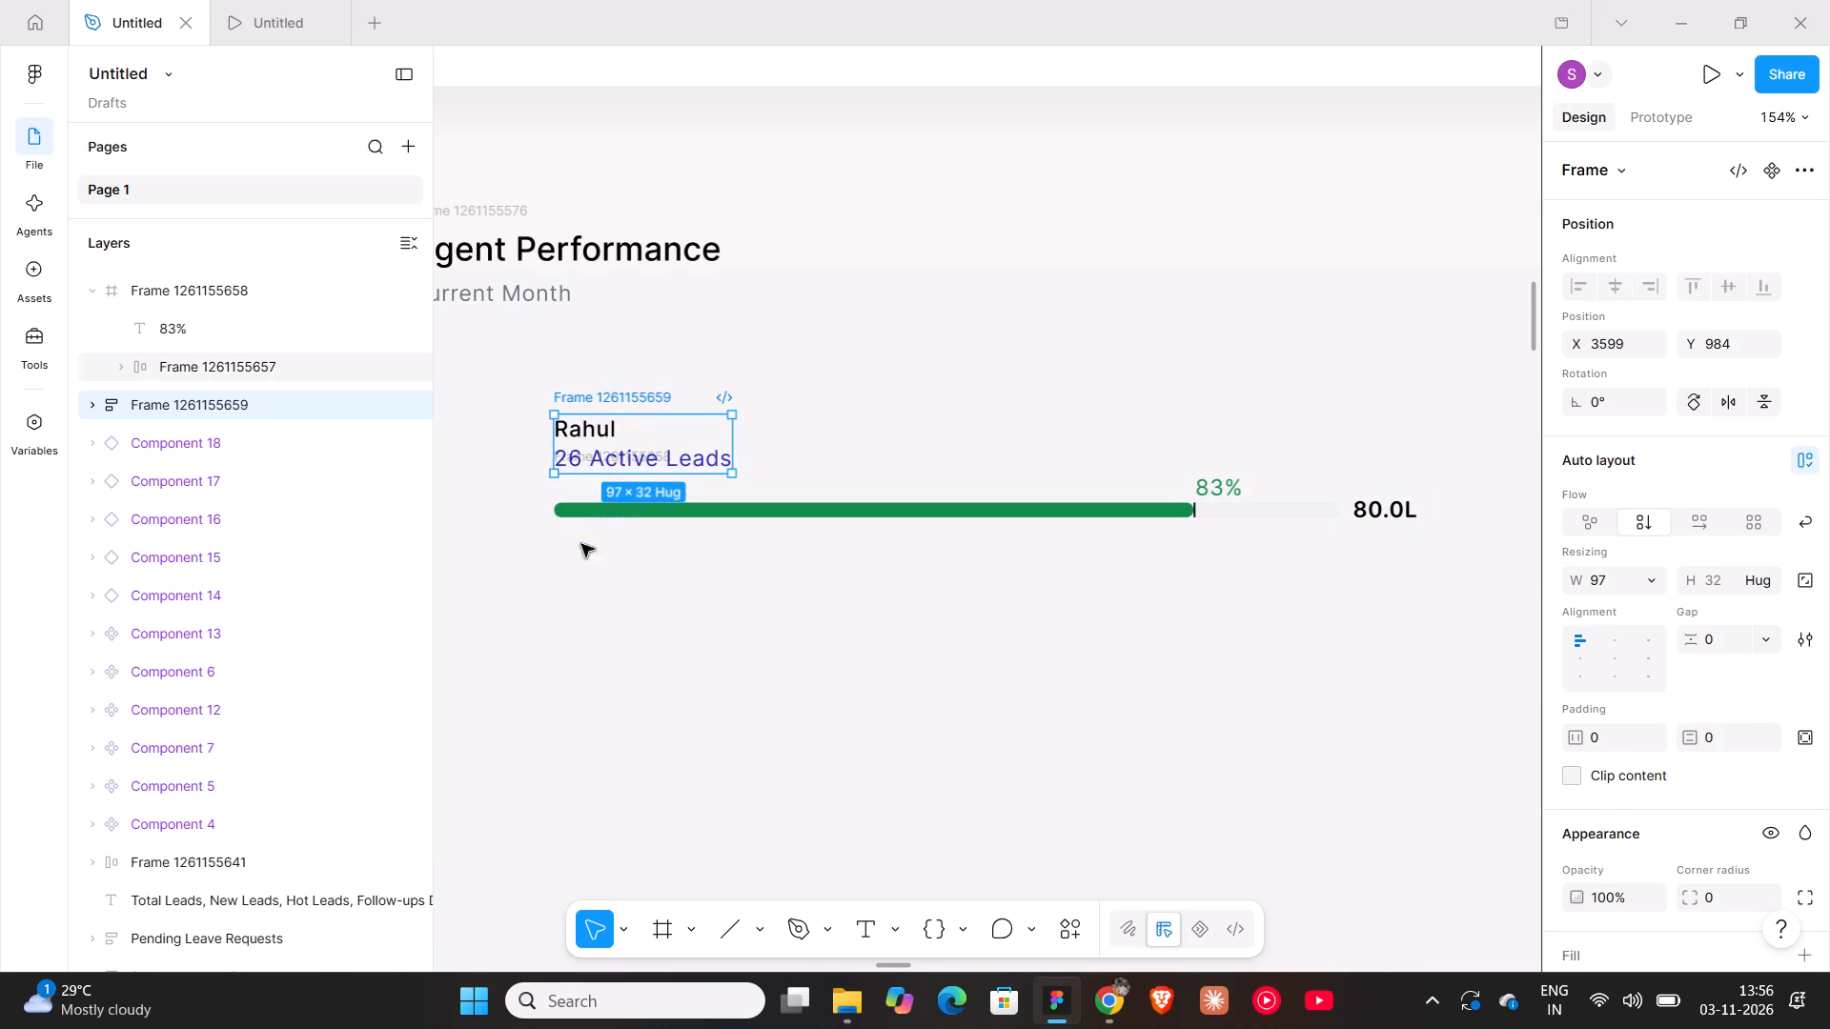
Combine the agent label frame and the progress bar frame in one vertical auto layout with a gap of 0.
left_click(627, 456, "shift")
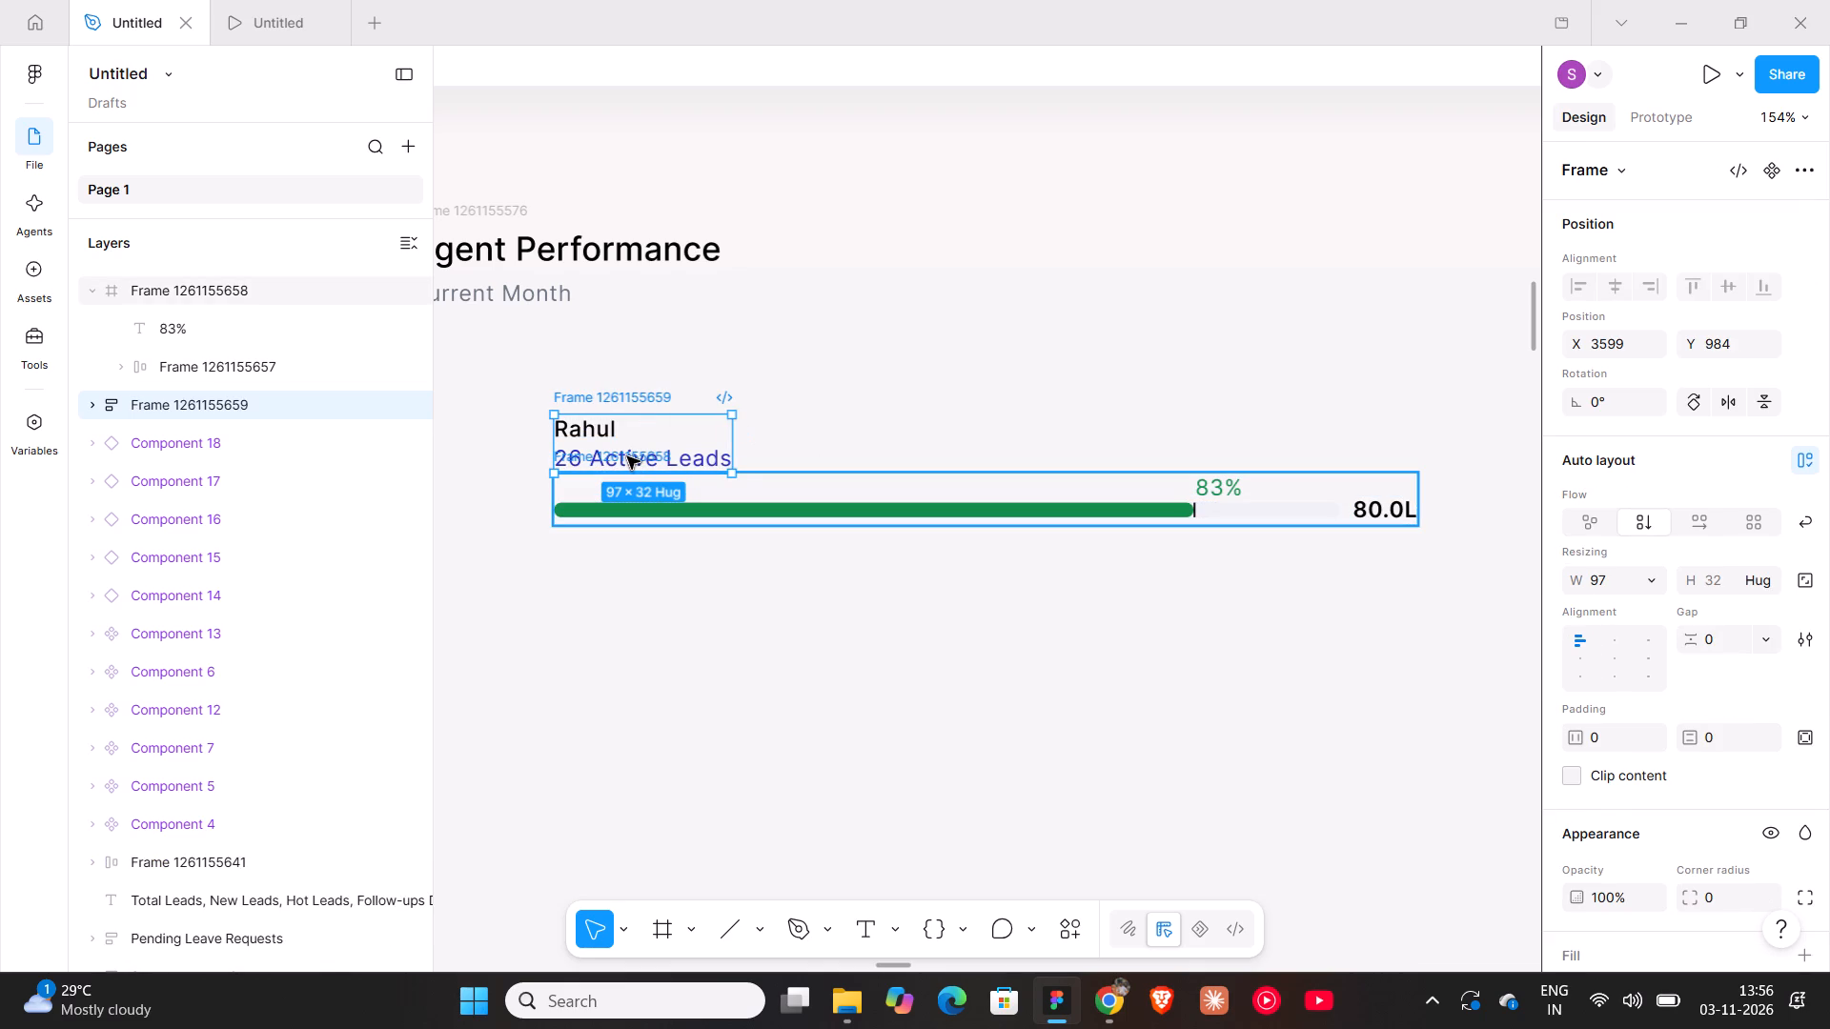
key("shift+a")
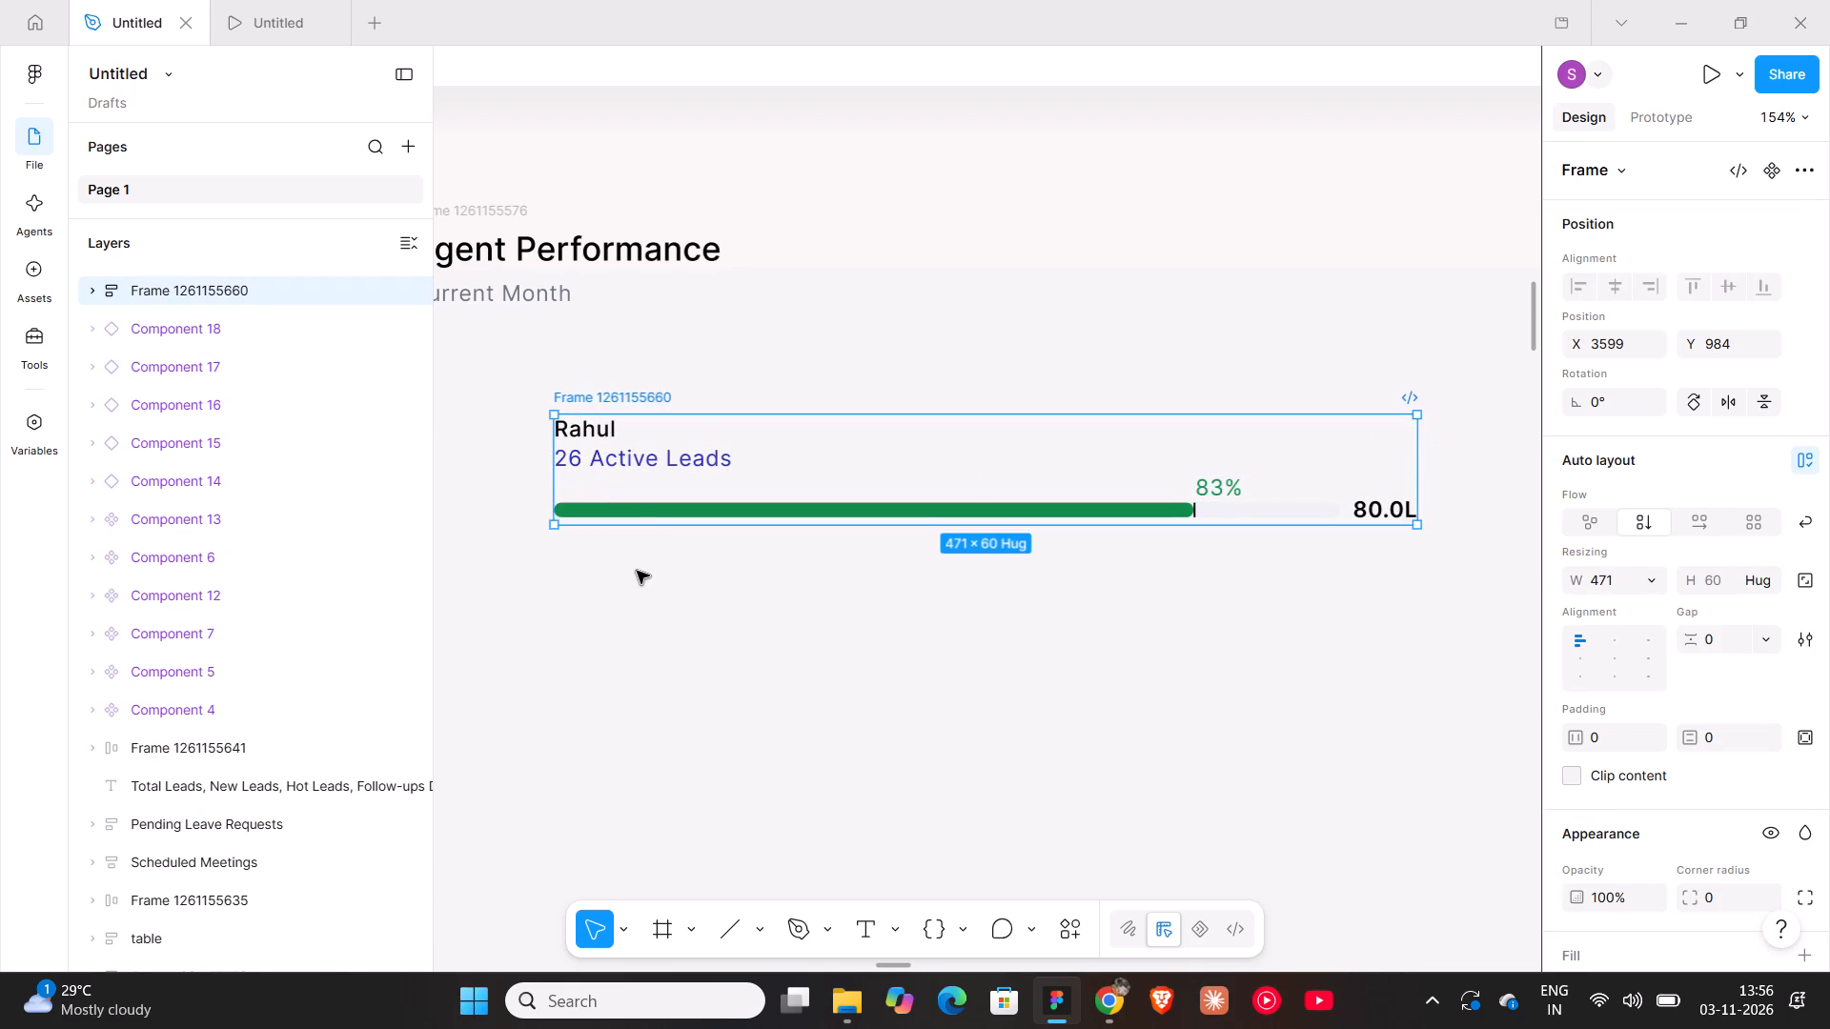
scroll(637, 571, "down", 7, "ctrl")
scroll(719, 595, "up", 5, "shift")
left_click(821, 623)
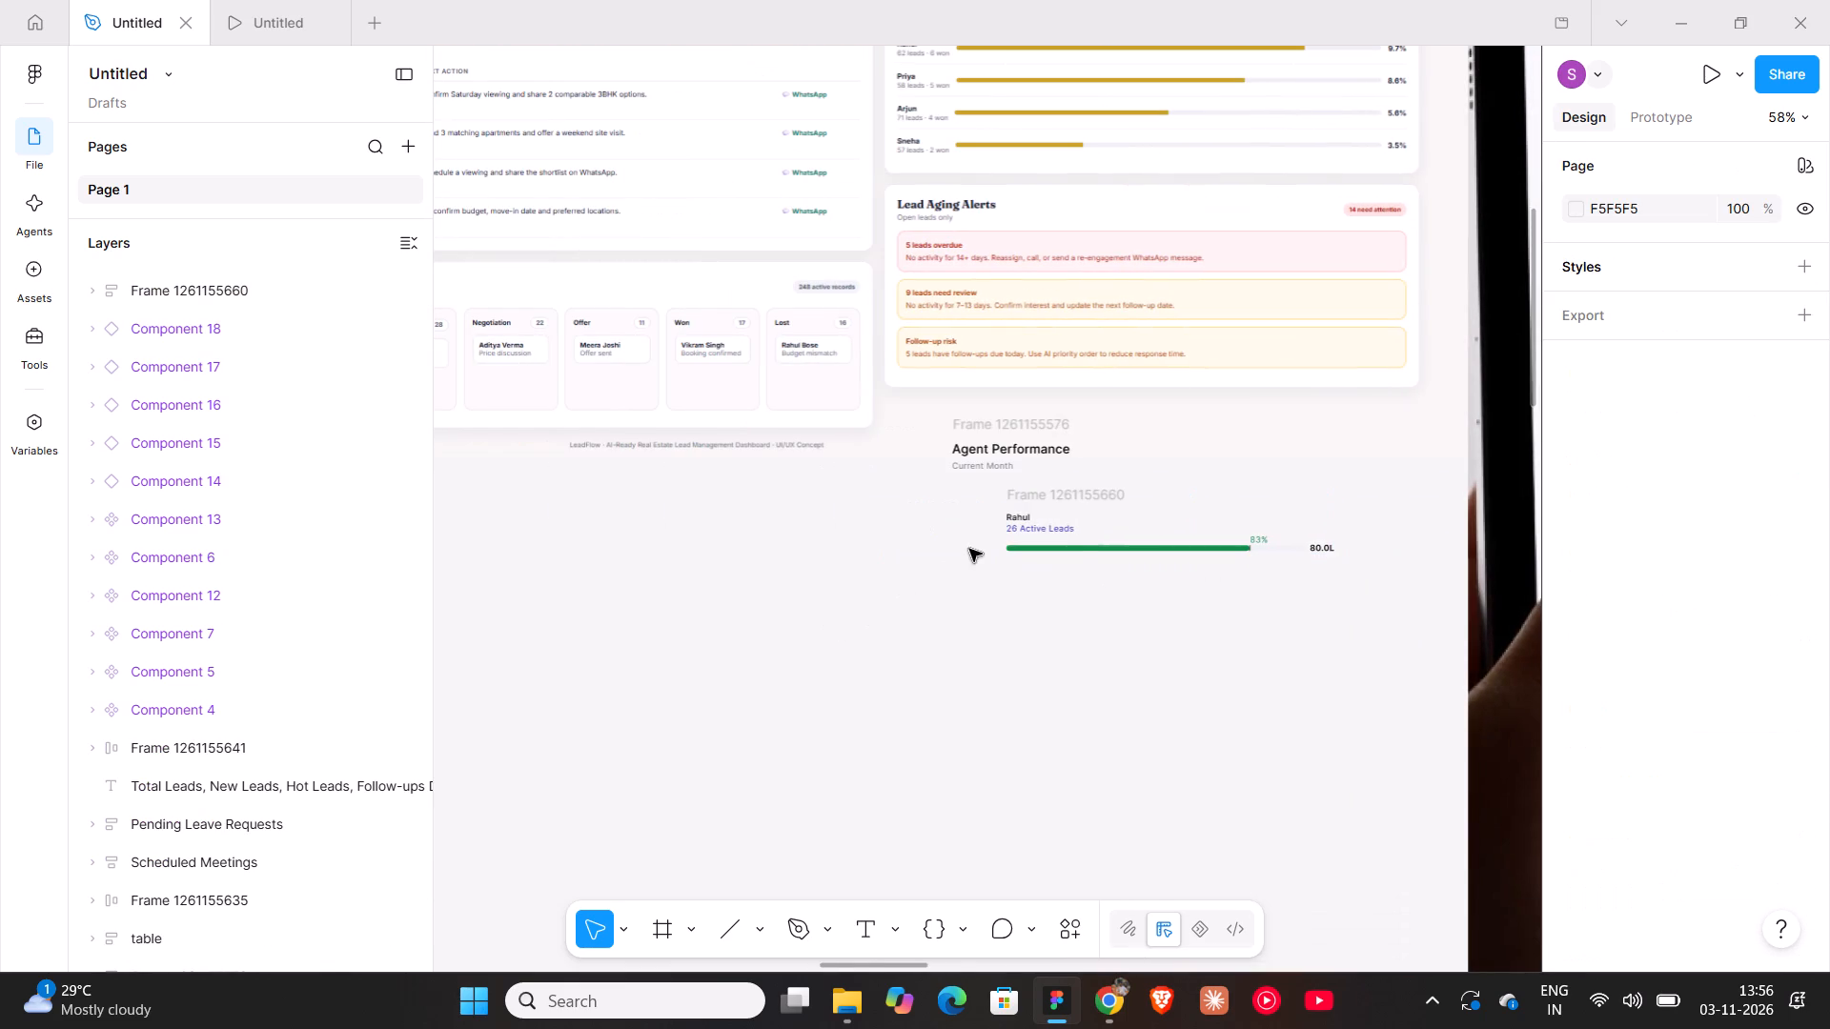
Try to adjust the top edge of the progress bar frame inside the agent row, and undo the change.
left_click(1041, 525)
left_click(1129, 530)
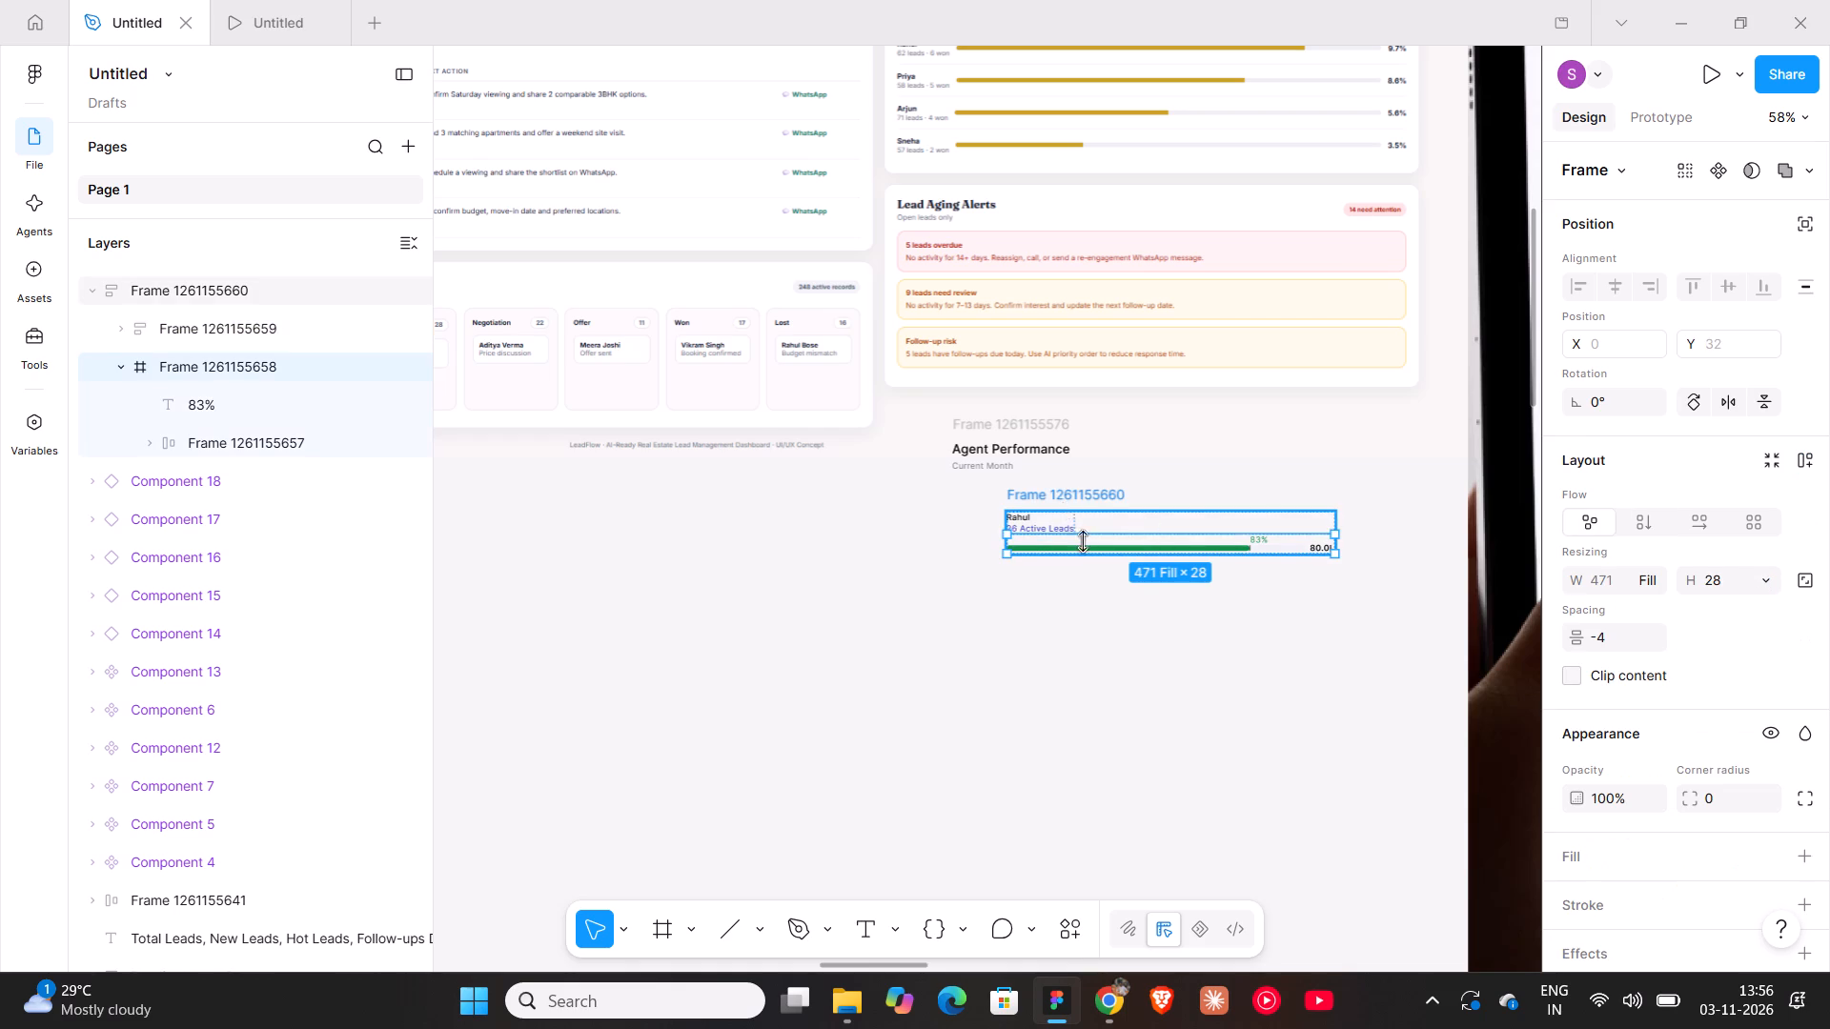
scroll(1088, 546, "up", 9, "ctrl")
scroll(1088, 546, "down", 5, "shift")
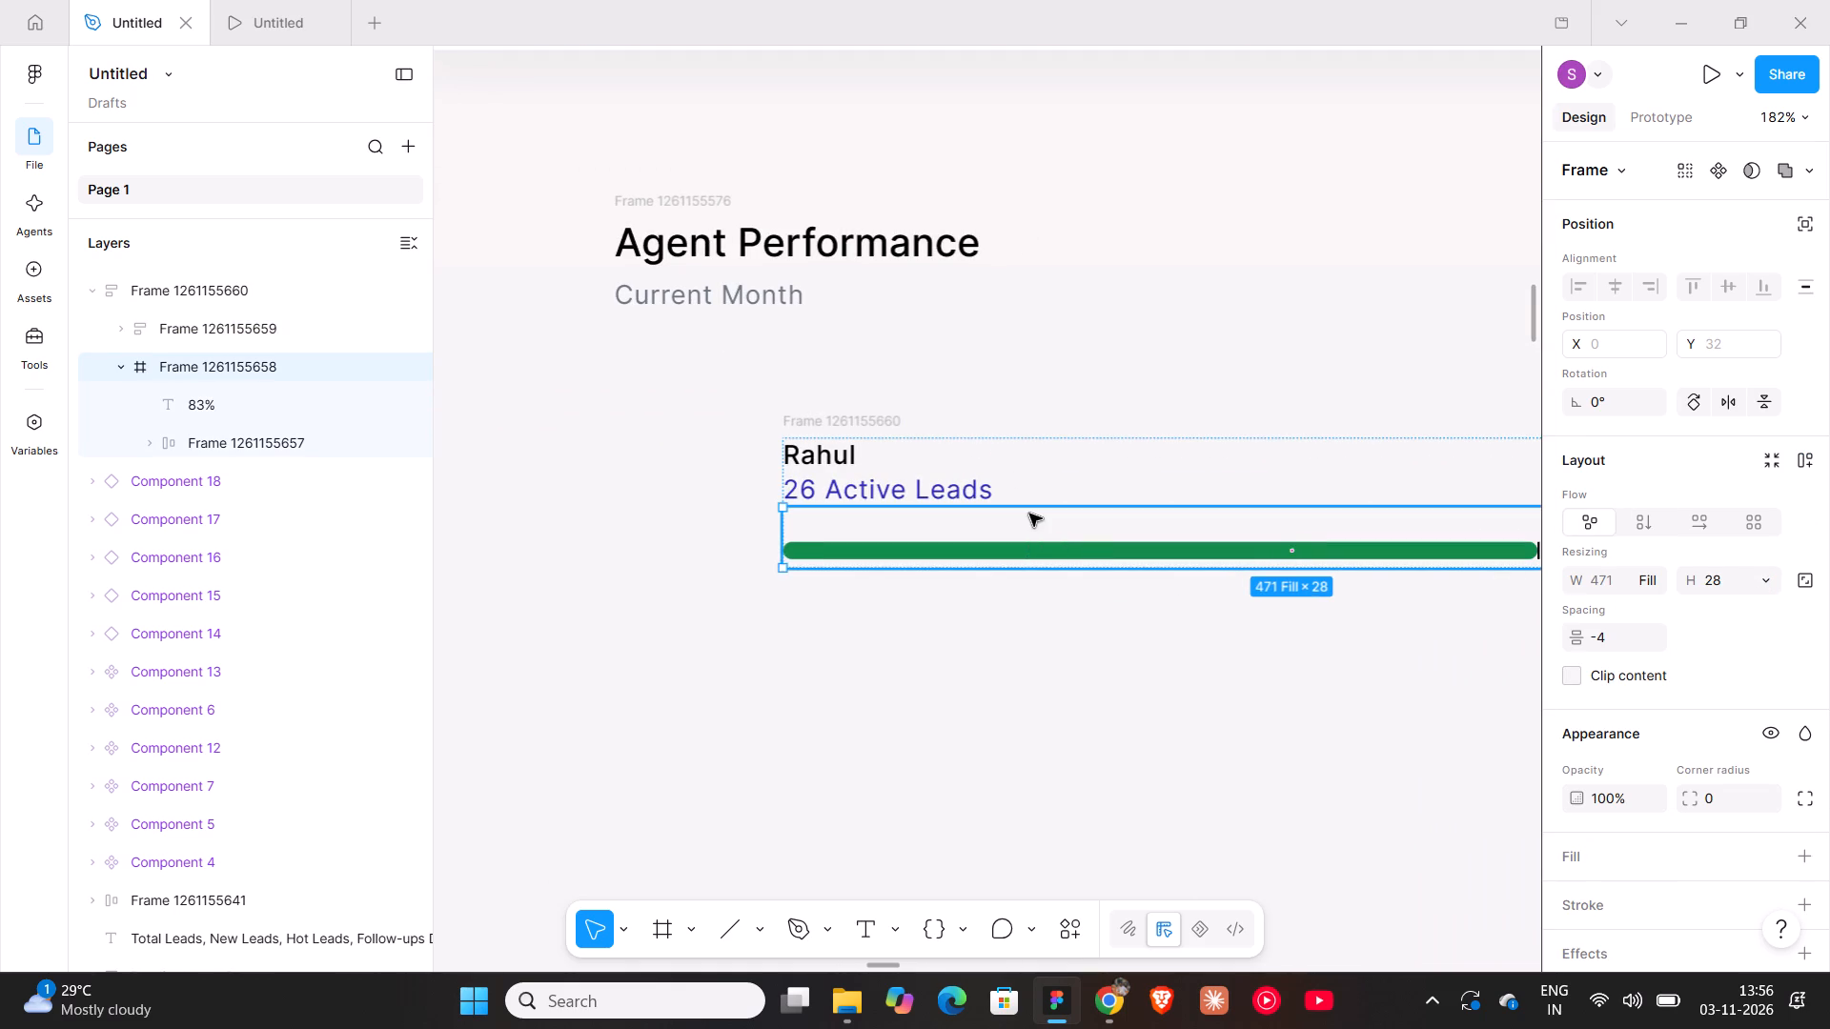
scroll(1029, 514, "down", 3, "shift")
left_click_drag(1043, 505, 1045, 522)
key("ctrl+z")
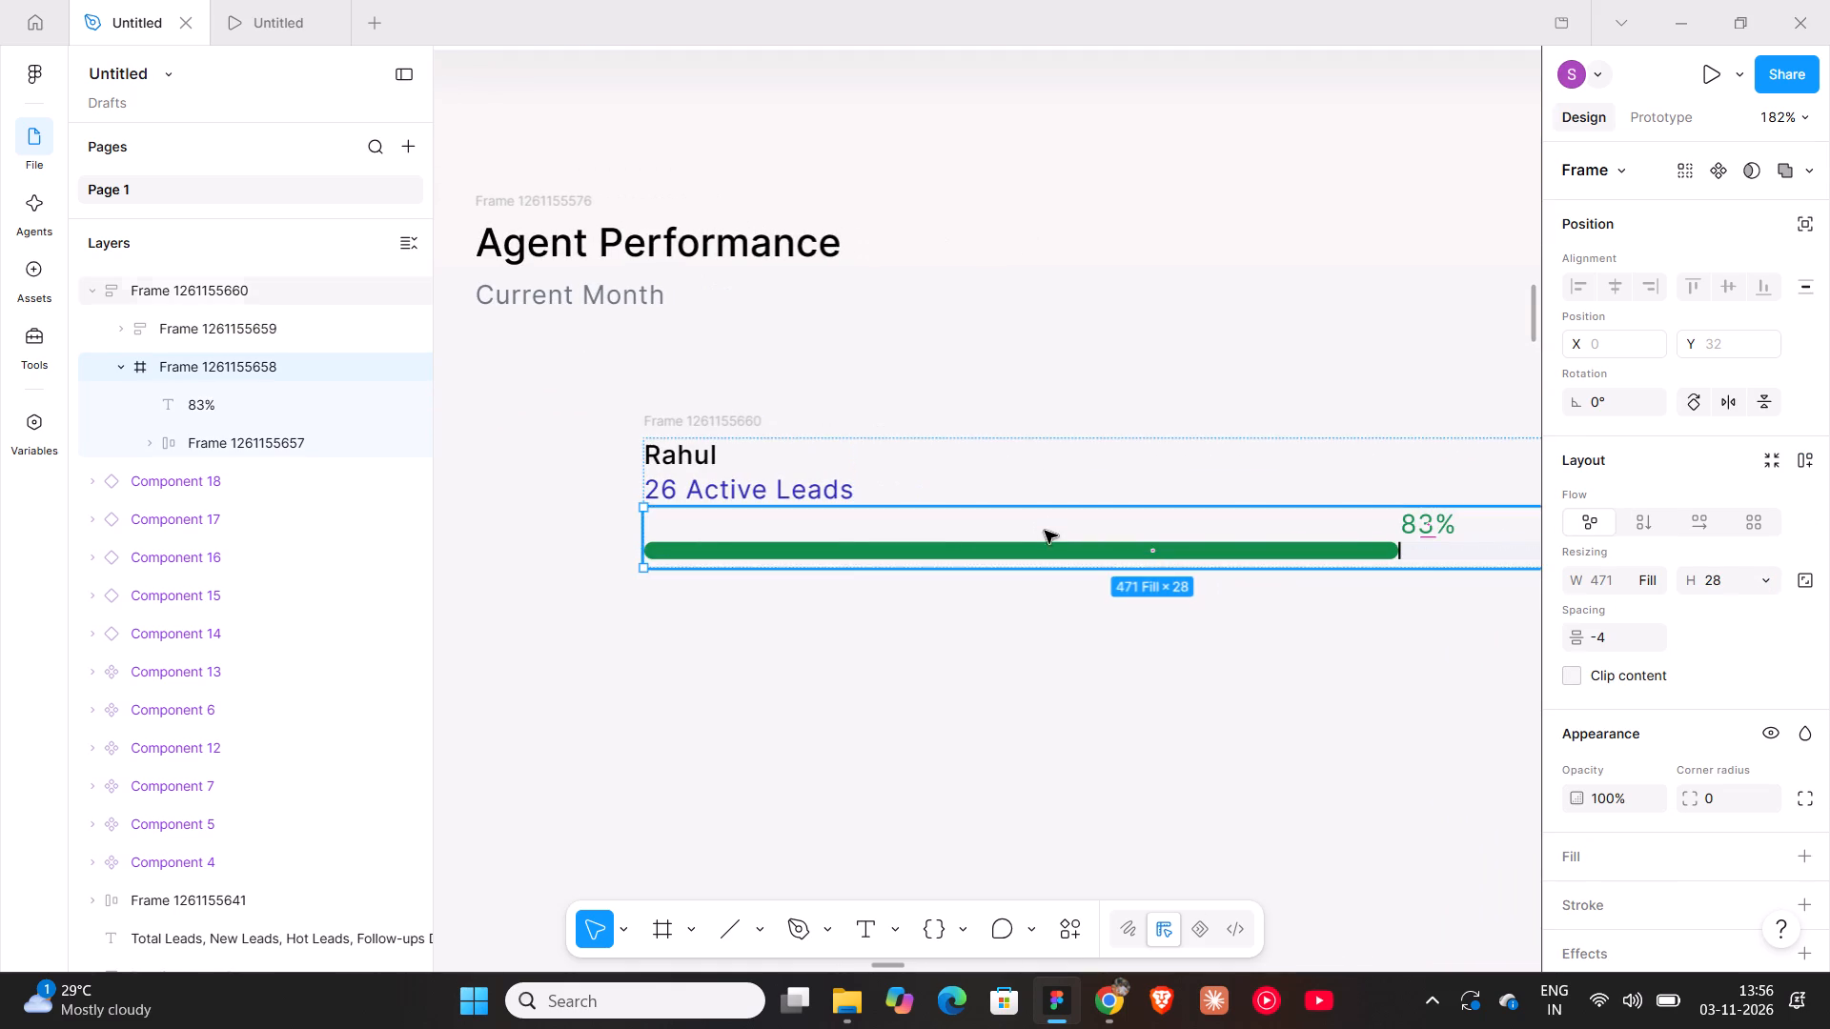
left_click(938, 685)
Move the agent performance row from below the LeadFlow reference into the Dashboard frame, beneath the customer table.
scroll(938, 685, "down", 6, "ctrl")
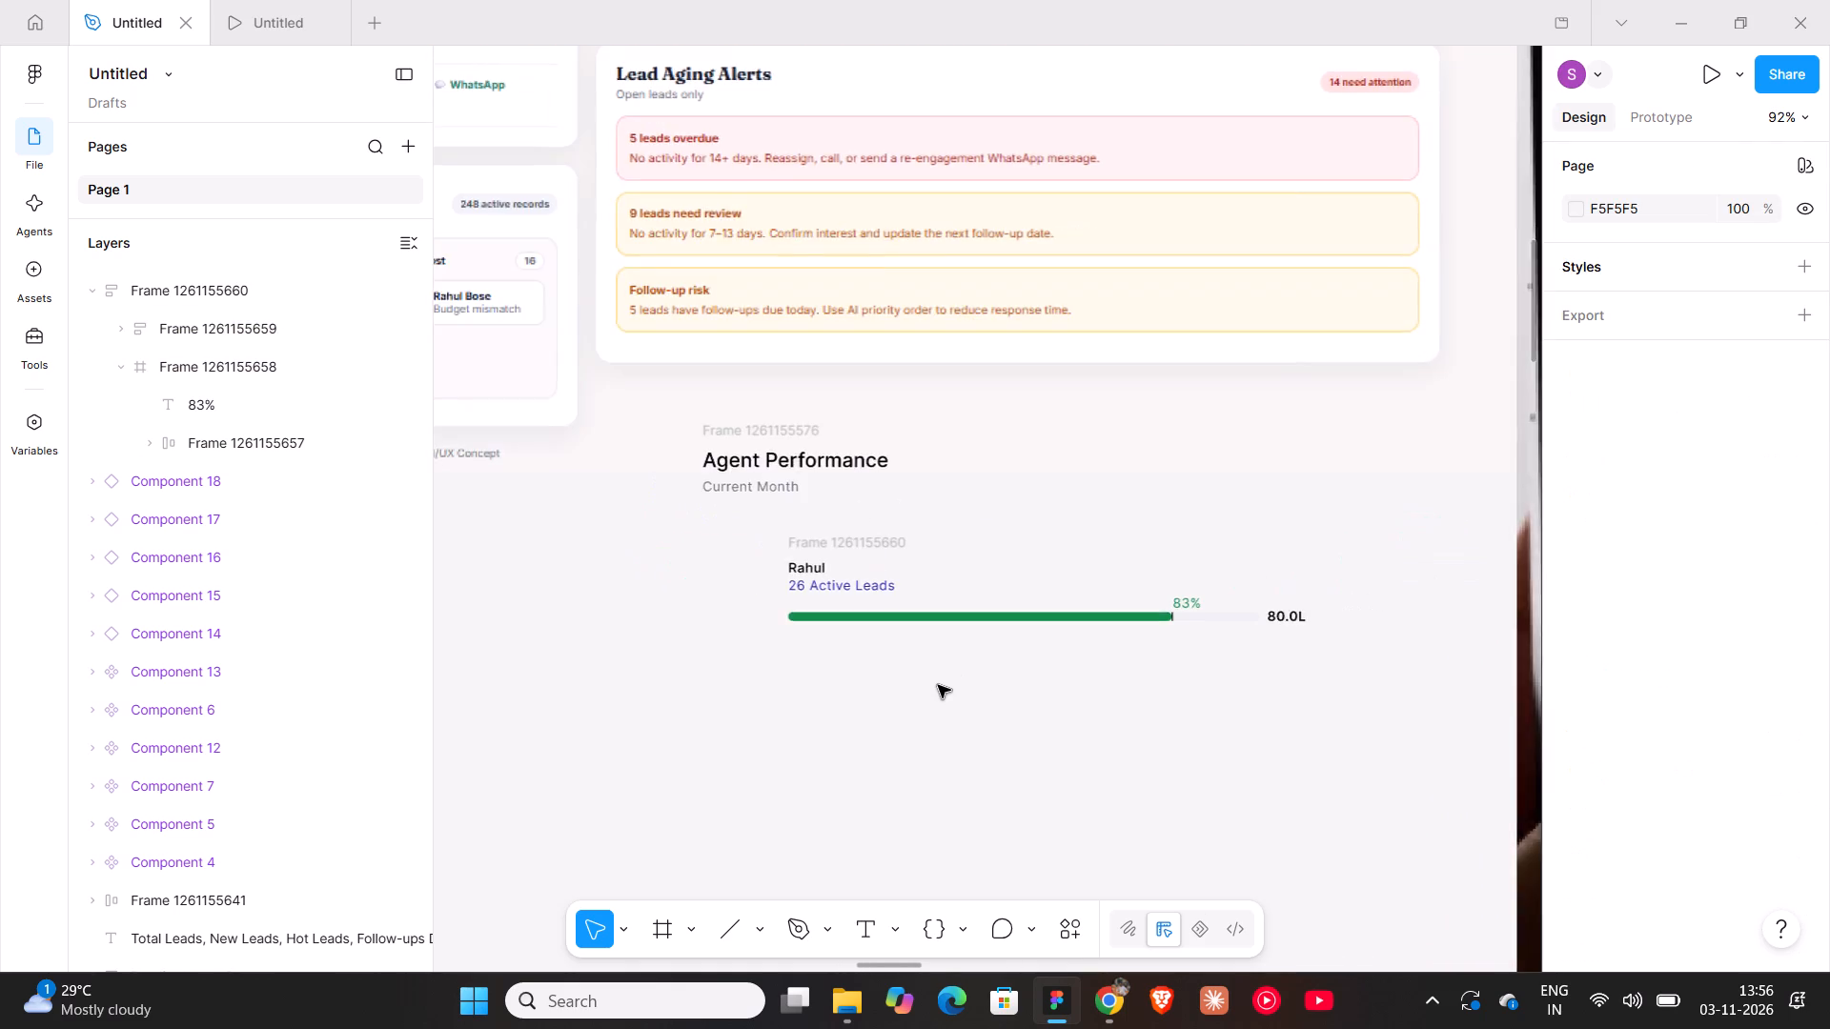
scroll(938, 685, "down", 8, "ctrl")
left_click(911, 613, "shift")
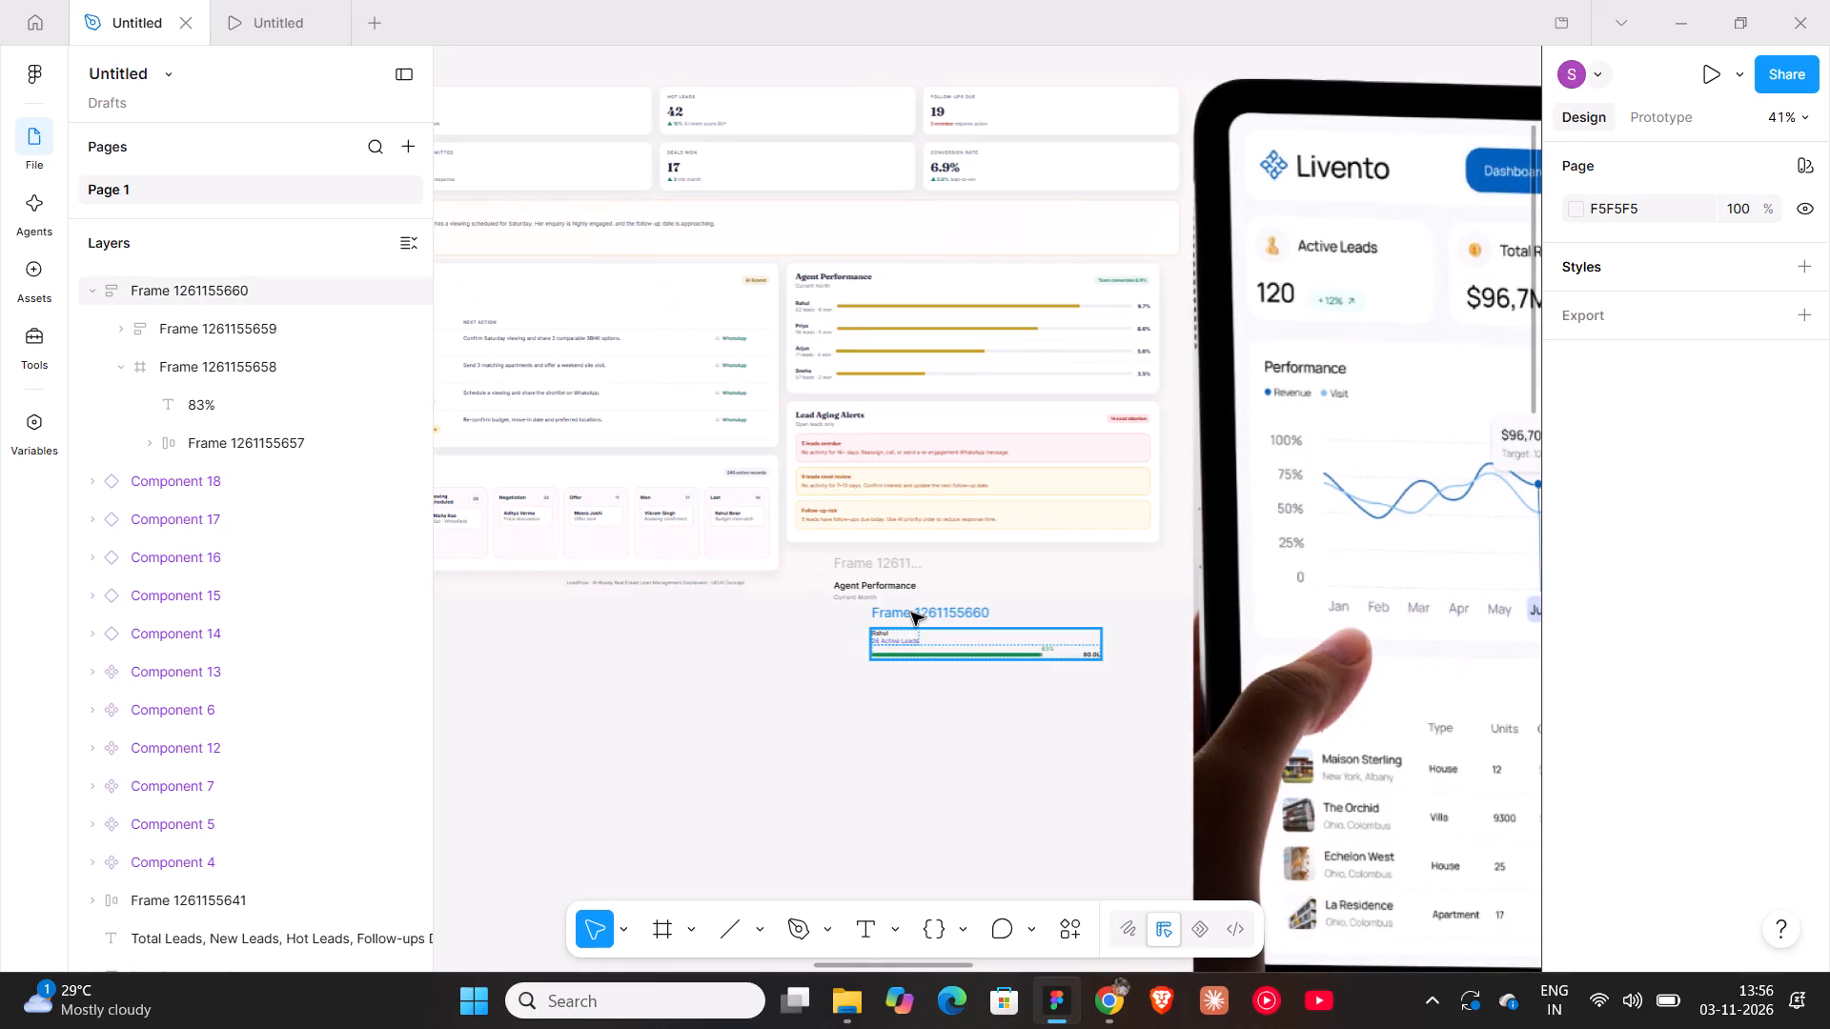
scroll(923, 608, "up", 5, "shift")
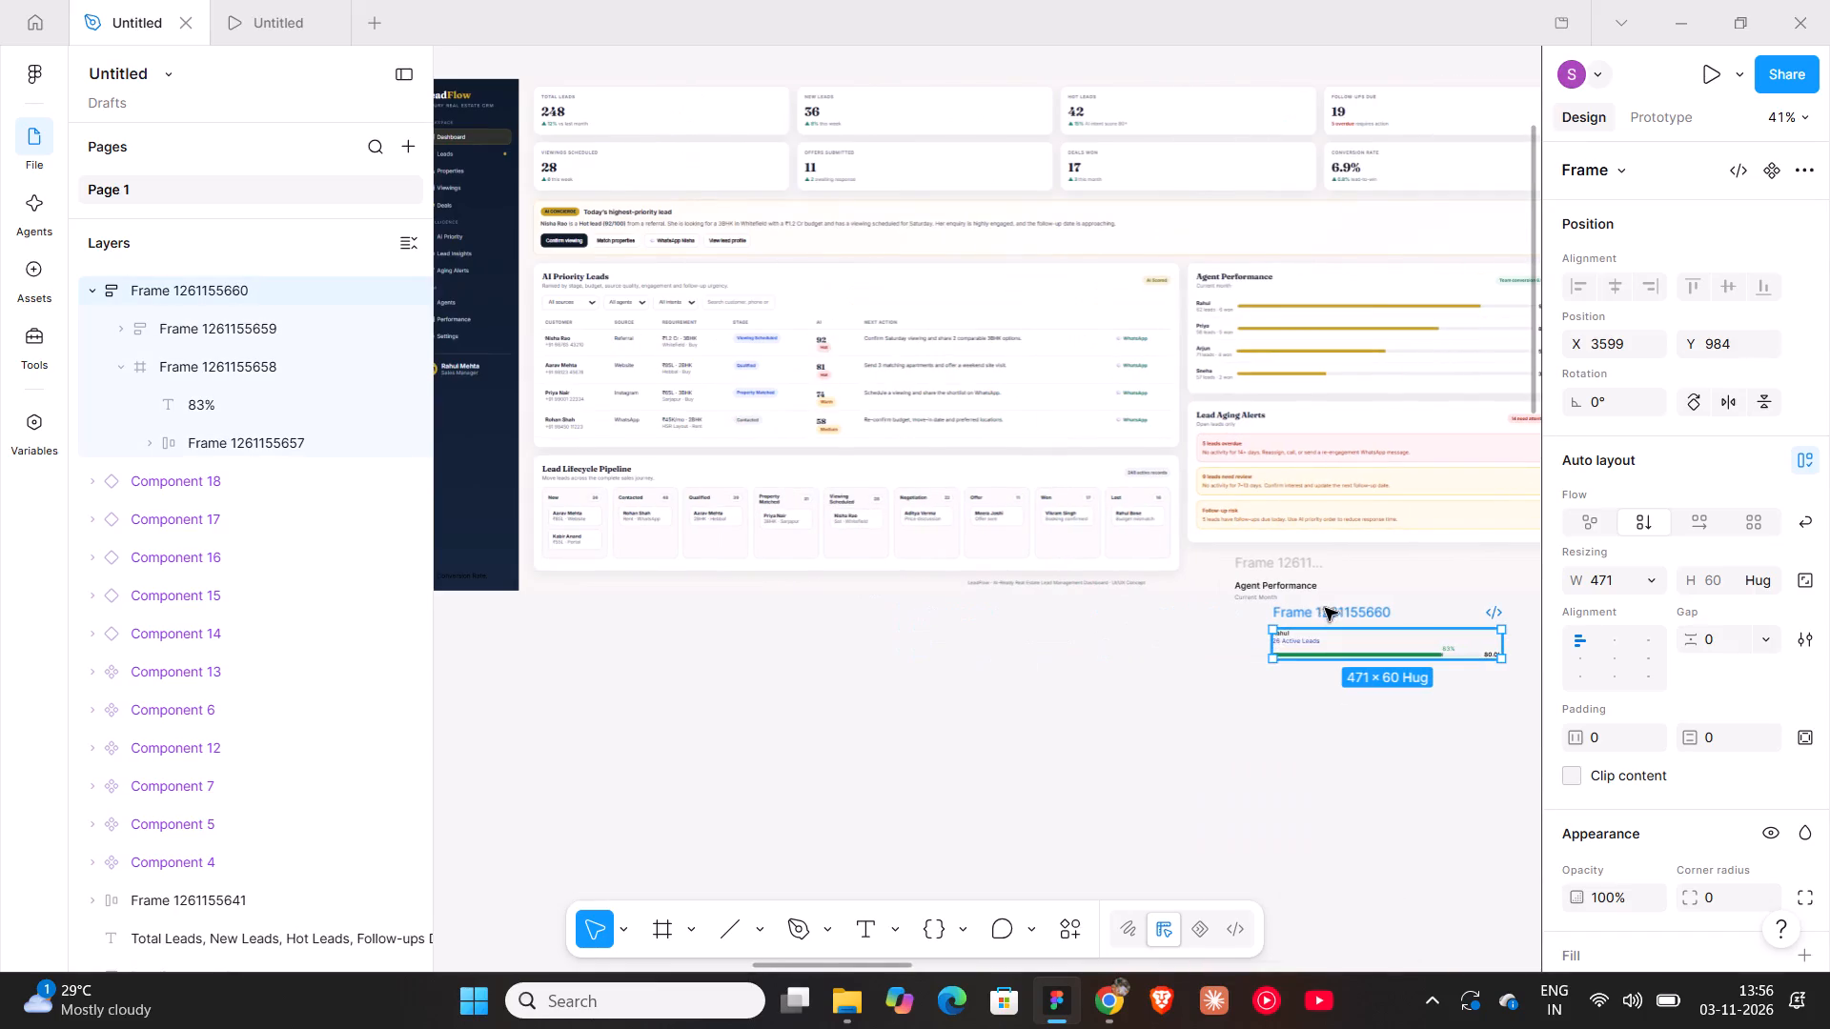
left_click_drag(1322, 610, 608, 611)
scroll(940, 685, "up", 9, "shift")
scroll(1108, 698, "down", 9, "ctrl")
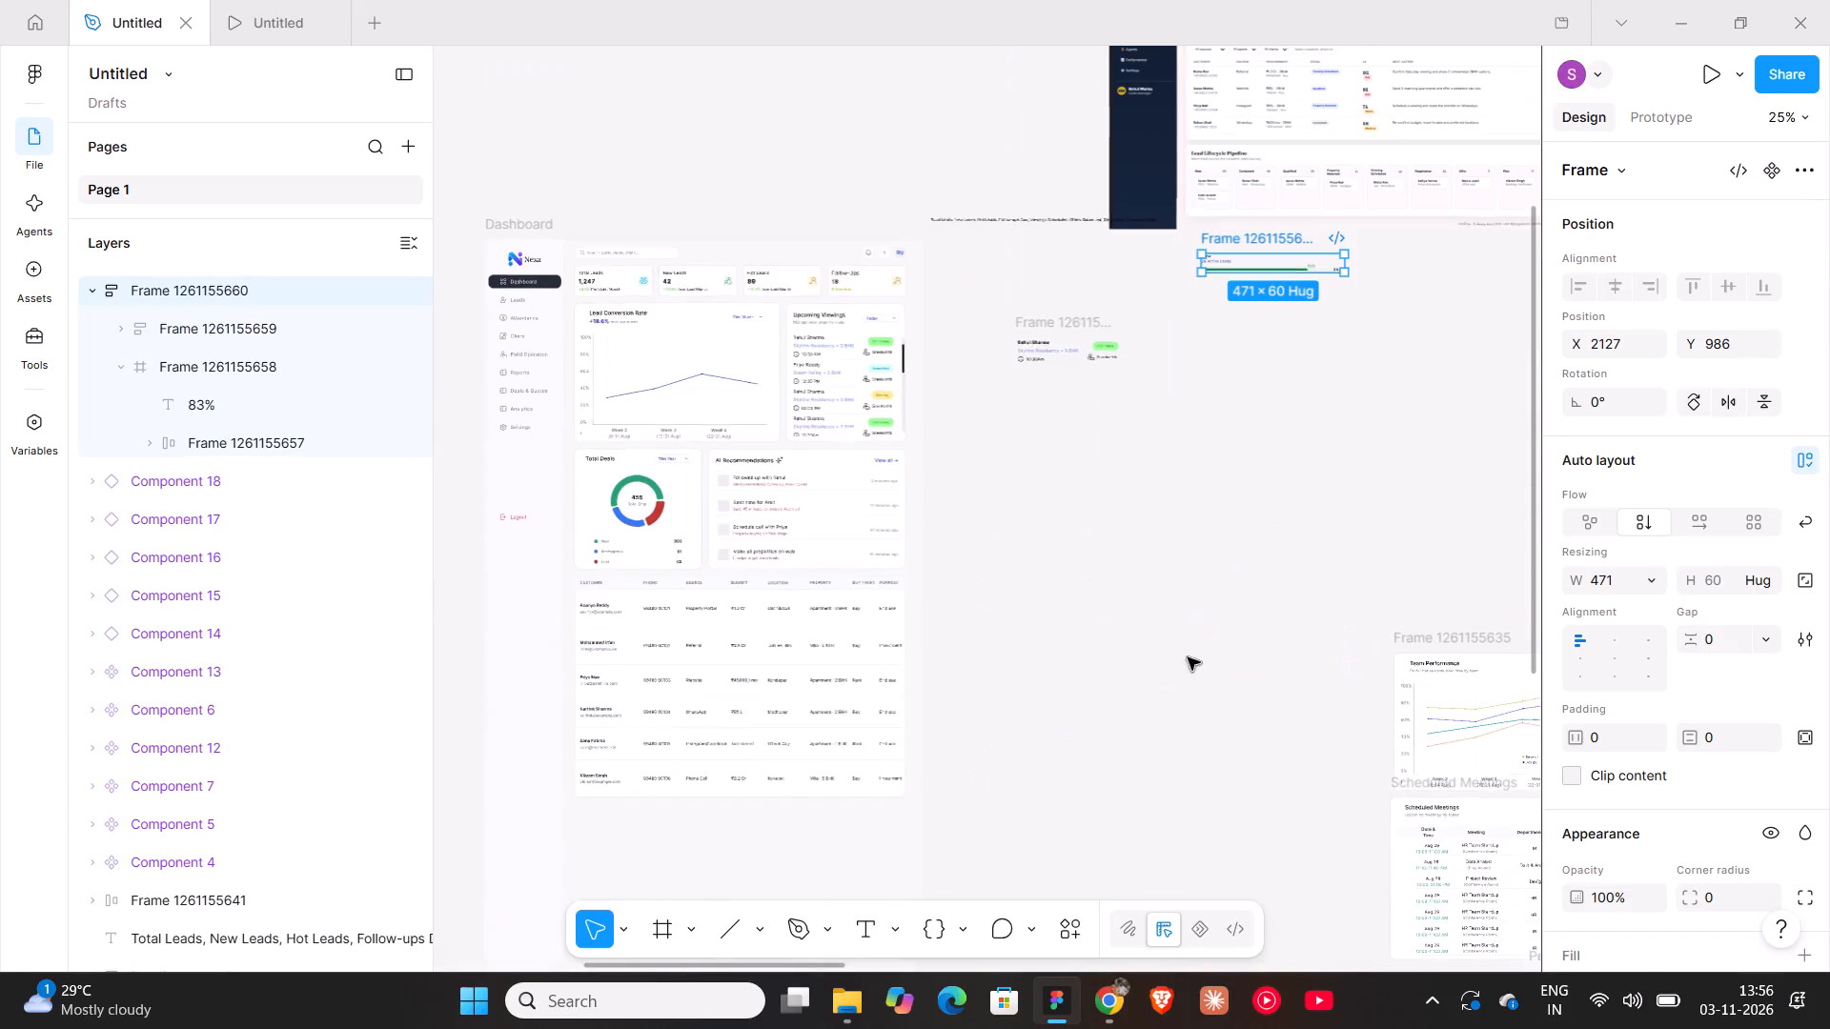
scroll(1196, 646, "up", 1, "shift")
left_click_drag(1265, 235, 959, 607)
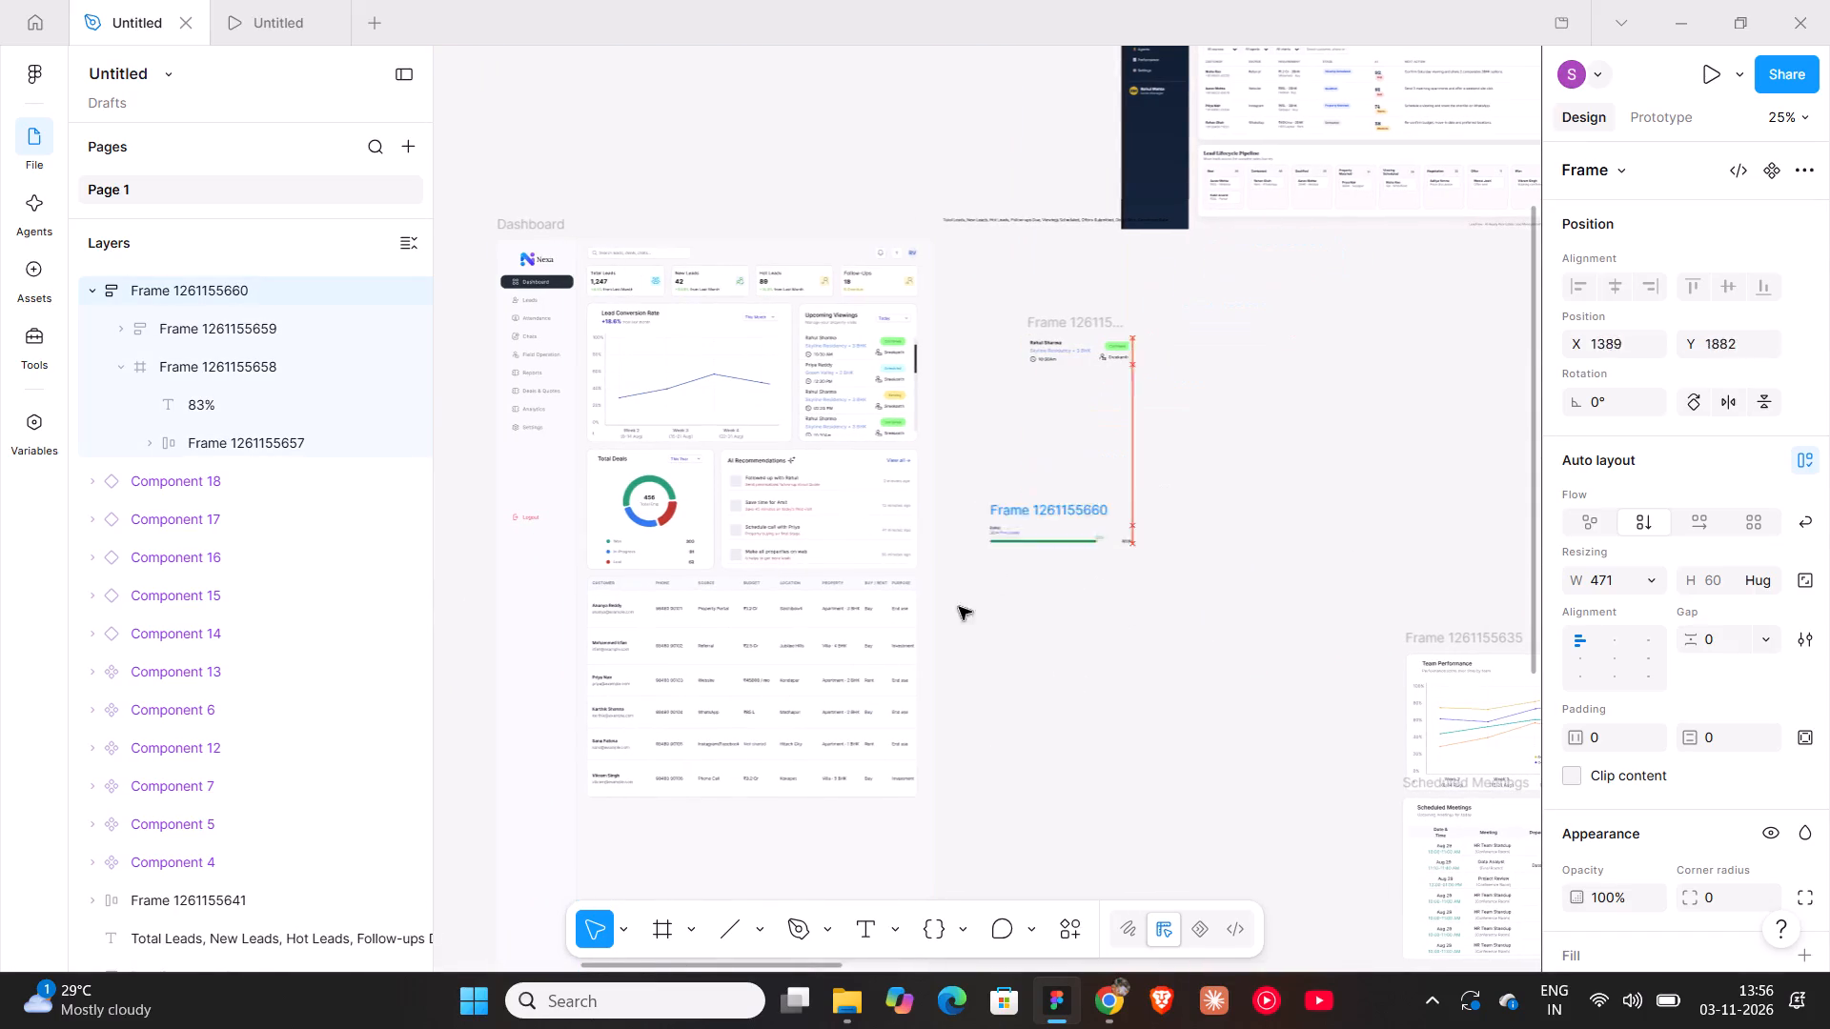
left_click_drag(959, 607, 675, 823)
Reposition the agent row to X 52, Y 1932, lined up with the customer names in the table above.
scroll(675, 823, "down", 5)
scroll(846, 725, "up", 4, "shift")
scroll(832, 454, "up", 2, "ctrl")
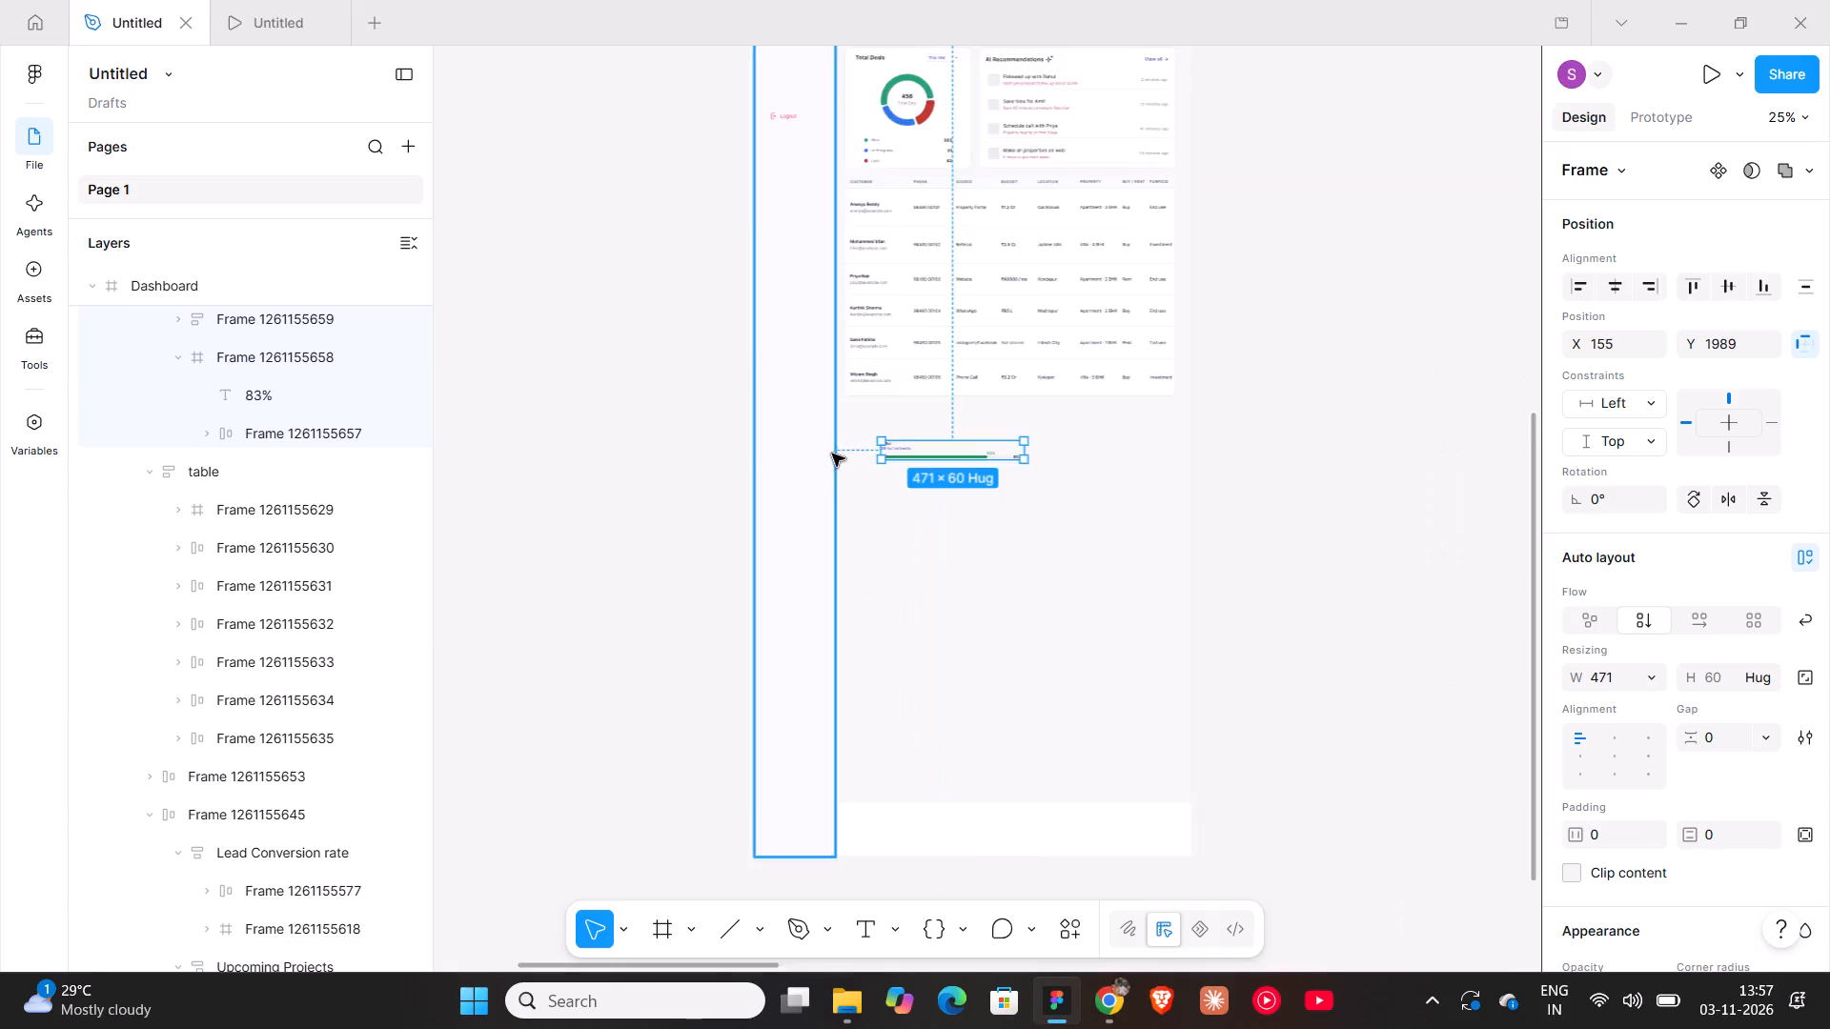
scroll(832, 454, "up", 10, "ctrl")
scroll(1073, 506, "down", 1, "ctrl")
scroll(1077, 442, "down", 1, "shift")
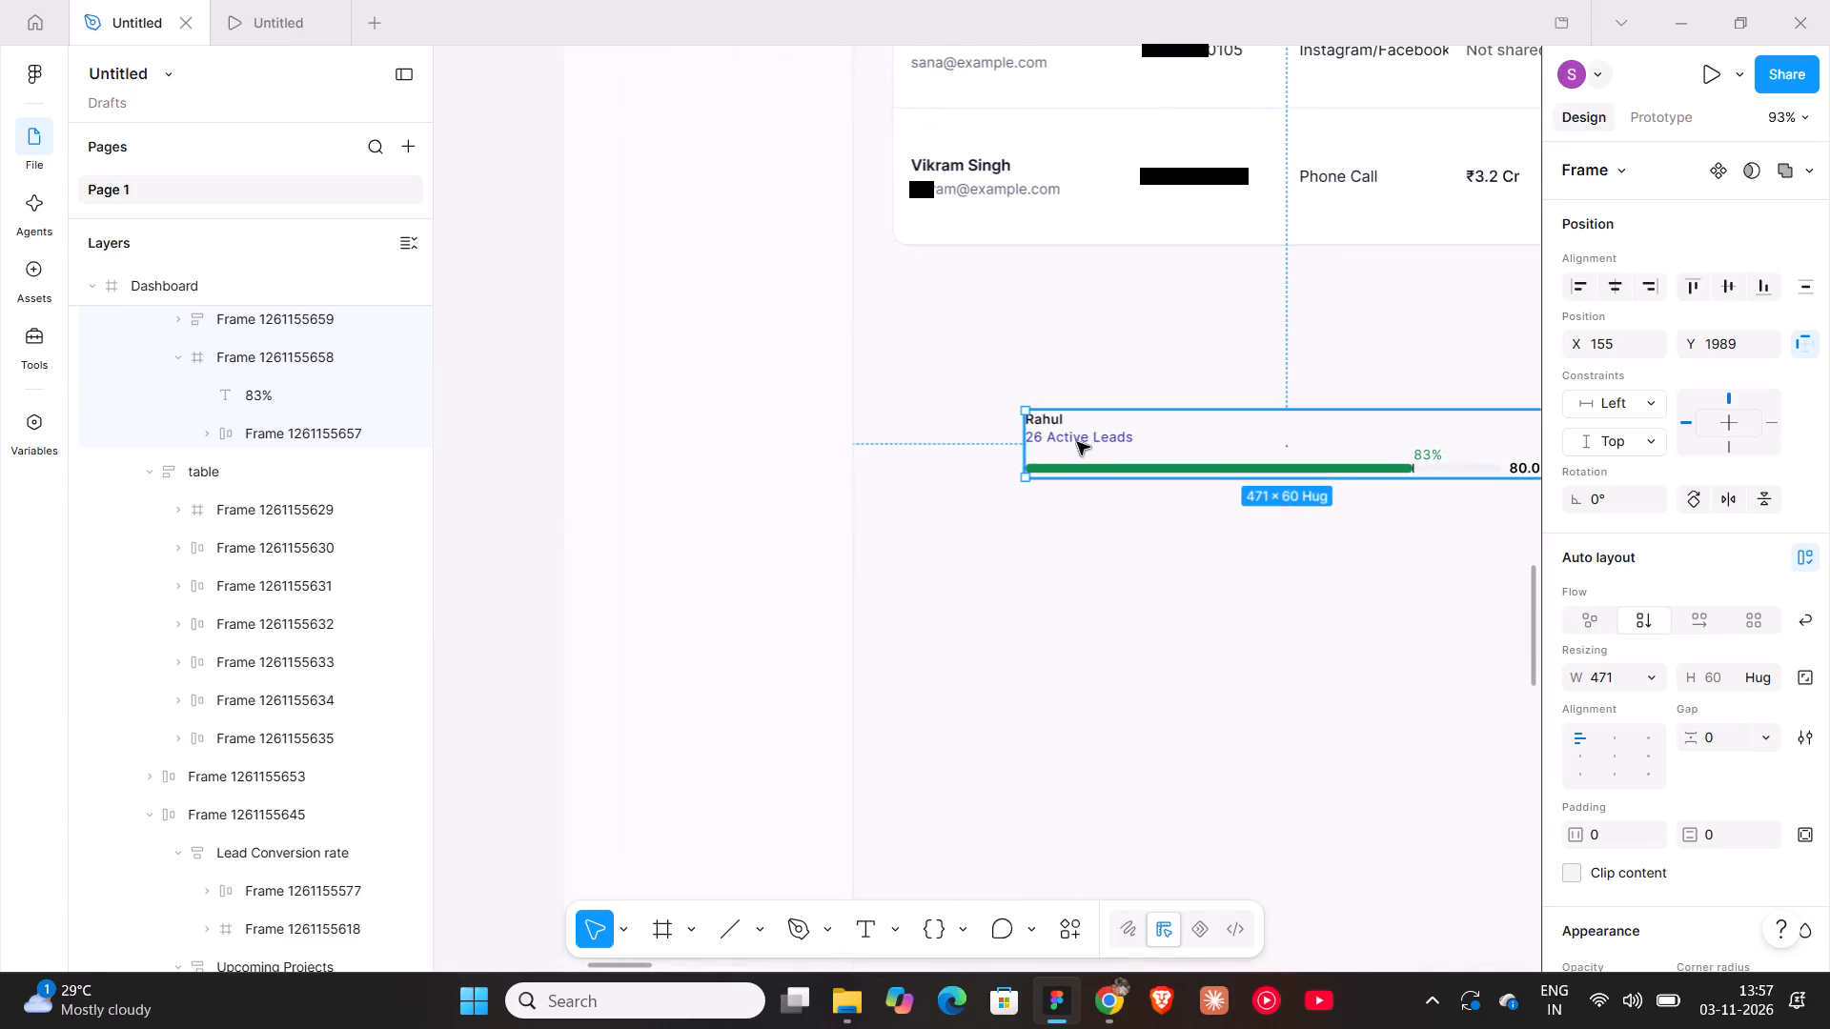
scroll(1077, 442, "down", 2, "shift")
left_click_drag(1076, 443, 960, 380)
Examine the agent row below the customer table in the prototype preview, and return to the design file.
left_click(242, 17)
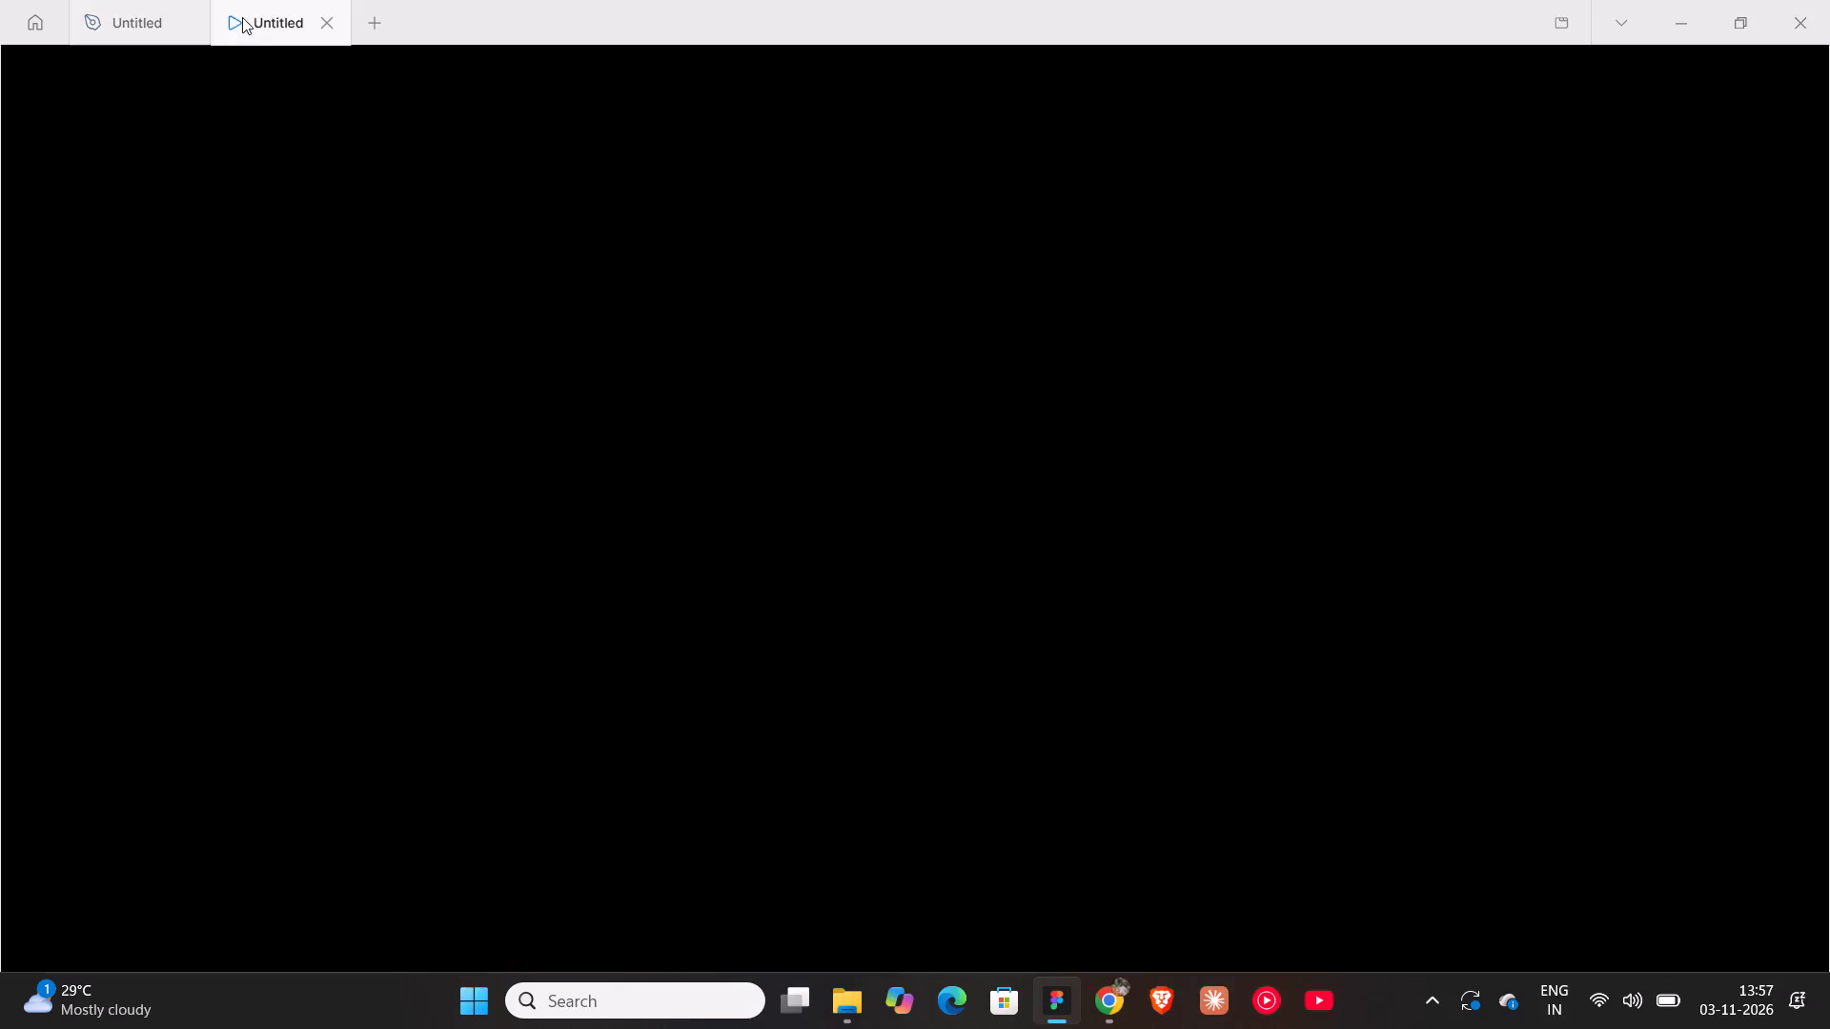
scroll(811, 329, "down", 5)
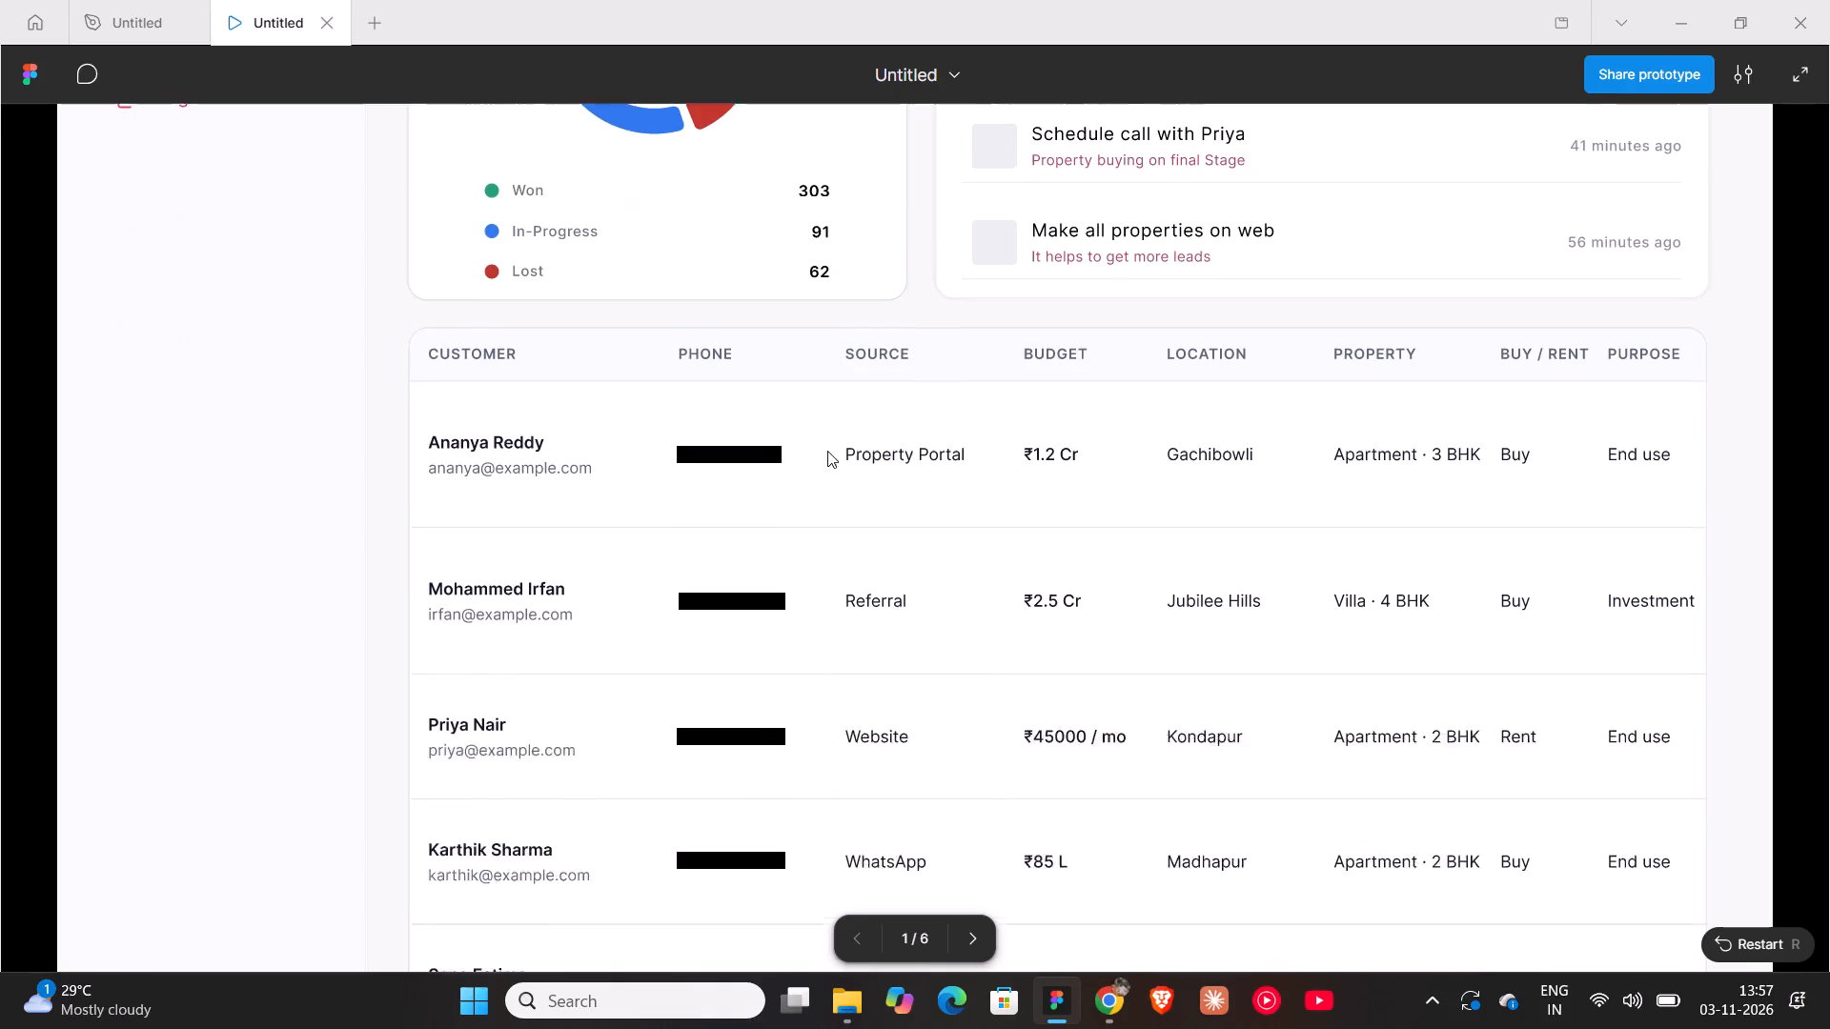
scroll(827, 451, "down", 7)
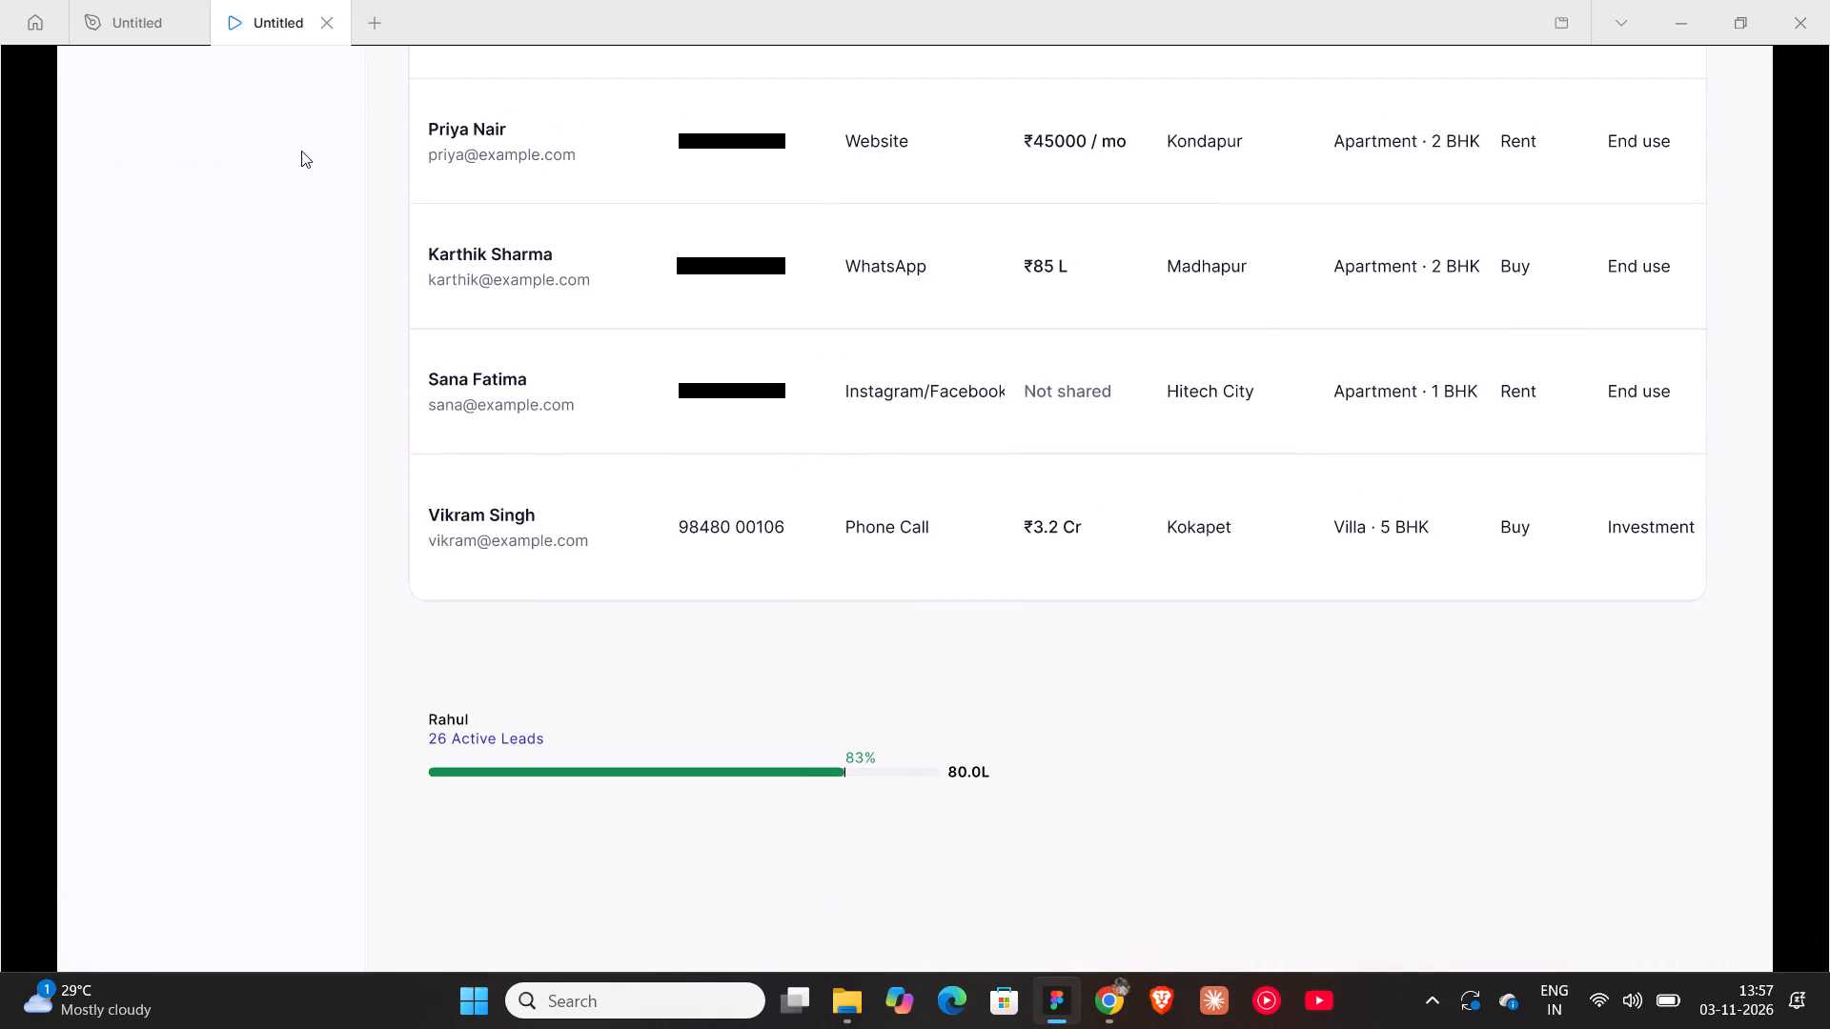
left_click(141, 37)
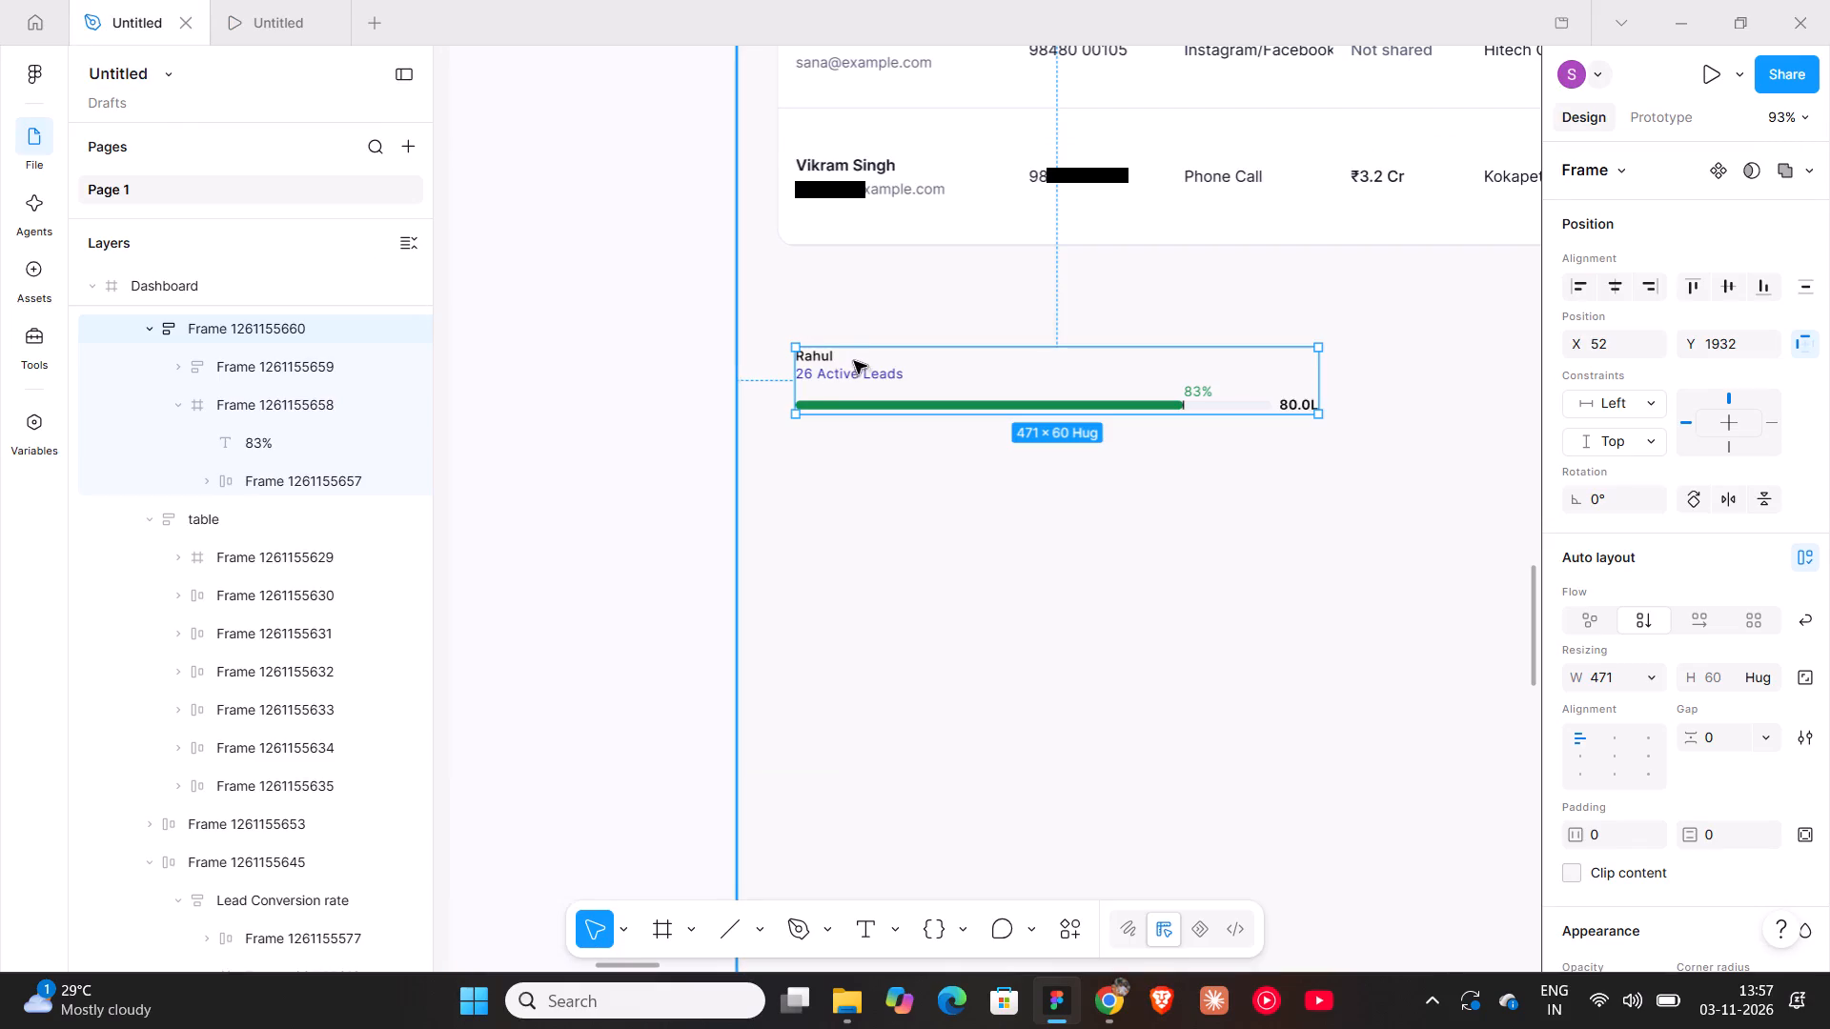
Set the "26 Active Leads" text to font size 13 with auto width resizing.
triple_click(858, 369)
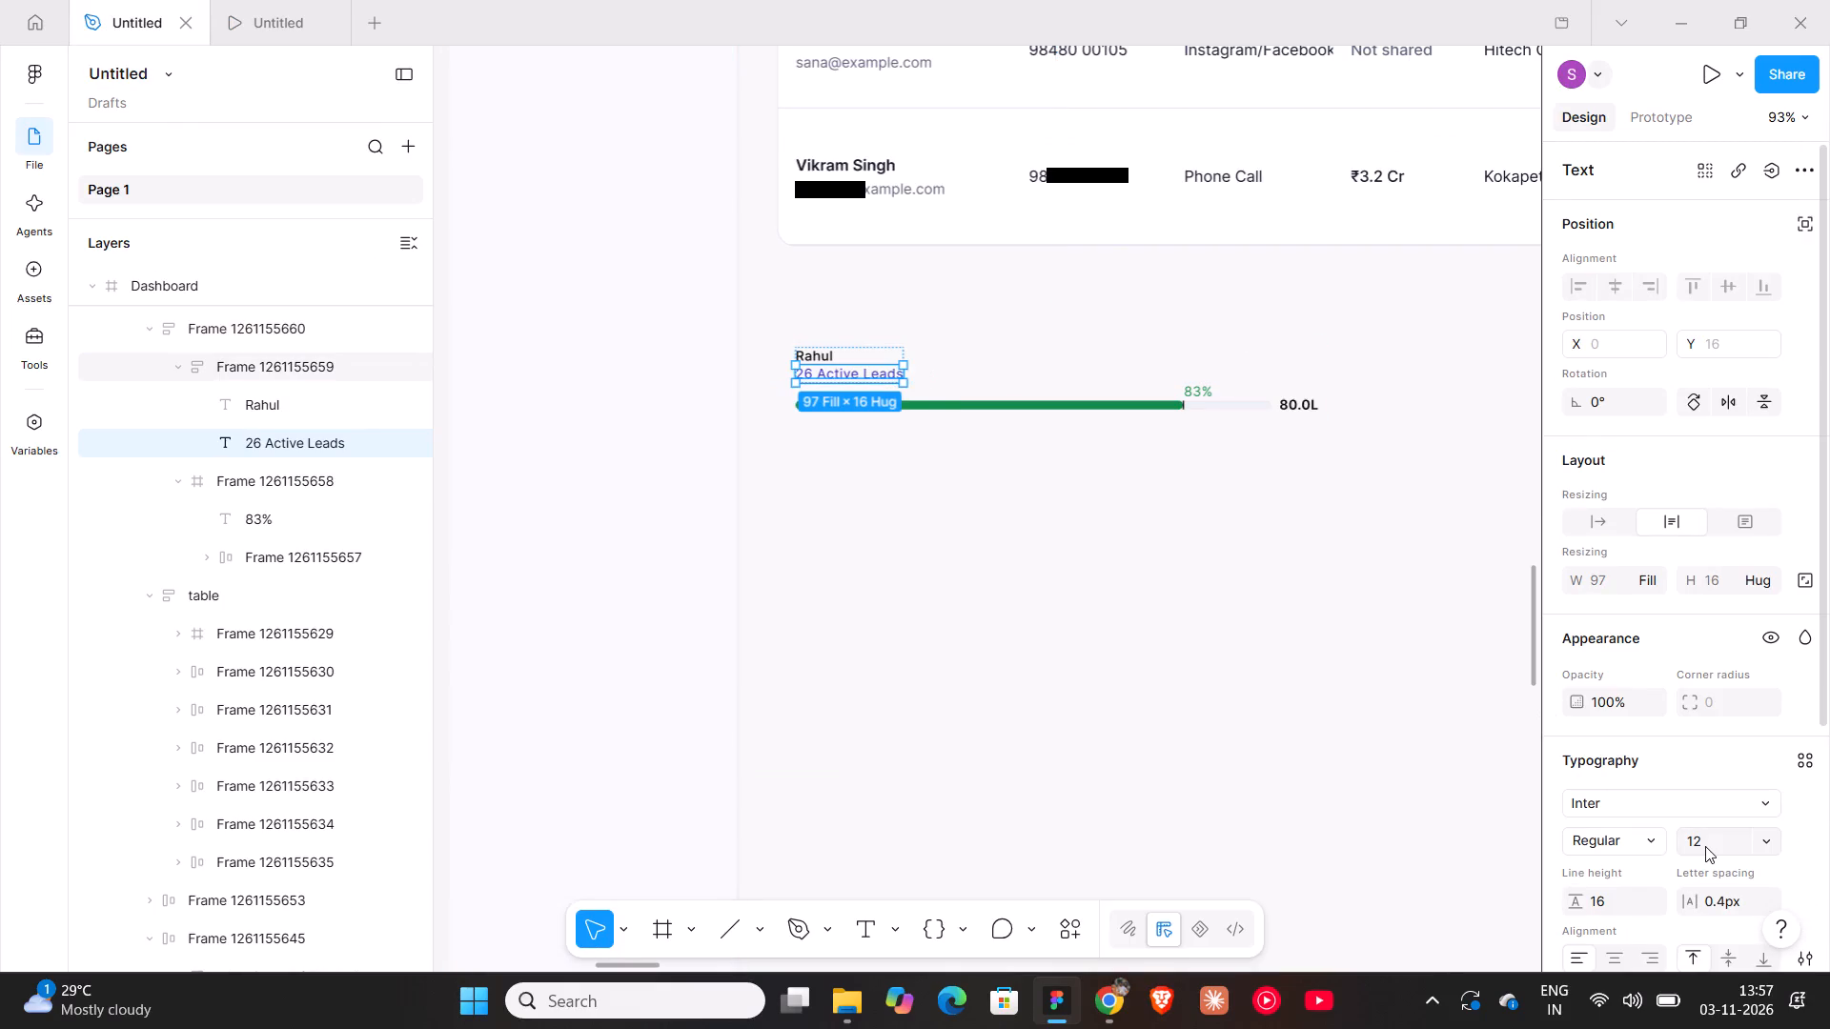
left_click(1705, 846)
type("13")
key("Return")
left_click(1601, 513)
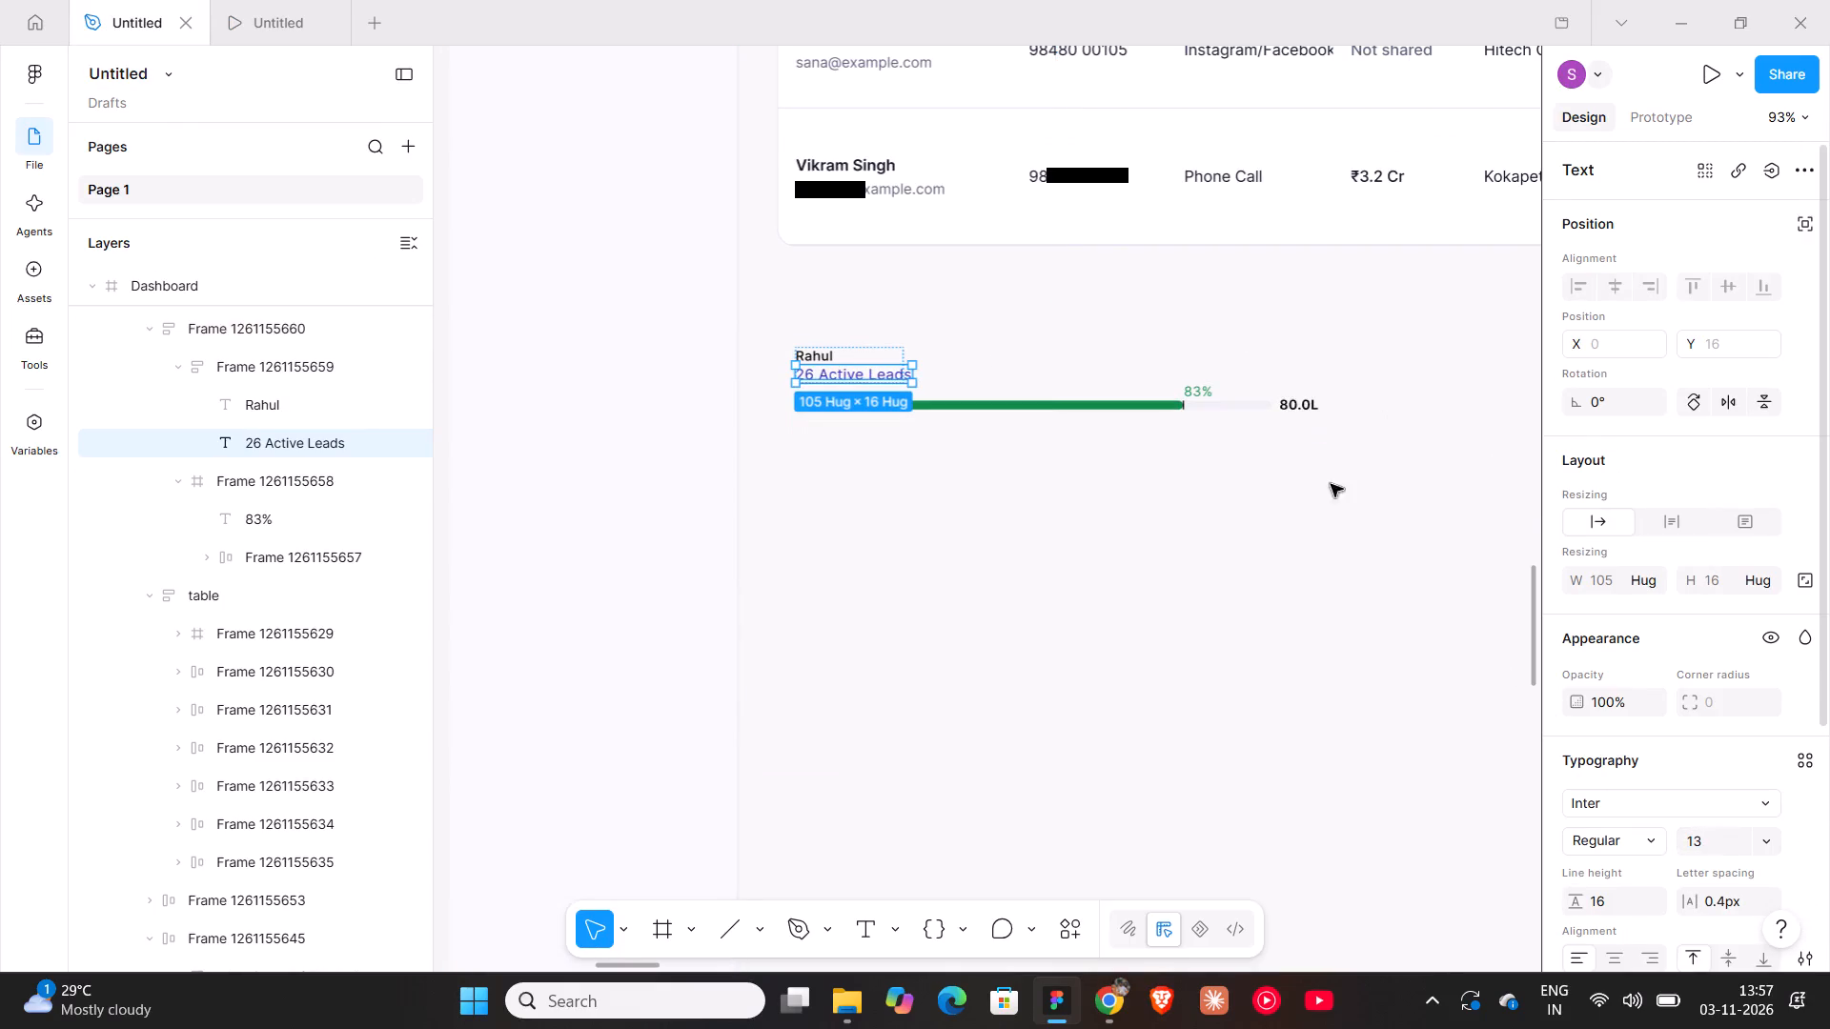
Set the "Rahul" text to font size 14.
left_click(825, 350)
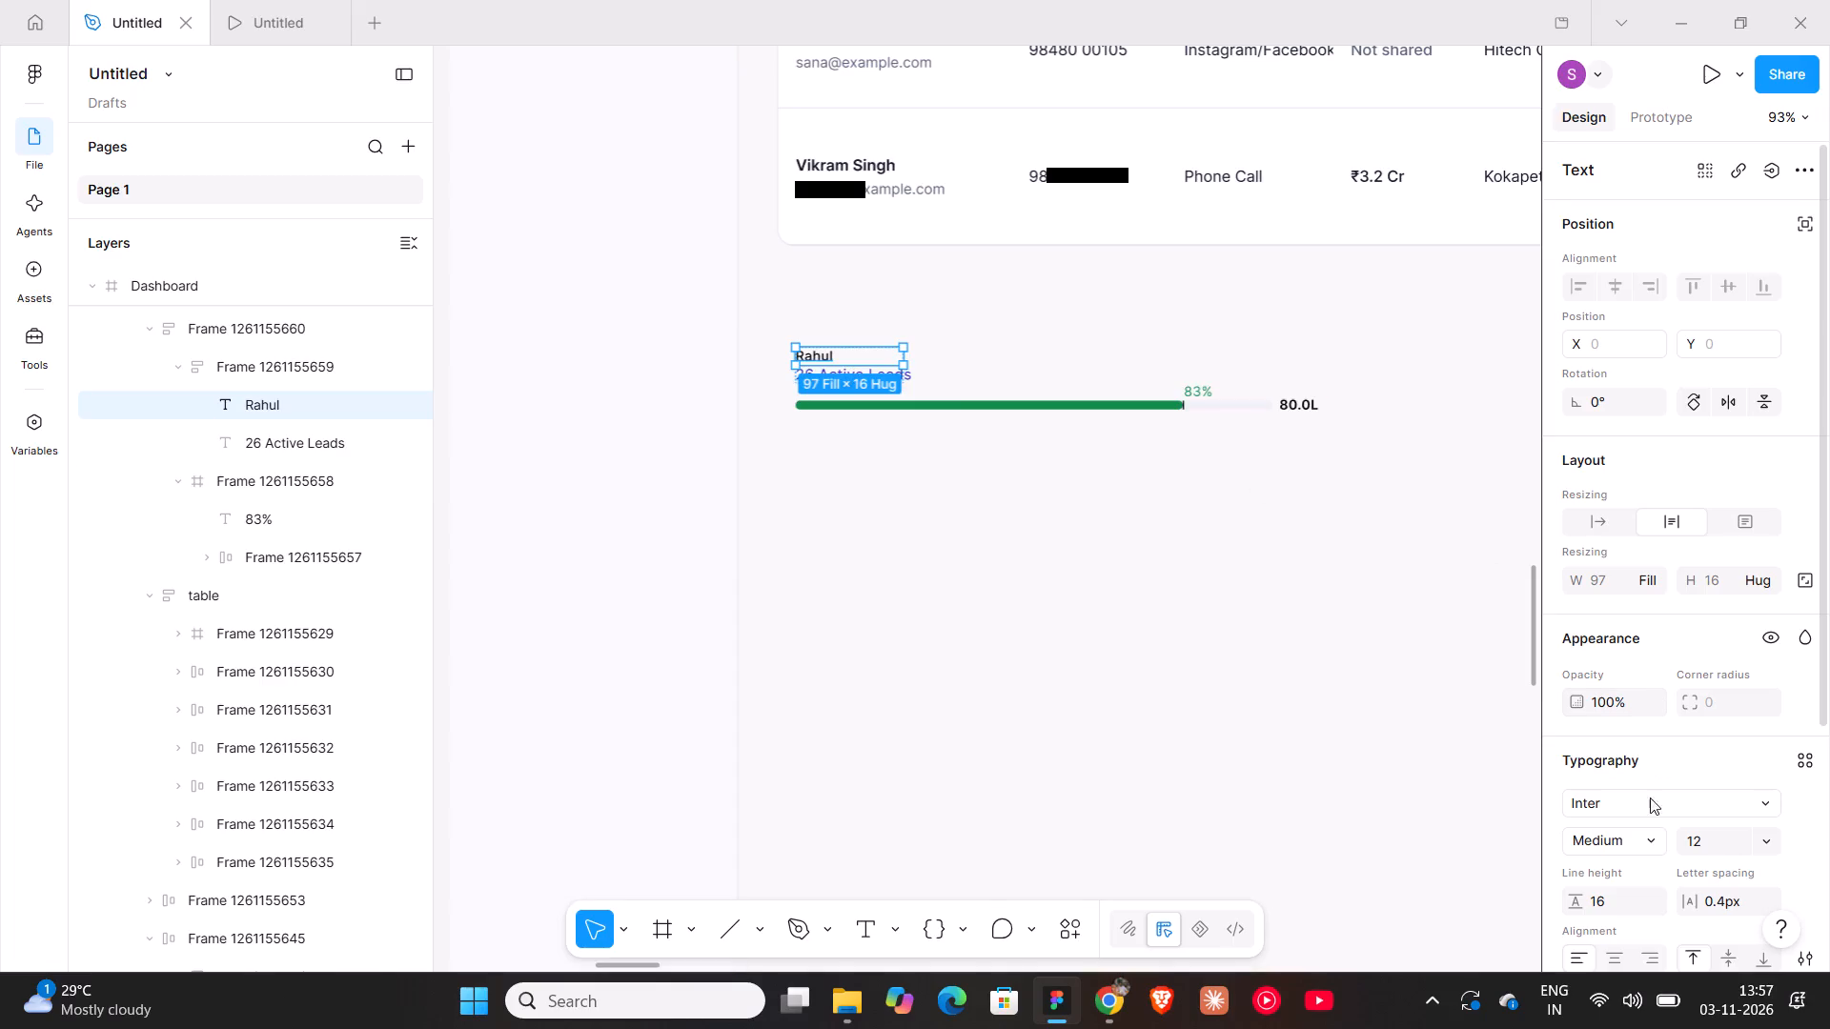
left_click(1699, 842)
type("14")
key("Return")
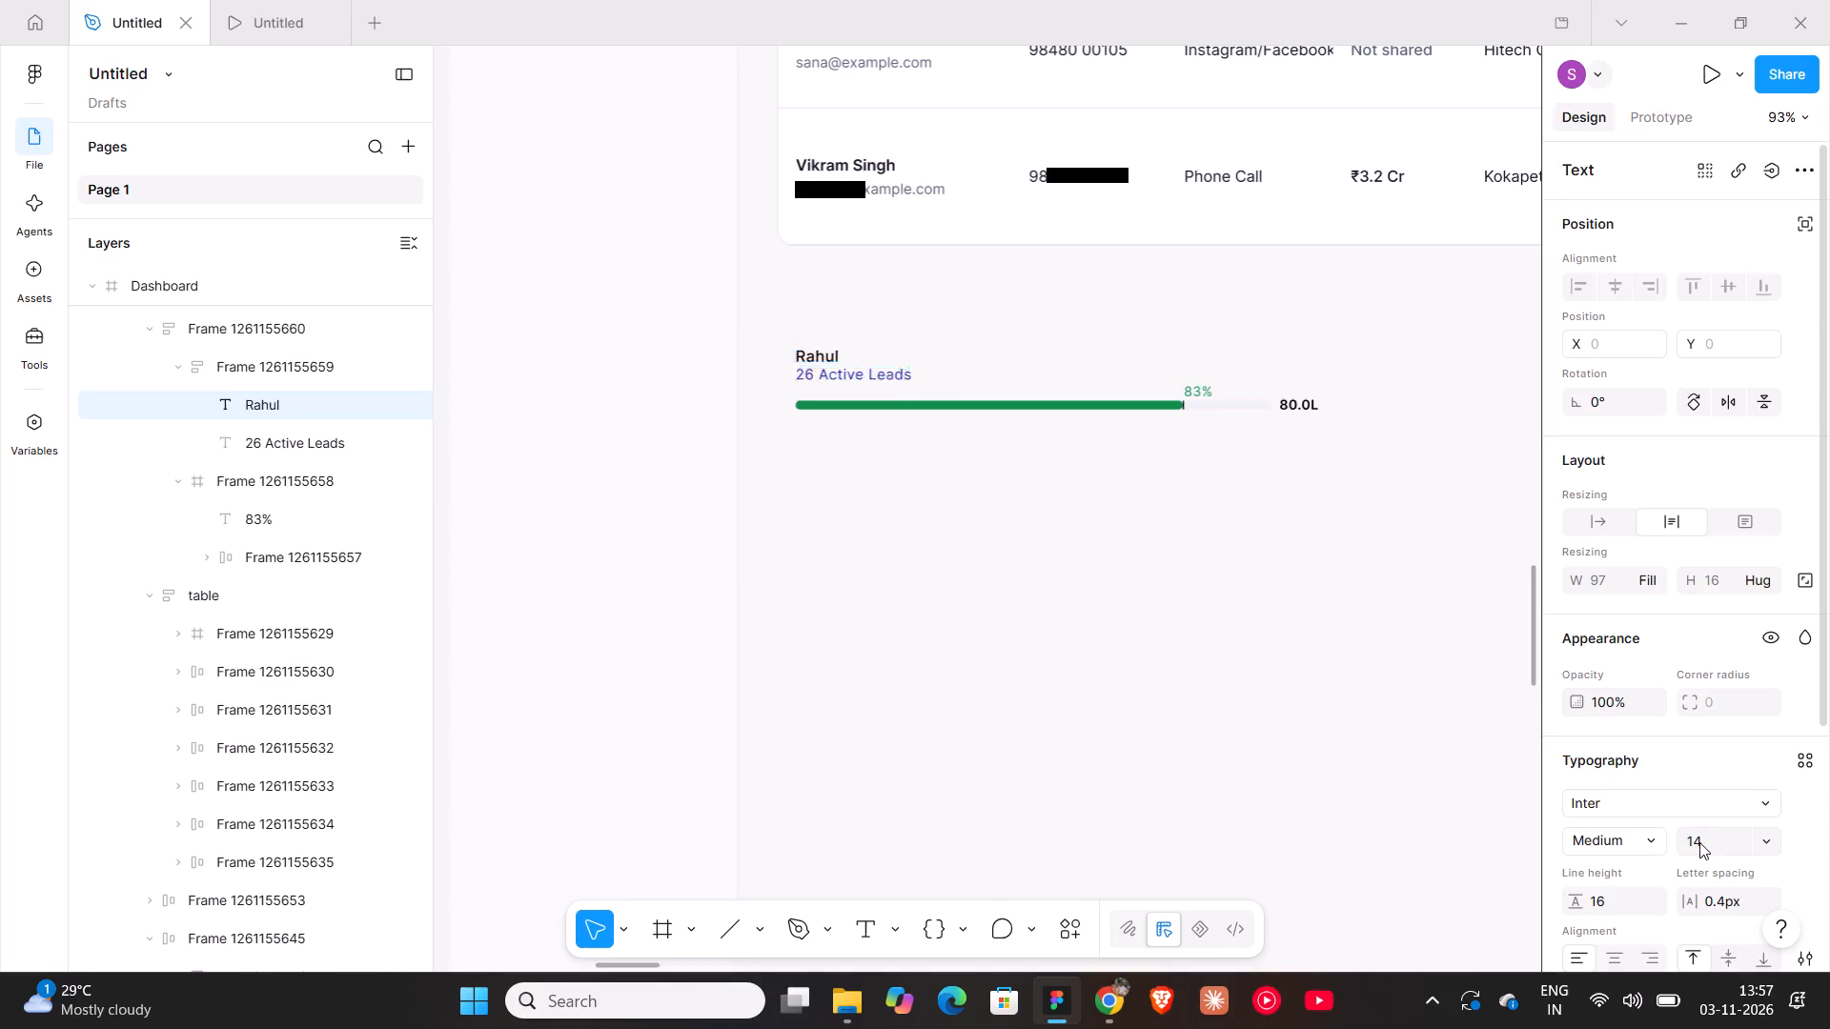
left_click(1070, 715)
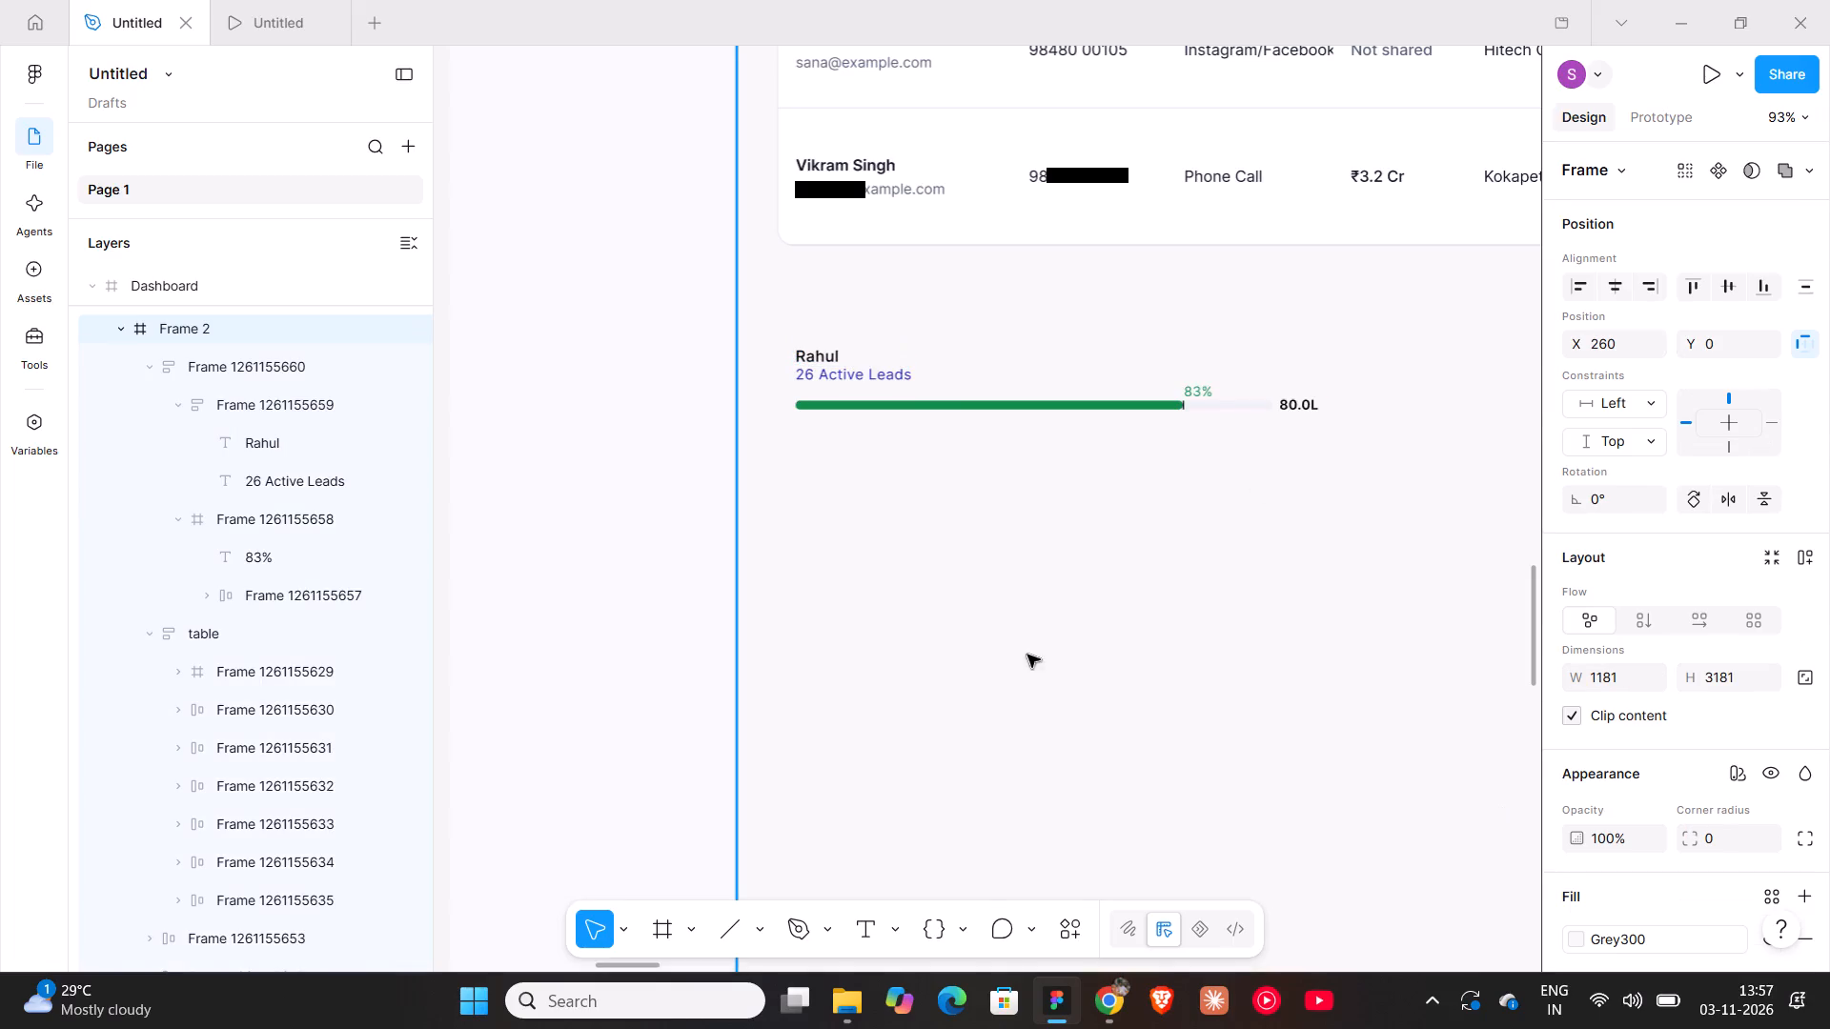
Set the "83%" text to font size 13.
double_click(1200, 397)
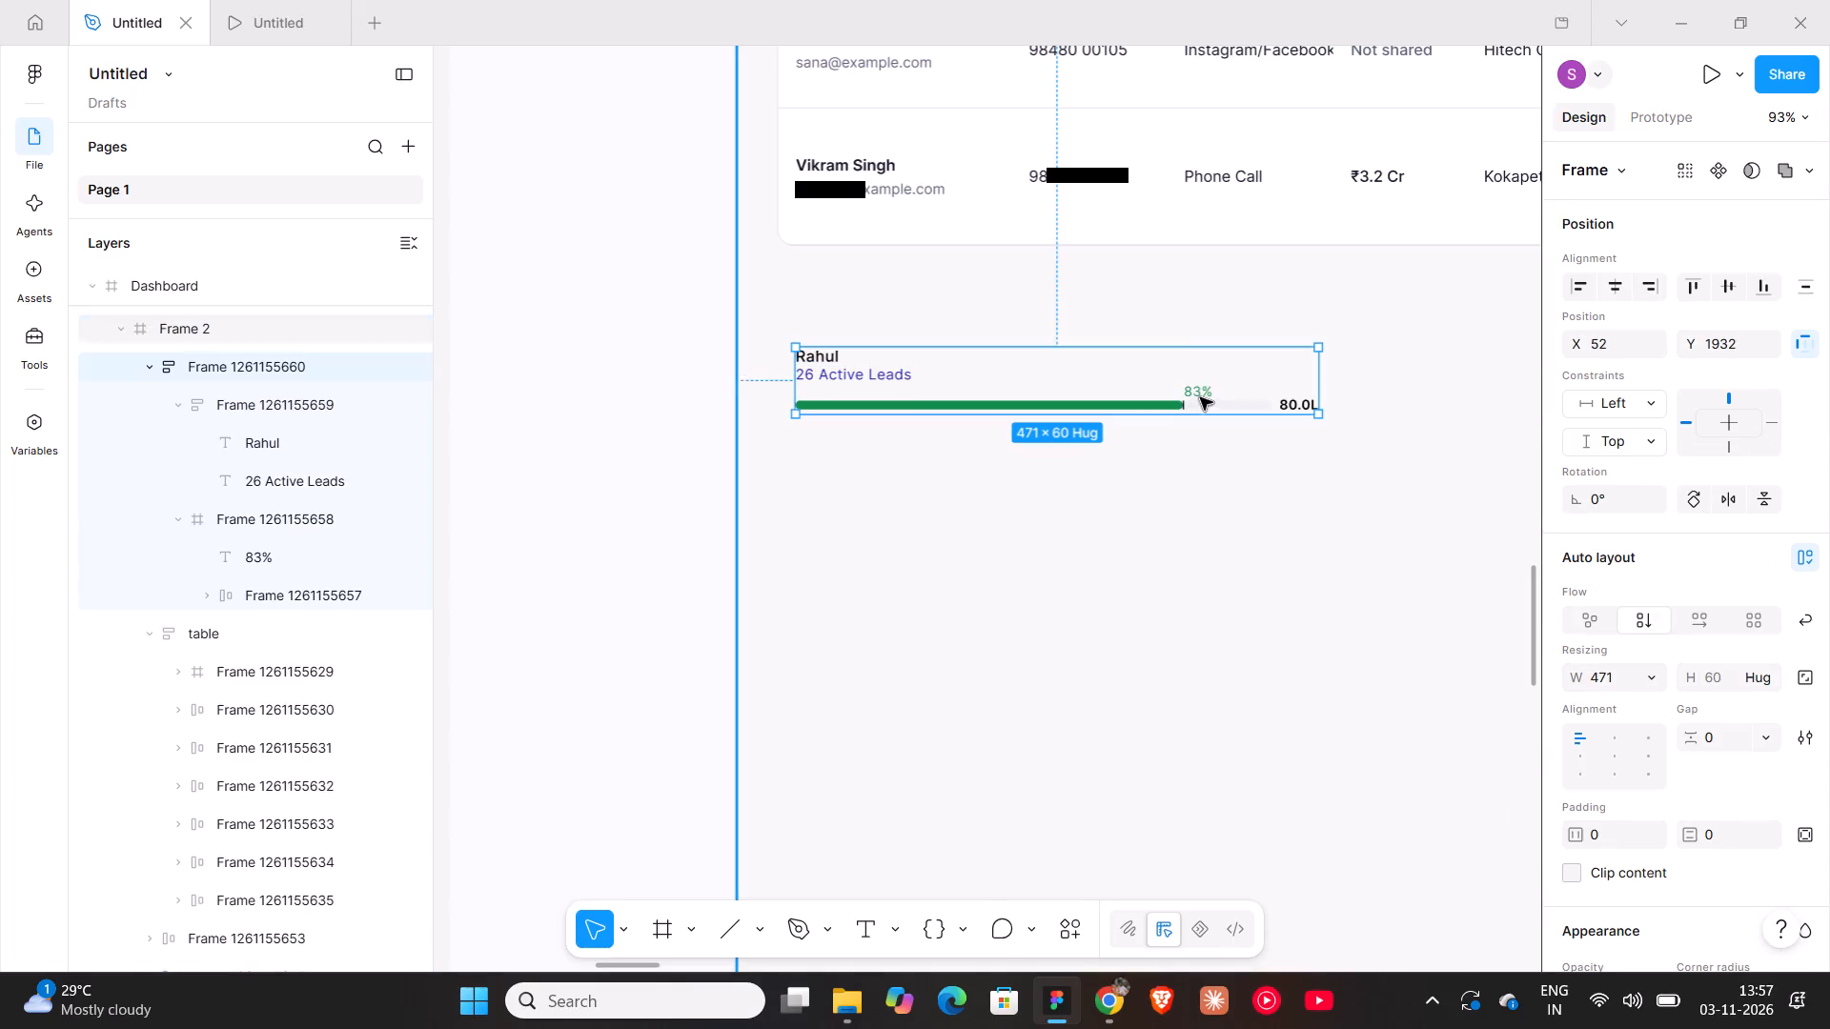
triple_click(1201, 389)
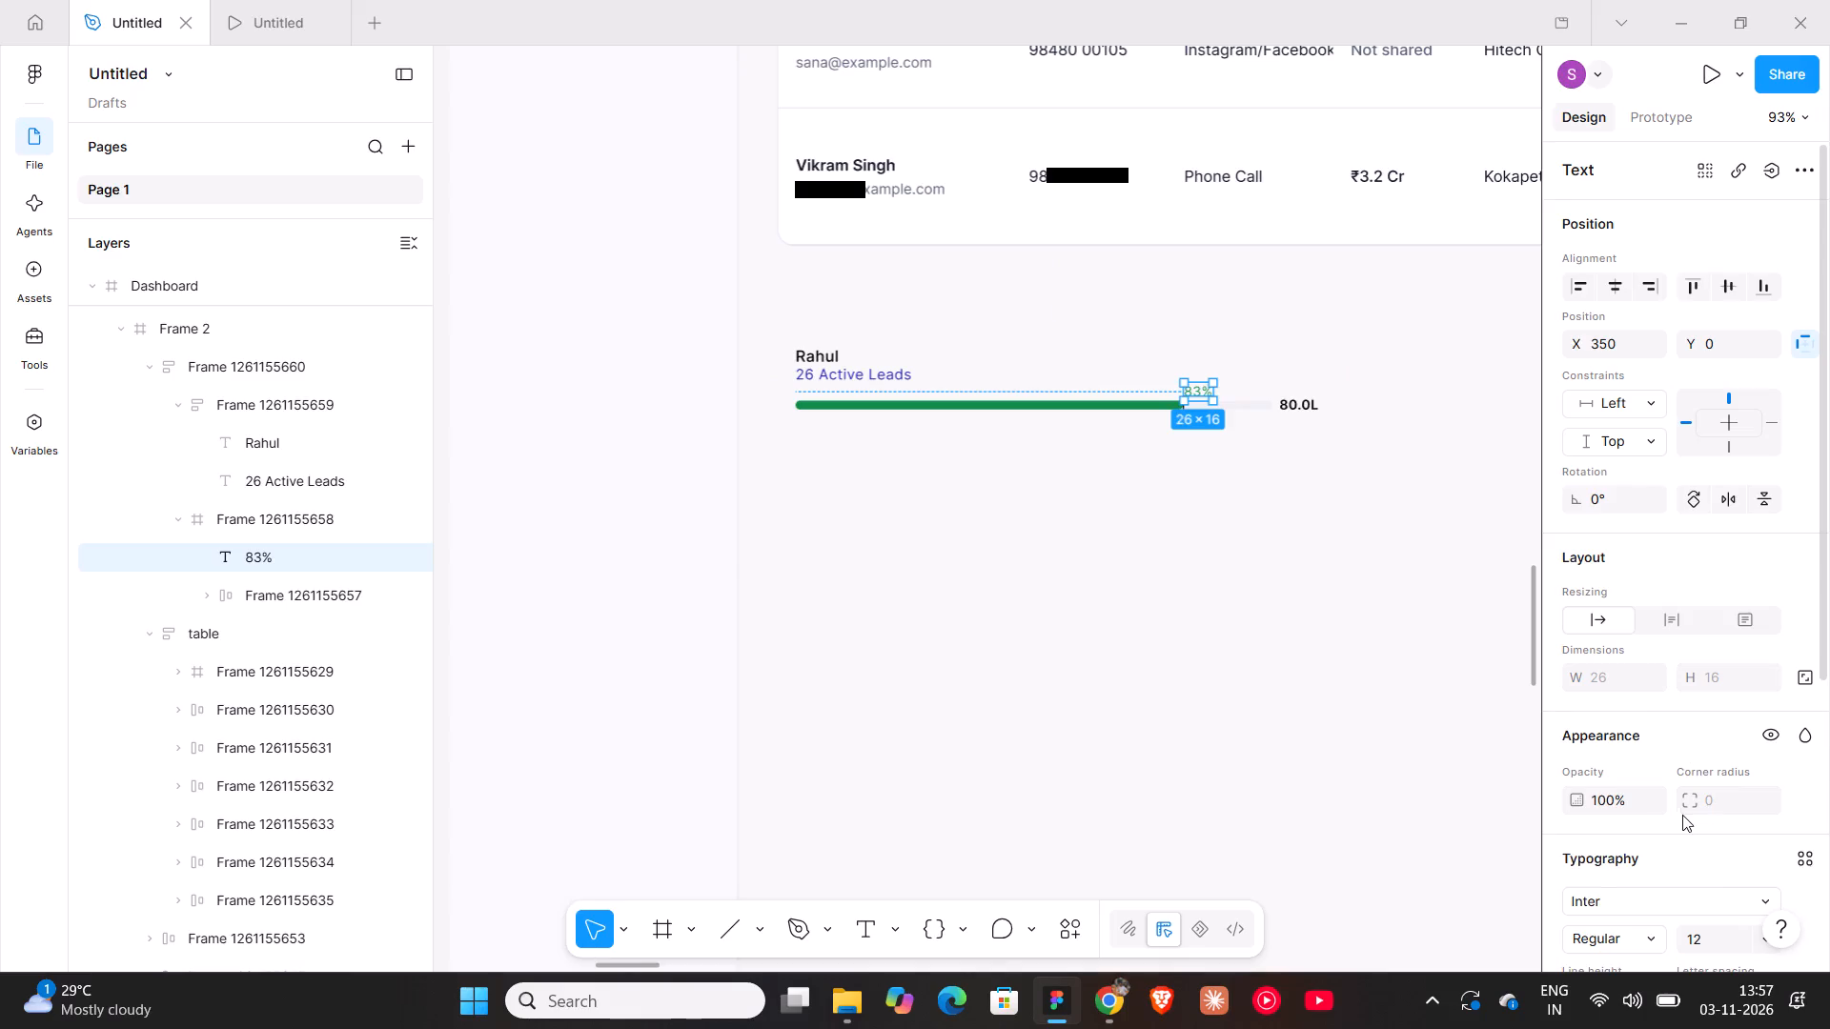
left_click(1709, 944)
type("13")
key("Return")
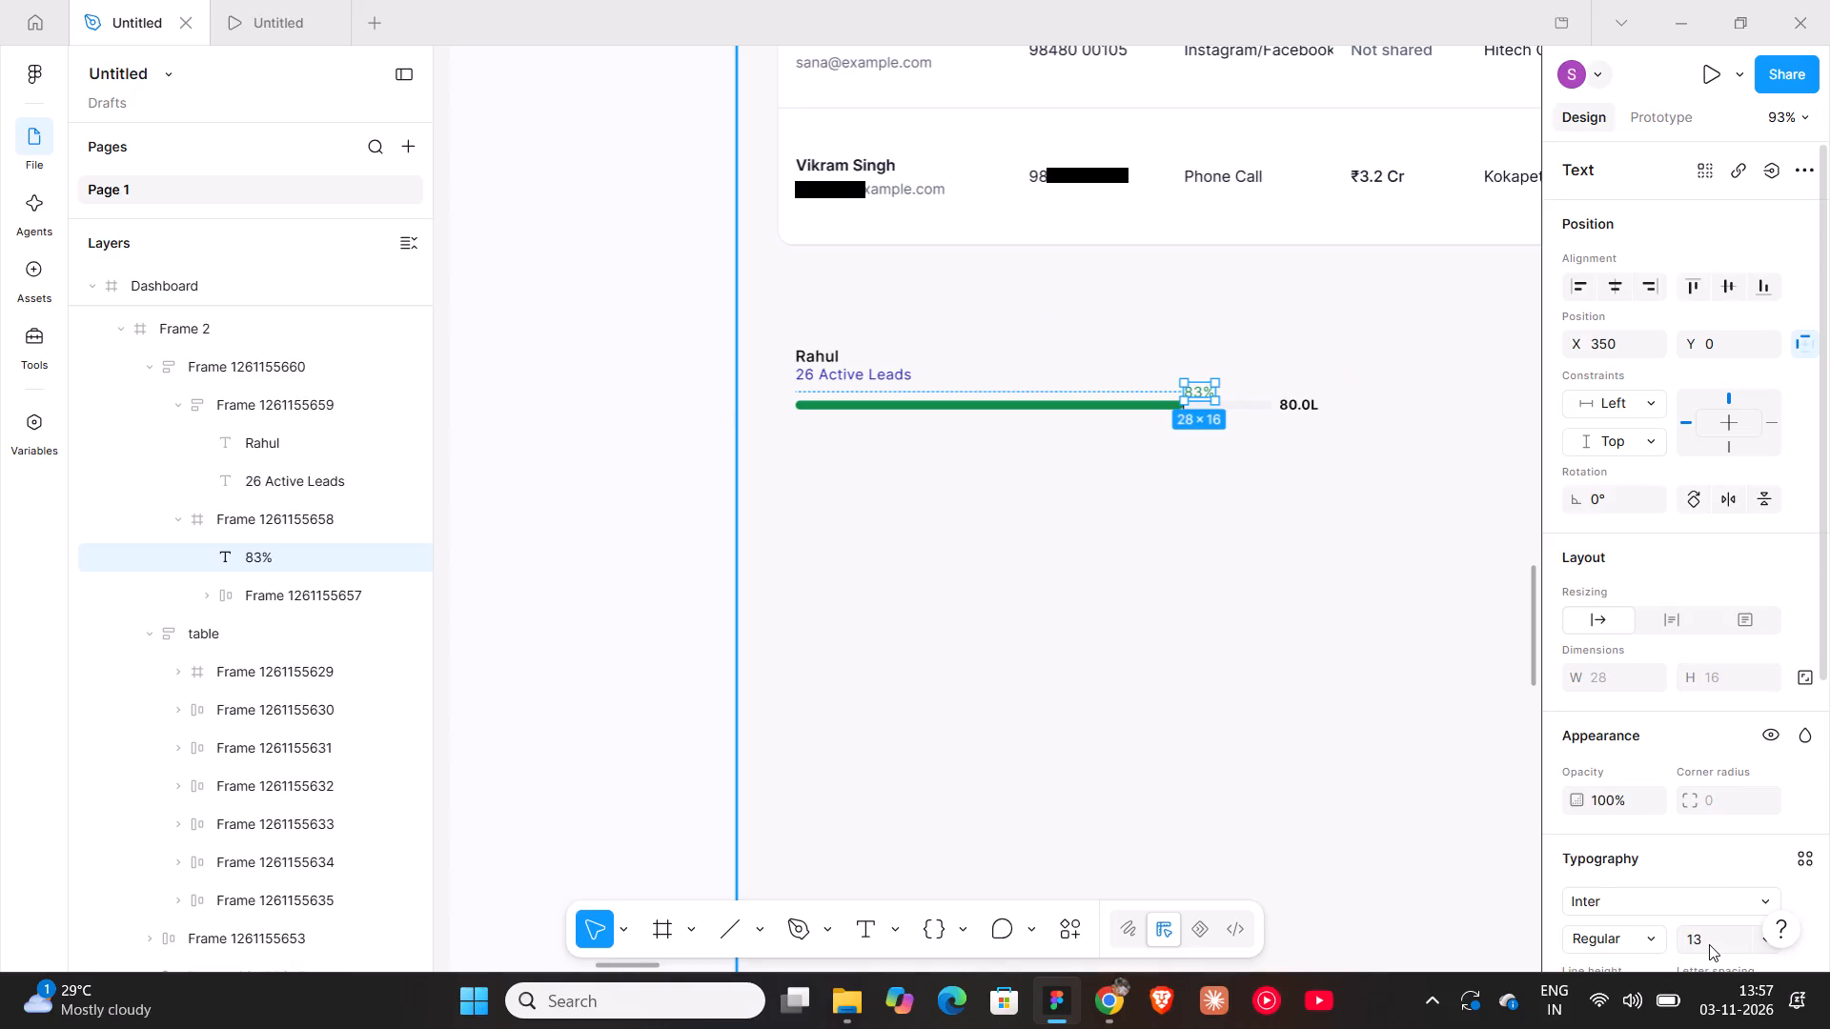
left_click(1338, 562)
Check the resized agent row texts in the prototype preview.
left_click(268, 40)
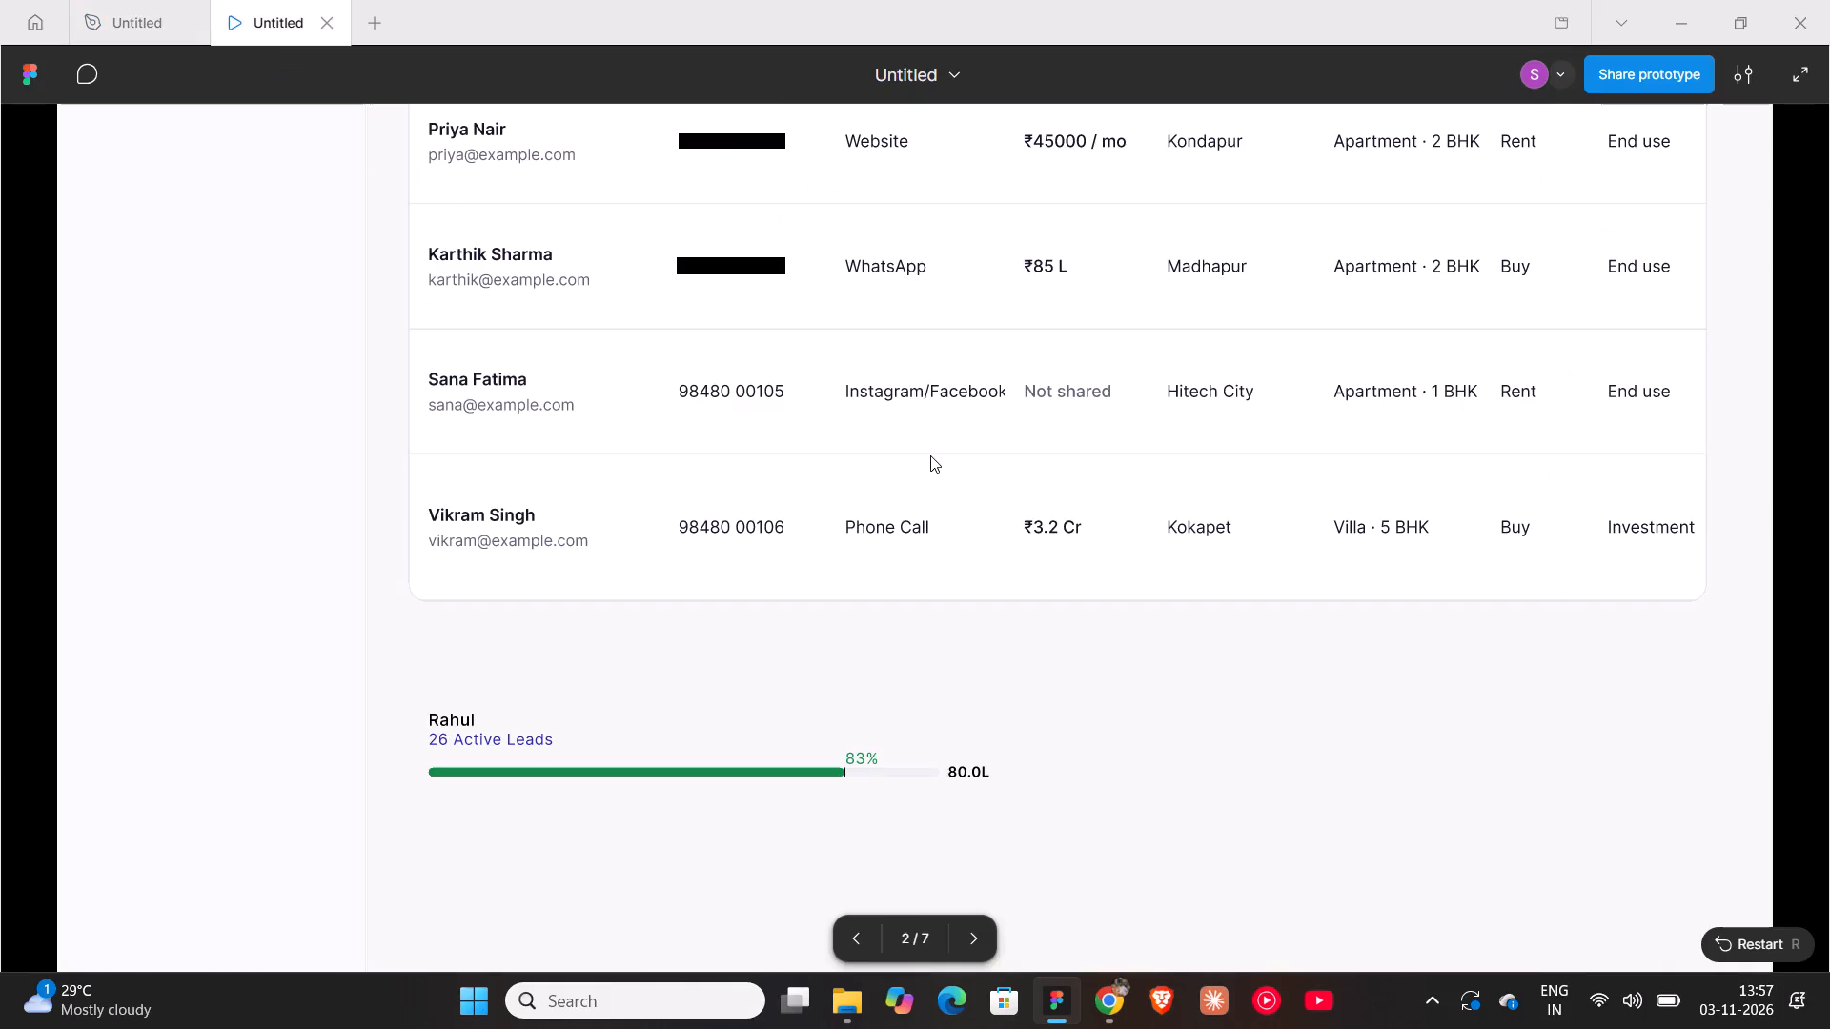
Duplicate the Rahul agent row three times, stacking the copies below it at Y 2003, 2074 and 2145.
left_click(124, 43)
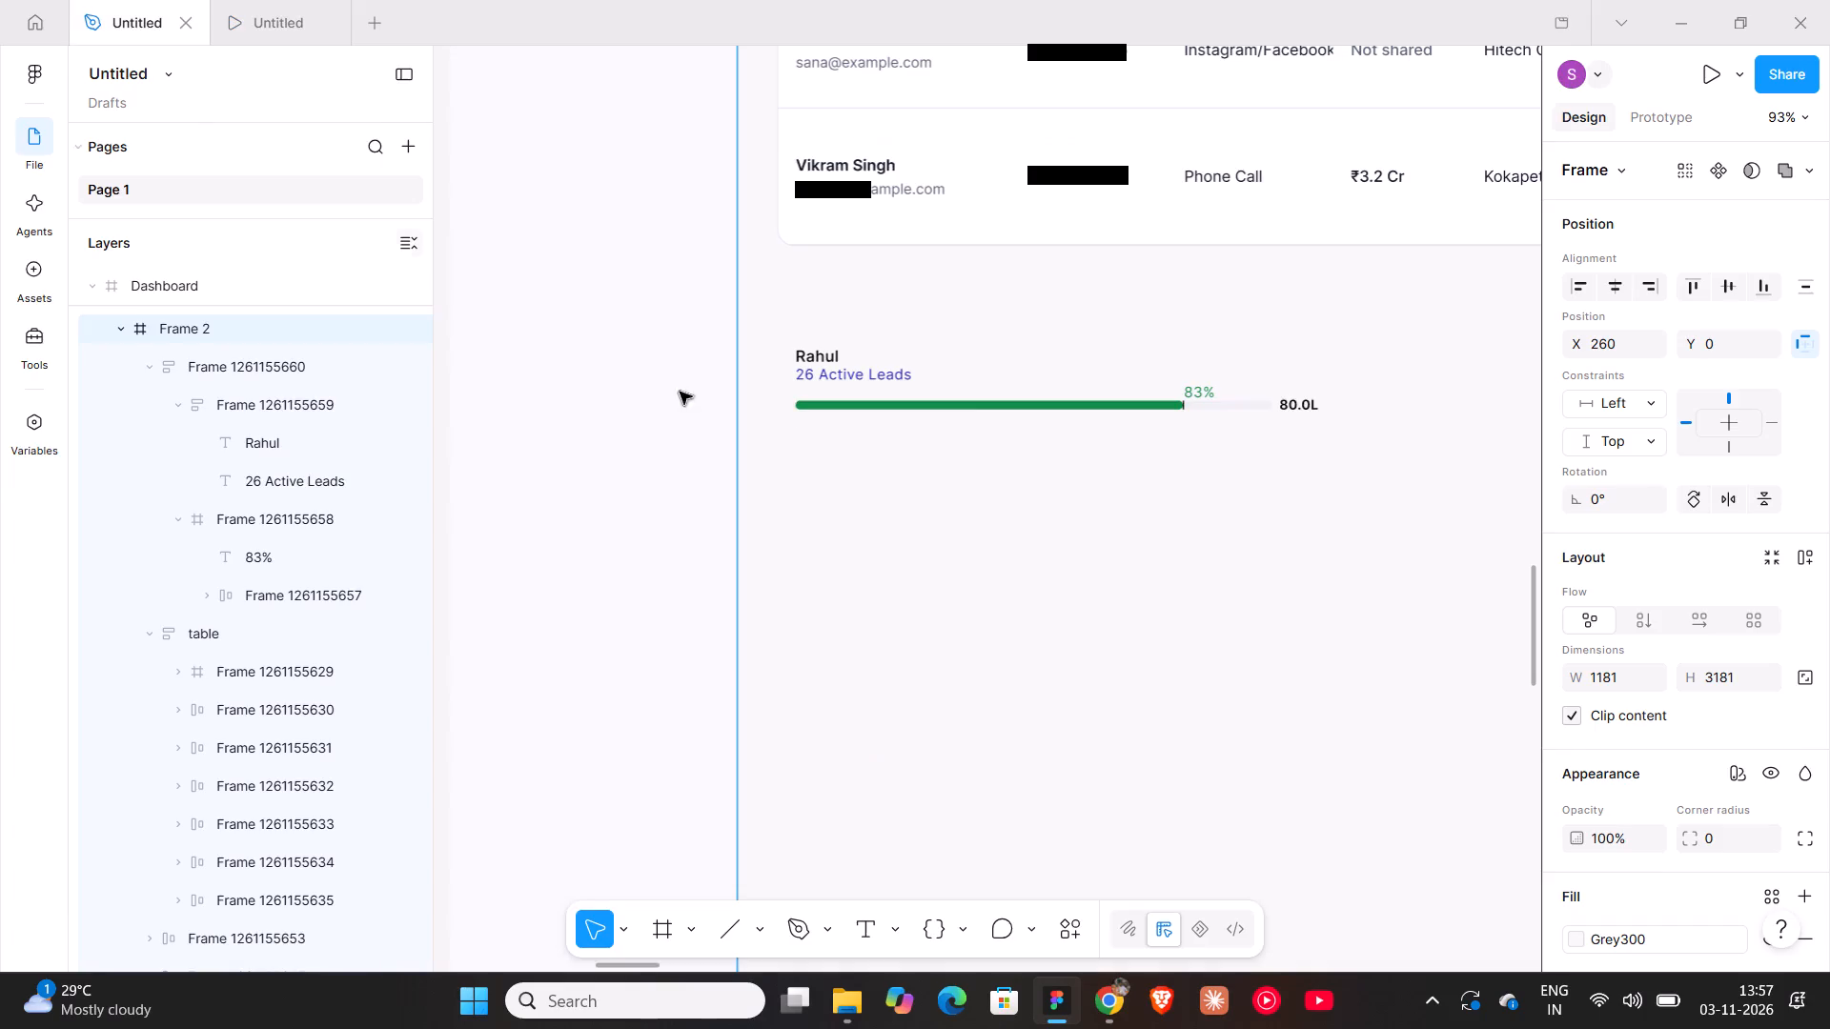
left_click(850, 387)
left_click(850, 387)
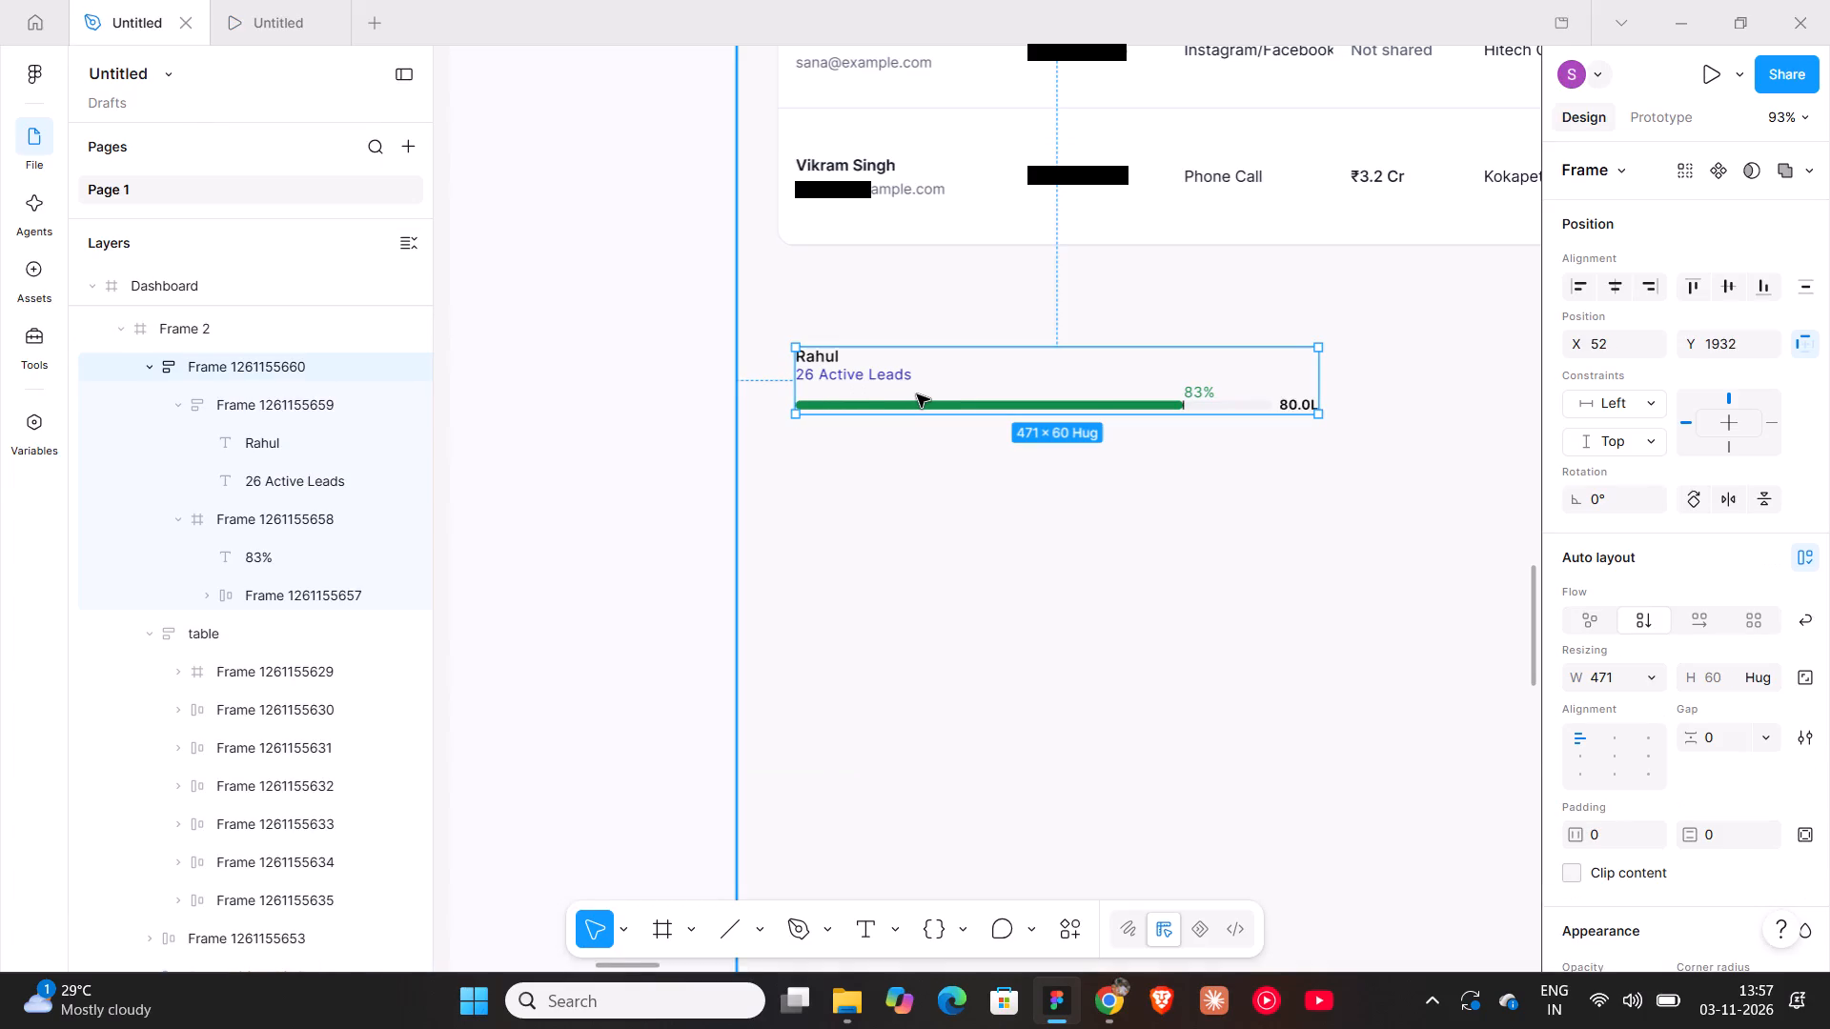
key("ctrl+d")
left_click_drag(942, 378, 935, 462)
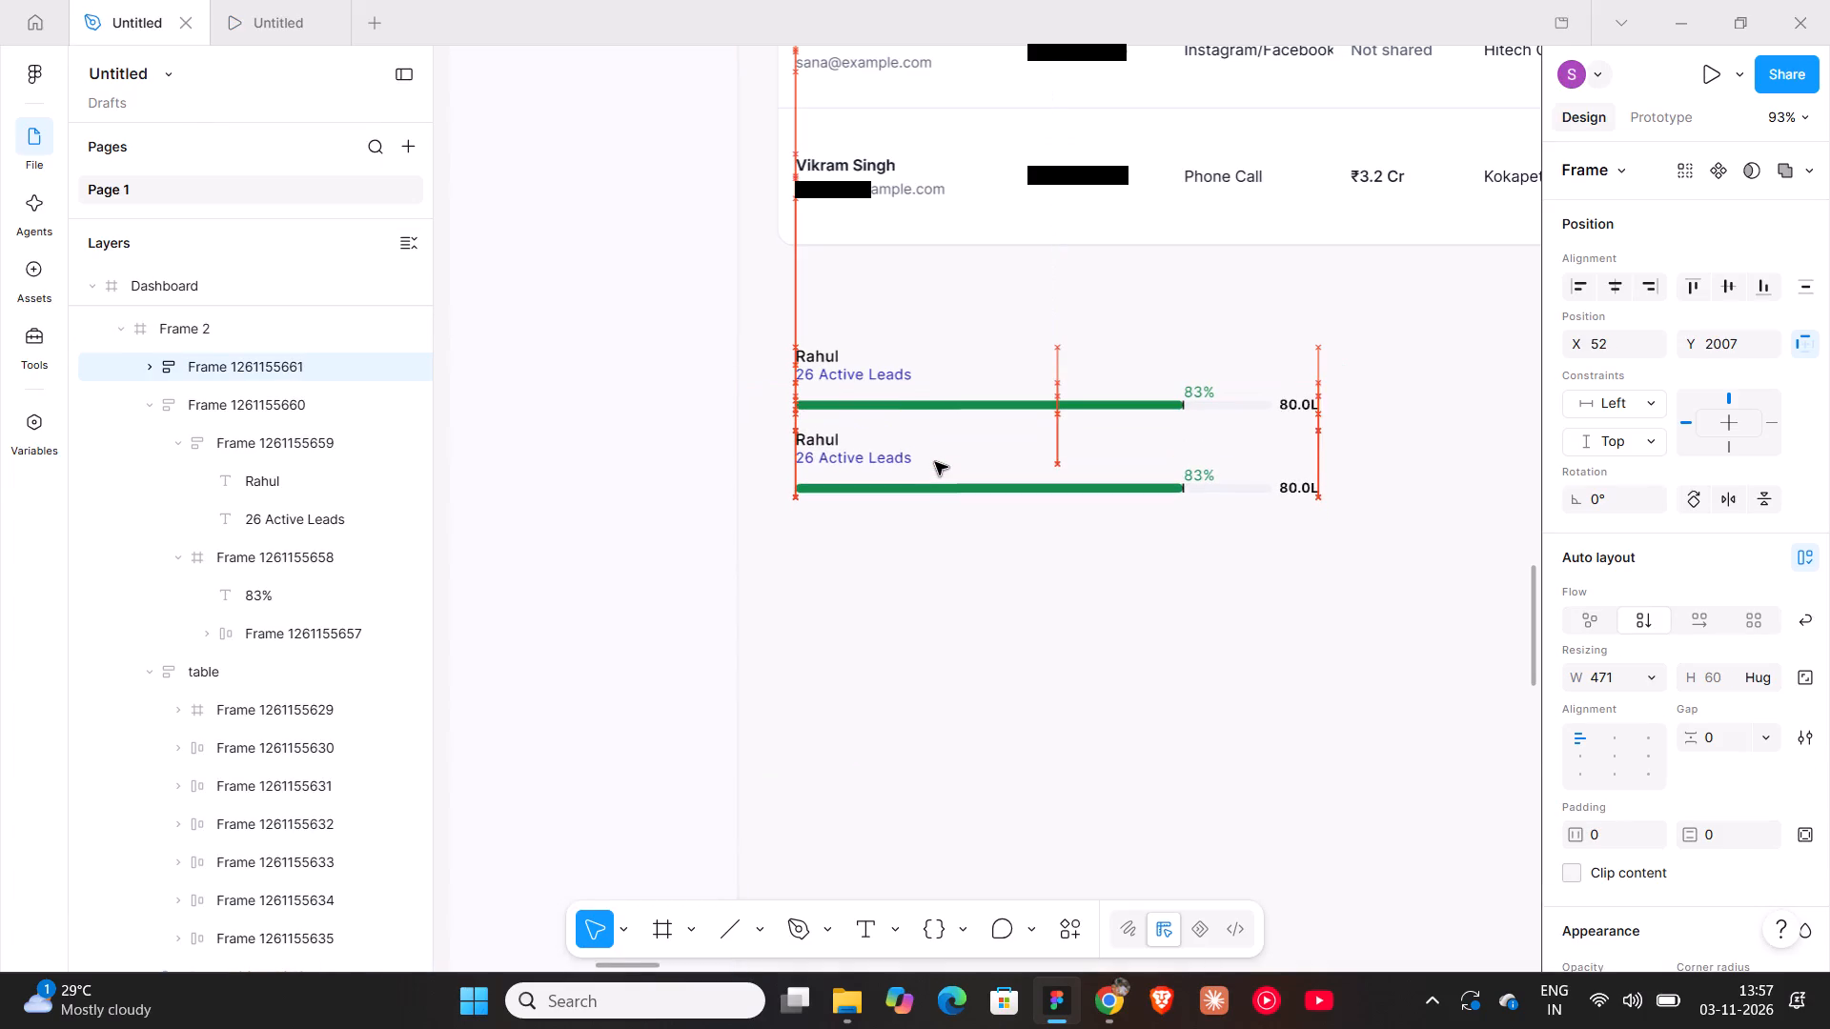
left_click_drag(935, 462, 938, 457)
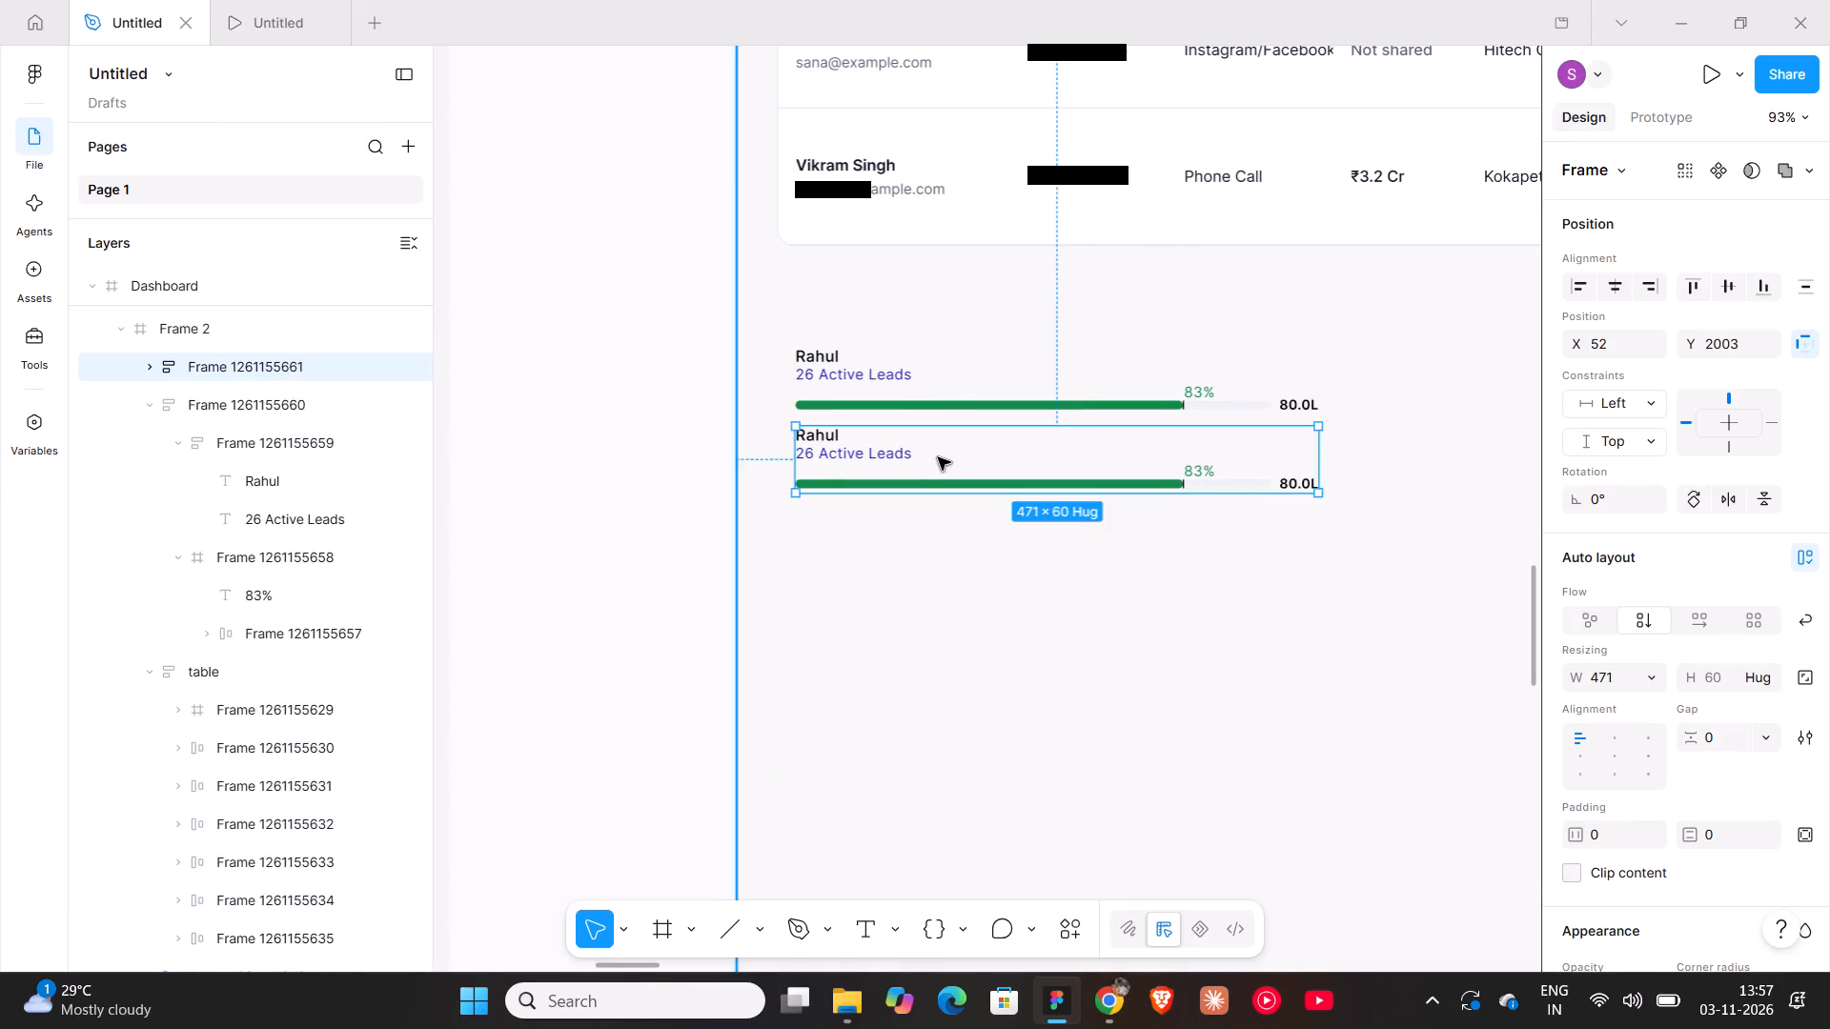
key("ctrl+d")
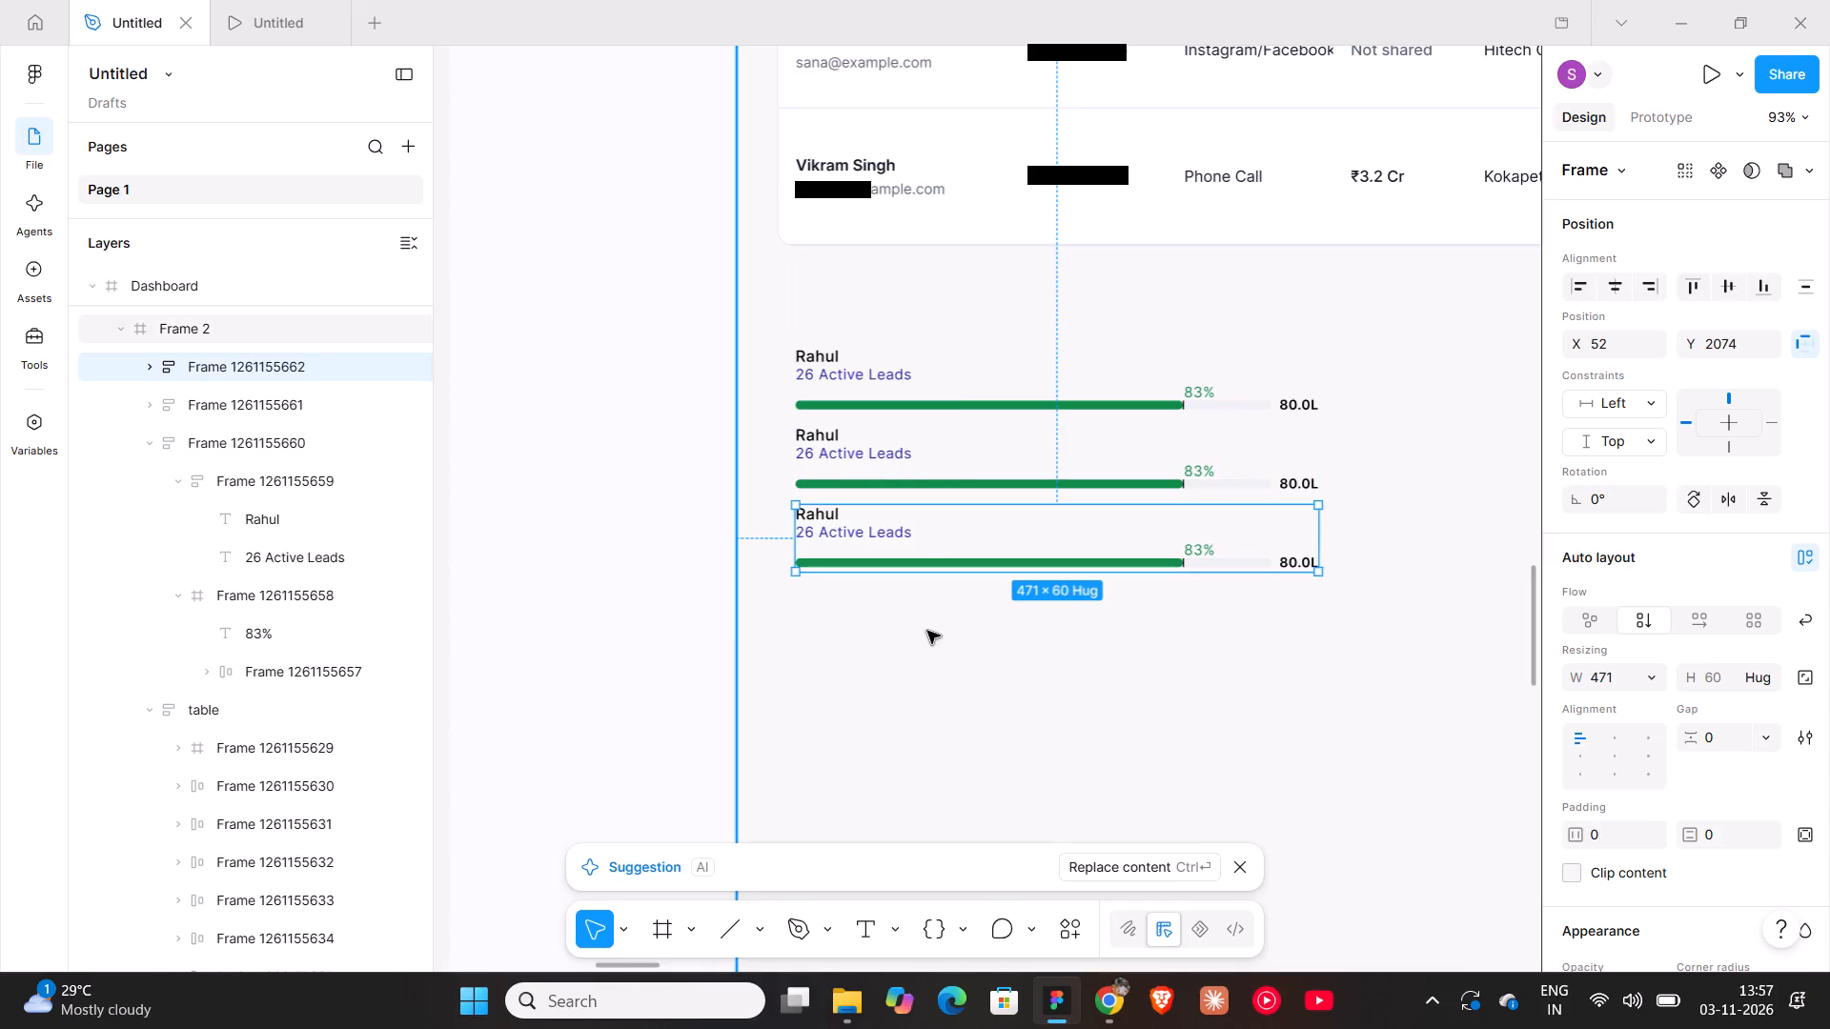
key("ctrl+d")
Change the active leads counts in the second, third and fourth agent rows to 16, 11 and 06.
scroll(927, 631, "down", 13, "ctrl")
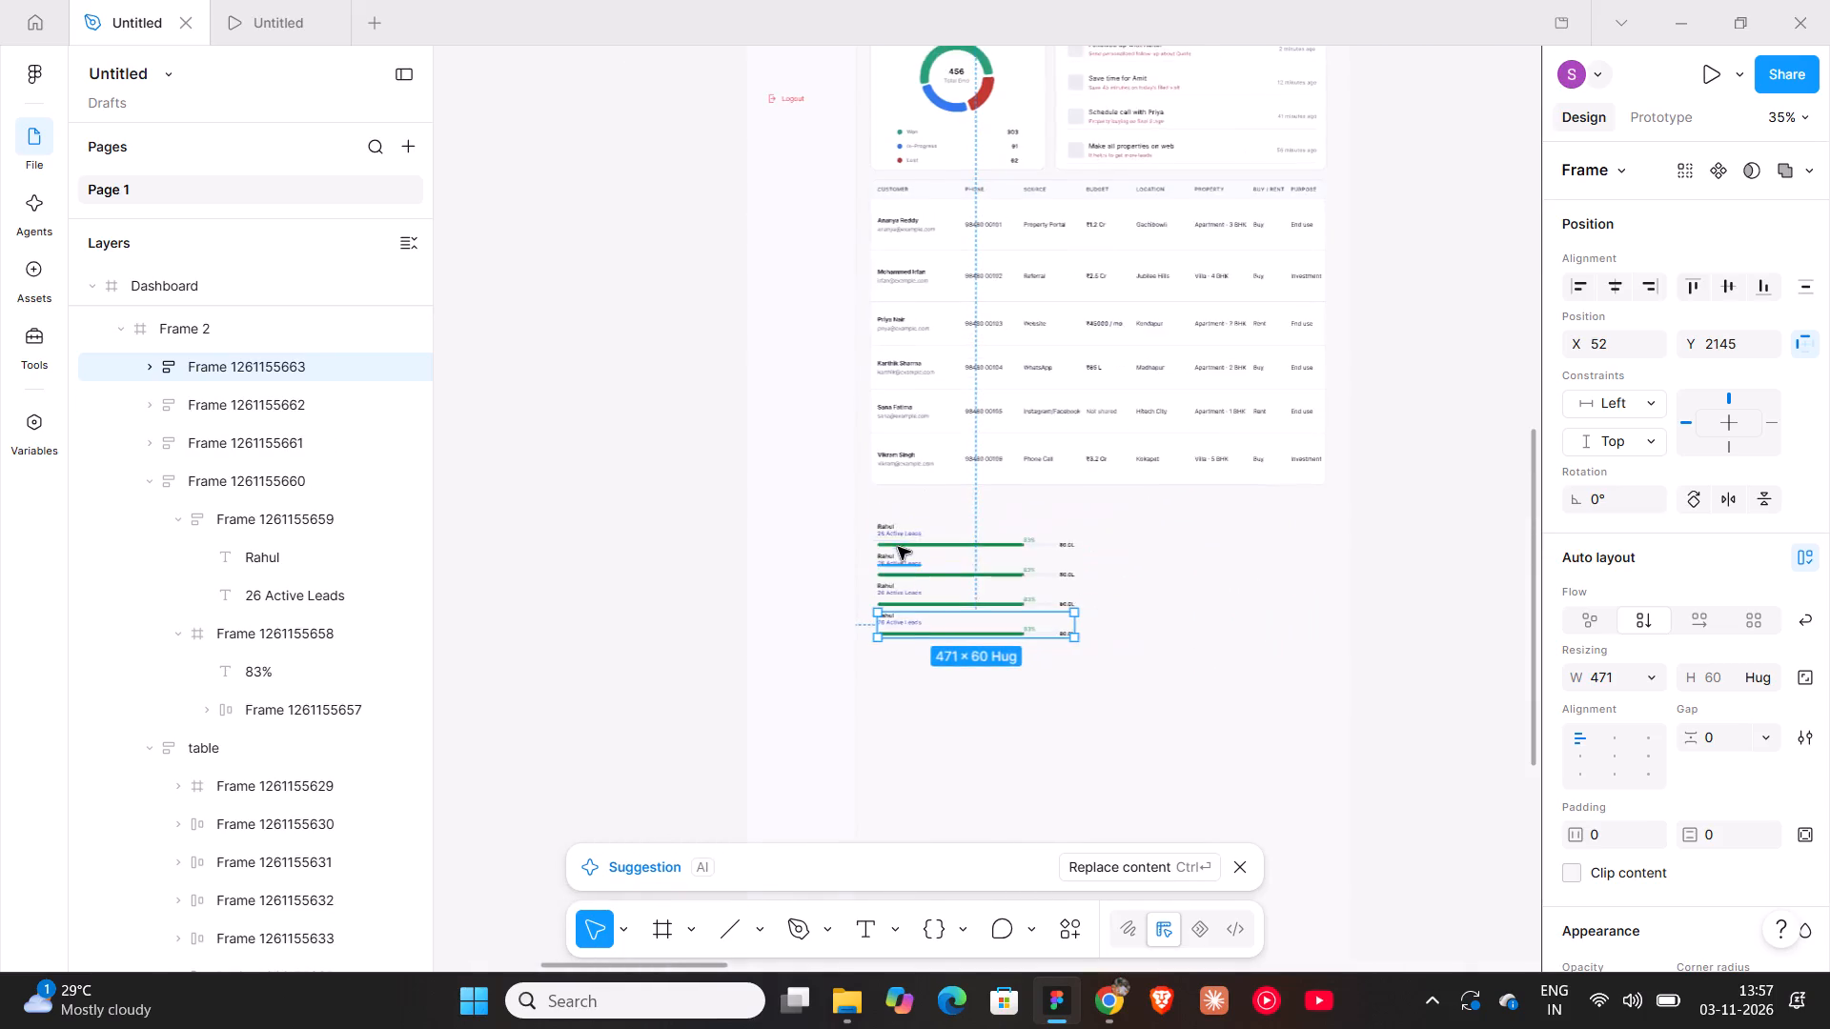
scroll(898, 547, "up", 15, "ctrl")
scroll(882, 578, "down", 2)
triple_click(854, 584)
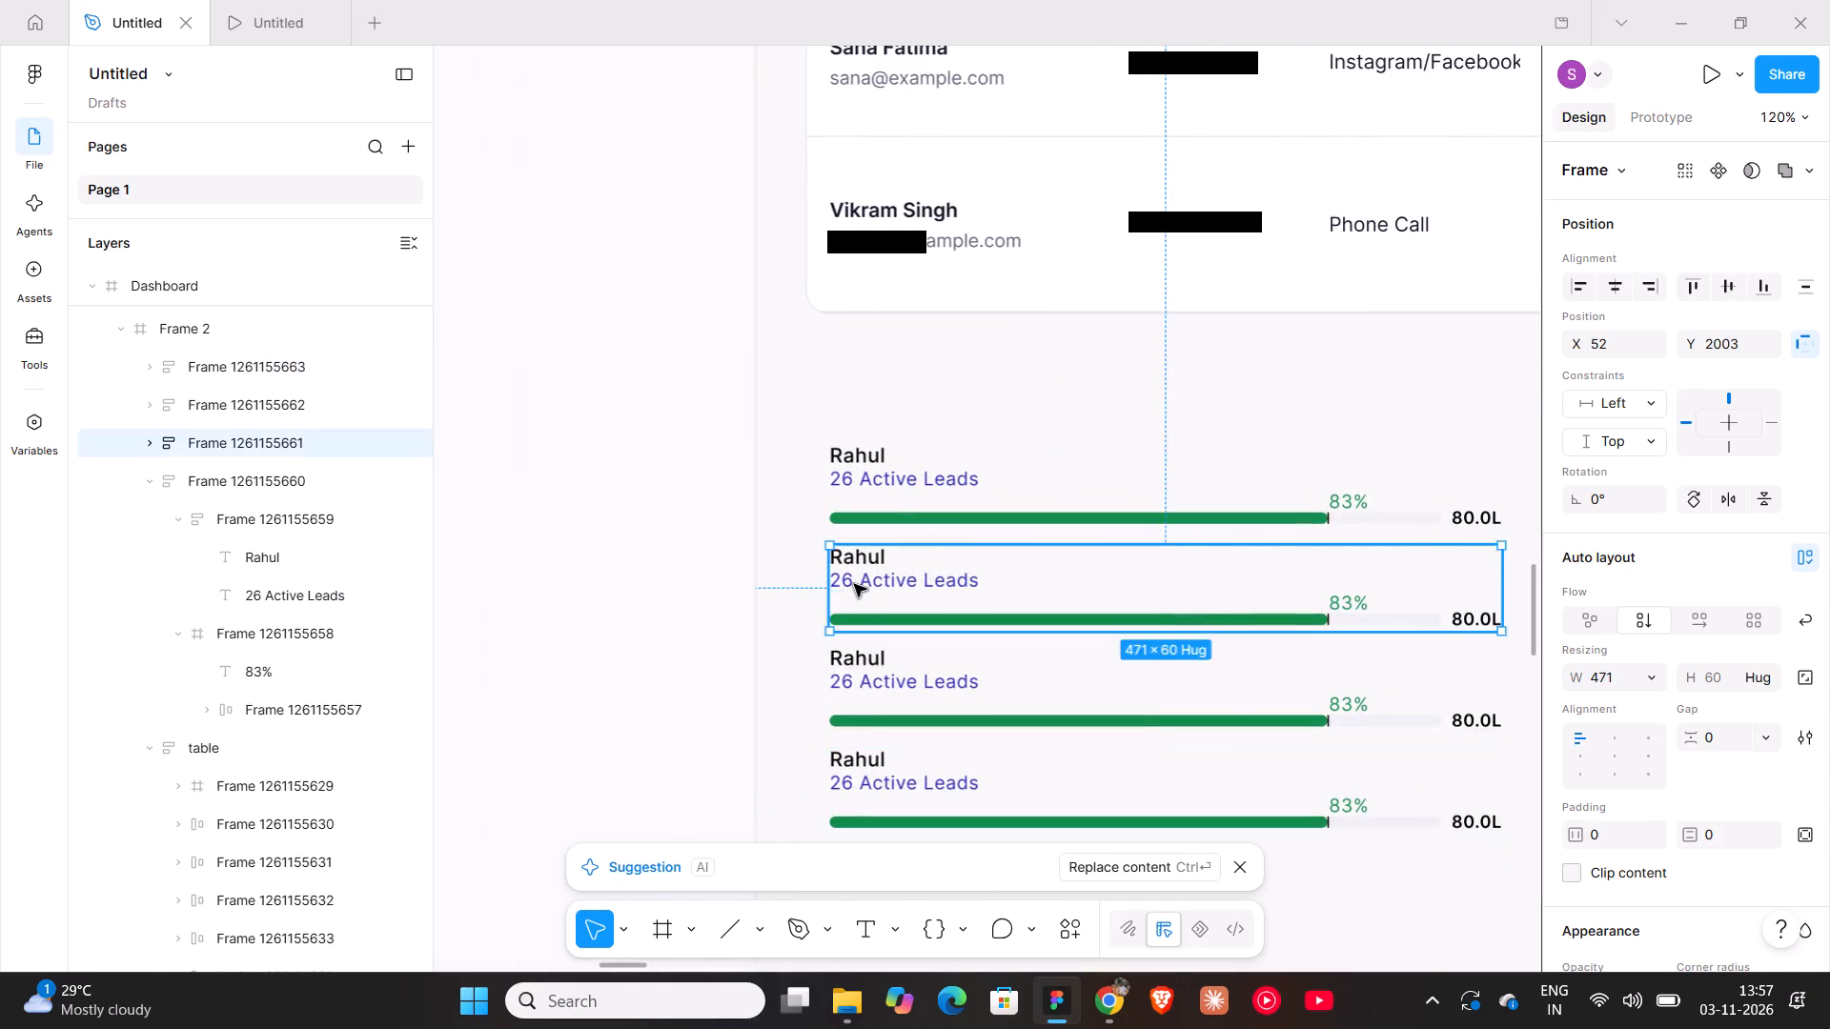
double_click(854, 584)
left_click(846, 581)
key("BackSpace")
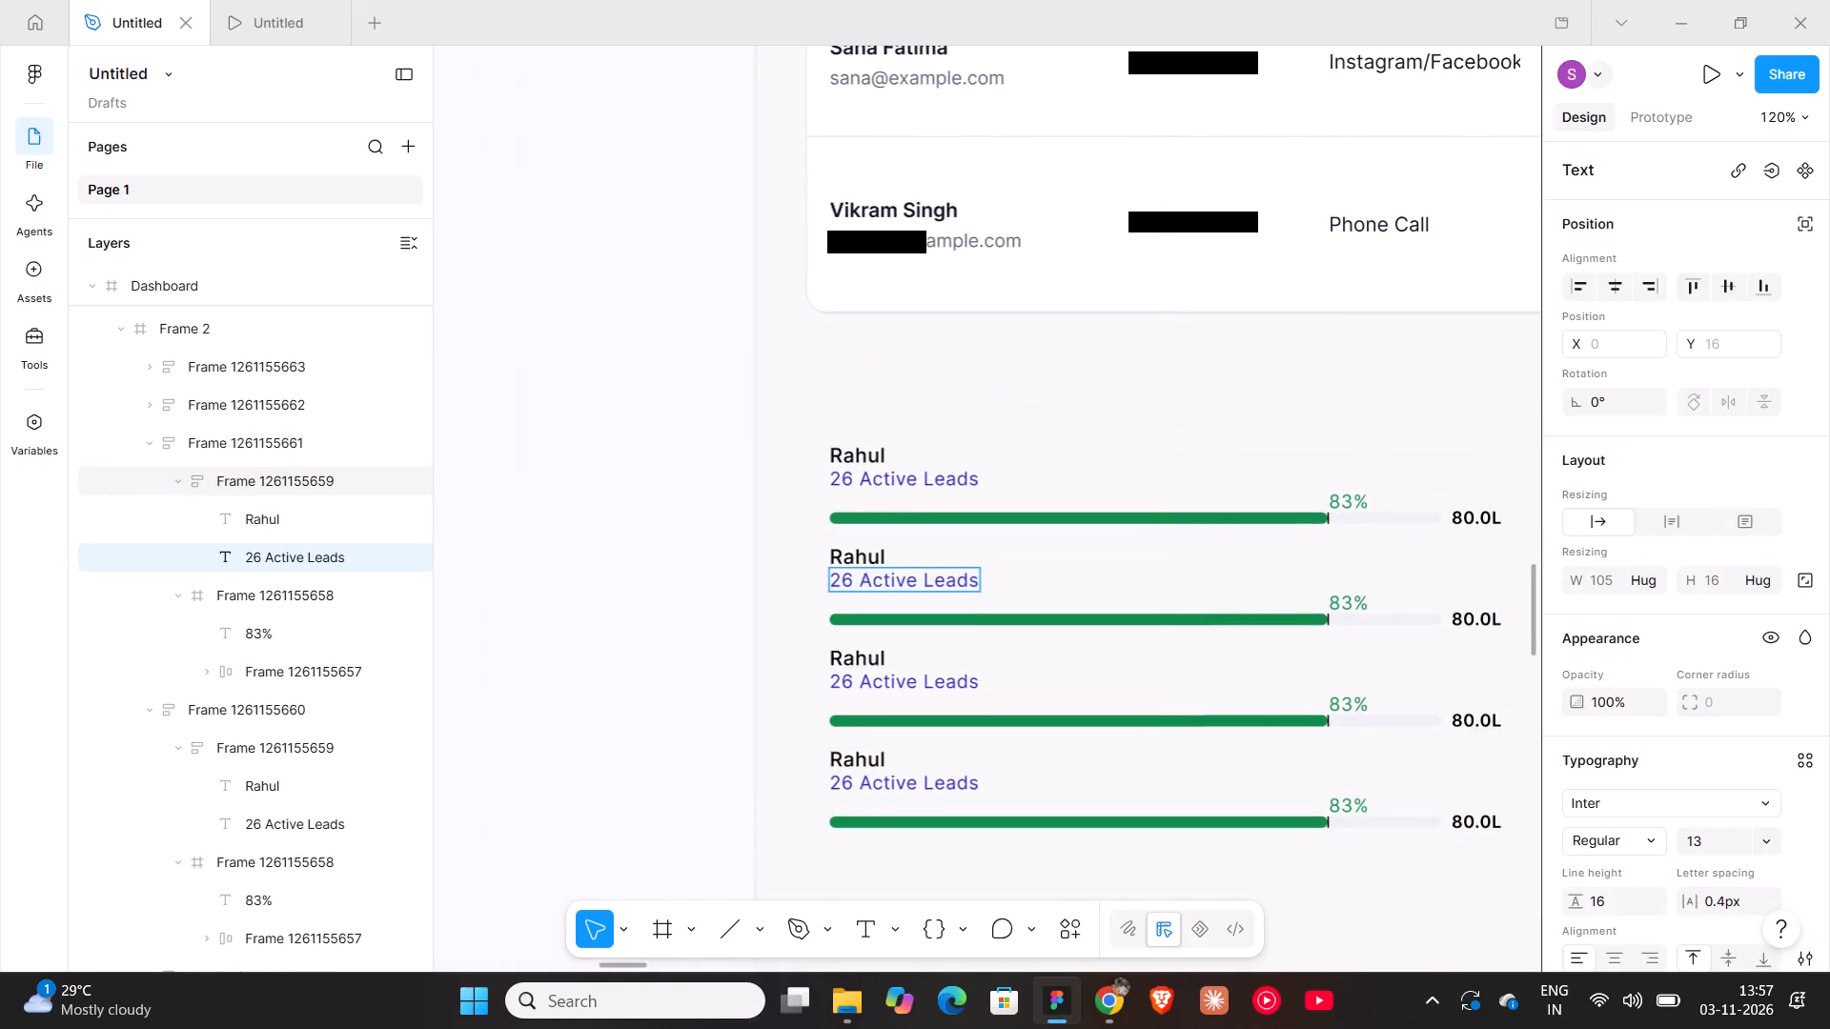
key("1")
left_click(849, 682)
key("BackSpace")
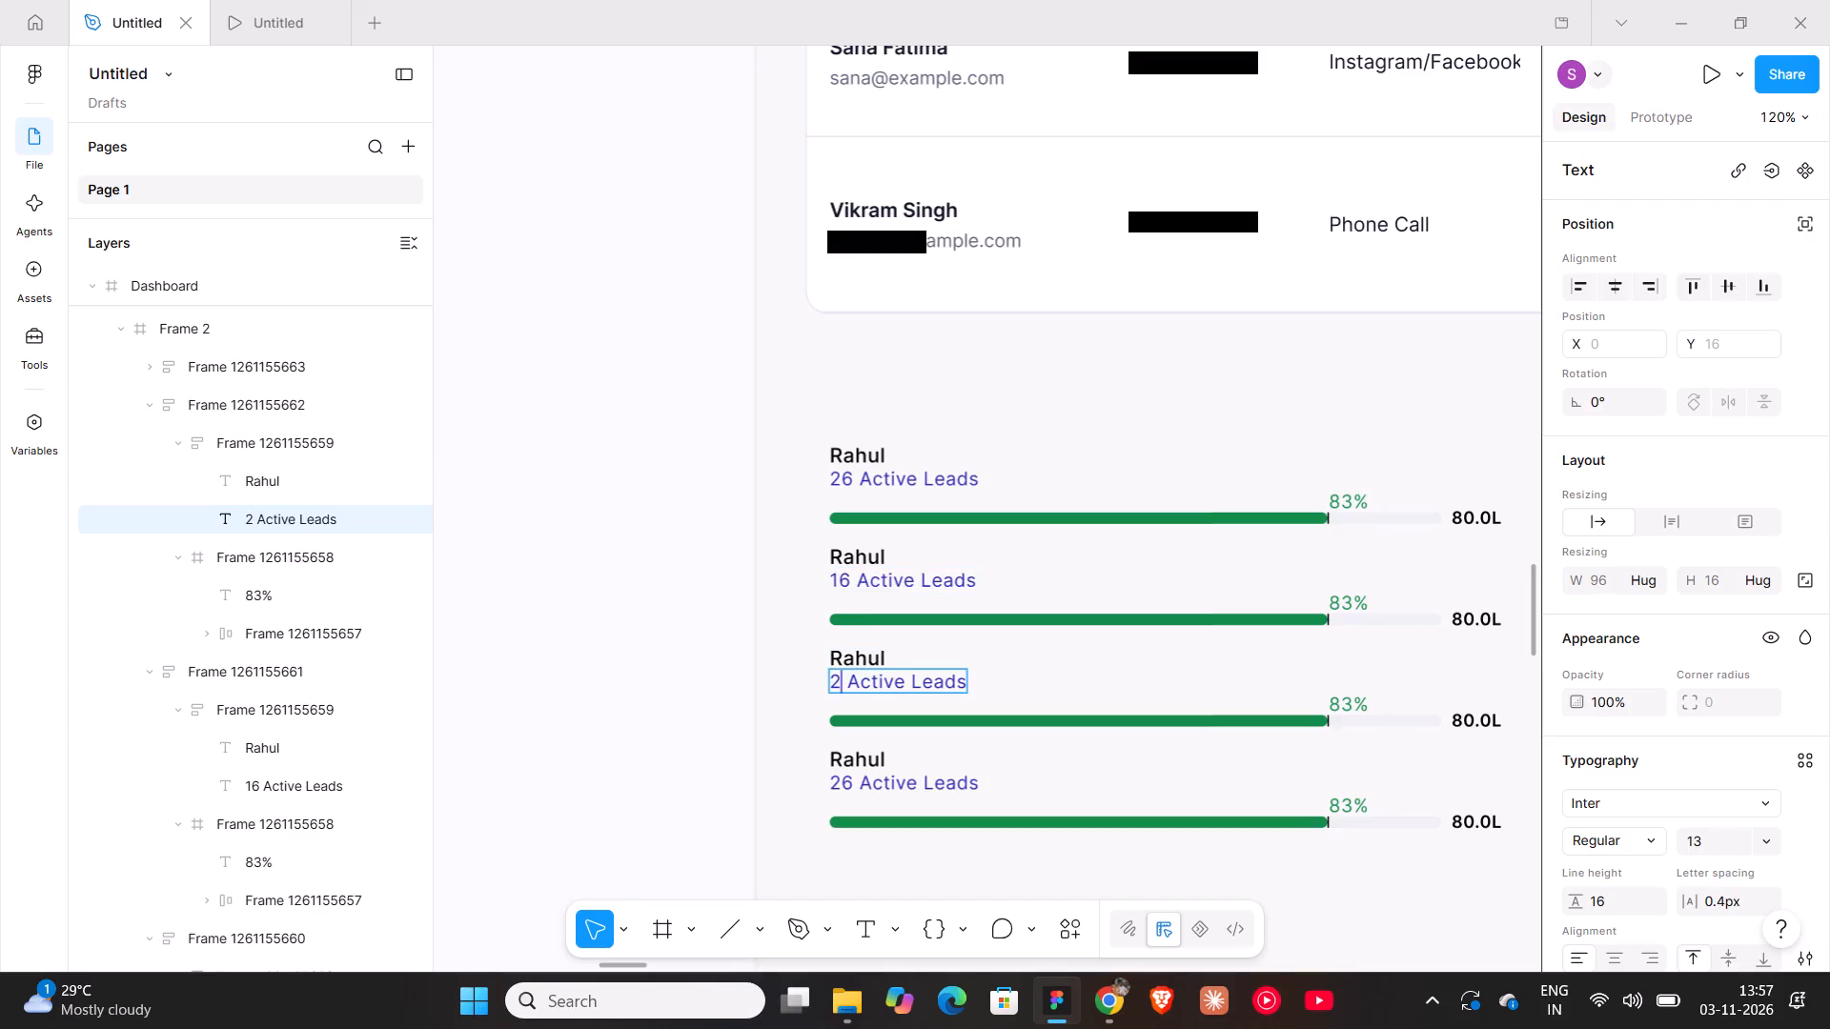
key("BackSpace")
type("11")
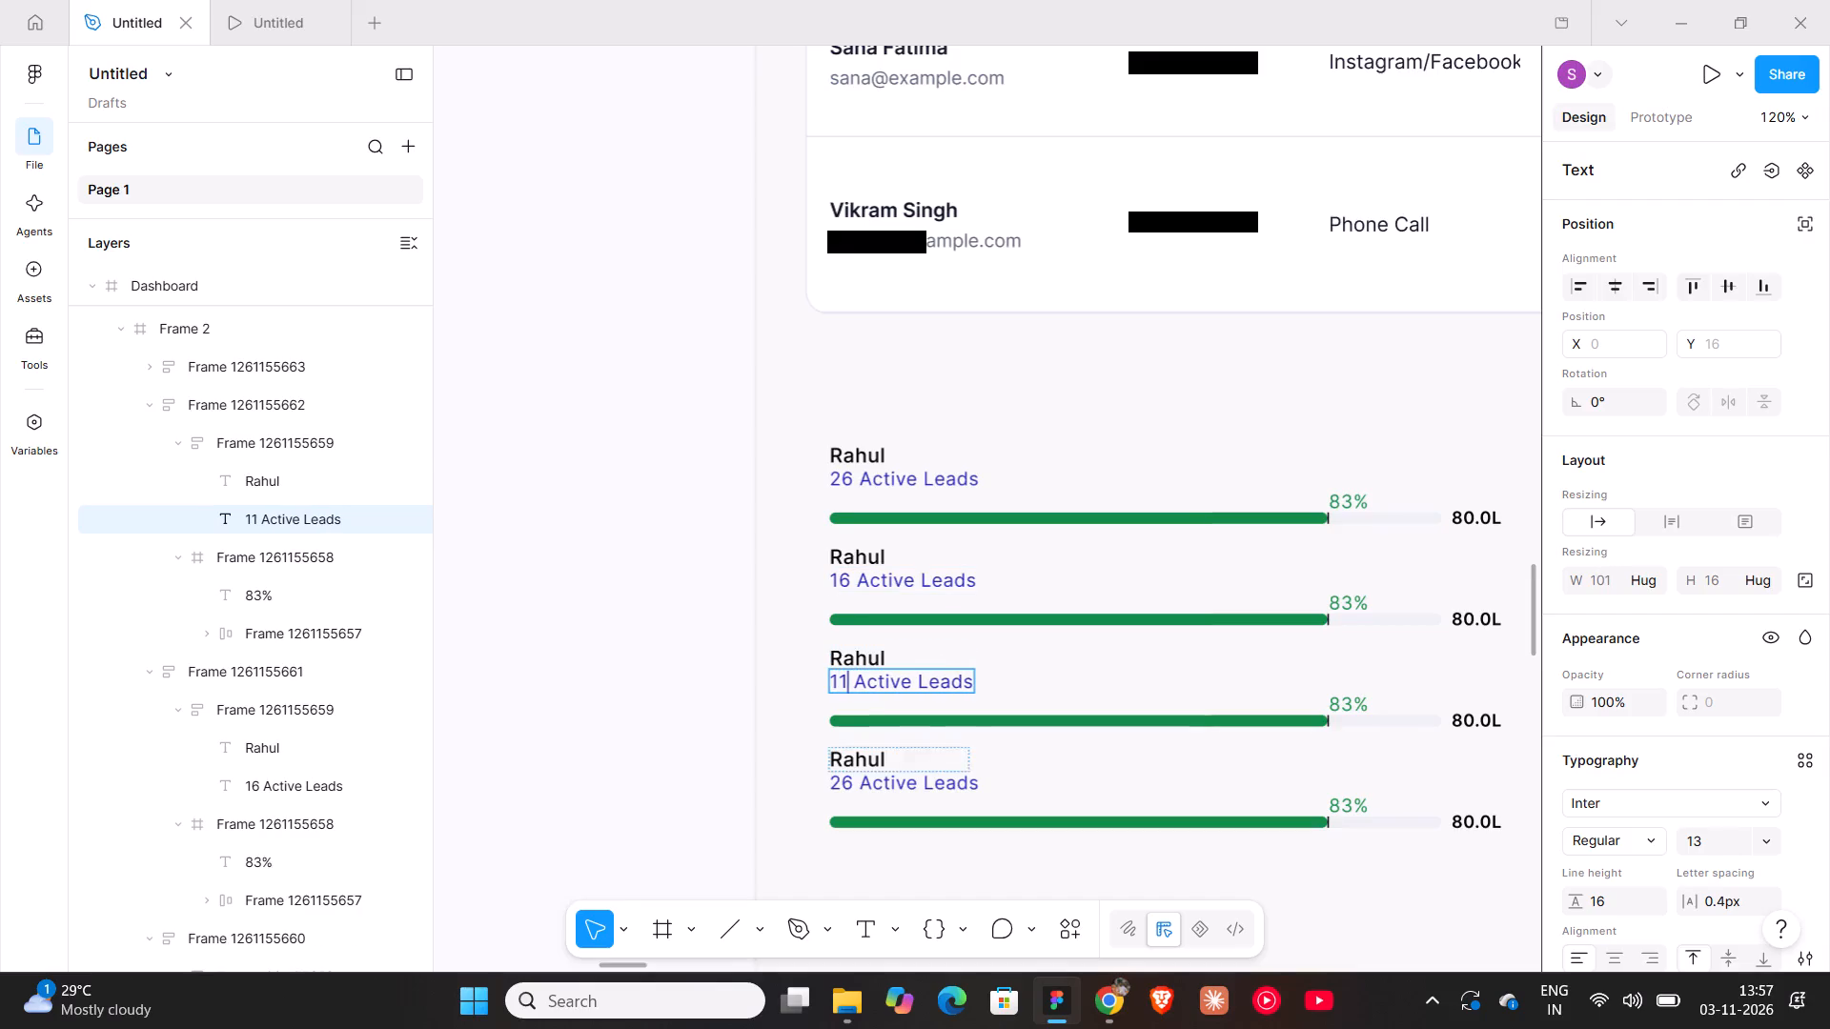
left_click(851, 785)
key("BackSpace")
key("BackSpace")
type("06")
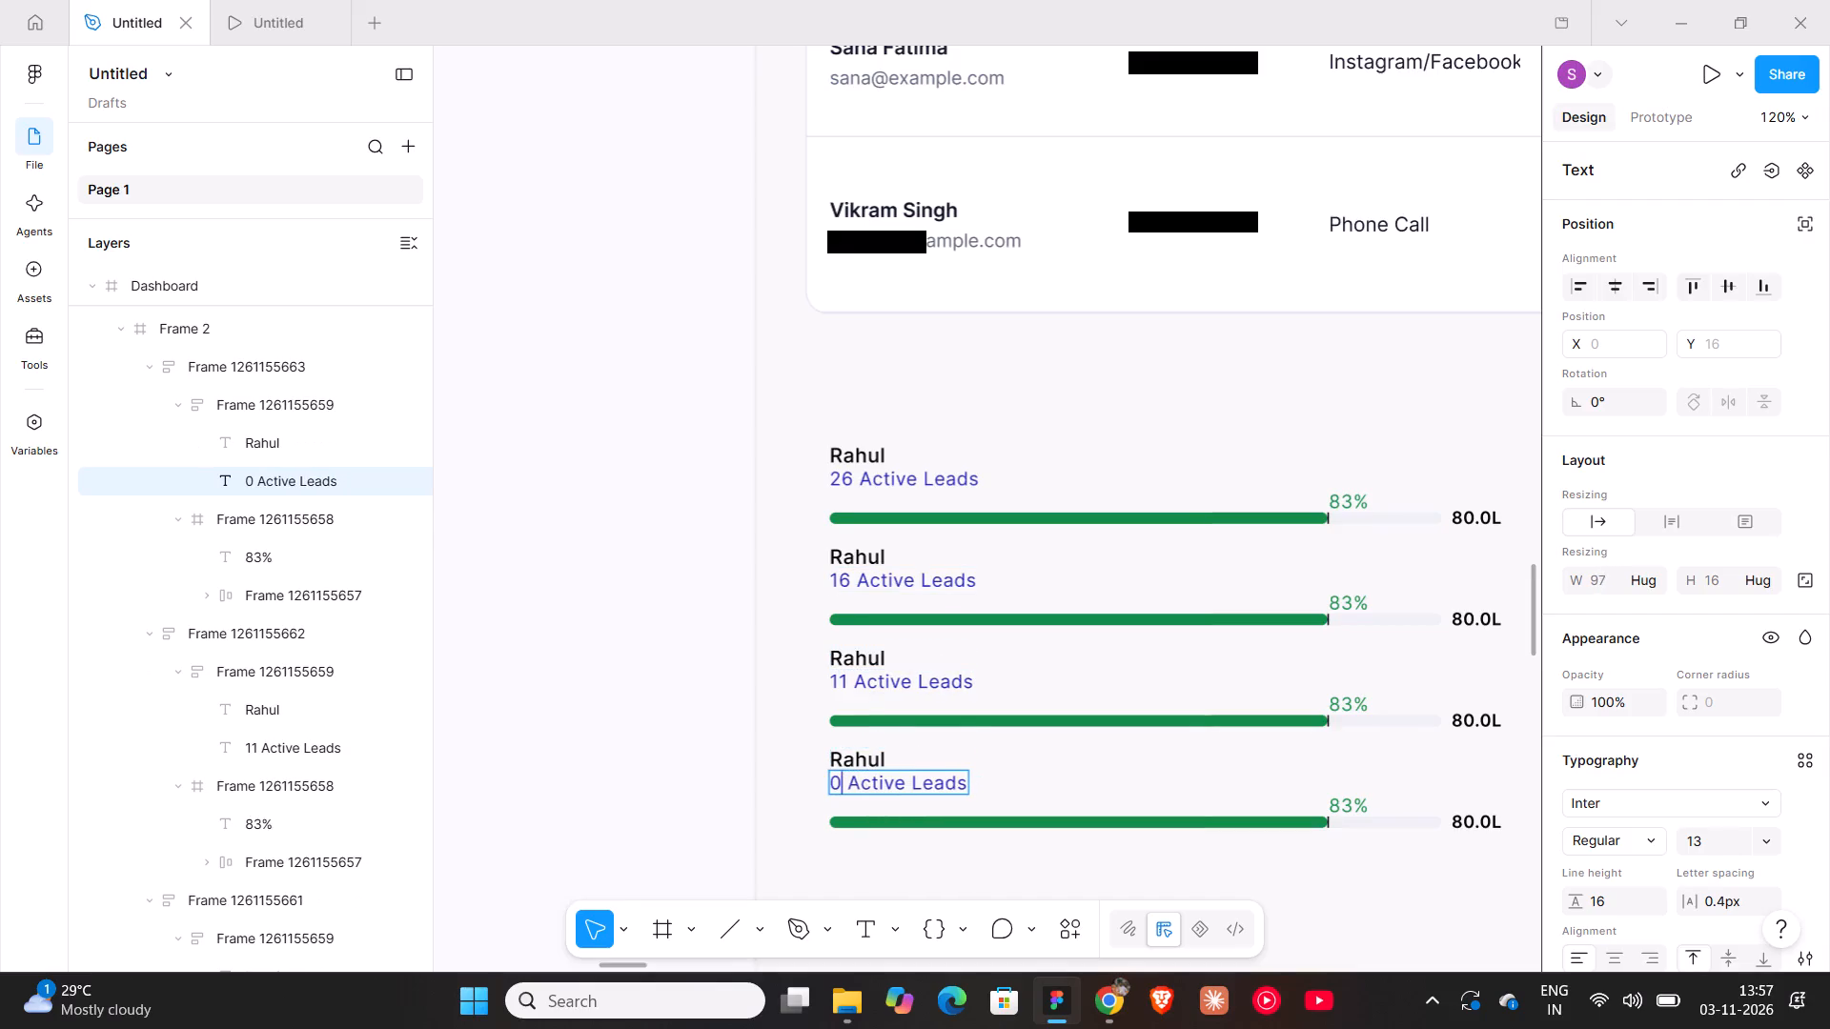
Change the value texts of the second, third and fourth agent rows to 75.0L, 50.0L and 45.0L.
scroll(955, 612, "down", 2, "shift")
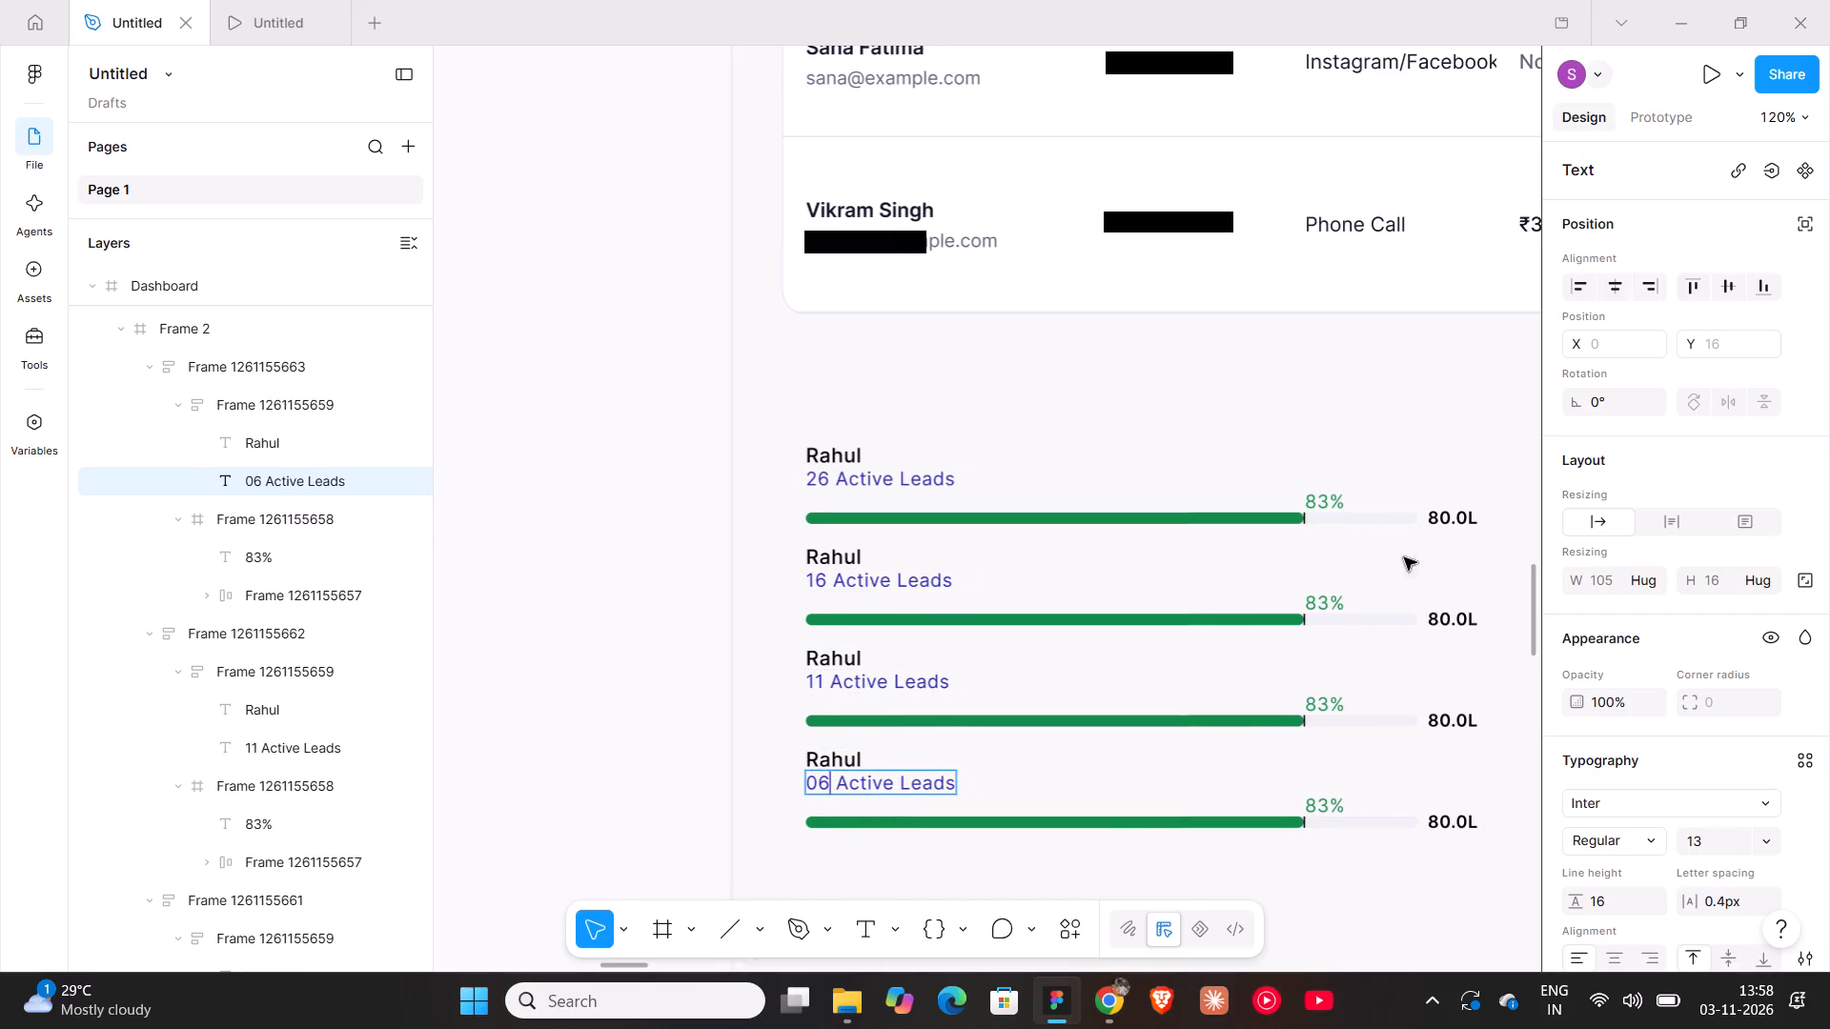
left_click(1447, 618)
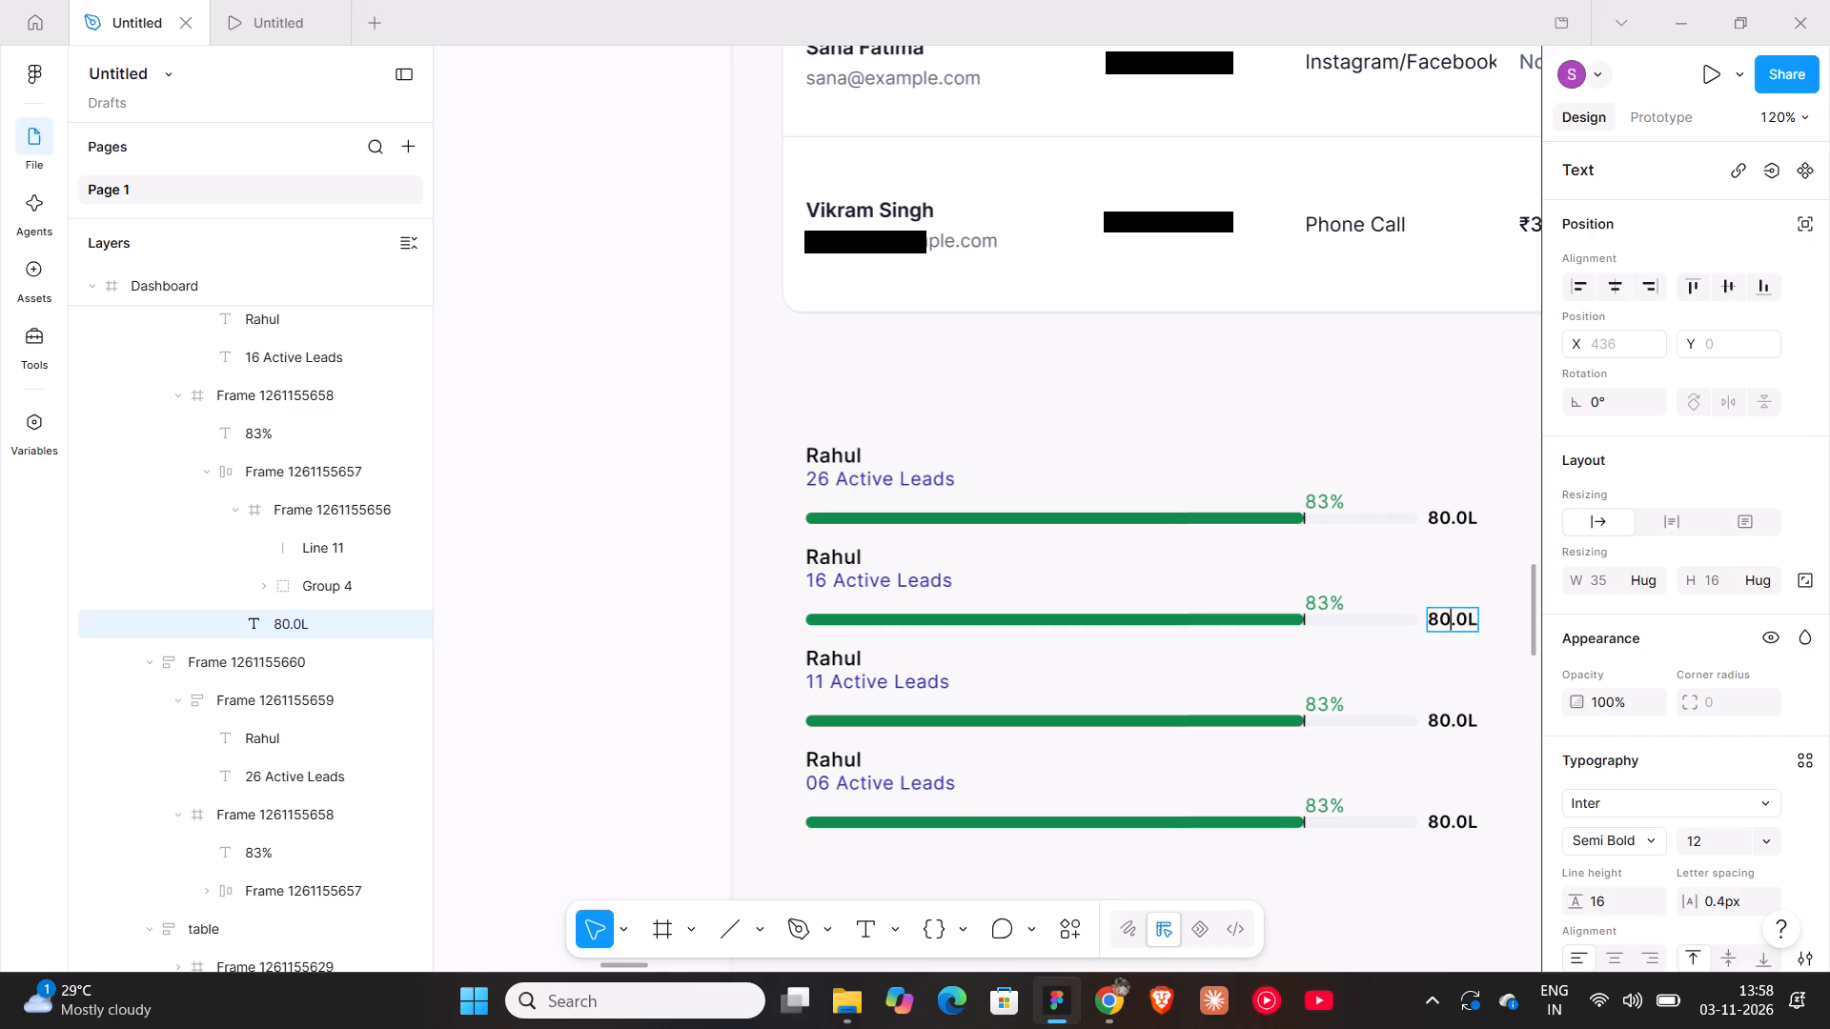
key("BackSpace")
key("BackSpace")
type("75")
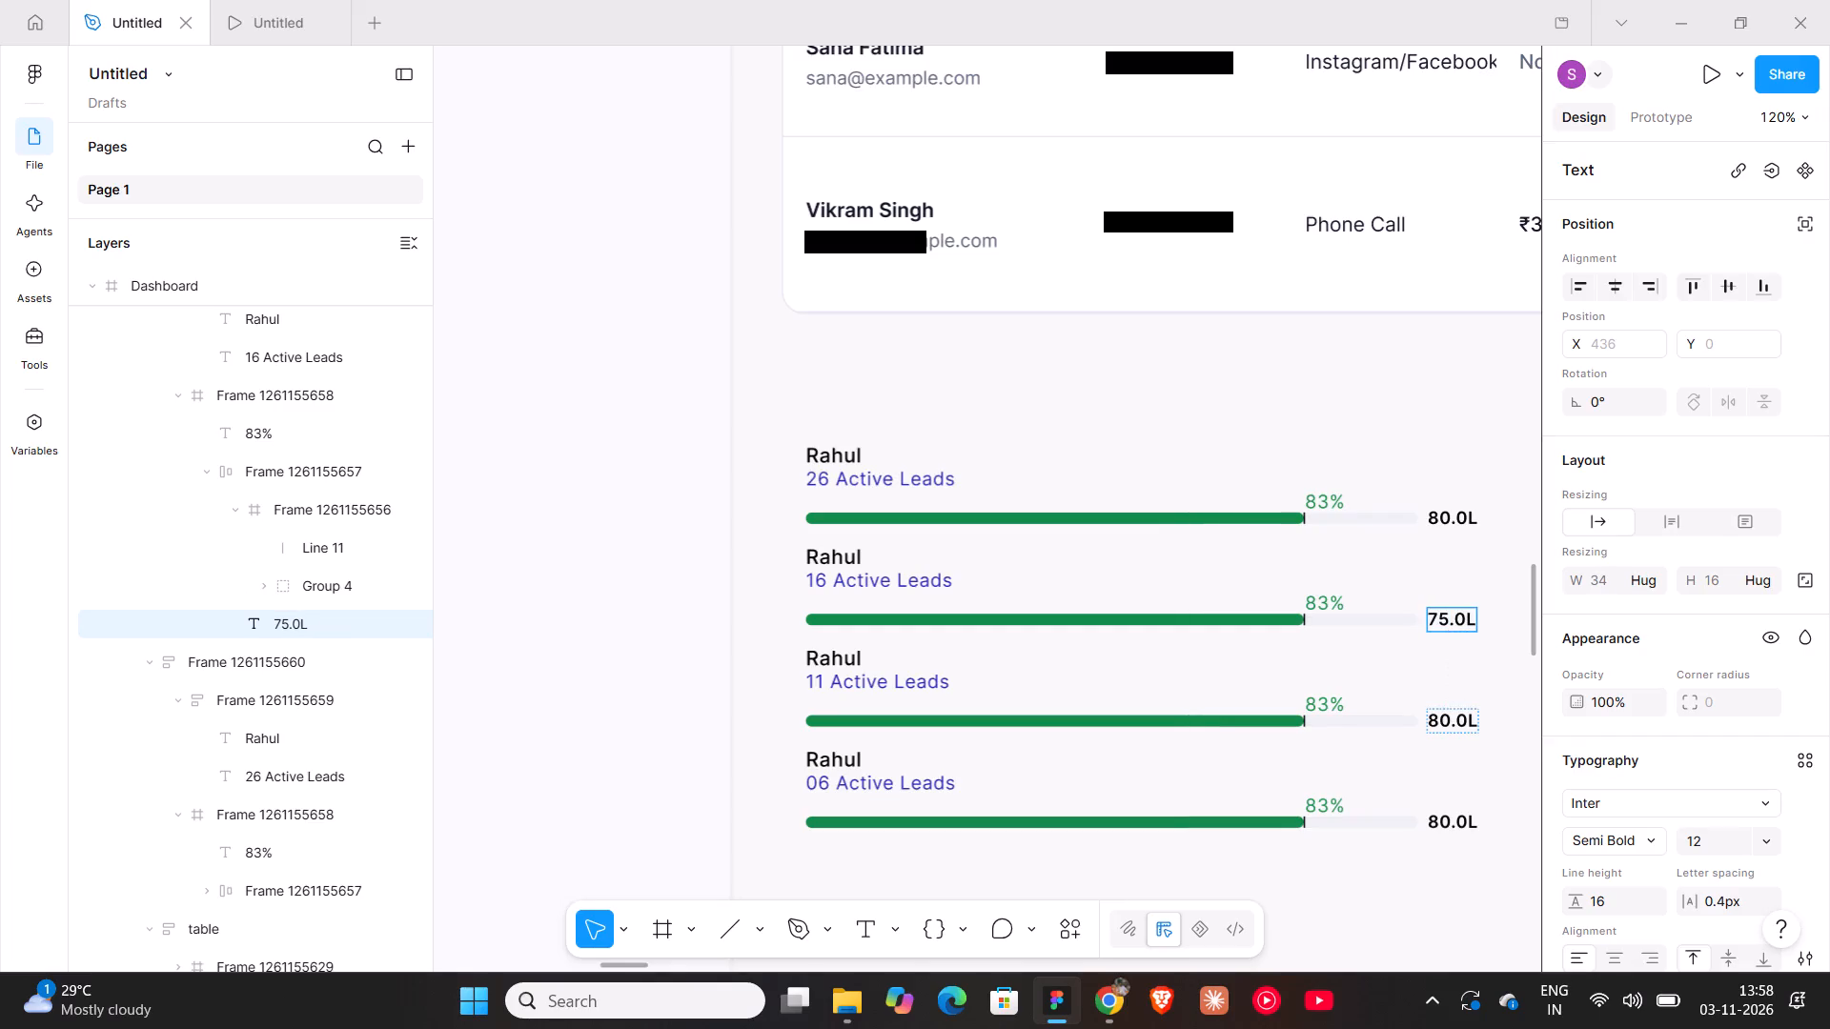
left_click(1444, 714)
key("BackSpace")
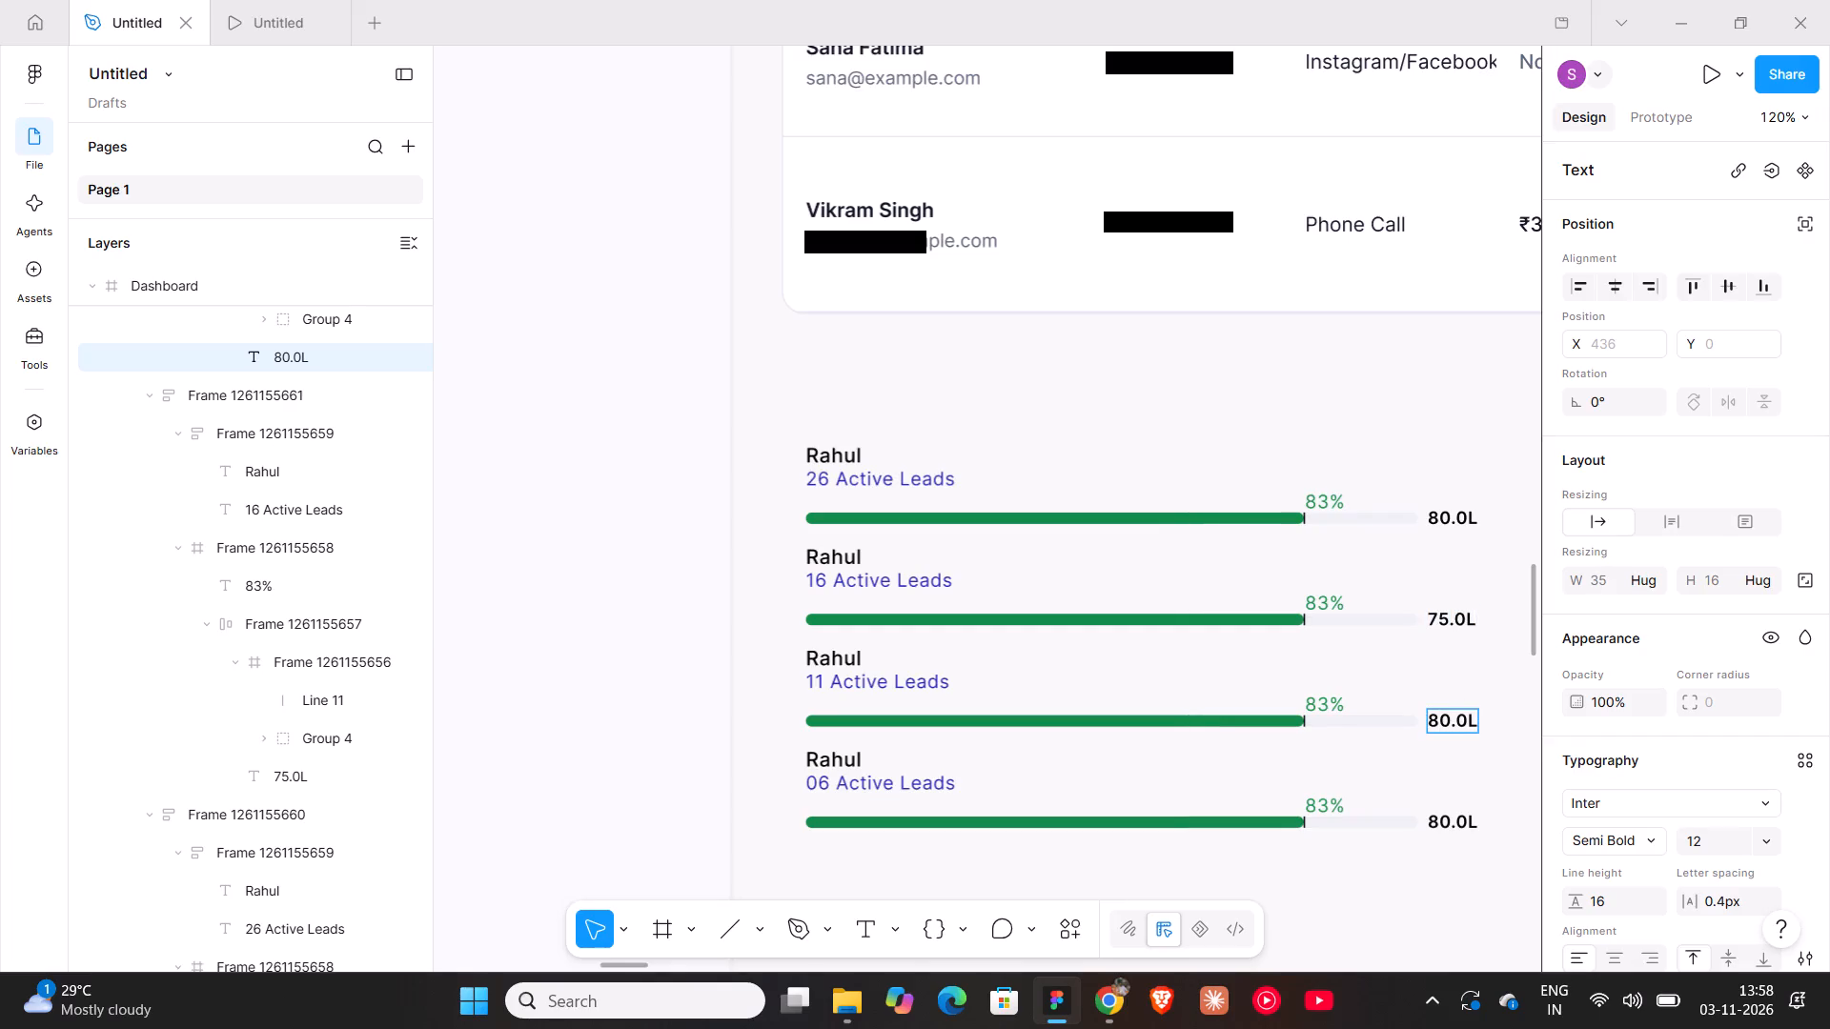
key("5")
left_click(1439, 820)
key("BackSpace")
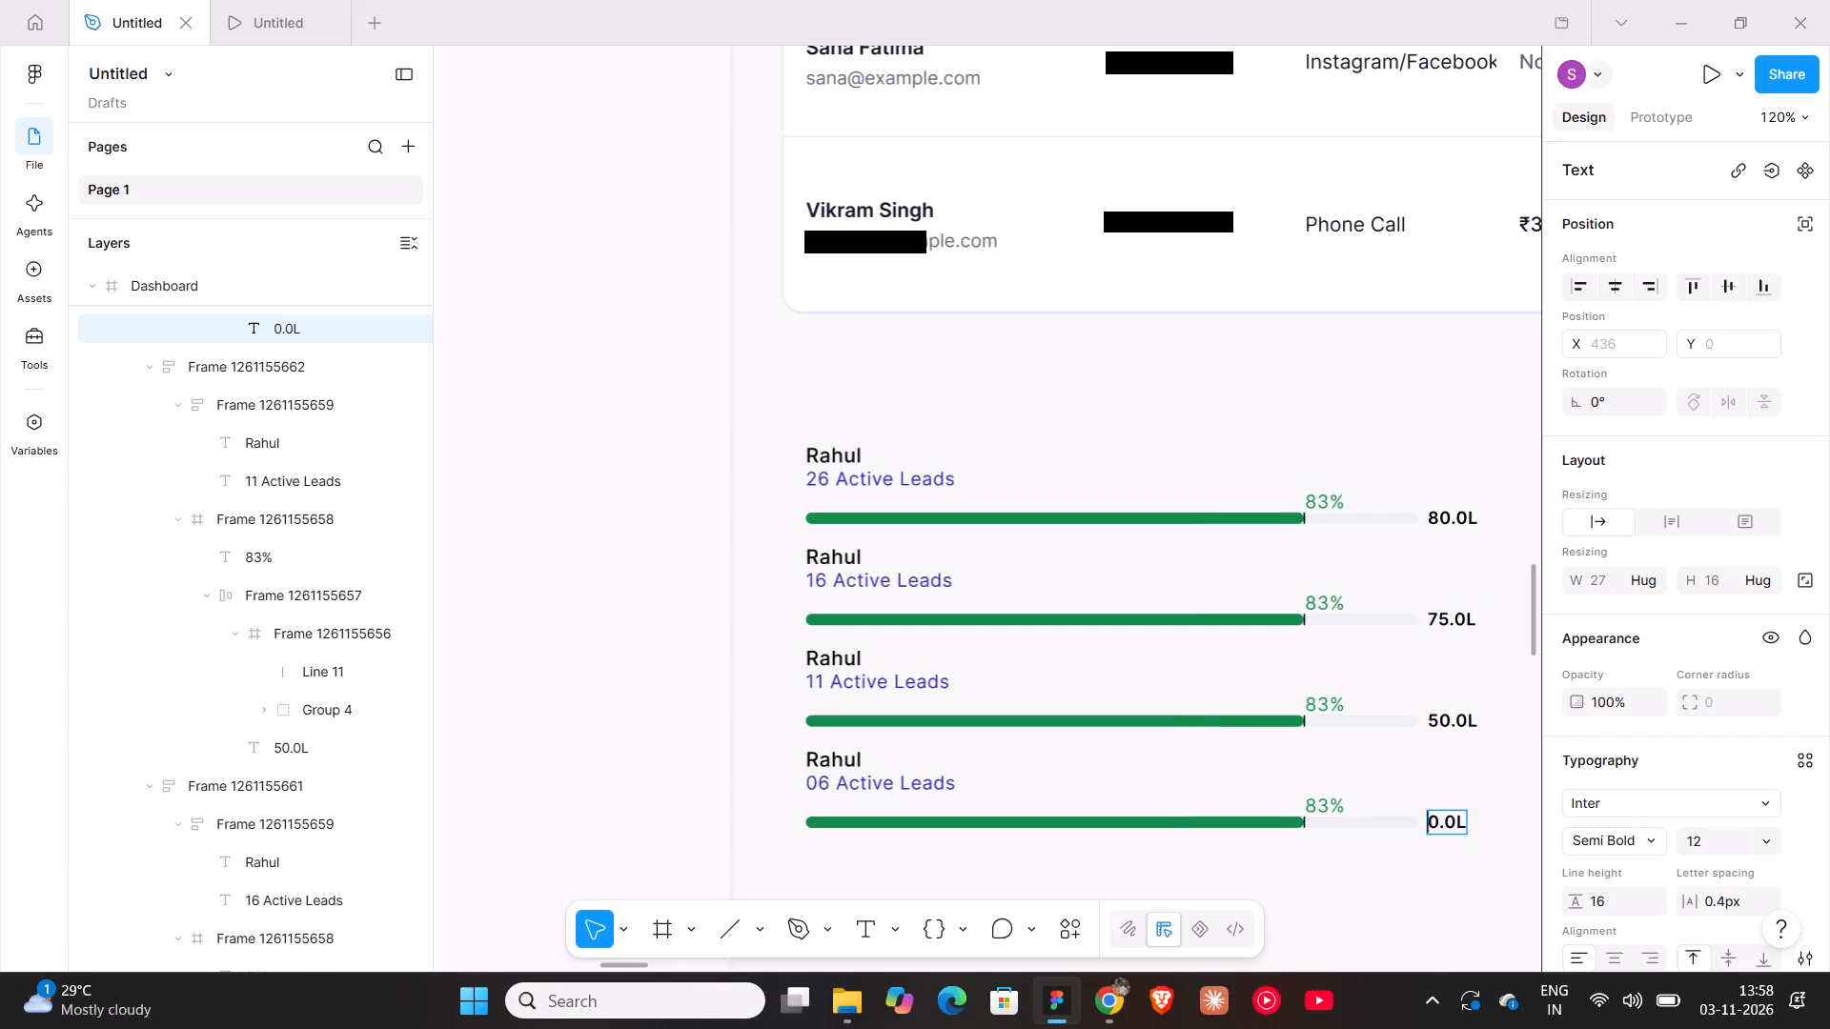
type("55")
key("BackSpace")
key("BackSpace")
type("45")
scroll(1274, 656, "down", 2)
key("Right")
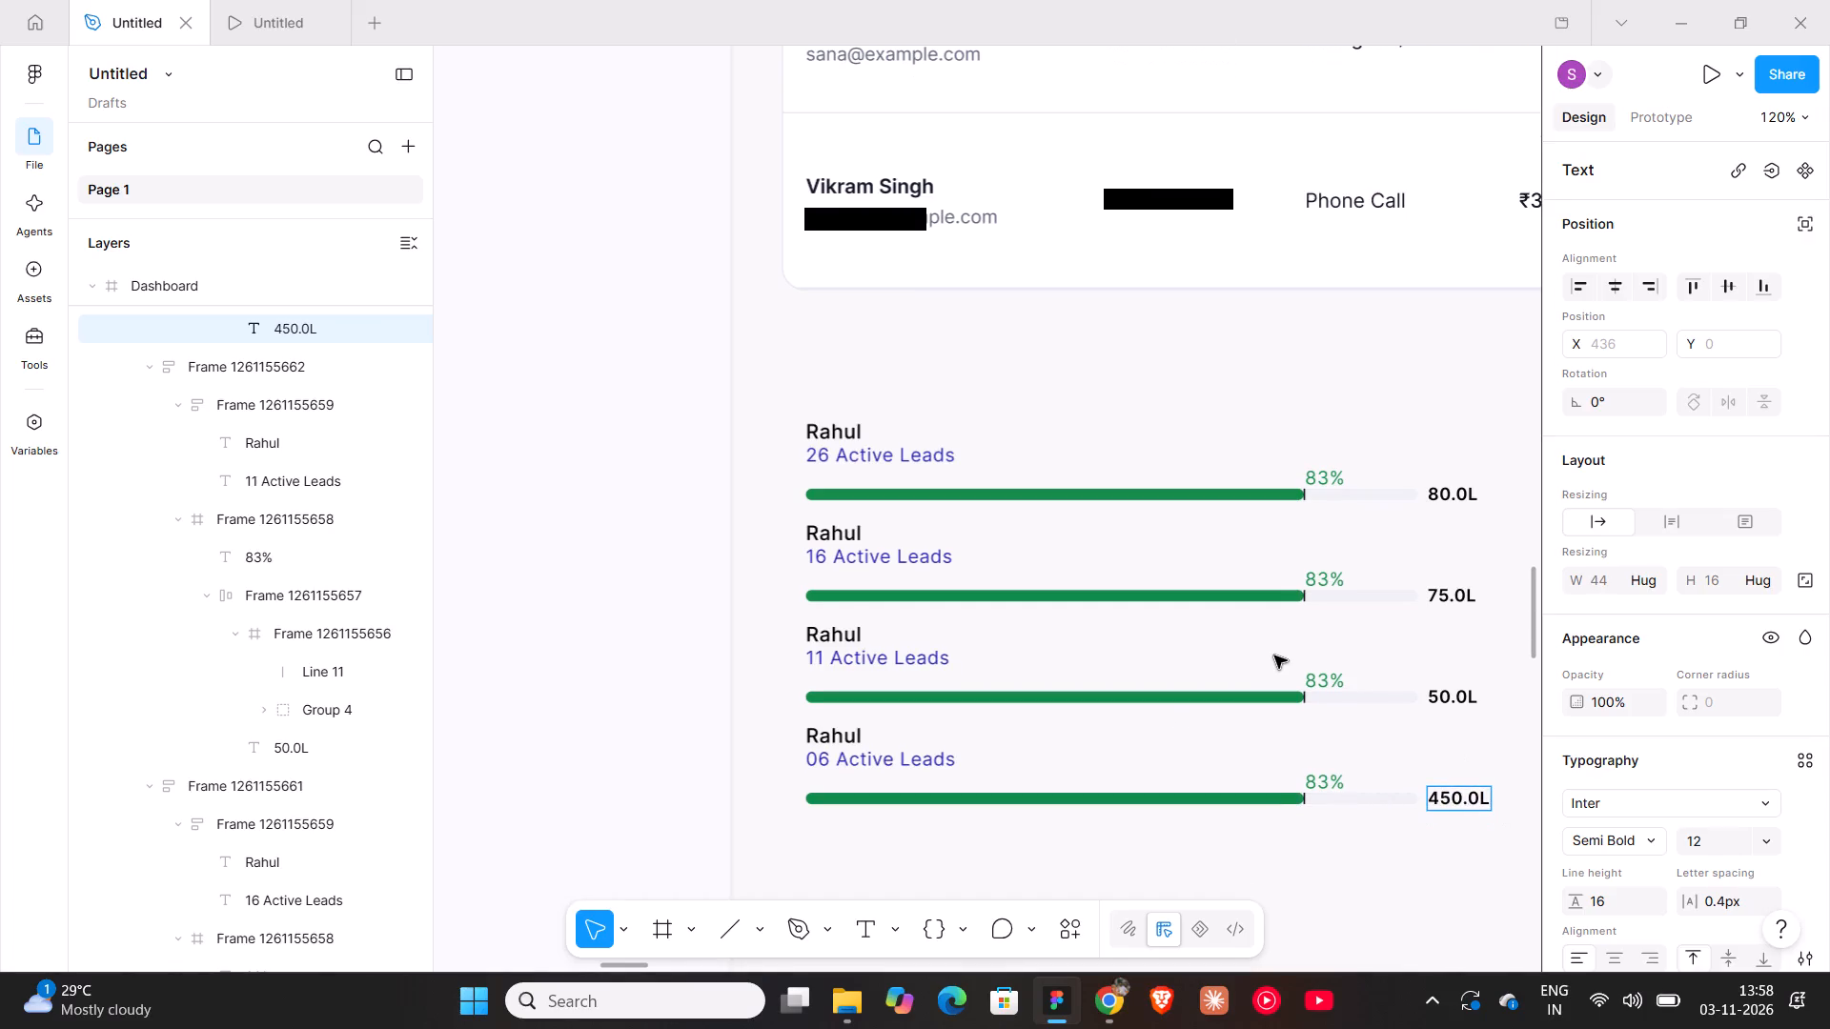
key("BackSpace")
Change the fourth agent row's percentage text to 63%.
left_click(1325, 783)
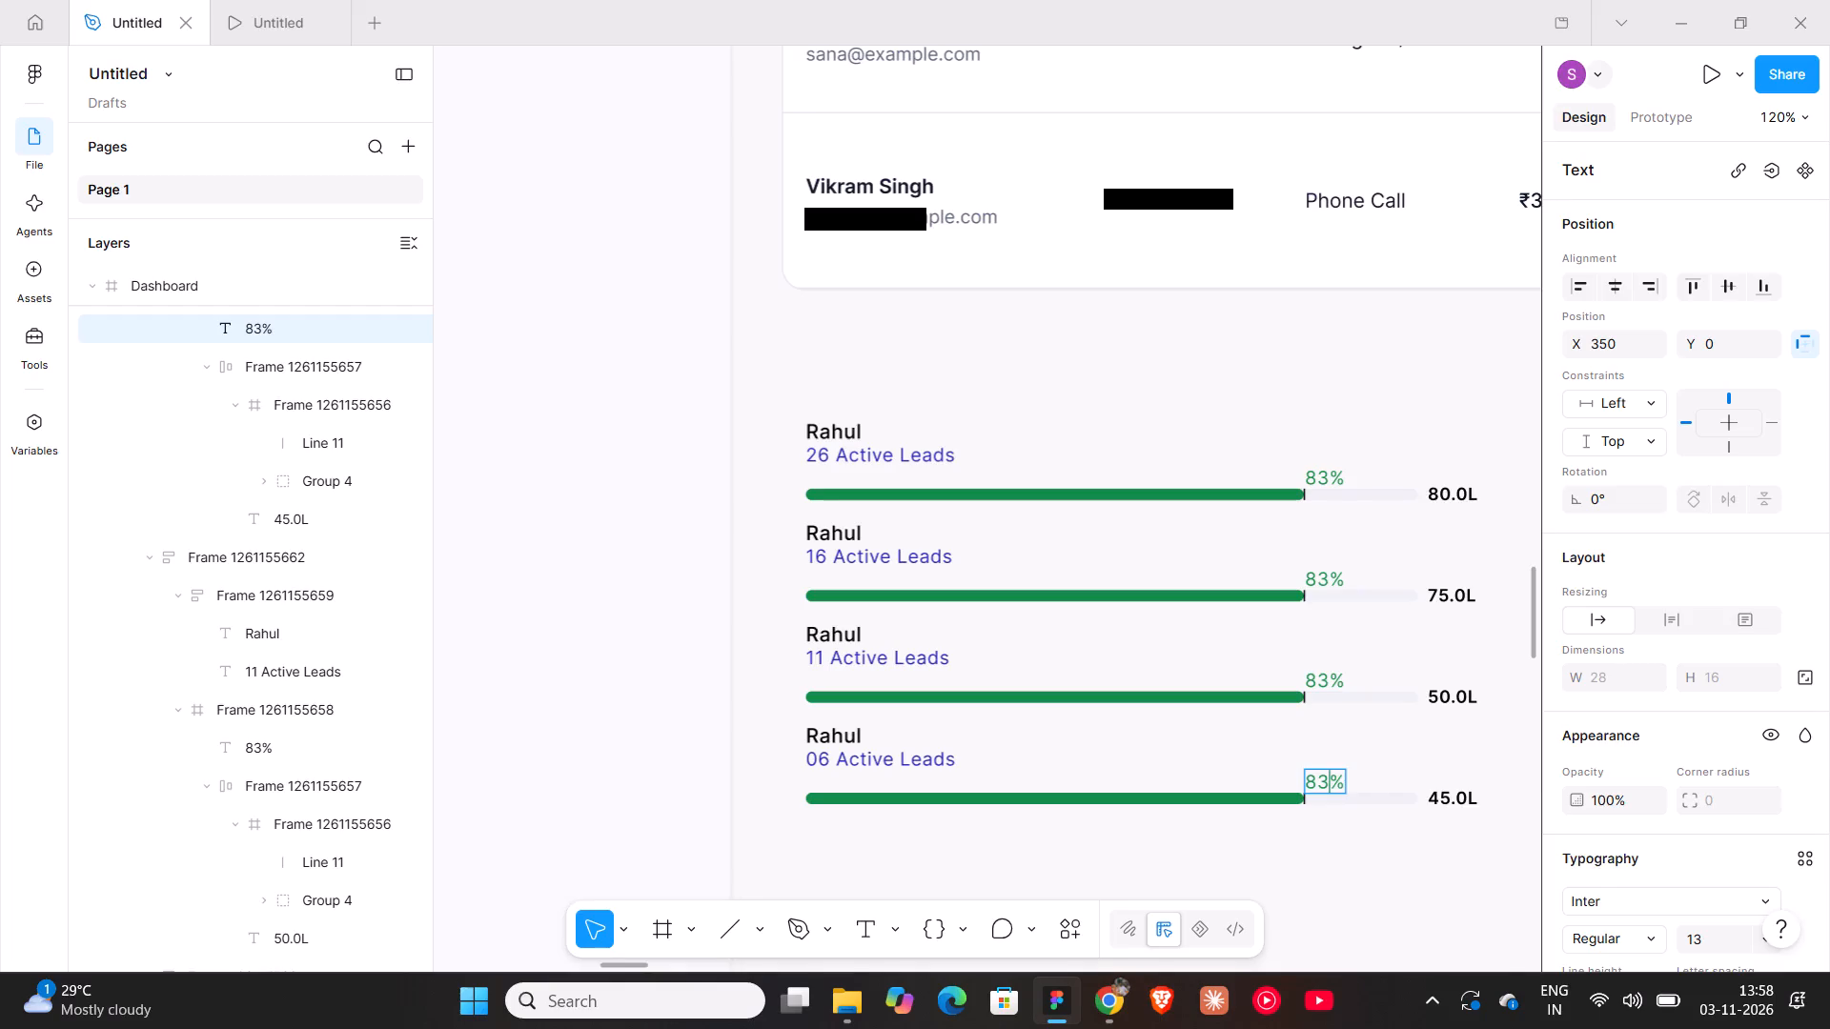
key("BackSpace")
key("BackSpace")
type("63")
left_click(1323, 825)
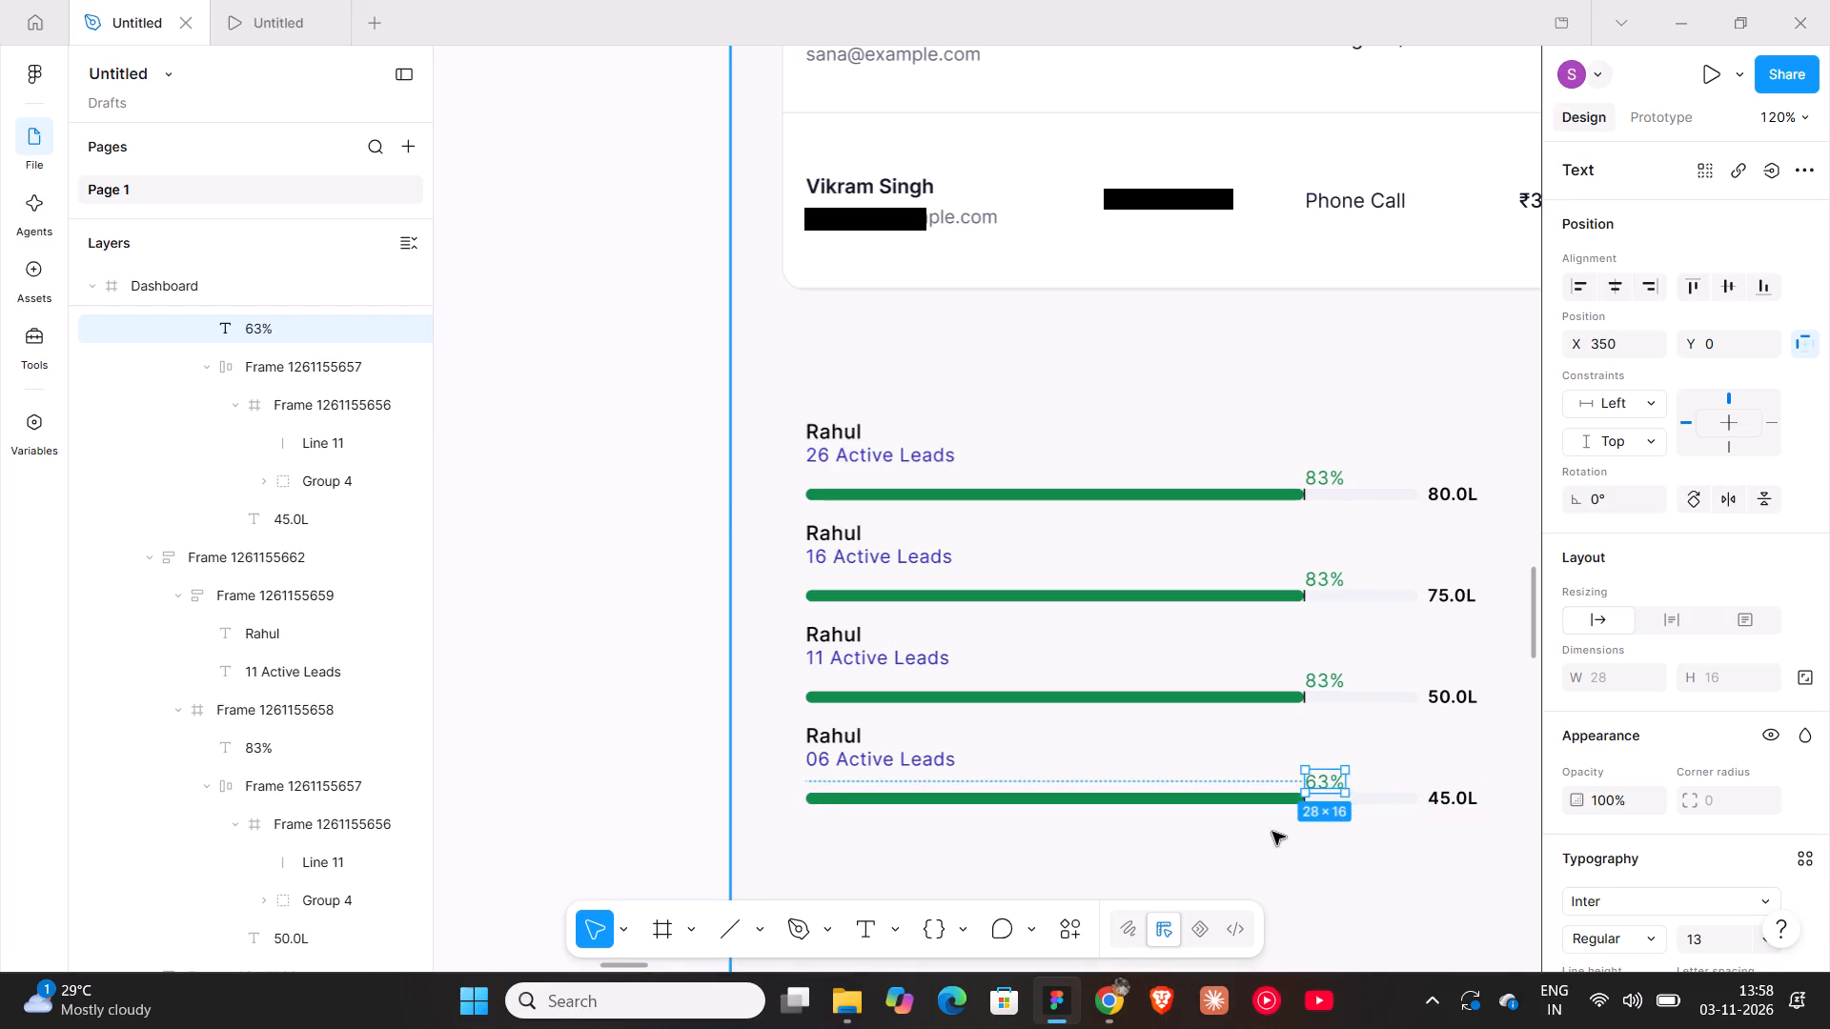
Shorten the green progress fill in the fourth agent row to a width of 280.
double_click(1265, 795)
scroll(1265, 795, "up", 9, "ctrl")
double_click(1293, 815)
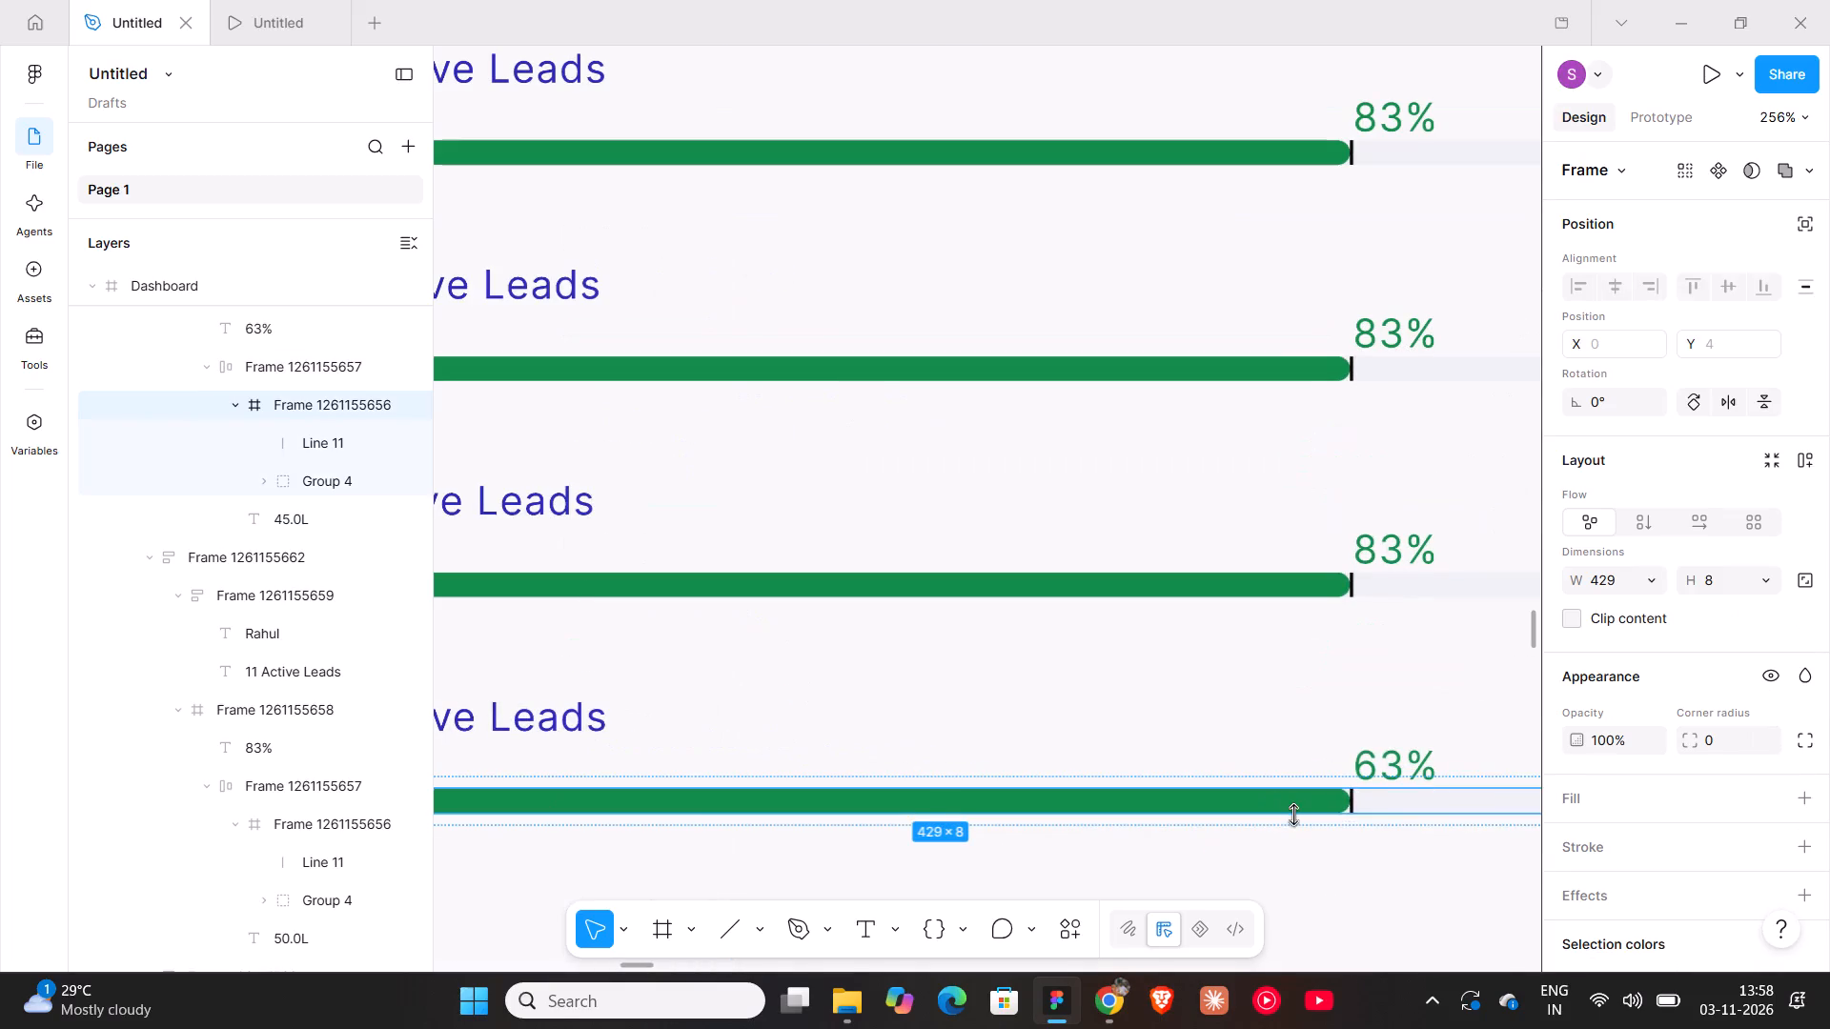
double_click(1335, 804)
double_click(1337, 804)
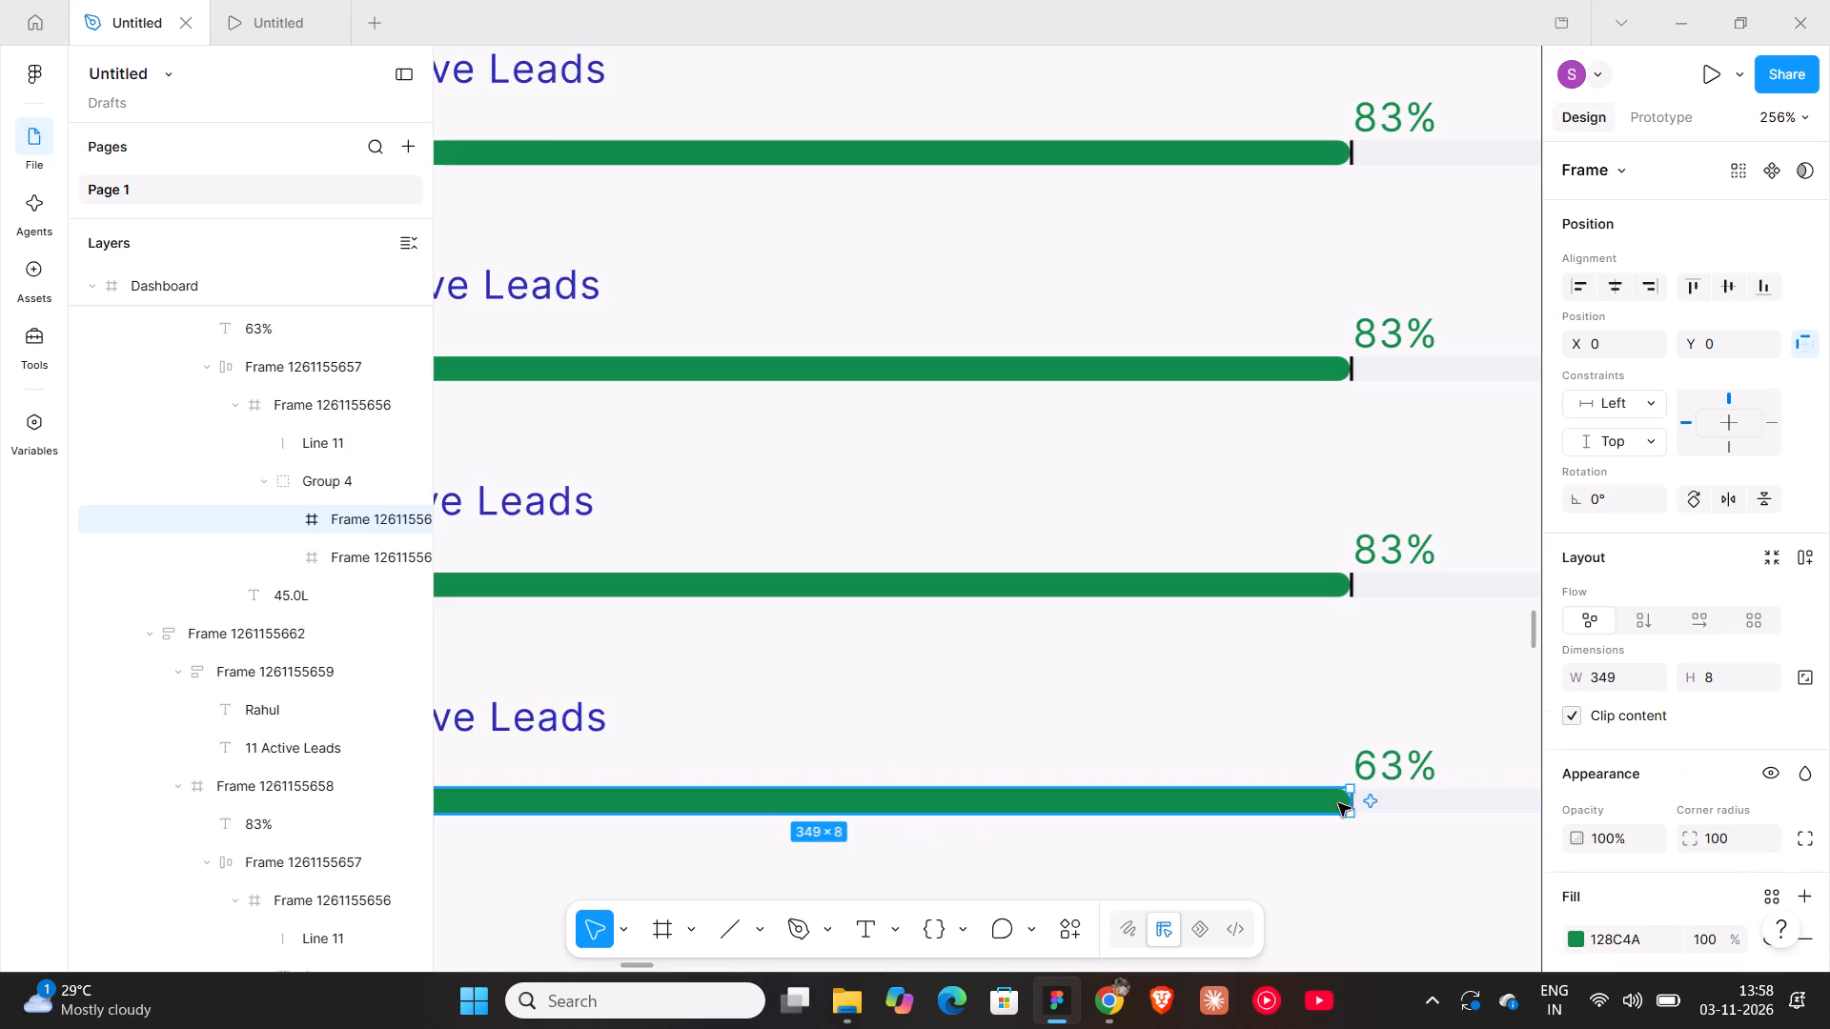
left_click_drag(1356, 804, 1226, 802)
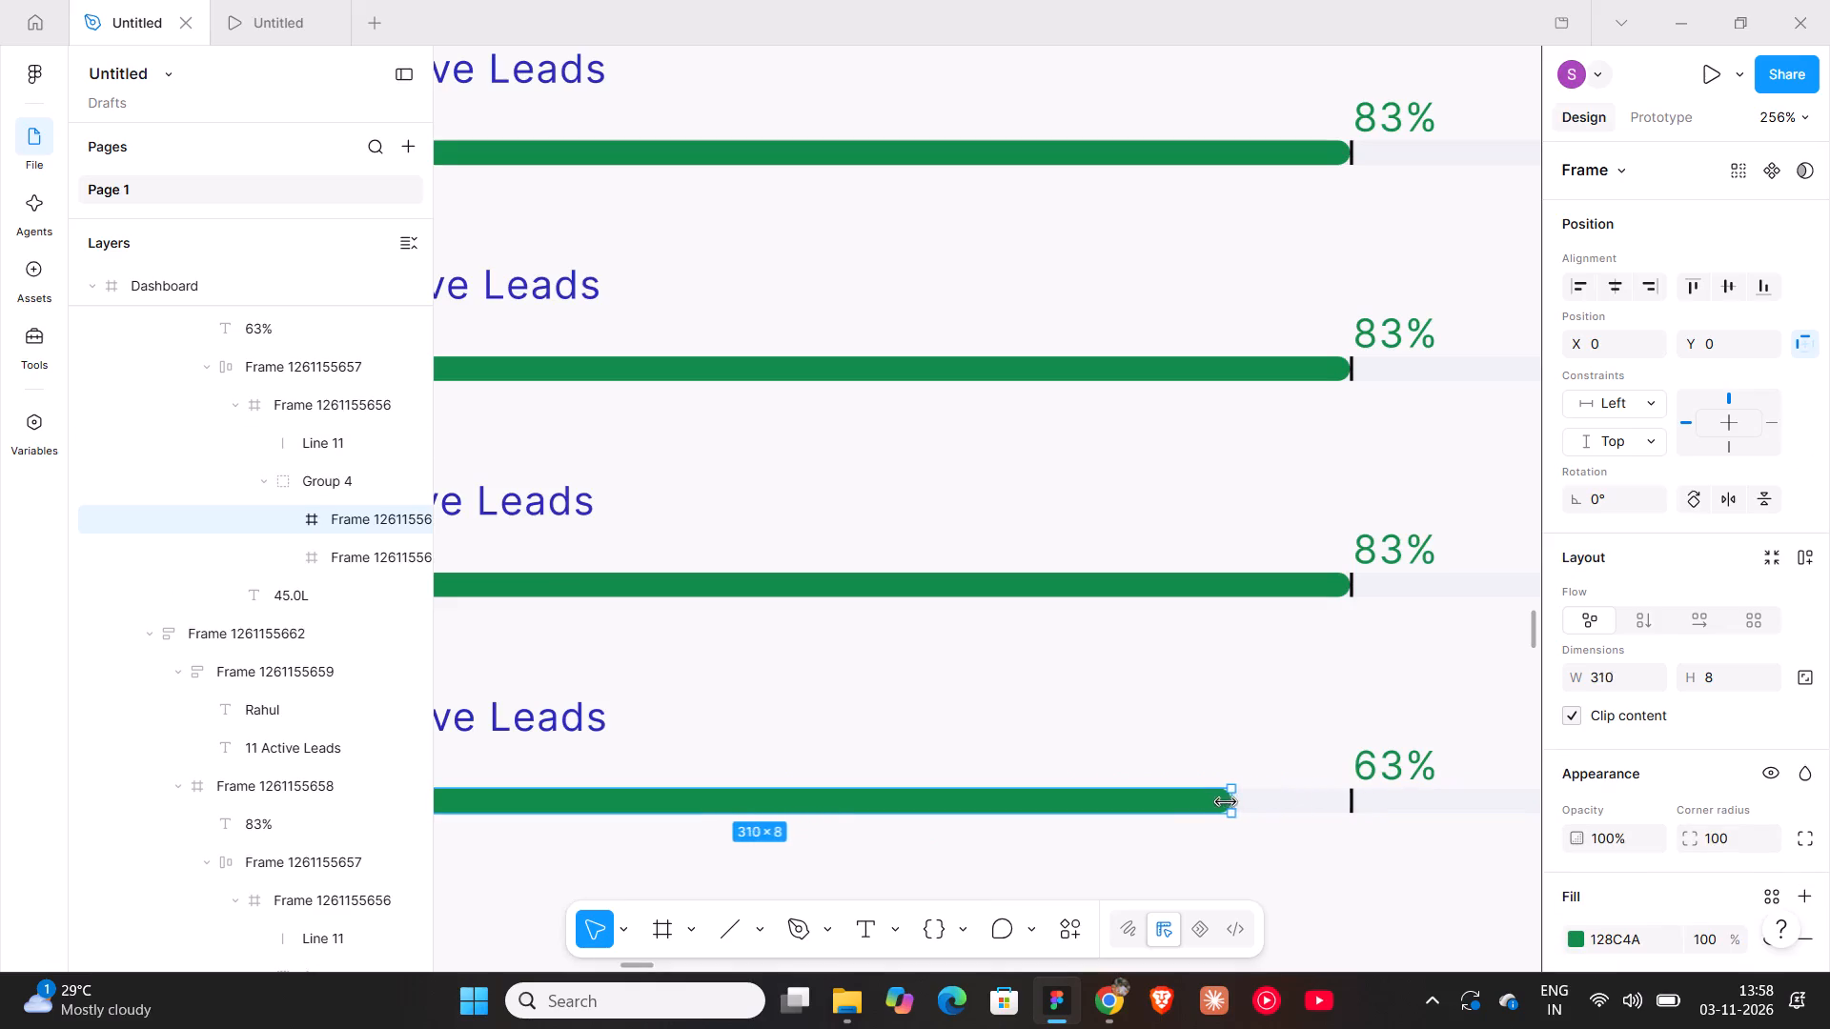
left_click_drag(1226, 802, 1199, 802)
scroll(1199, 802, "down", 6, "ctrl")
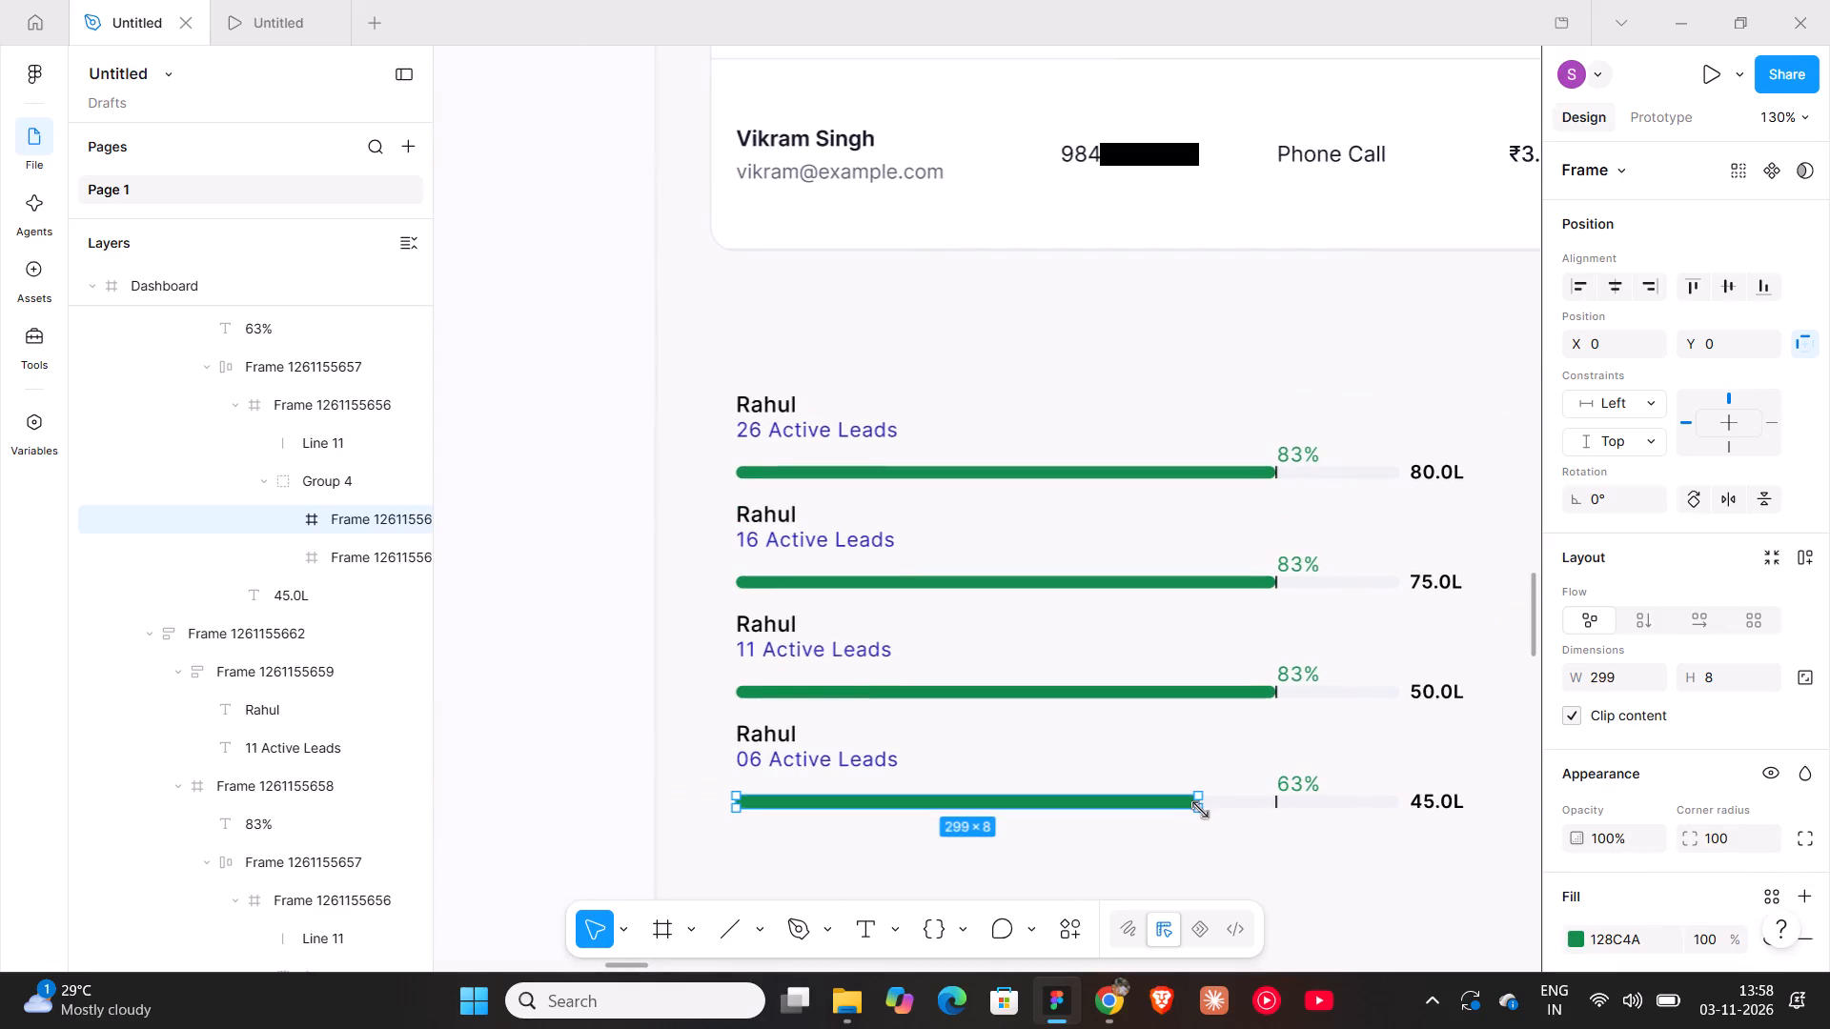
left_click_drag(1205, 806, 1169, 806)
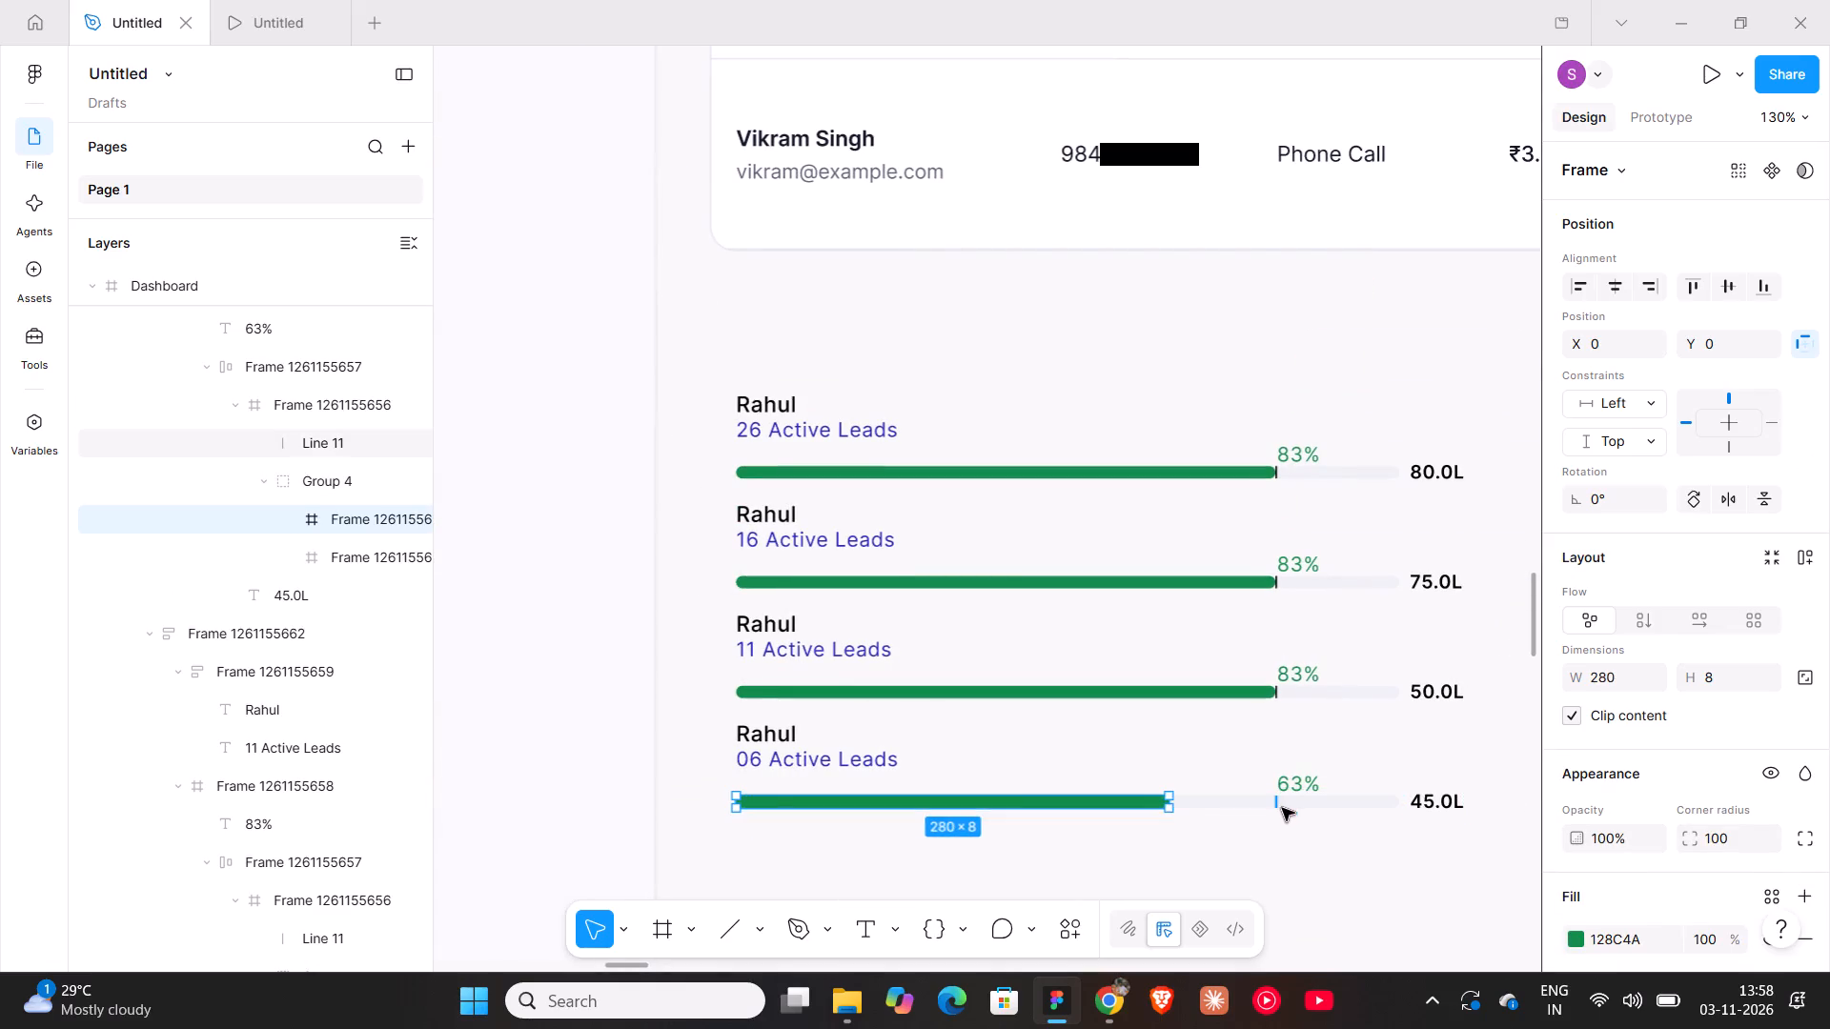
Move the fourth row's marker line and 63% label together to X 280, at the end of the green fill.
left_click(1278, 803)
left_click(1290, 786, "shift")
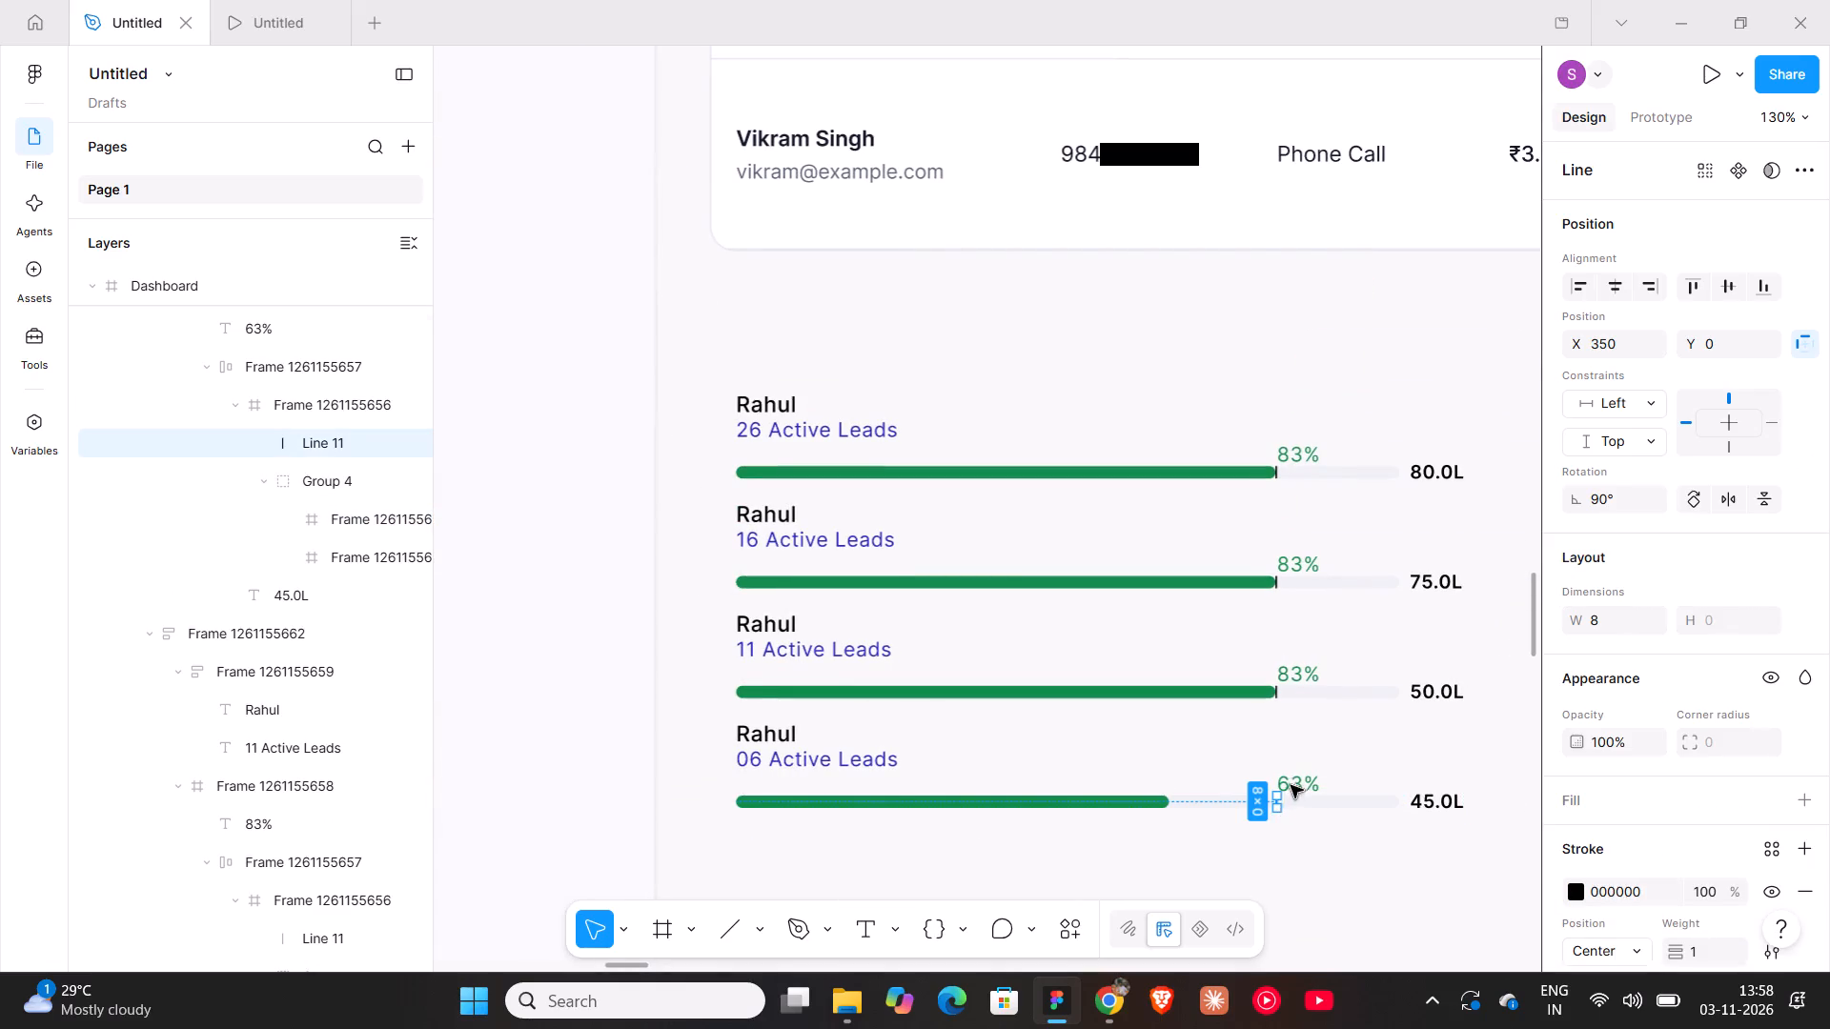
left_click(1297, 779, "shift")
key("shift+Left")
key("shift+Left")
key("shift+Left")
key("shift+Left")
key("shift+Left")
key("shift+Left")
key("shift+Left")
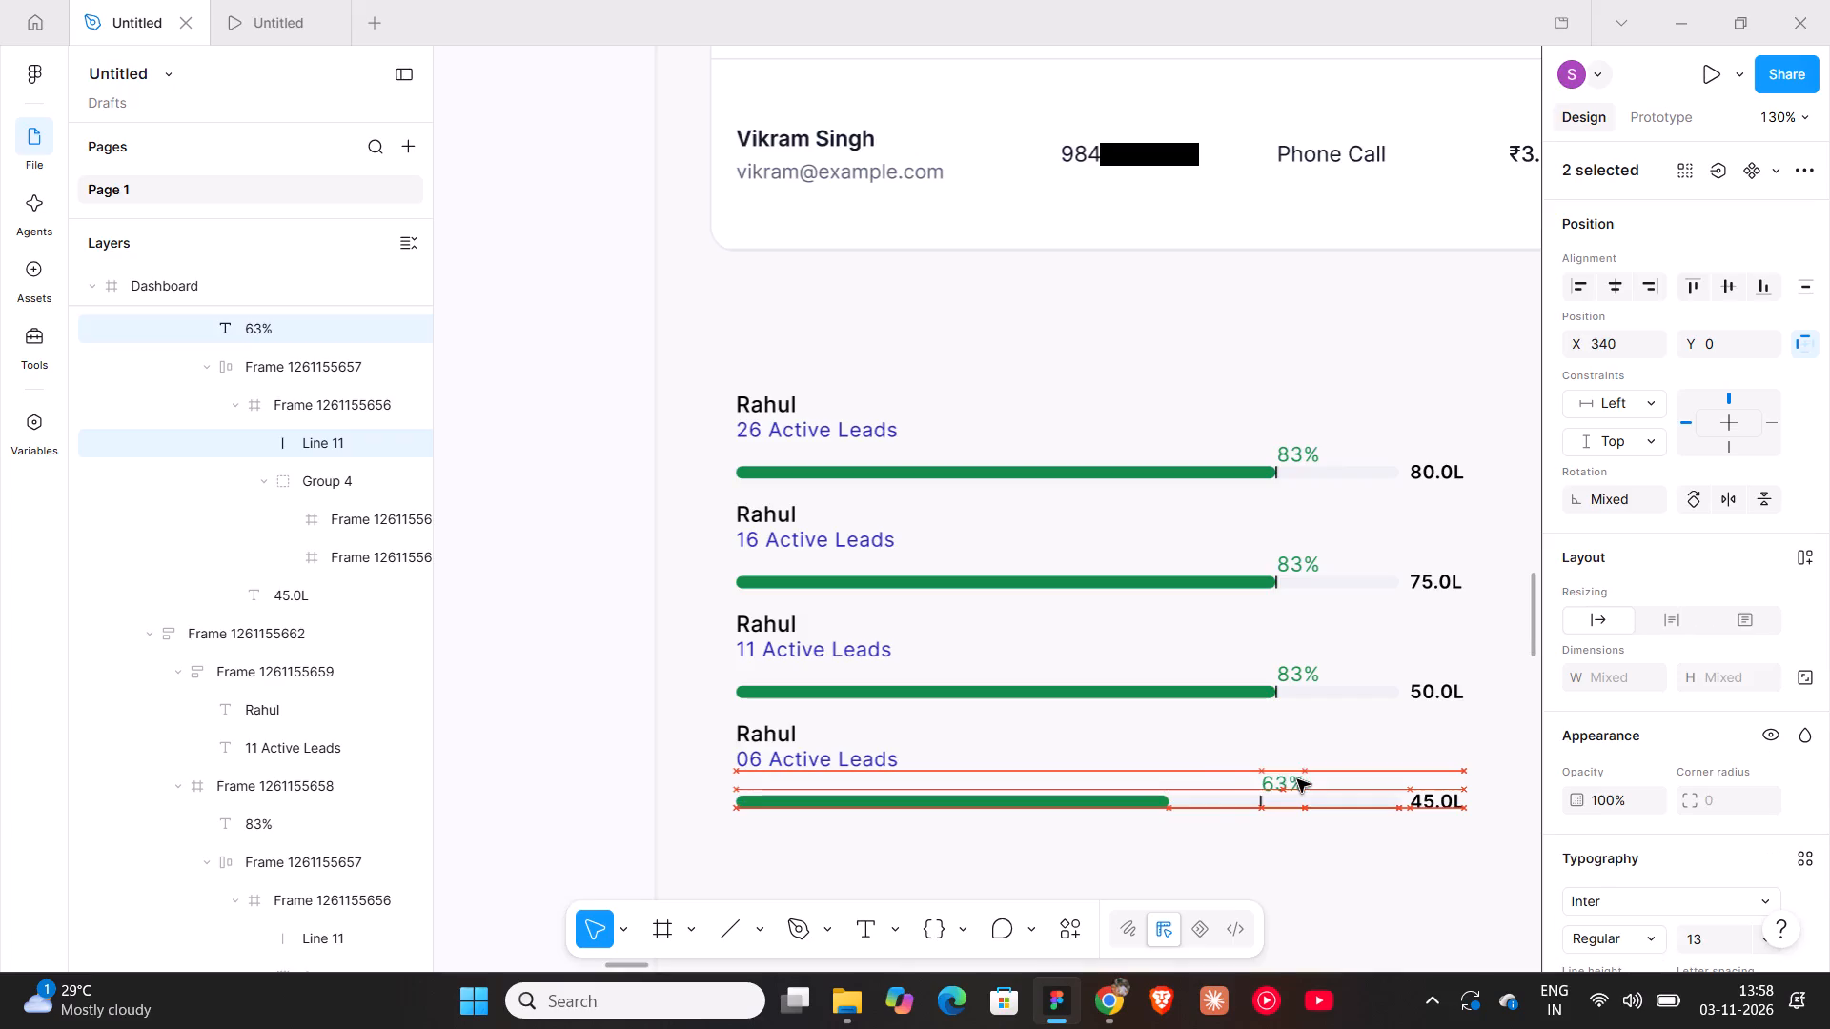
key("shift+Left")
key("shift+Right")
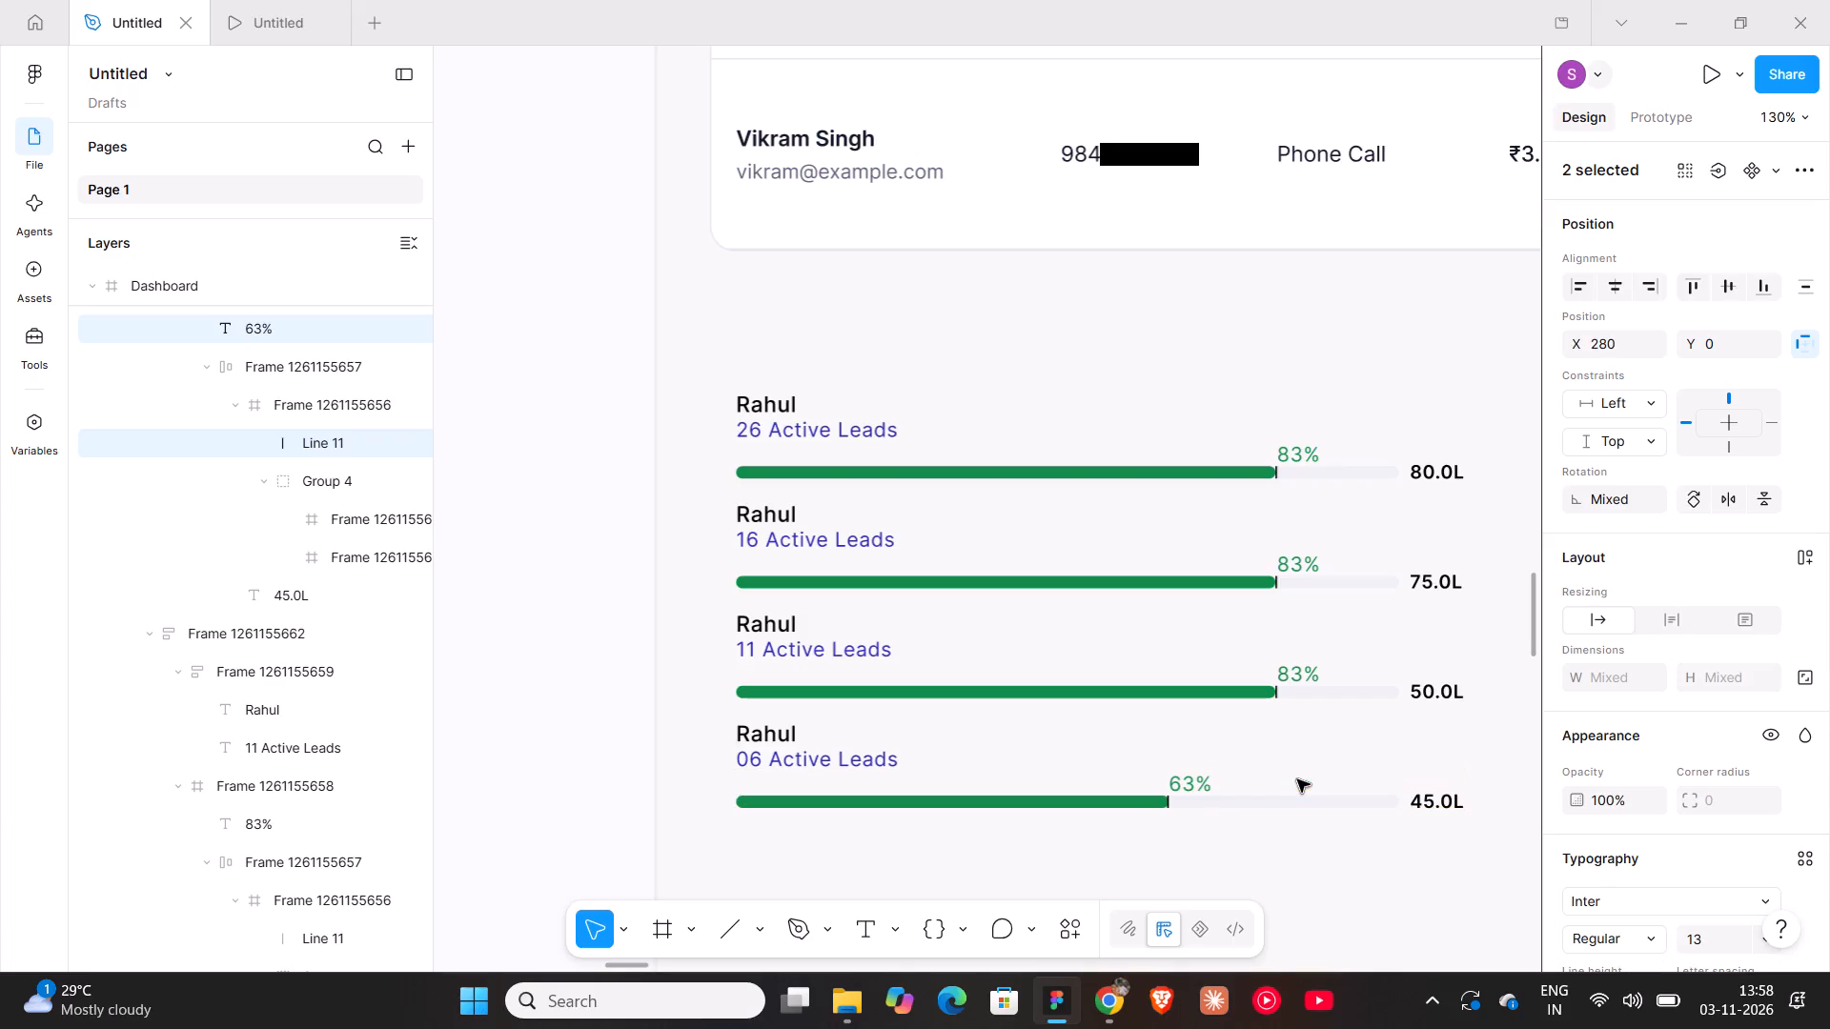
left_click(1232, 871)
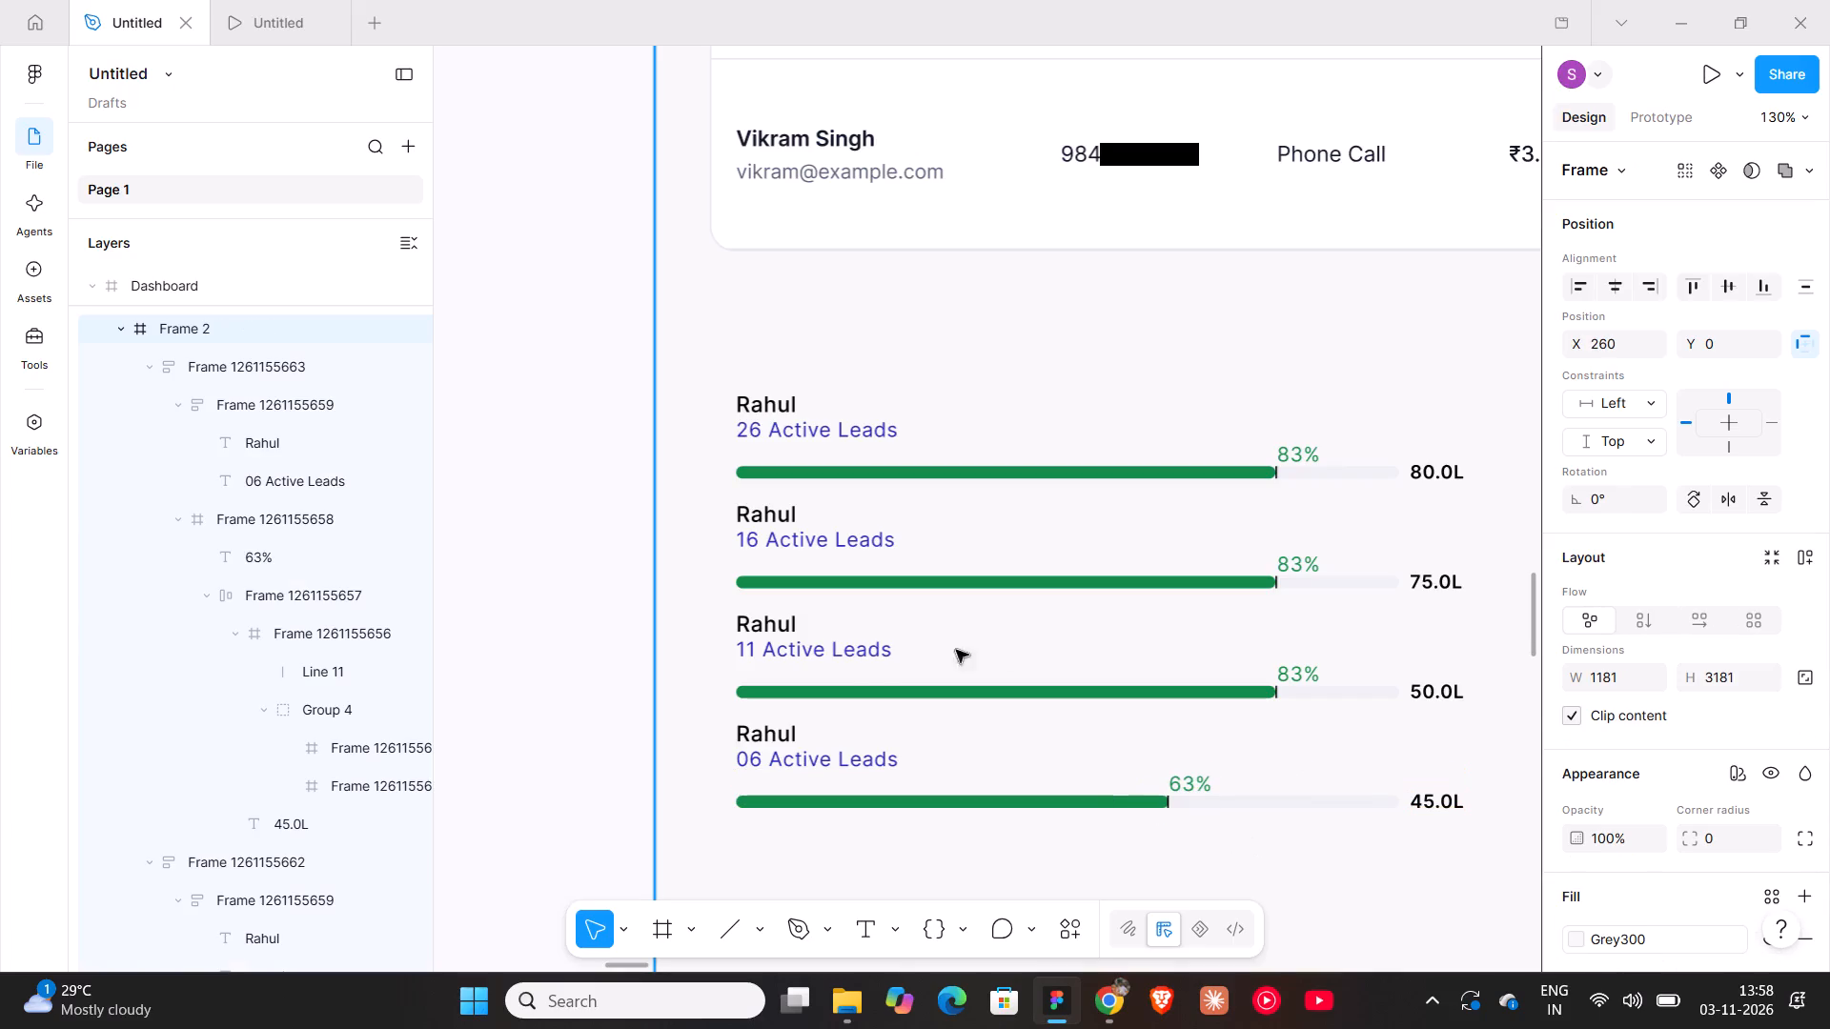
Rename the agent in the fourth row as Sai and the agent in the third row as Priya.
triple_click(767, 736)
double_click(767, 736)
left_click(767, 736)
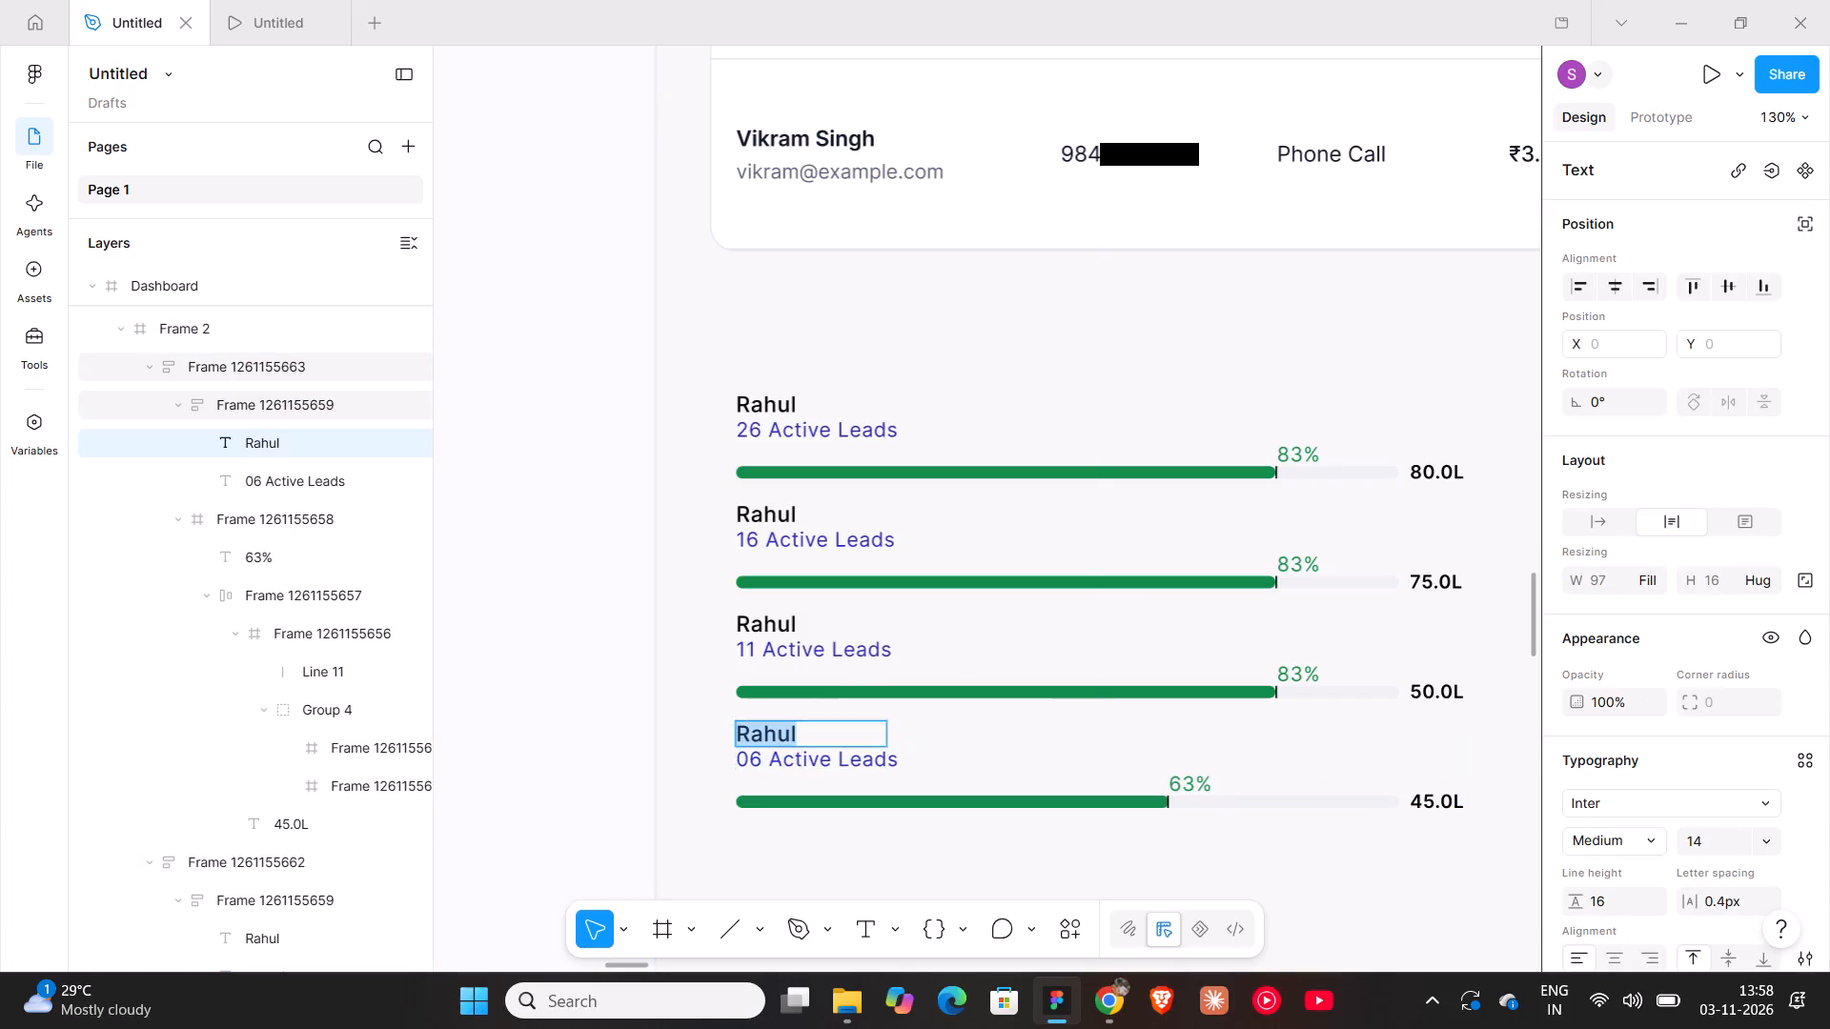
type("Sai")
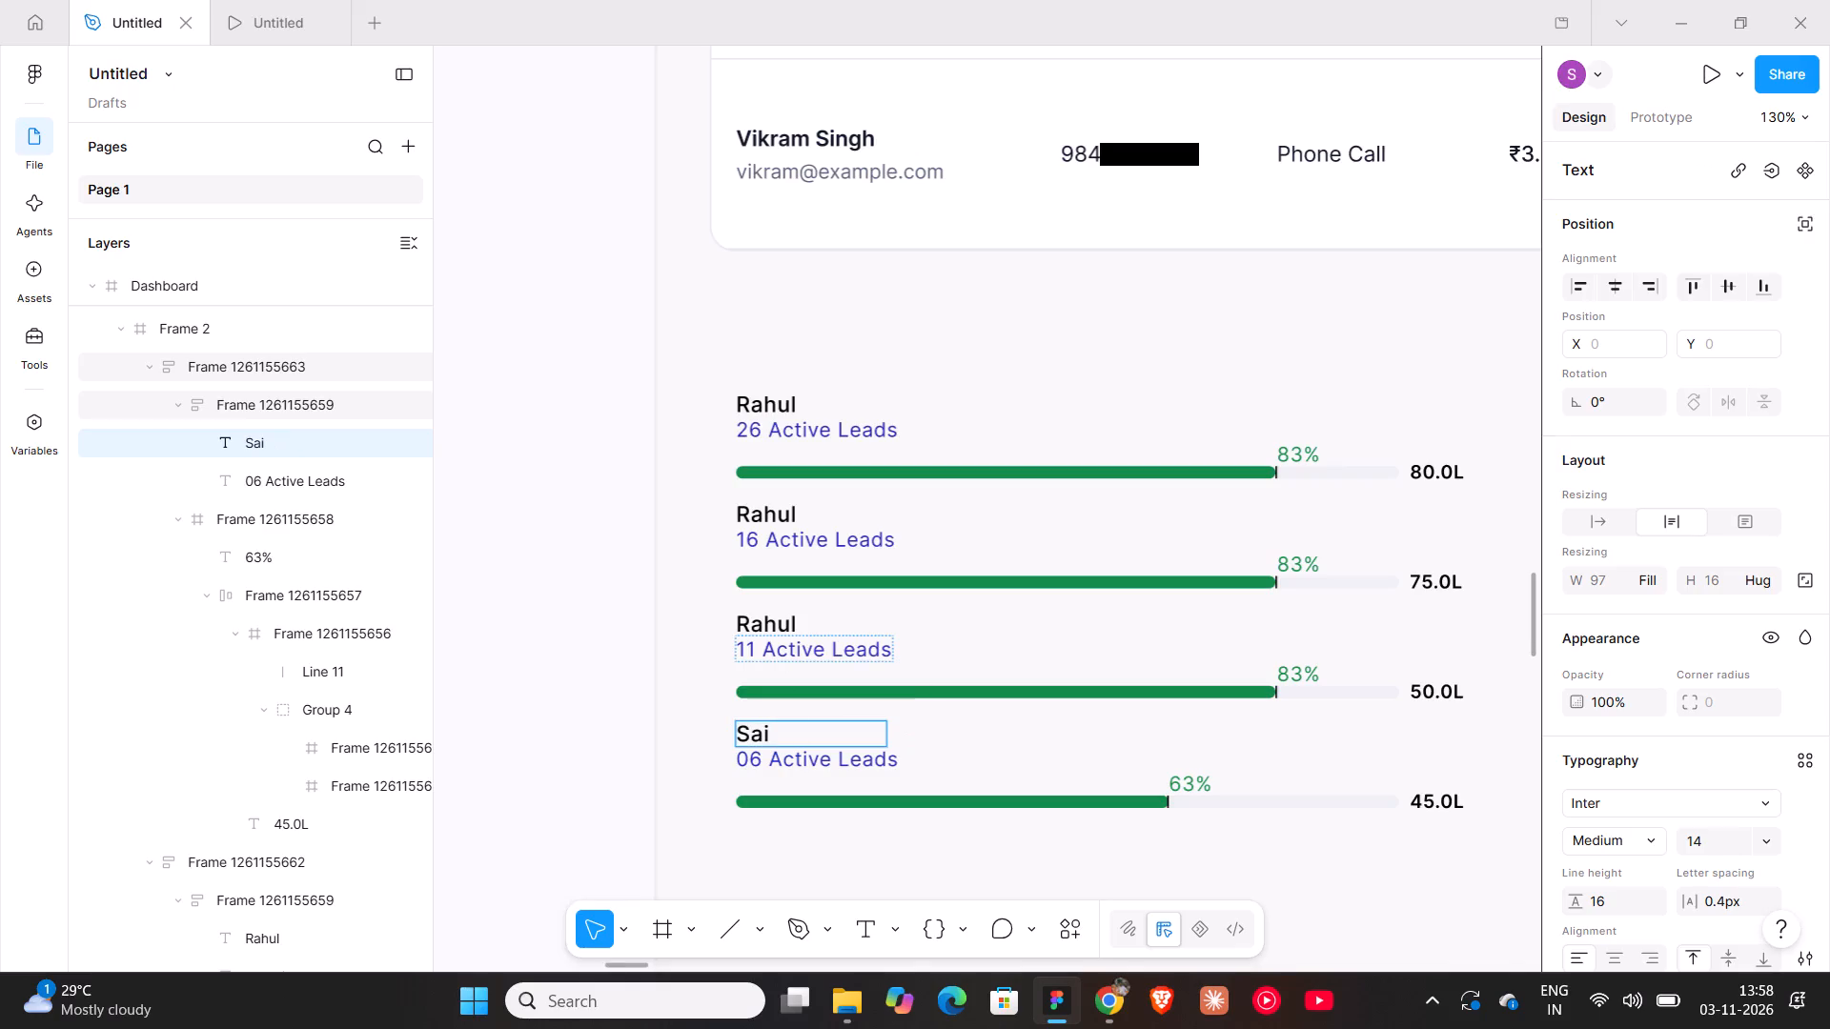
double_click(778, 624)
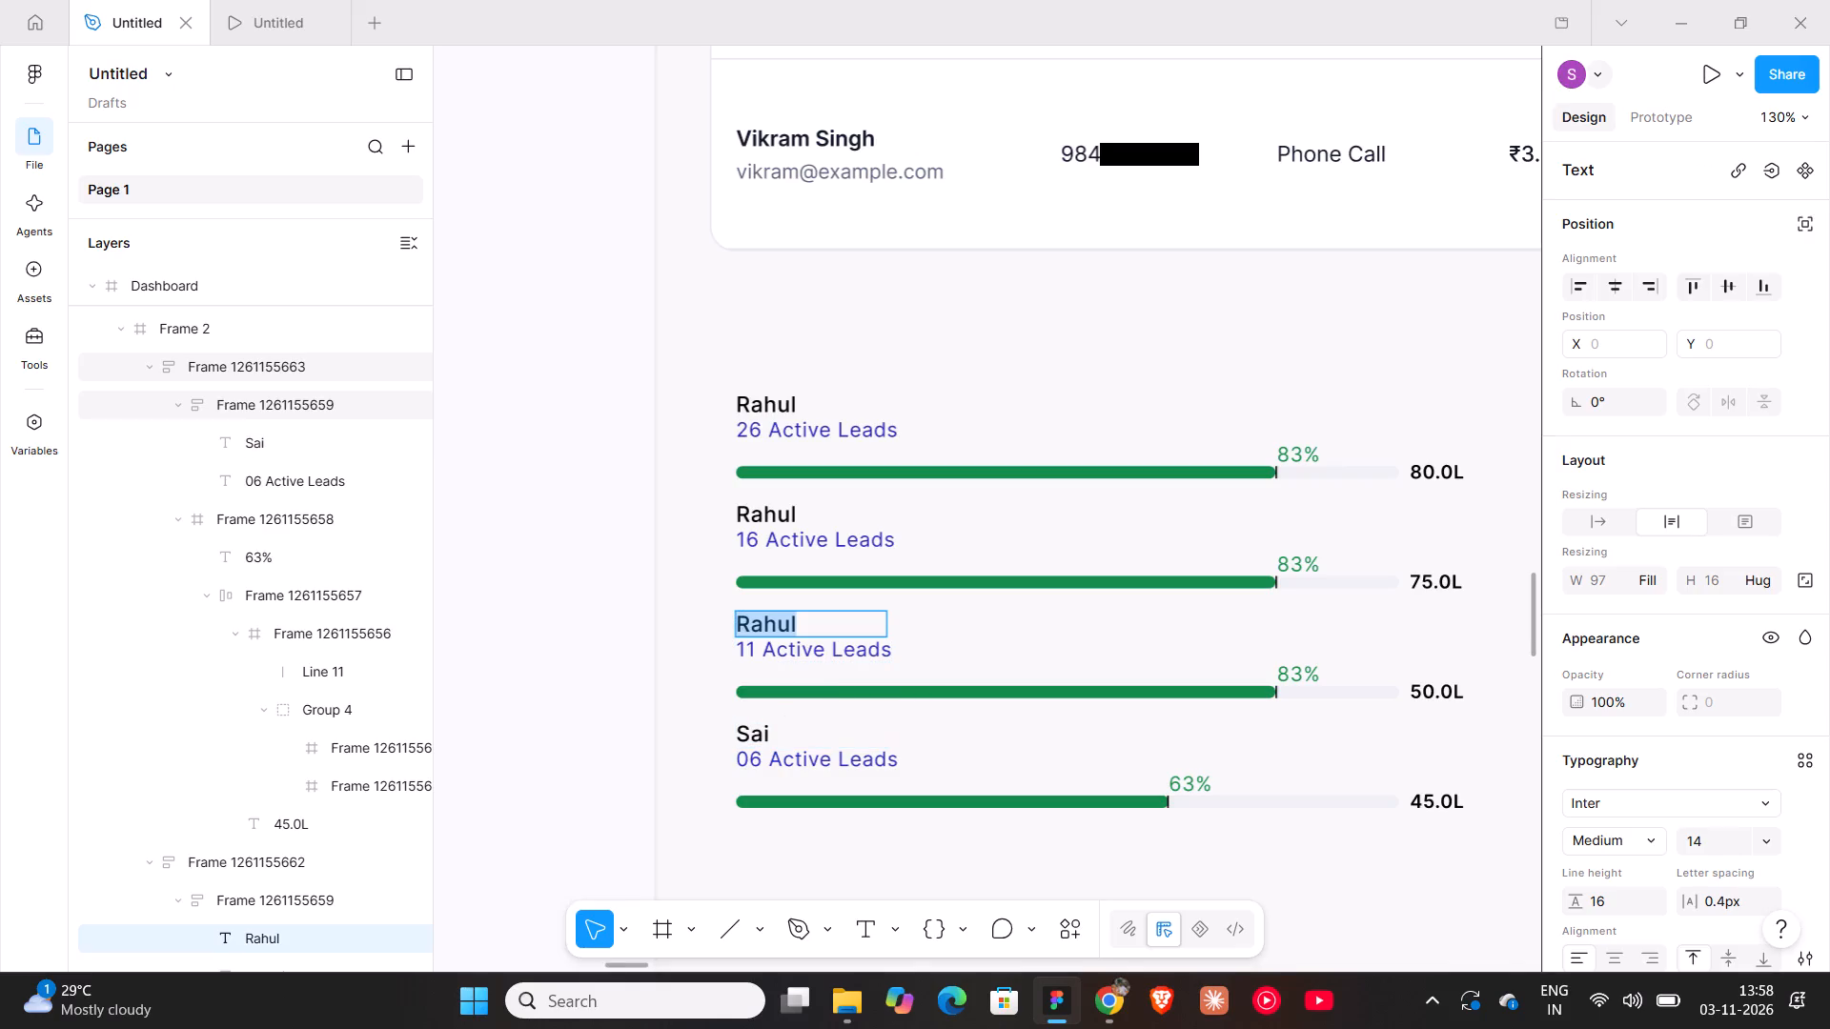
type("Priya")
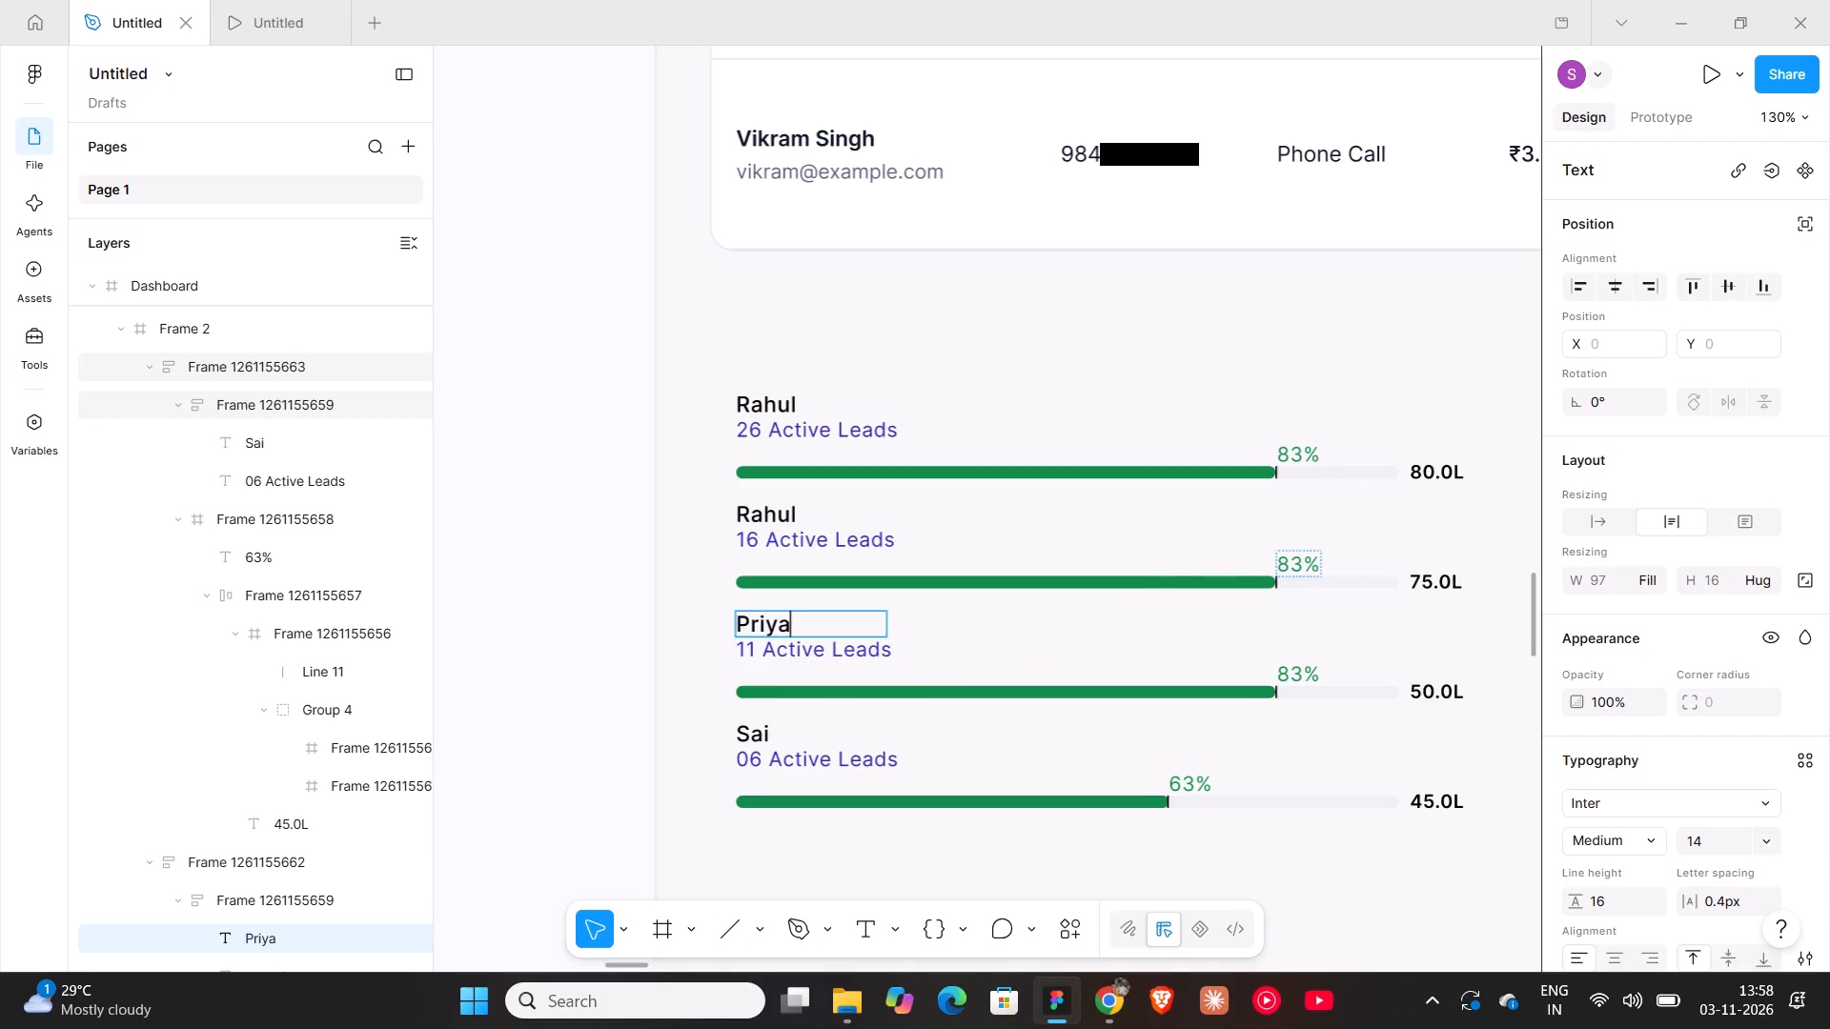
Change the percentage text in the third agent row, Priya, to 73%.
left_click(1286, 668)
key("BackSpace")
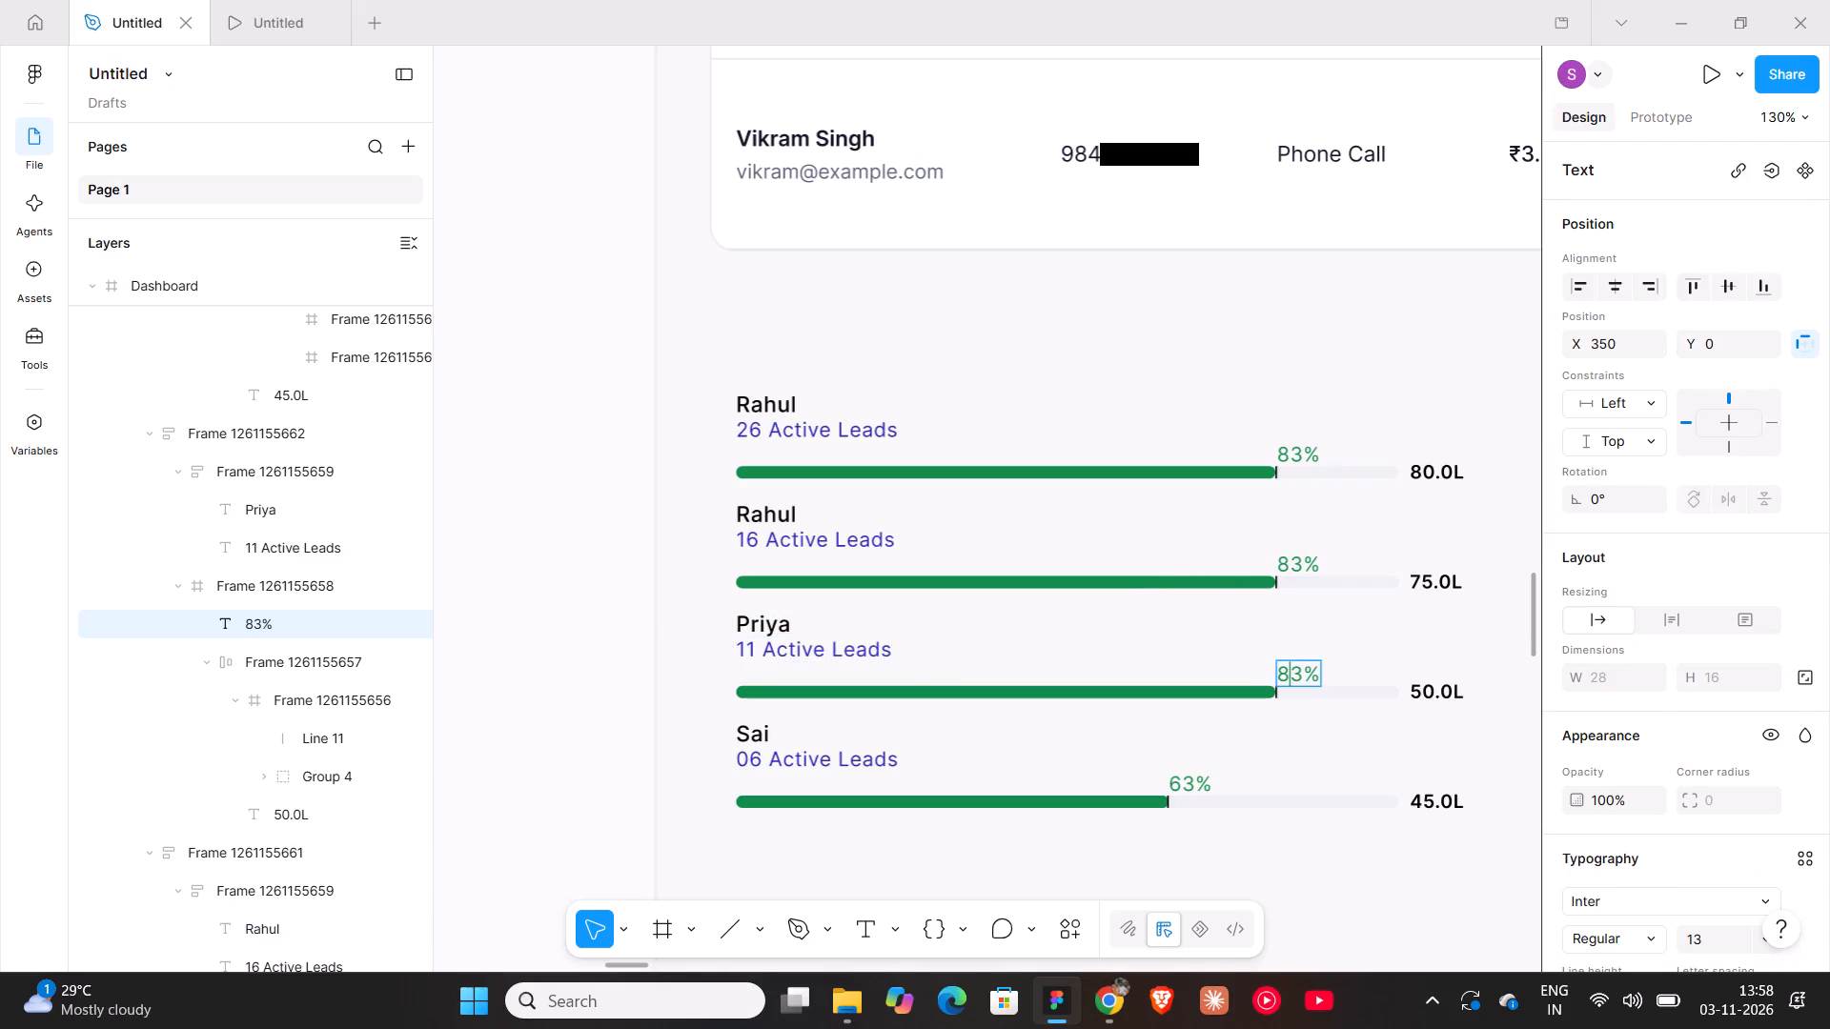
key("7")
Shorten the green progress fill in Priya's row to a width of 323.
scroll(1279, 694, "up", 8, "ctrl")
double_click(1224, 695)
triple_click(1226, 695)
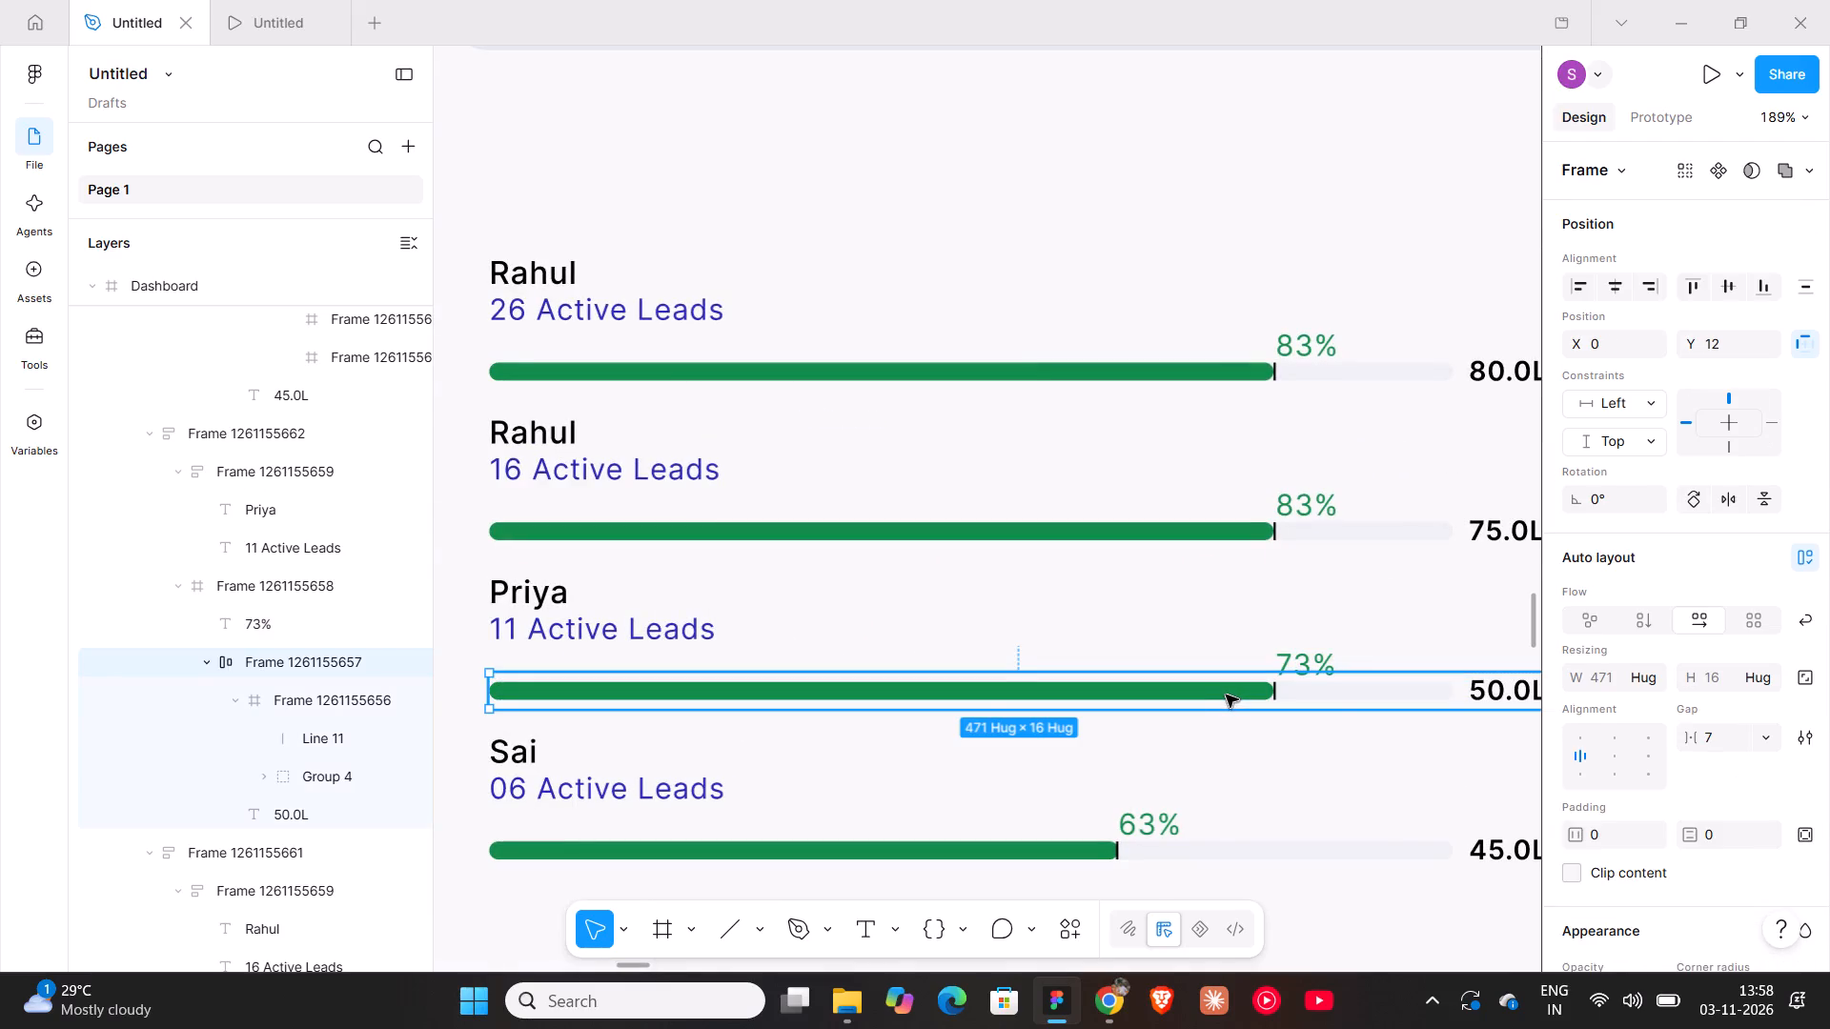
scroll(1258, 695, "up", 6, "ctrl")
double_click(1258, 695)
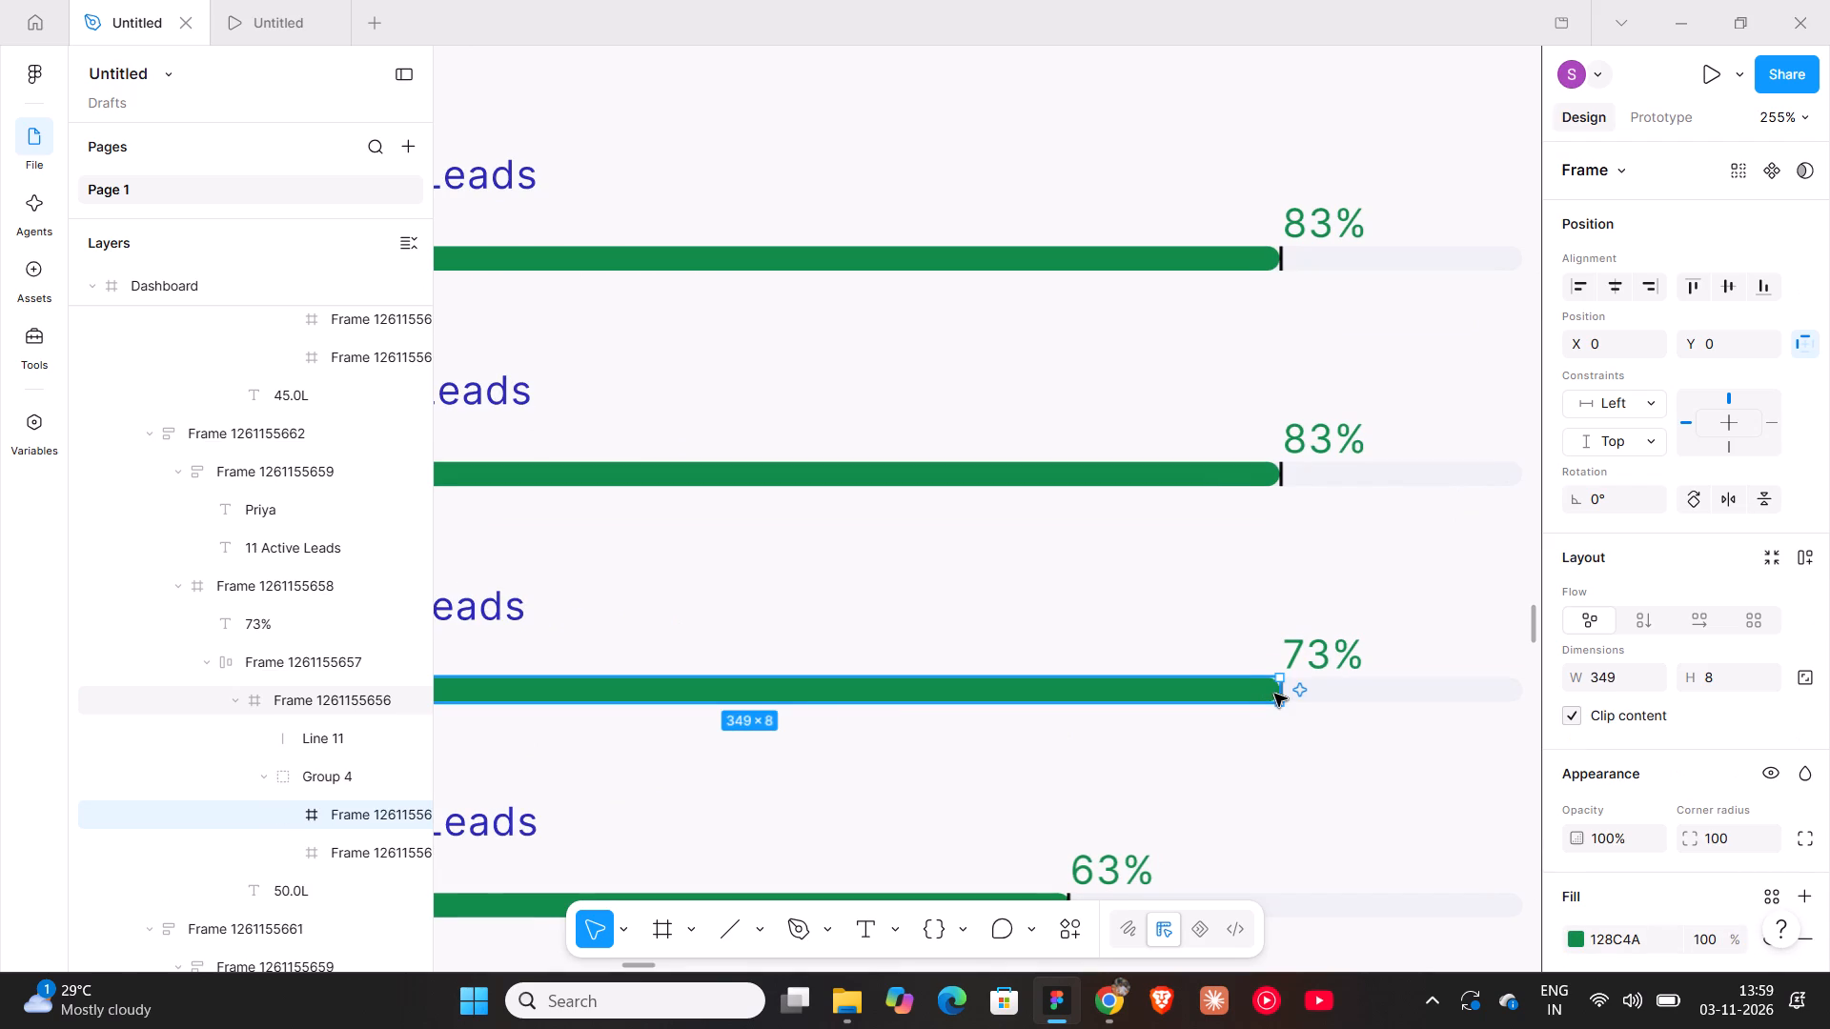
left_click_drag(1283, 696, 1202, 696)
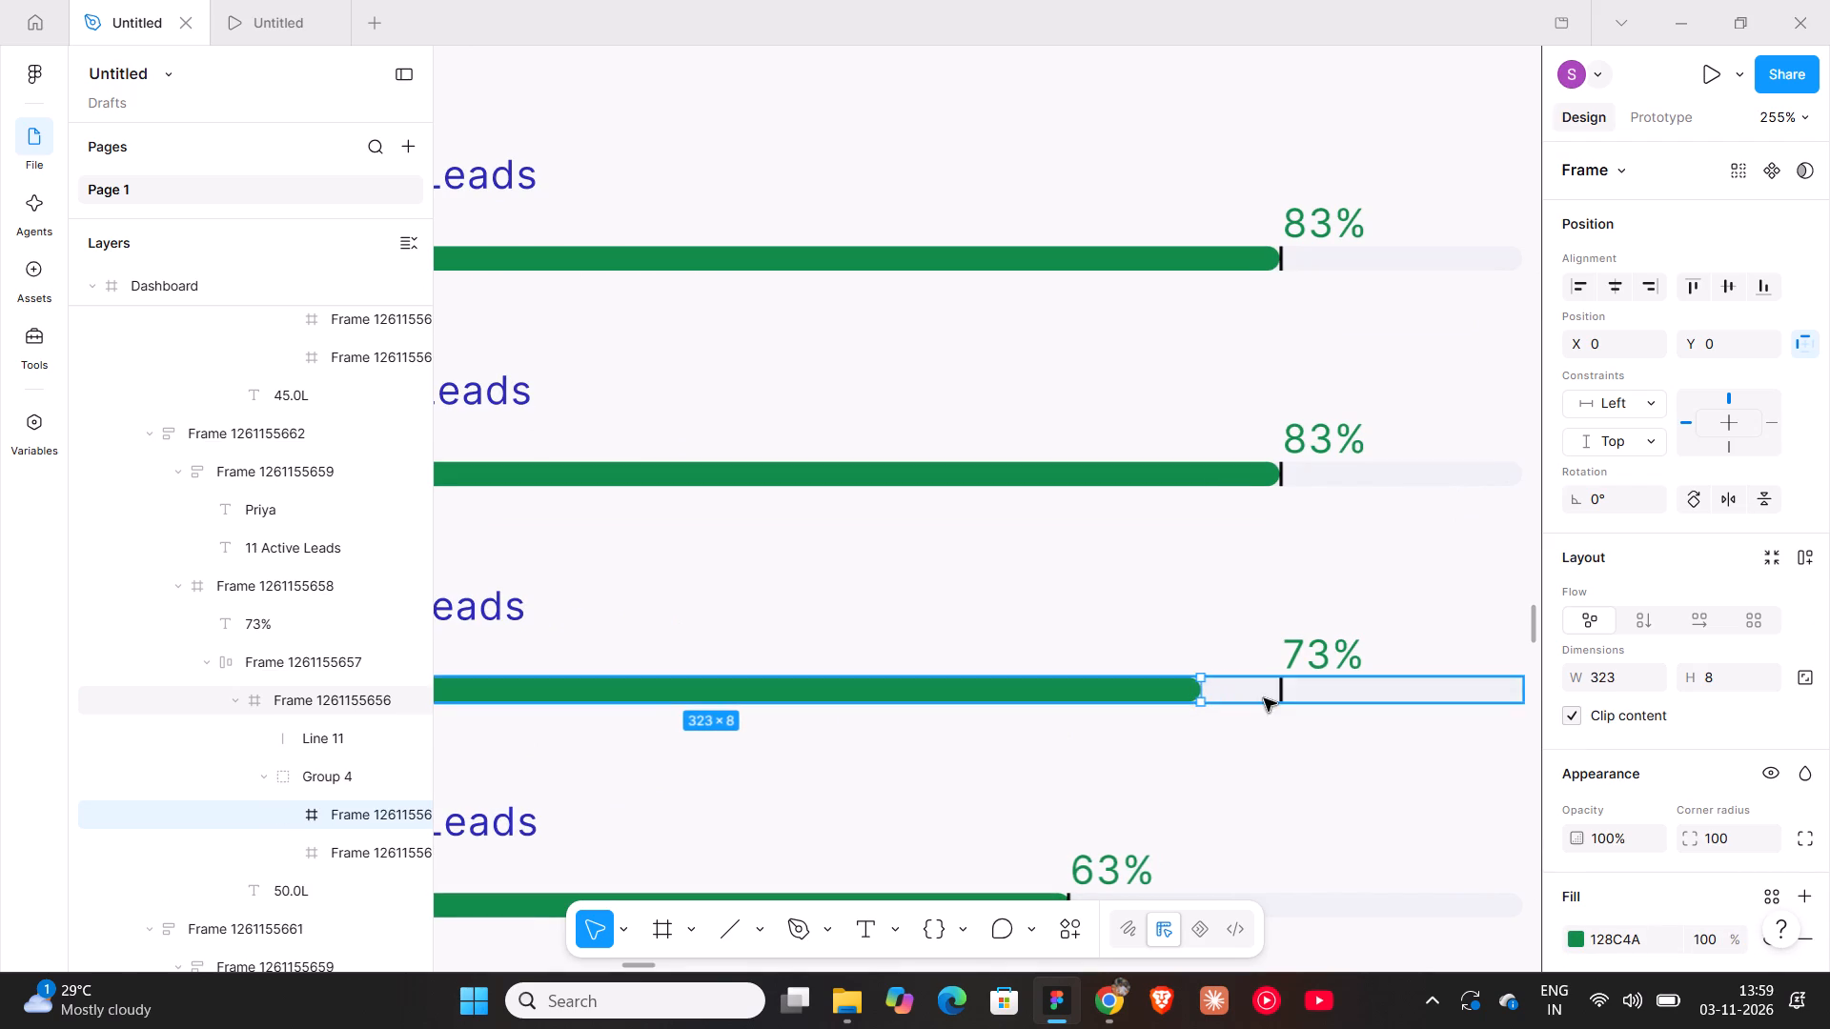
Move the marker line and 73% label in Priya's row together to X 323, at the end of the green fill.
left_click(1280, 695)
left_click(1299, 651, "shift")
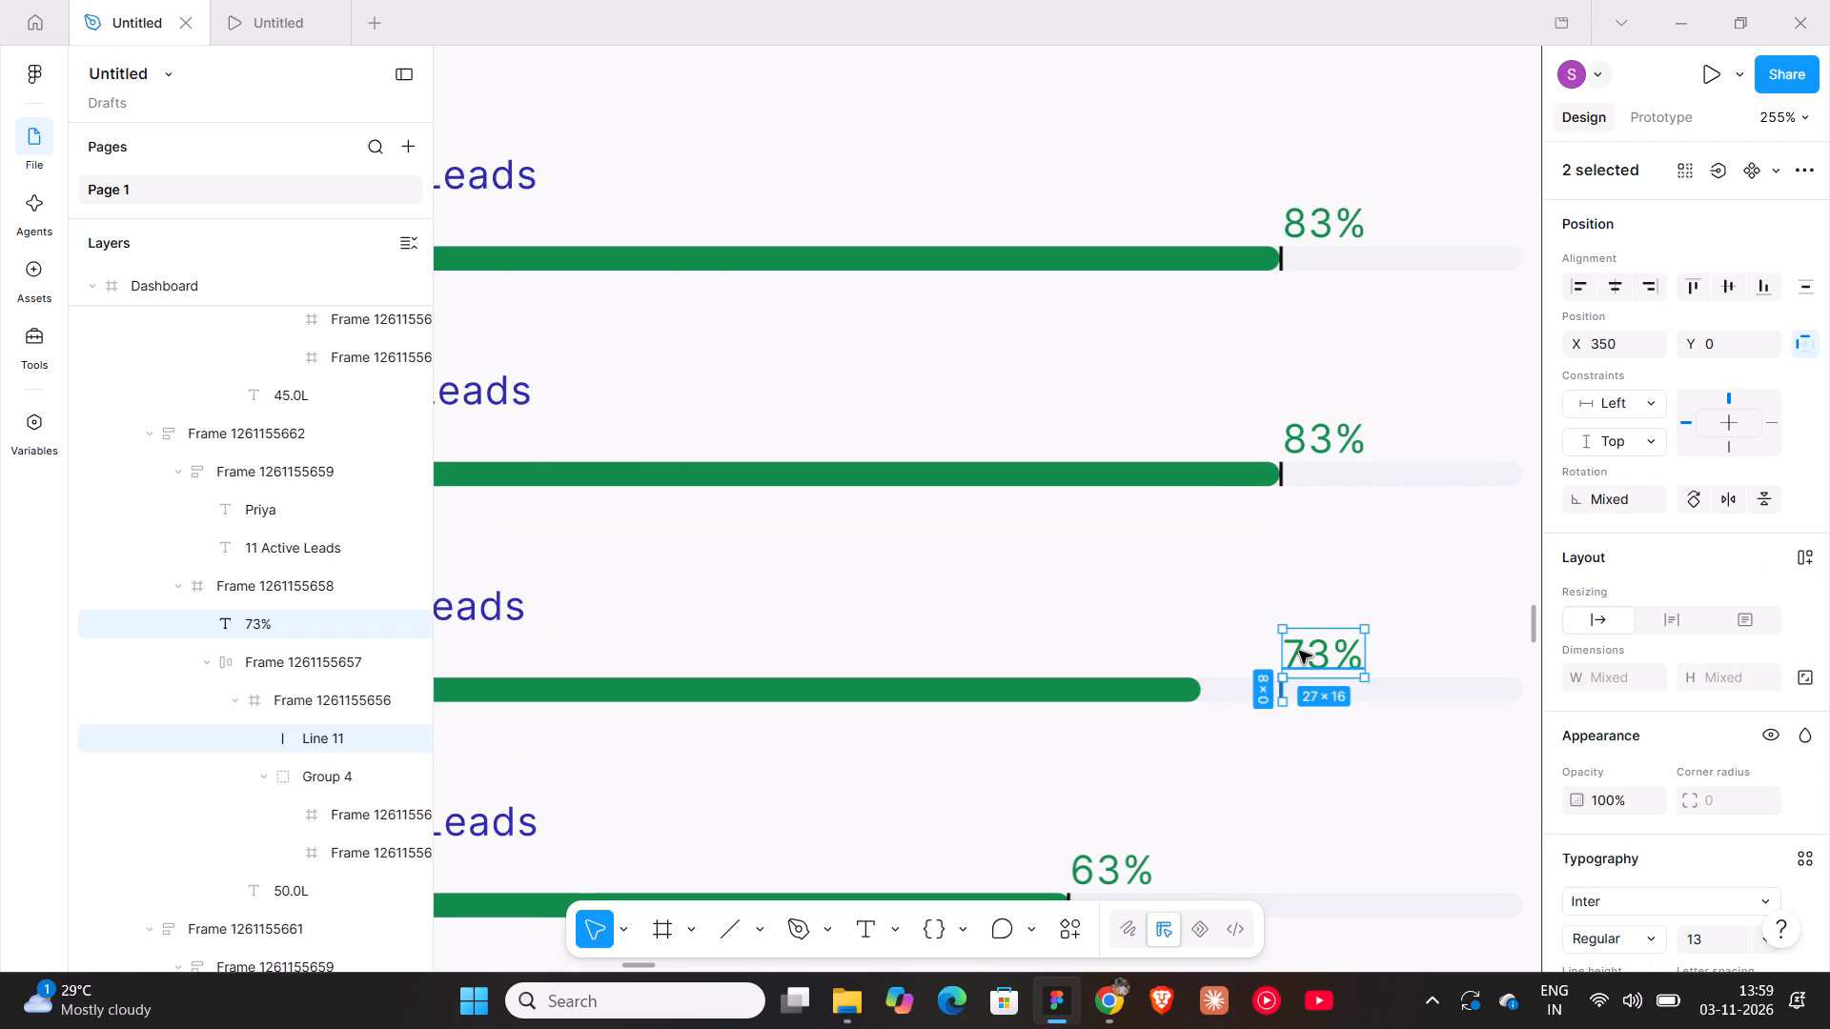
key("shift+Left")
key("shift+Left")
key("shift+Left")
key("shift+Right")
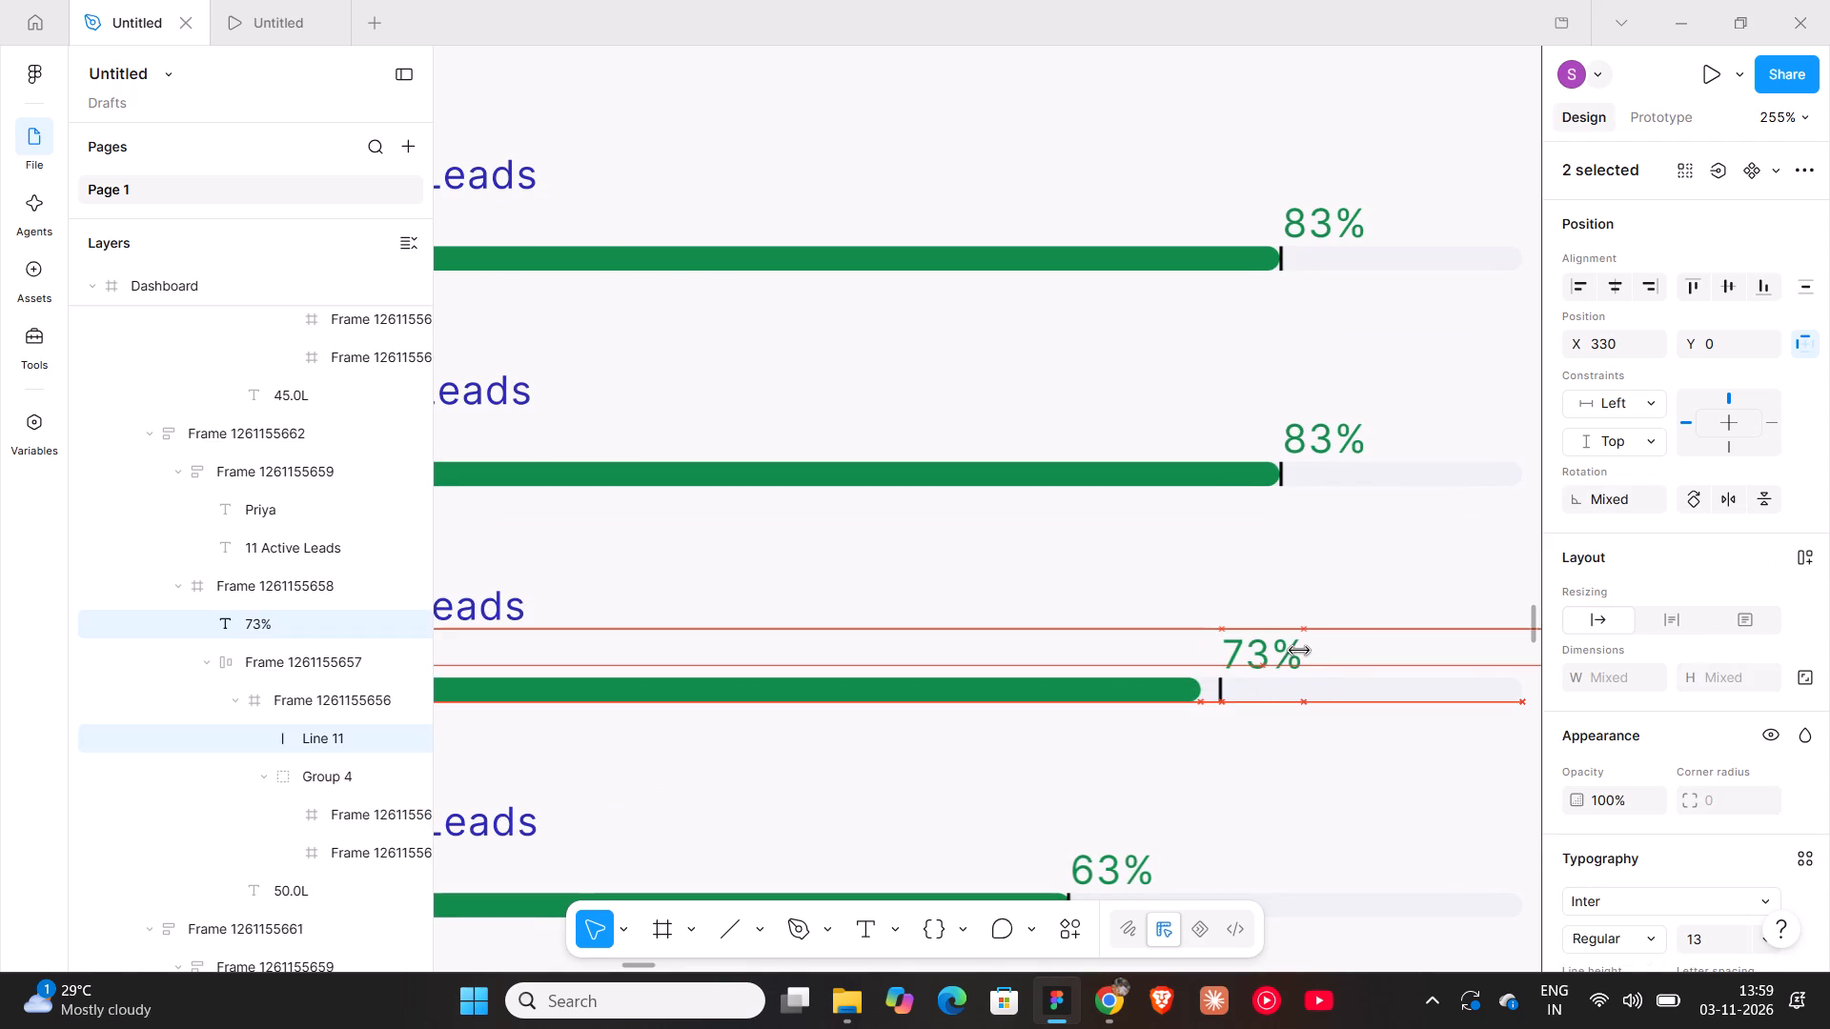
key("Left")
key("Left")
key("Left")
key("Left")
key("Left")
key("Left")
key("Left")
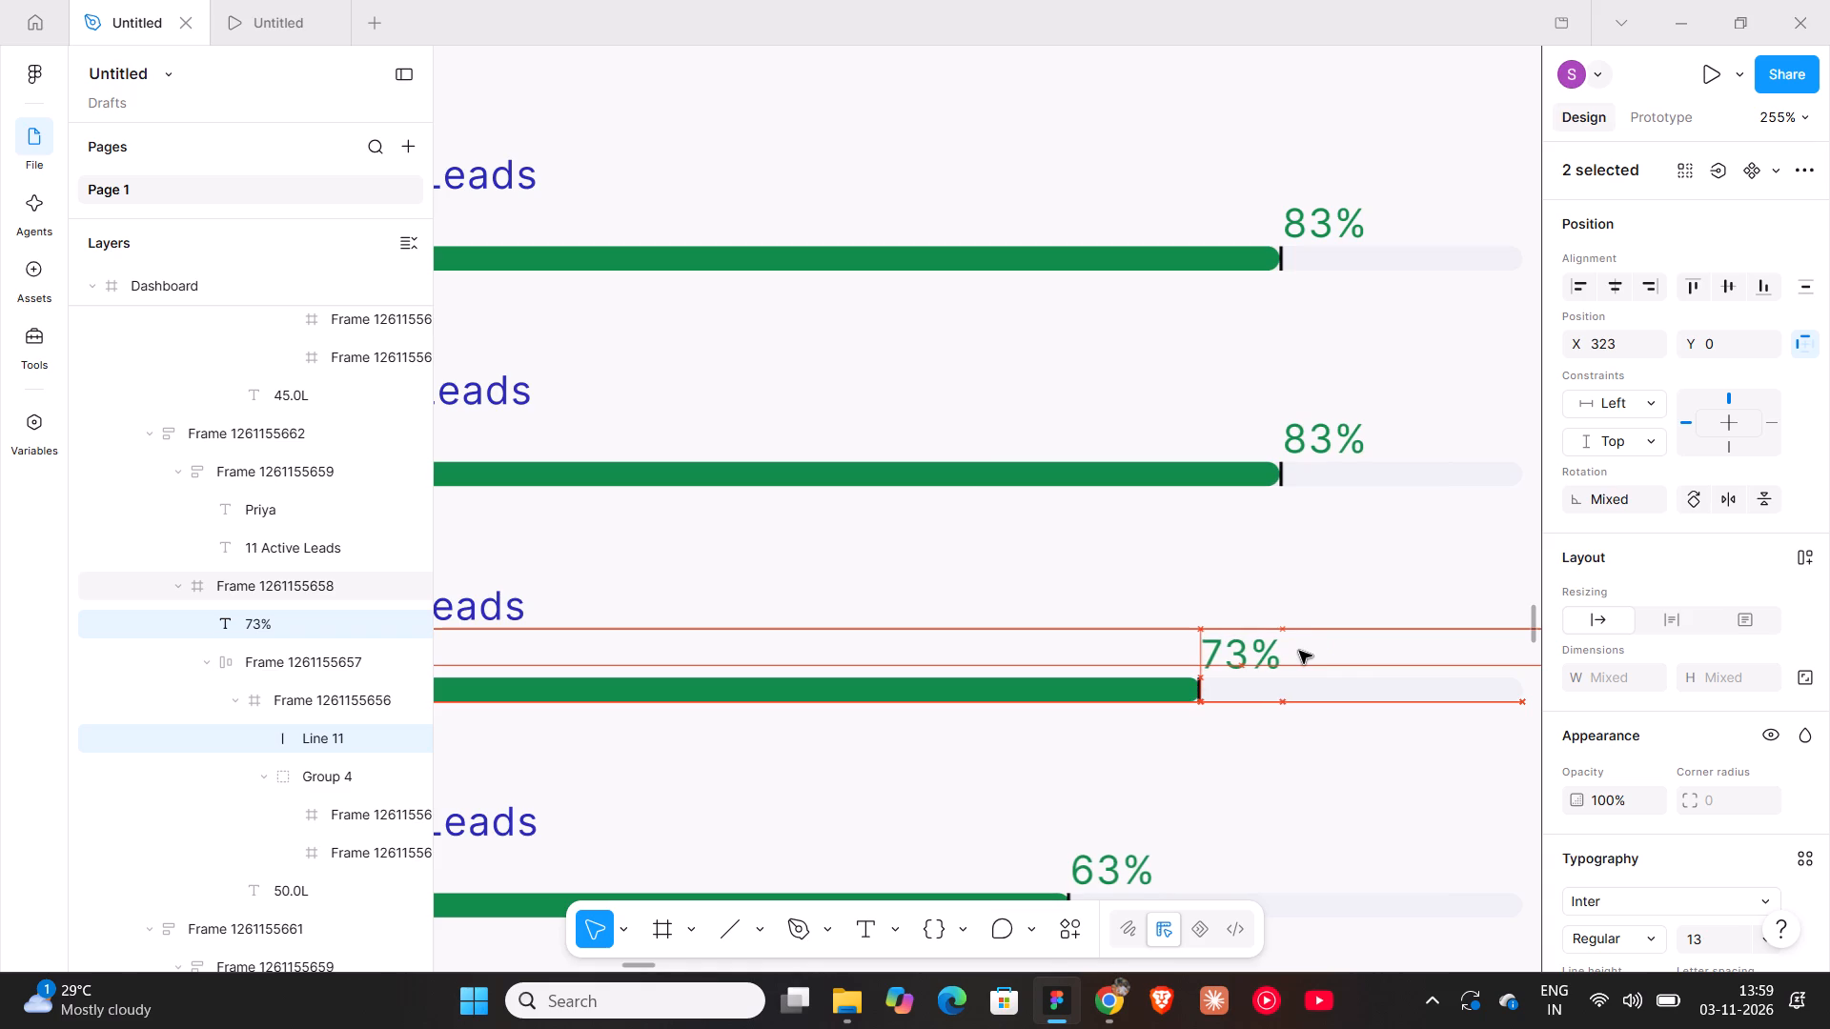
Shorten the green progress fill in the second agent row to a width of 330.
scroll(1330, 600, "down", 5, "ctrl")
left_click(1323, 588)
double_click(1287, 532)
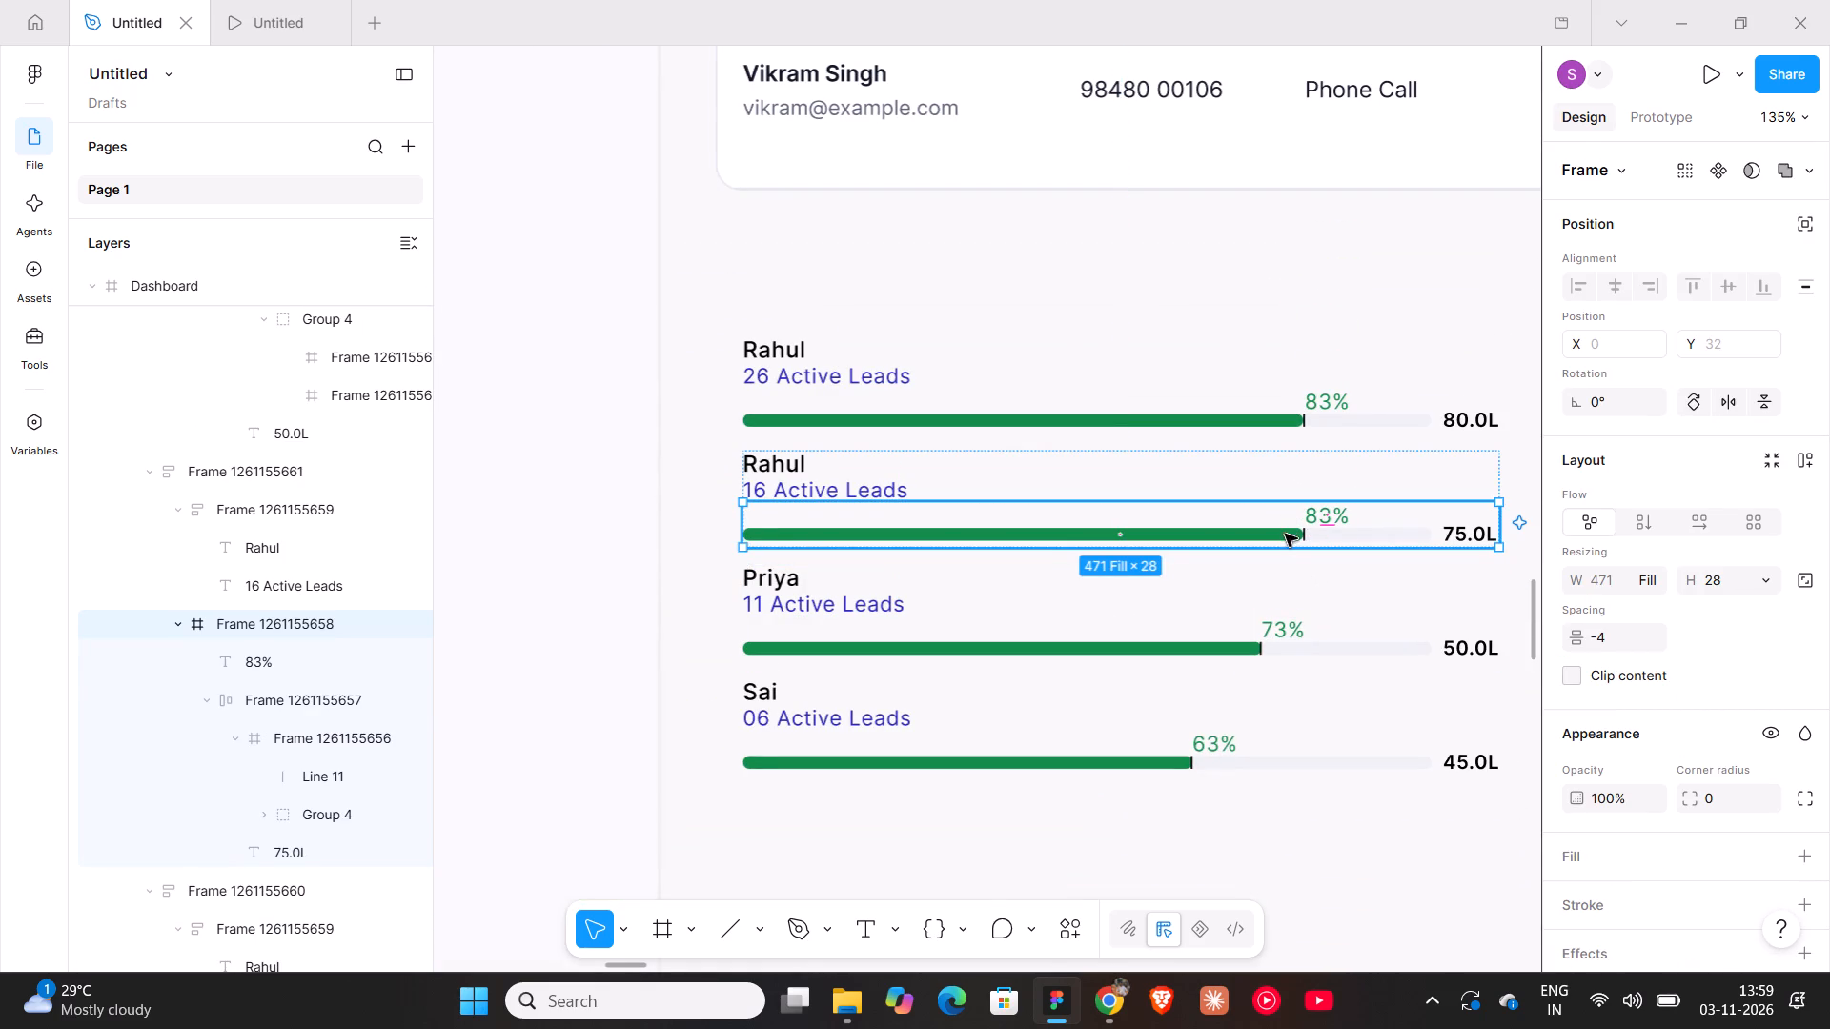
double_click(1285, 534)
double_click(1285, 534)
scroll(1285, 534, "up", 5, "ctrl")
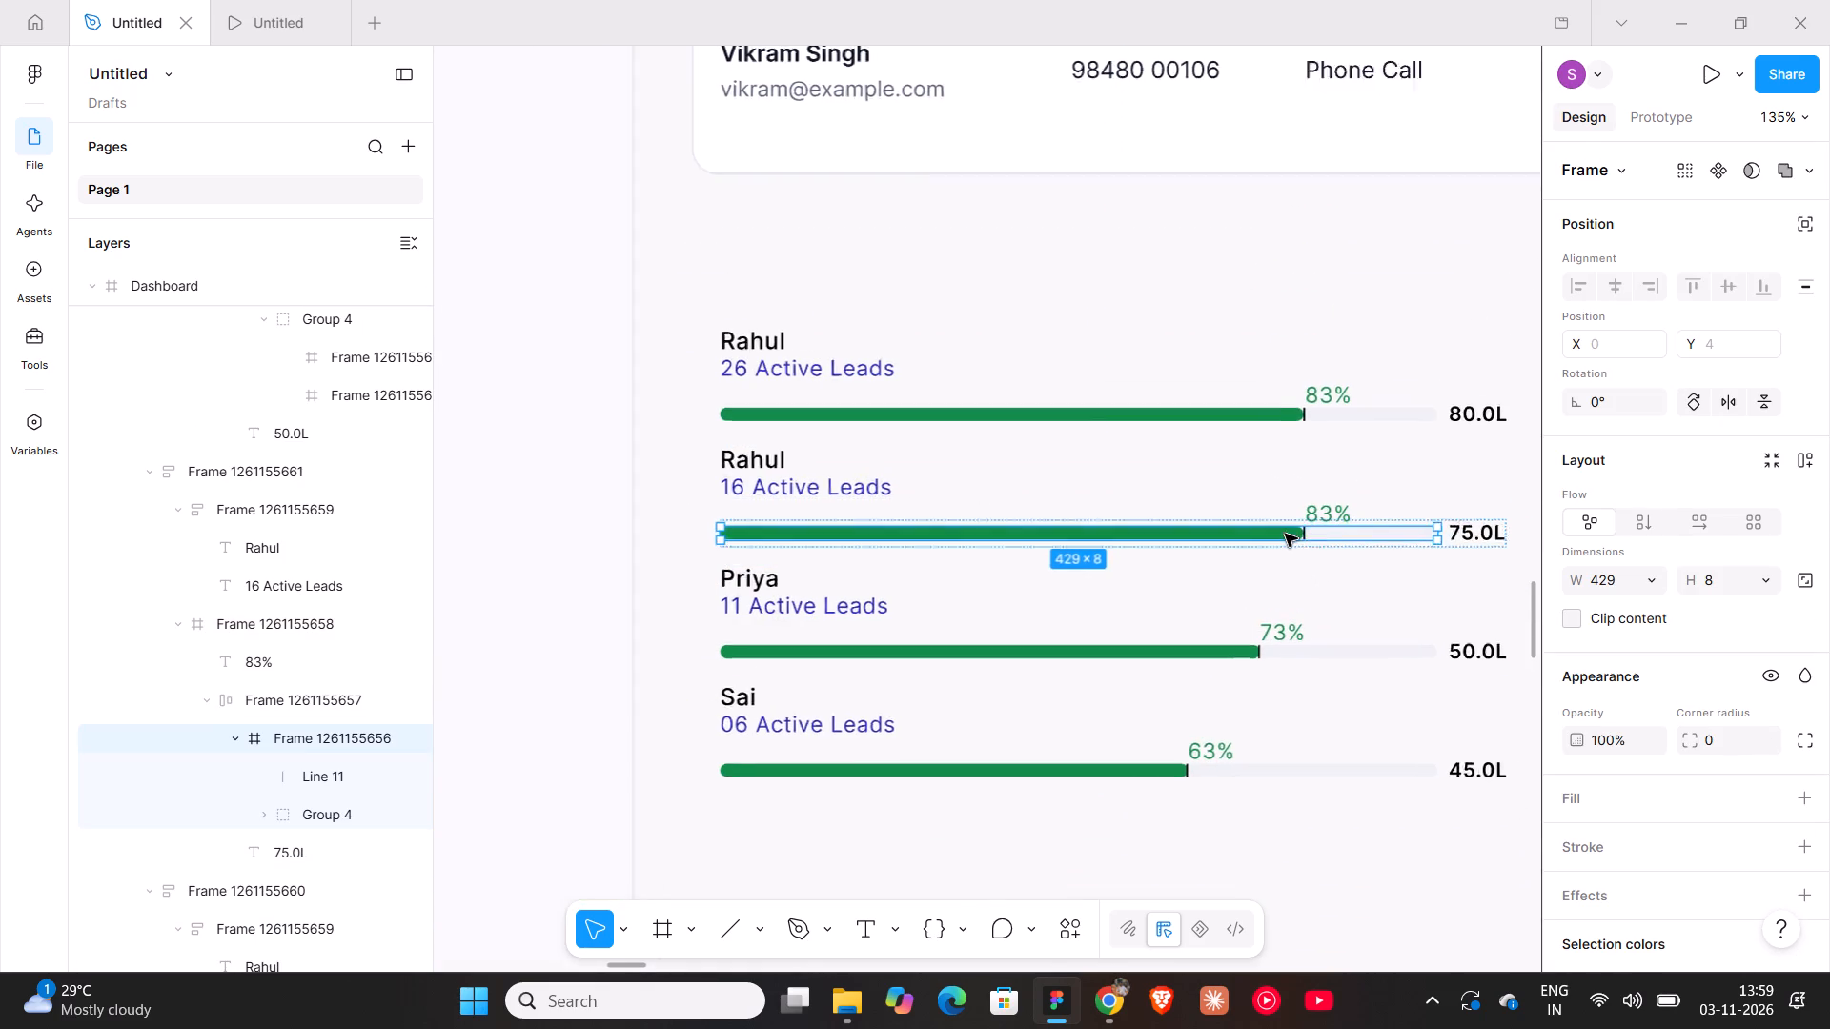
scroll(1285, 534, "up", 2, "ctrl")
double_click(1285, 534)
double_click(1317, 537)
scroll(1317, 537, "up", 9, "ctrl")
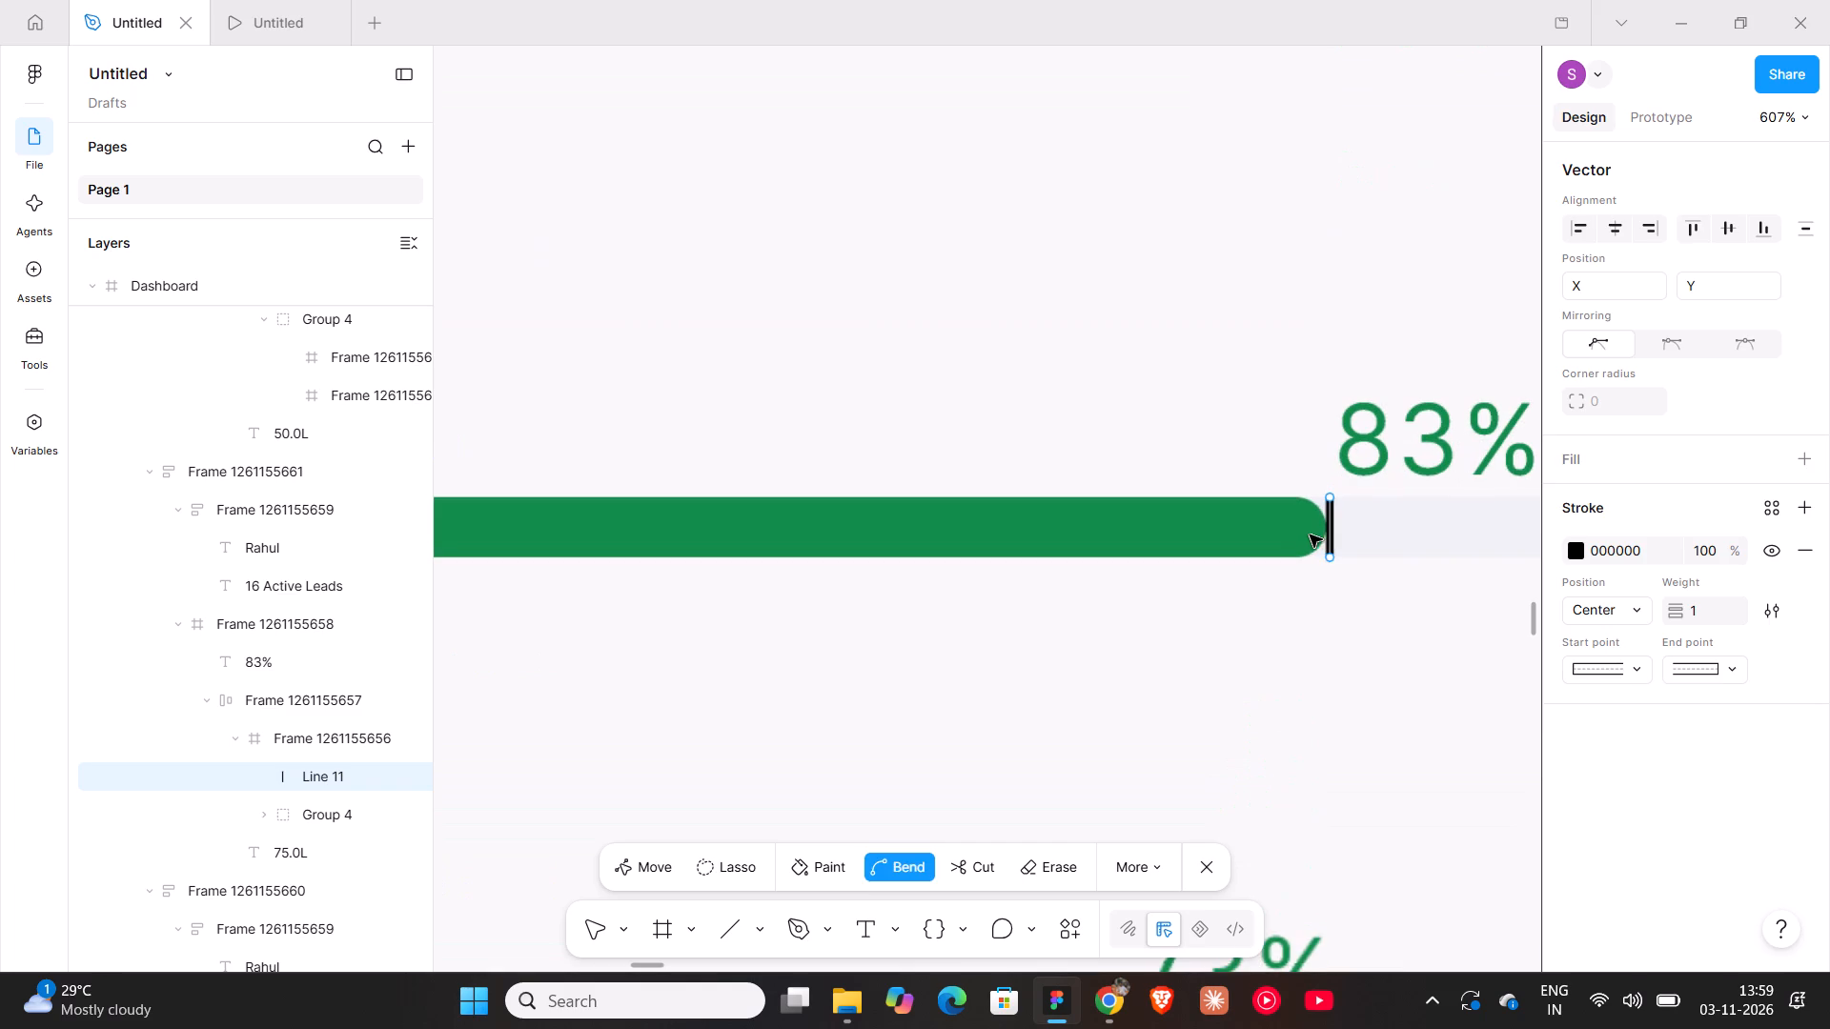
double_click(1308, 533)
double_click(1308, 533)
triple_click(1300, 526)
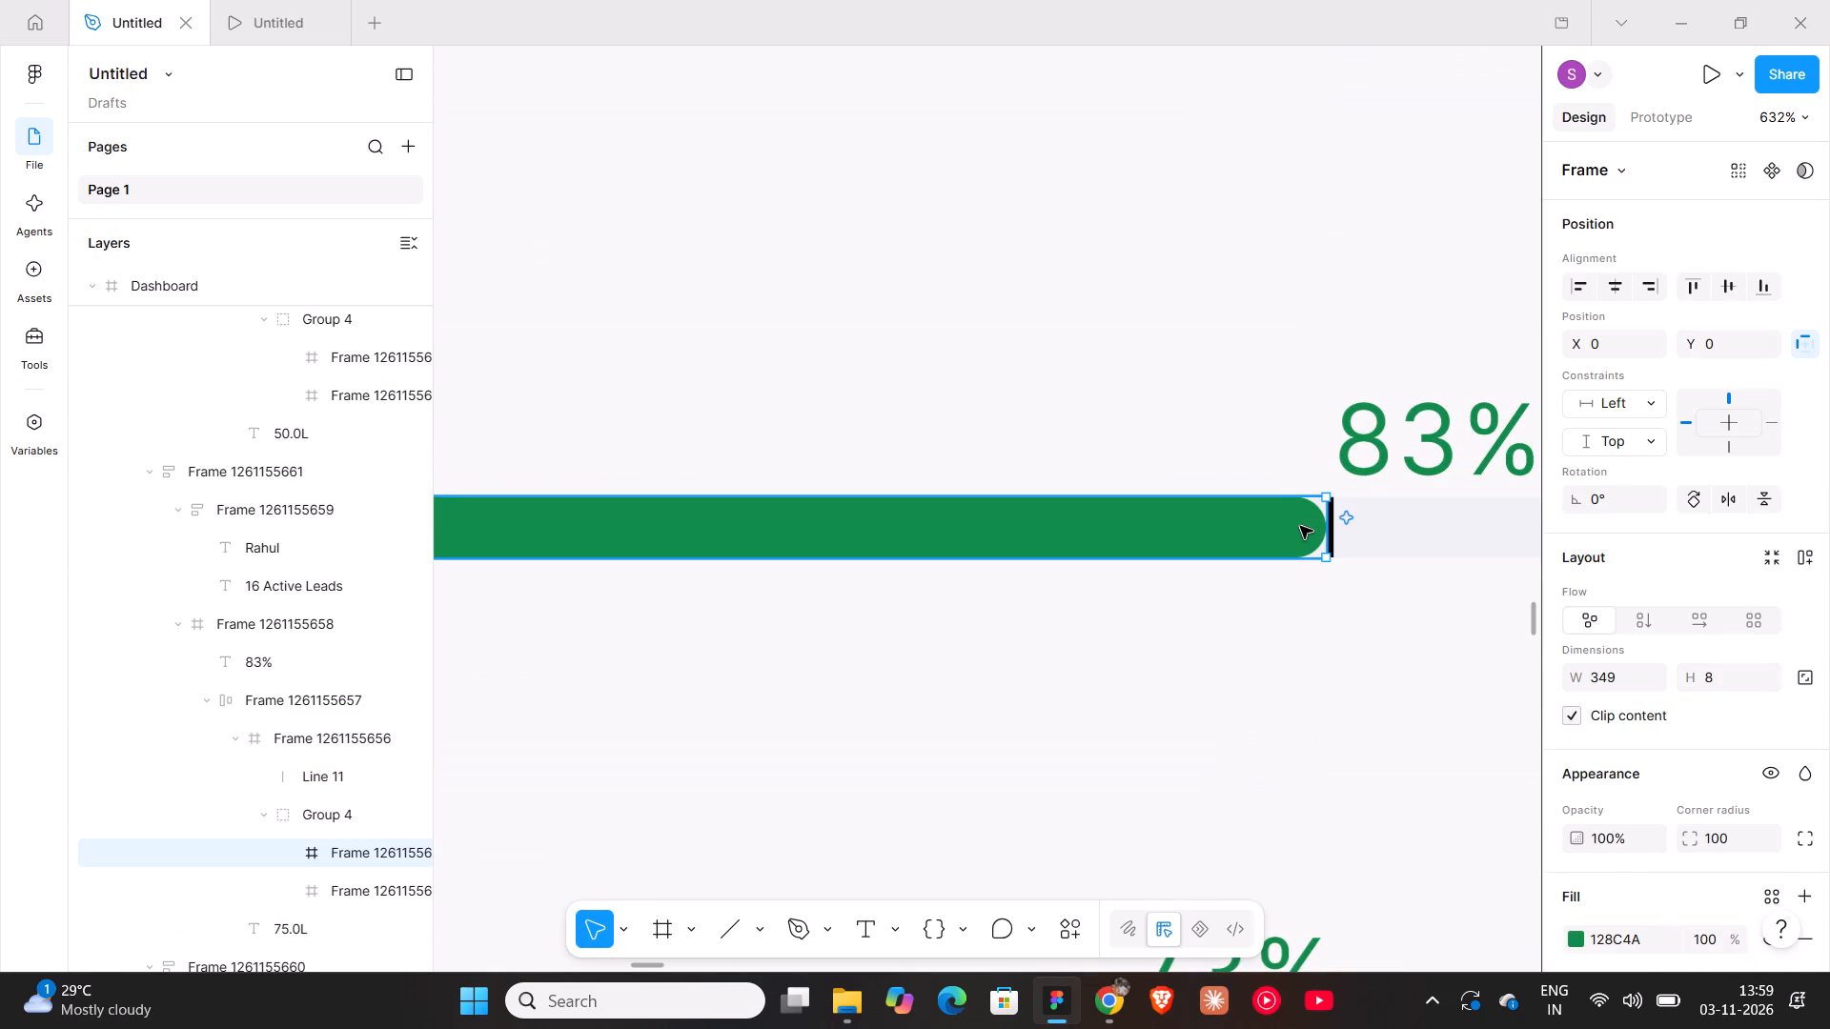
left_click_drag(1330, 533, 1184, 522)
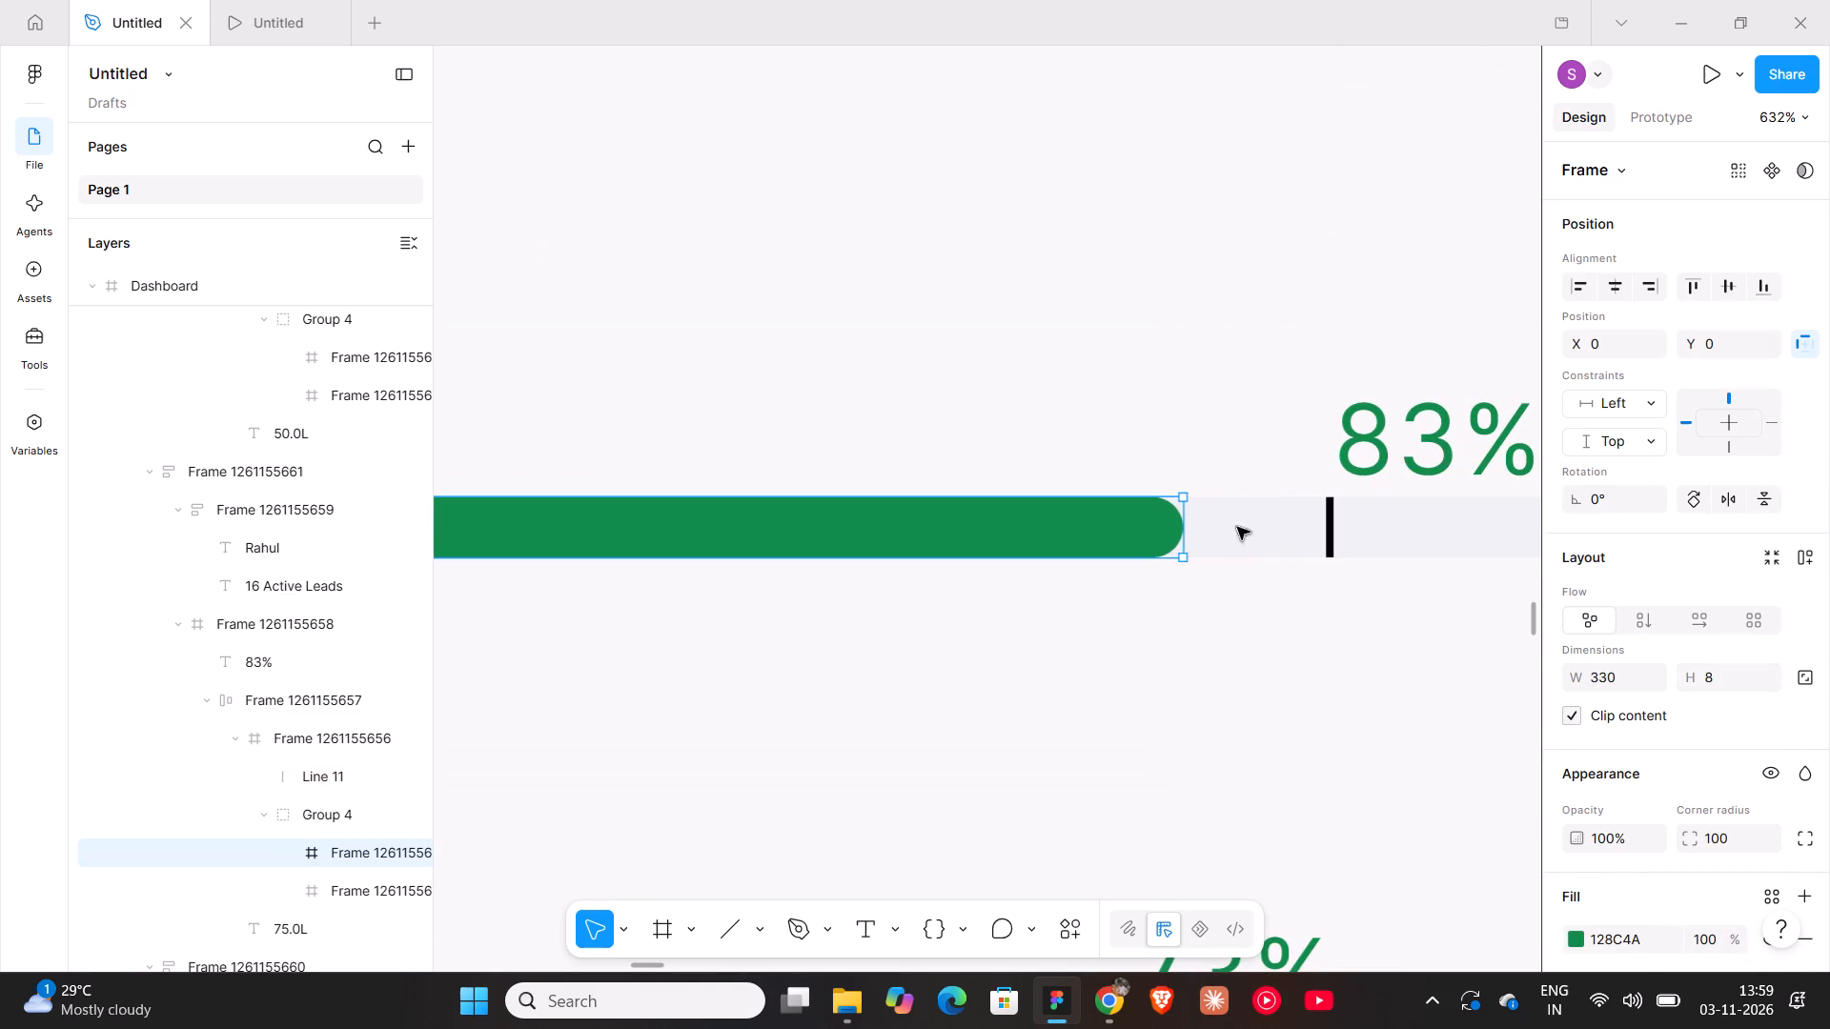
Move the second row's marker line and percentage label to X 330, at the end of the green fill.
left_click(1329, 529)
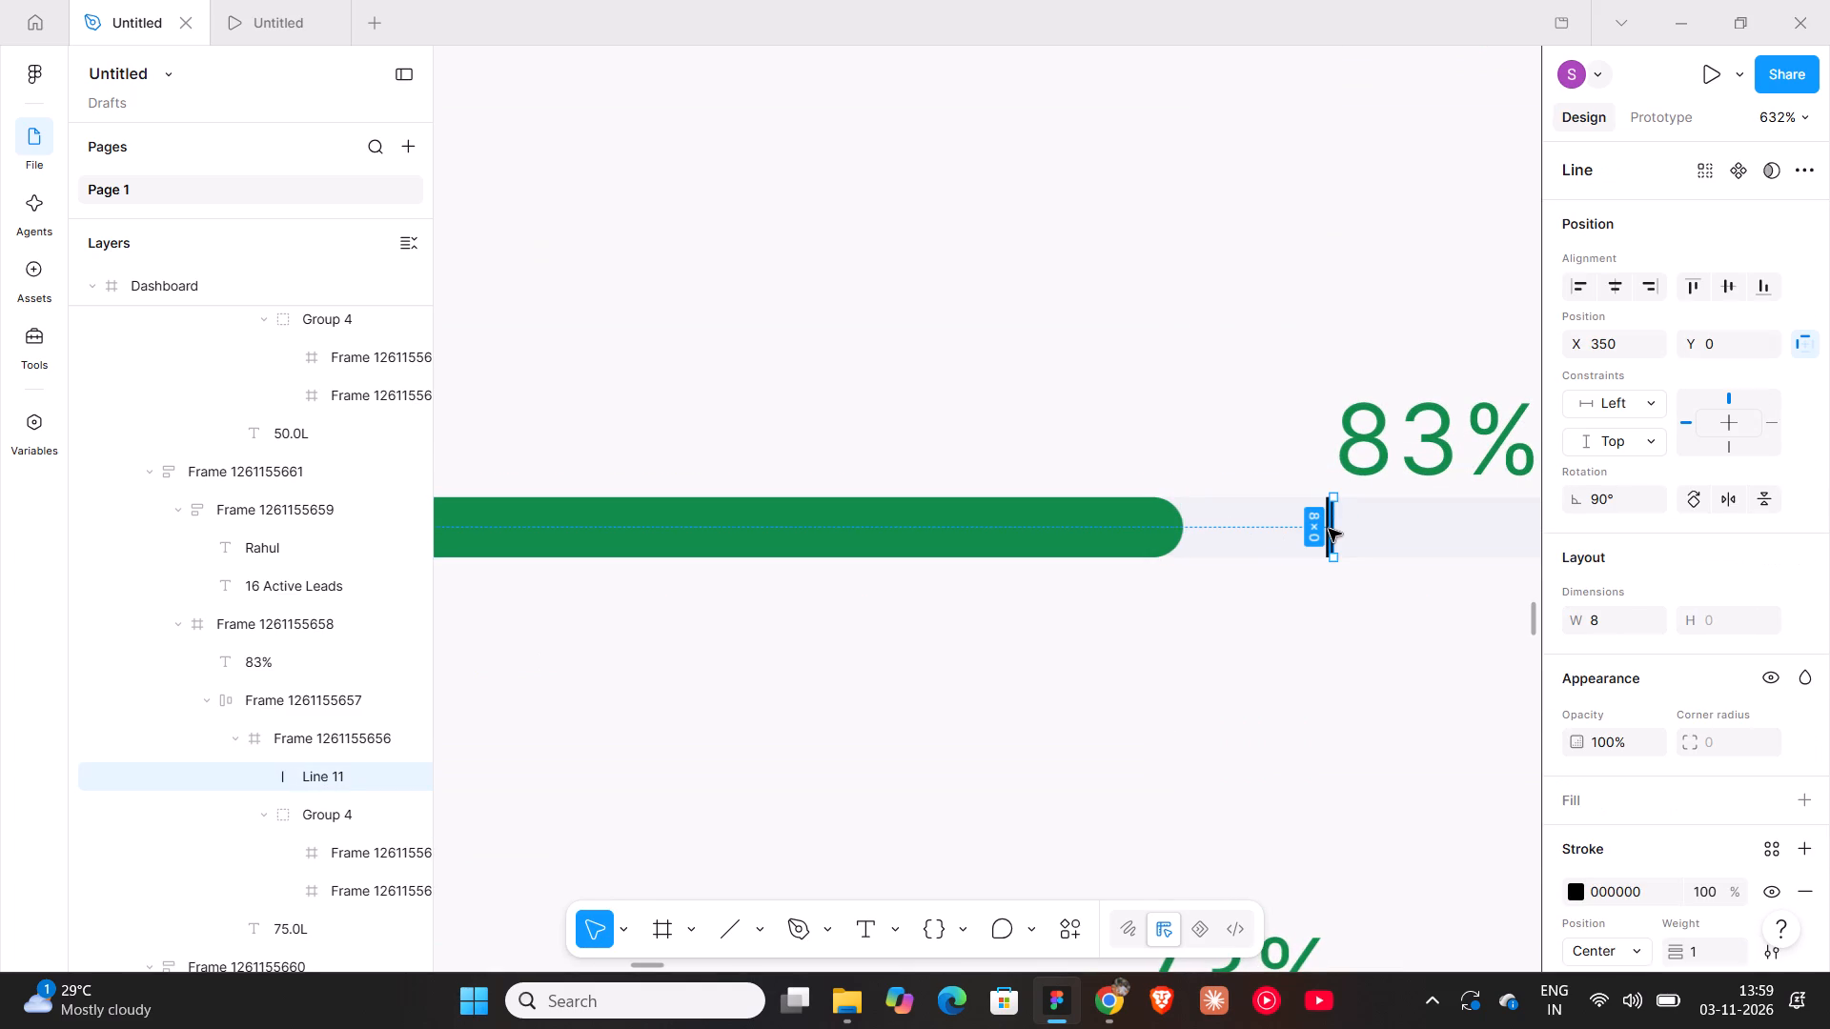
key("shift+Left")
key("shift+Left")
left_click(1393, 453)
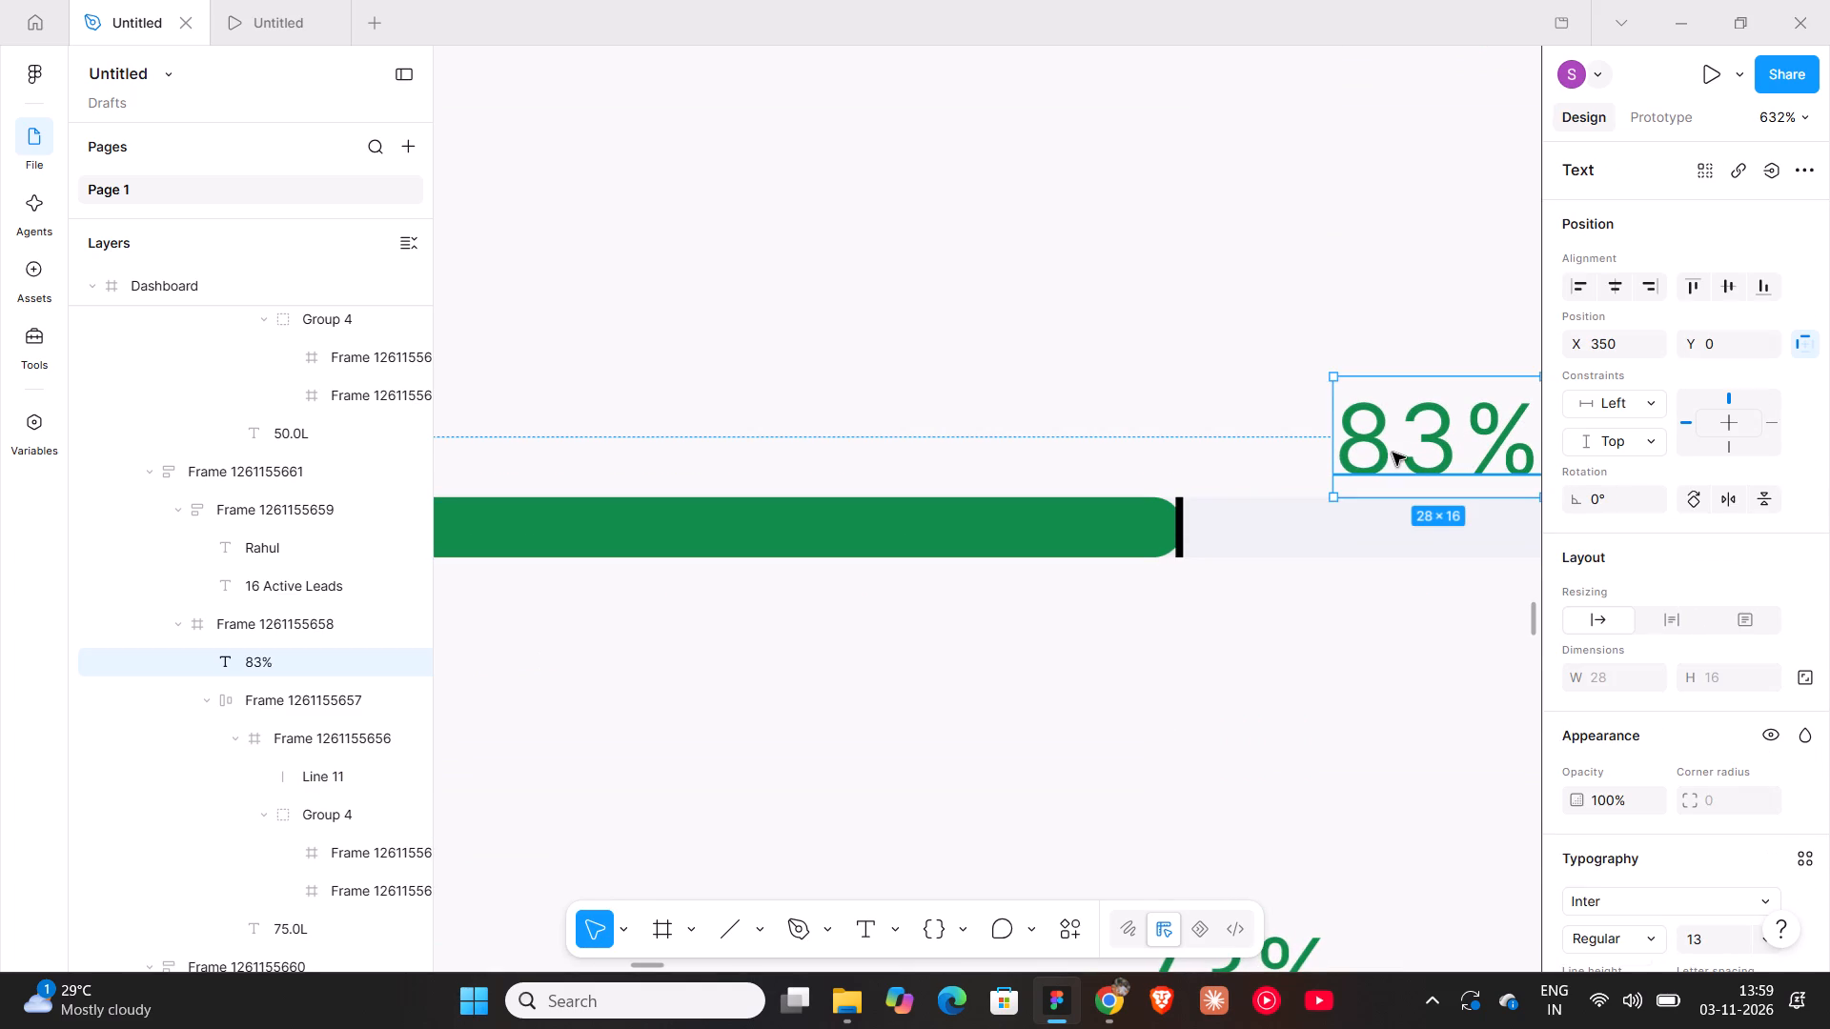
key("shift+Left")
key("shift+Left")
Change the second agent row's percentage text to 79%.
double_click(1262, 438)
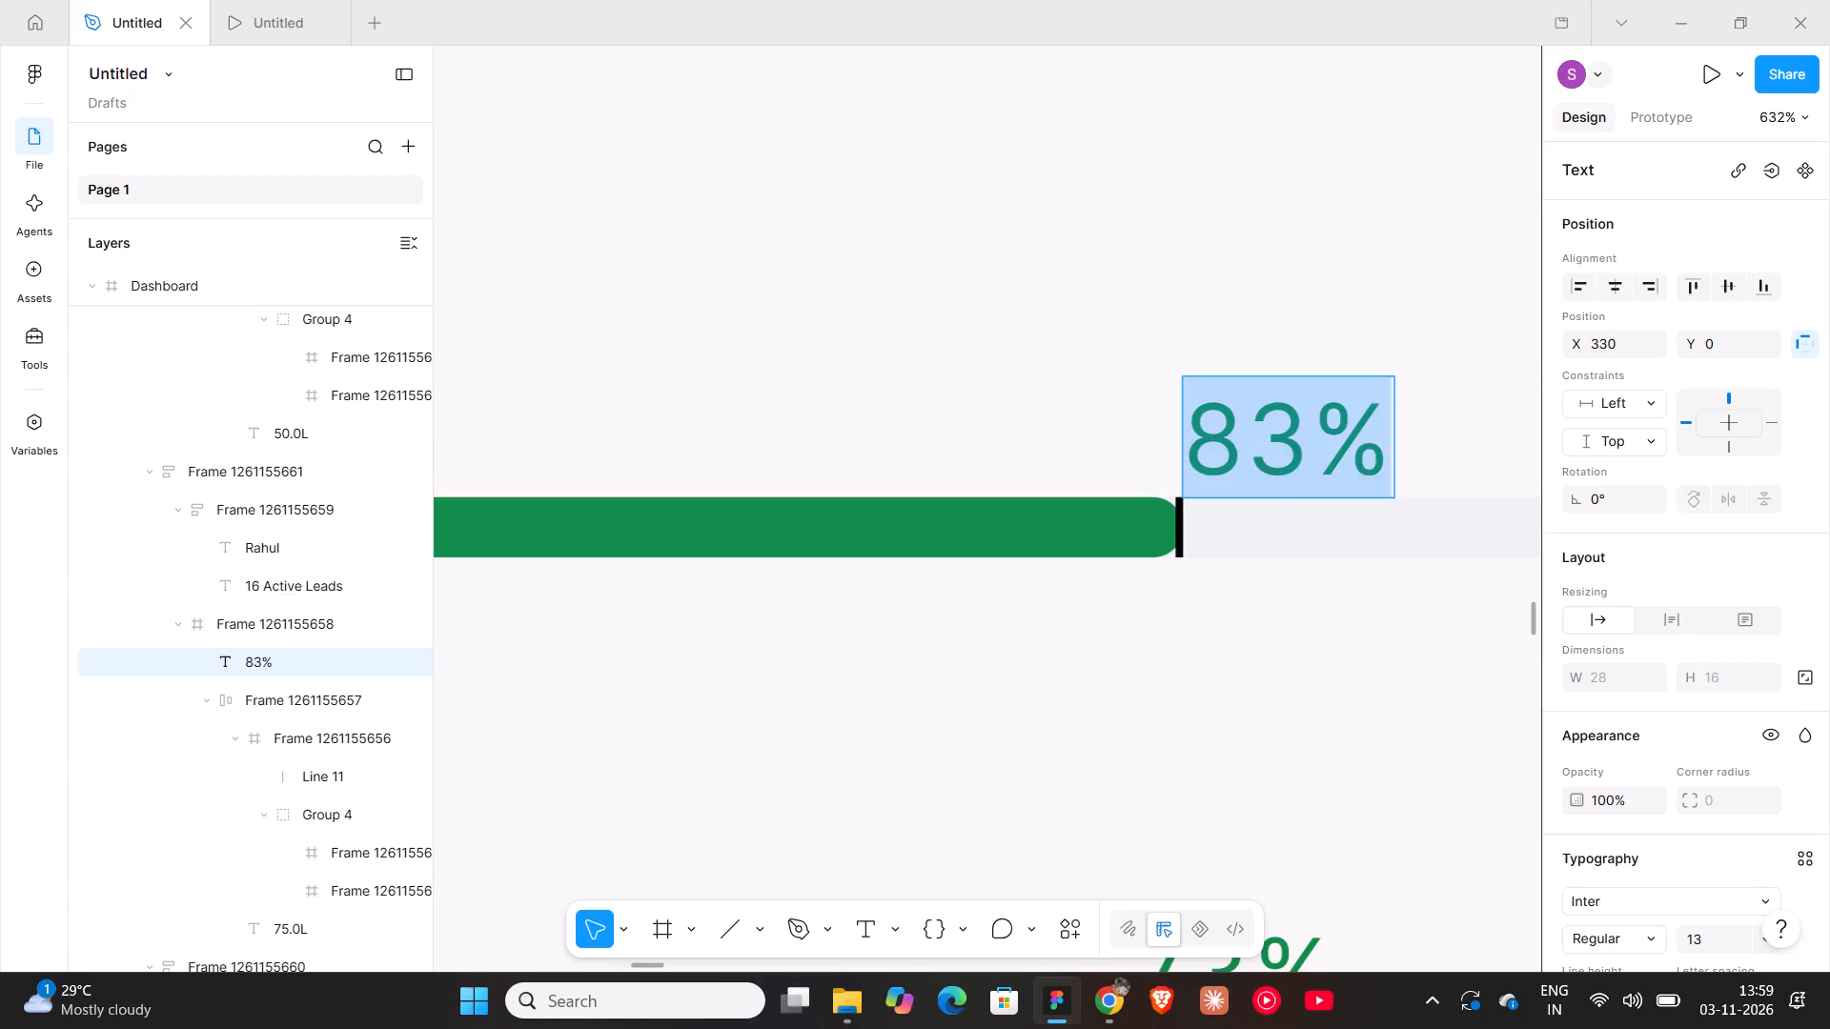
left_click(1248, 422)
left_click_drag(1290, 448, 1166, 441)
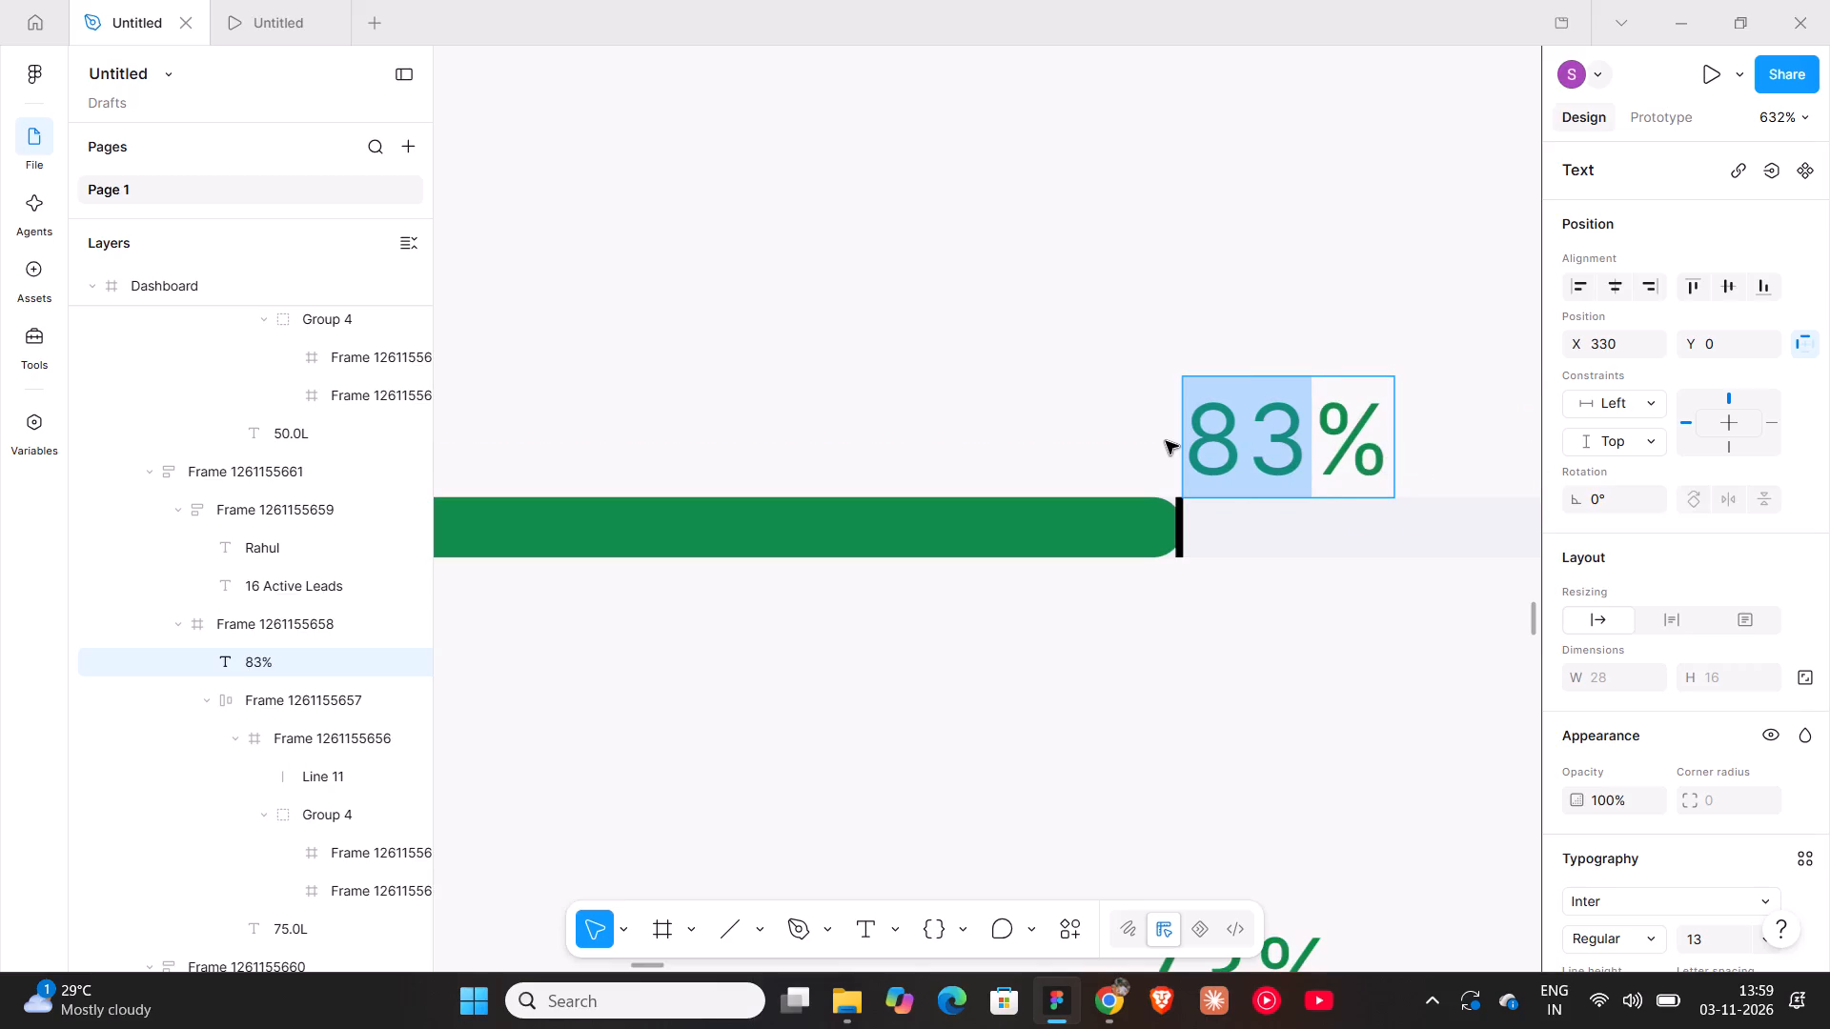
type("79")
scroll(1057, 389, "down", 16, "ctrl")
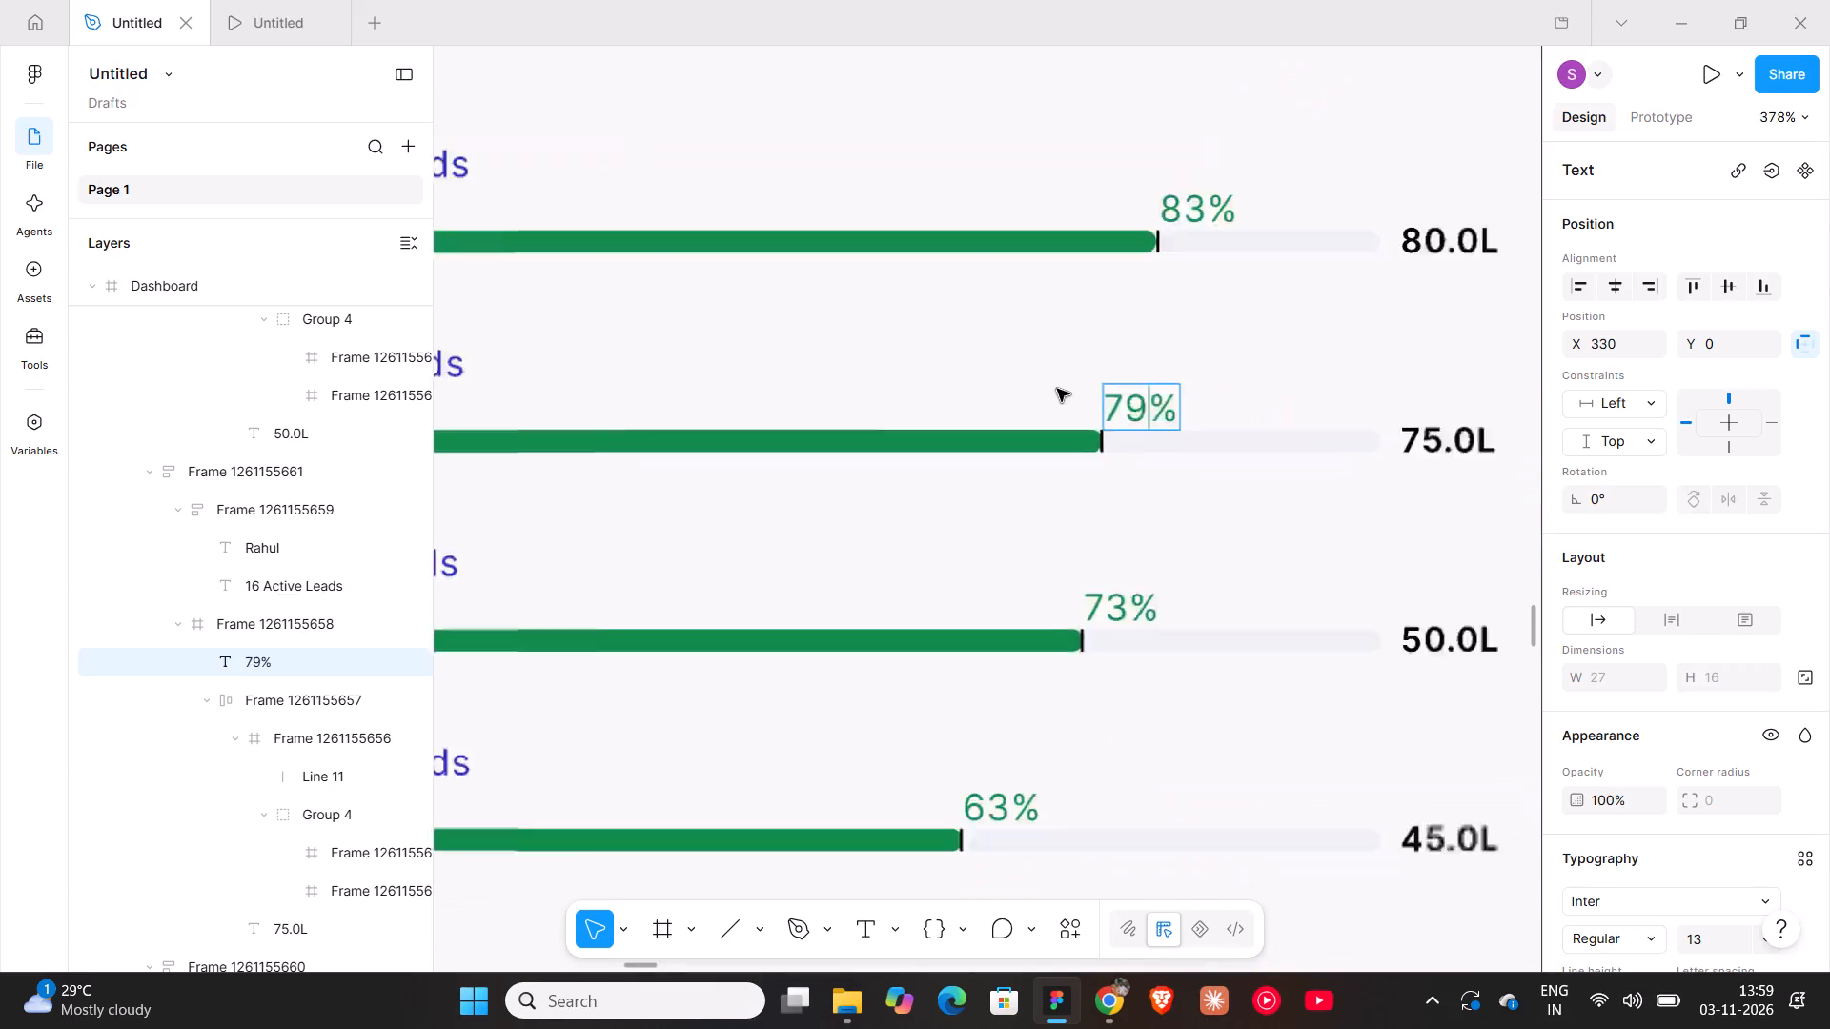
scroll(1057, 389, "down", 17, "ctrl")
left_click(1036, 589)
Recolor the progress fill and 63% label in Sai's row with the dark yellow page color E1B000.
scroll(999, 458, "up", 11, "ctrl")
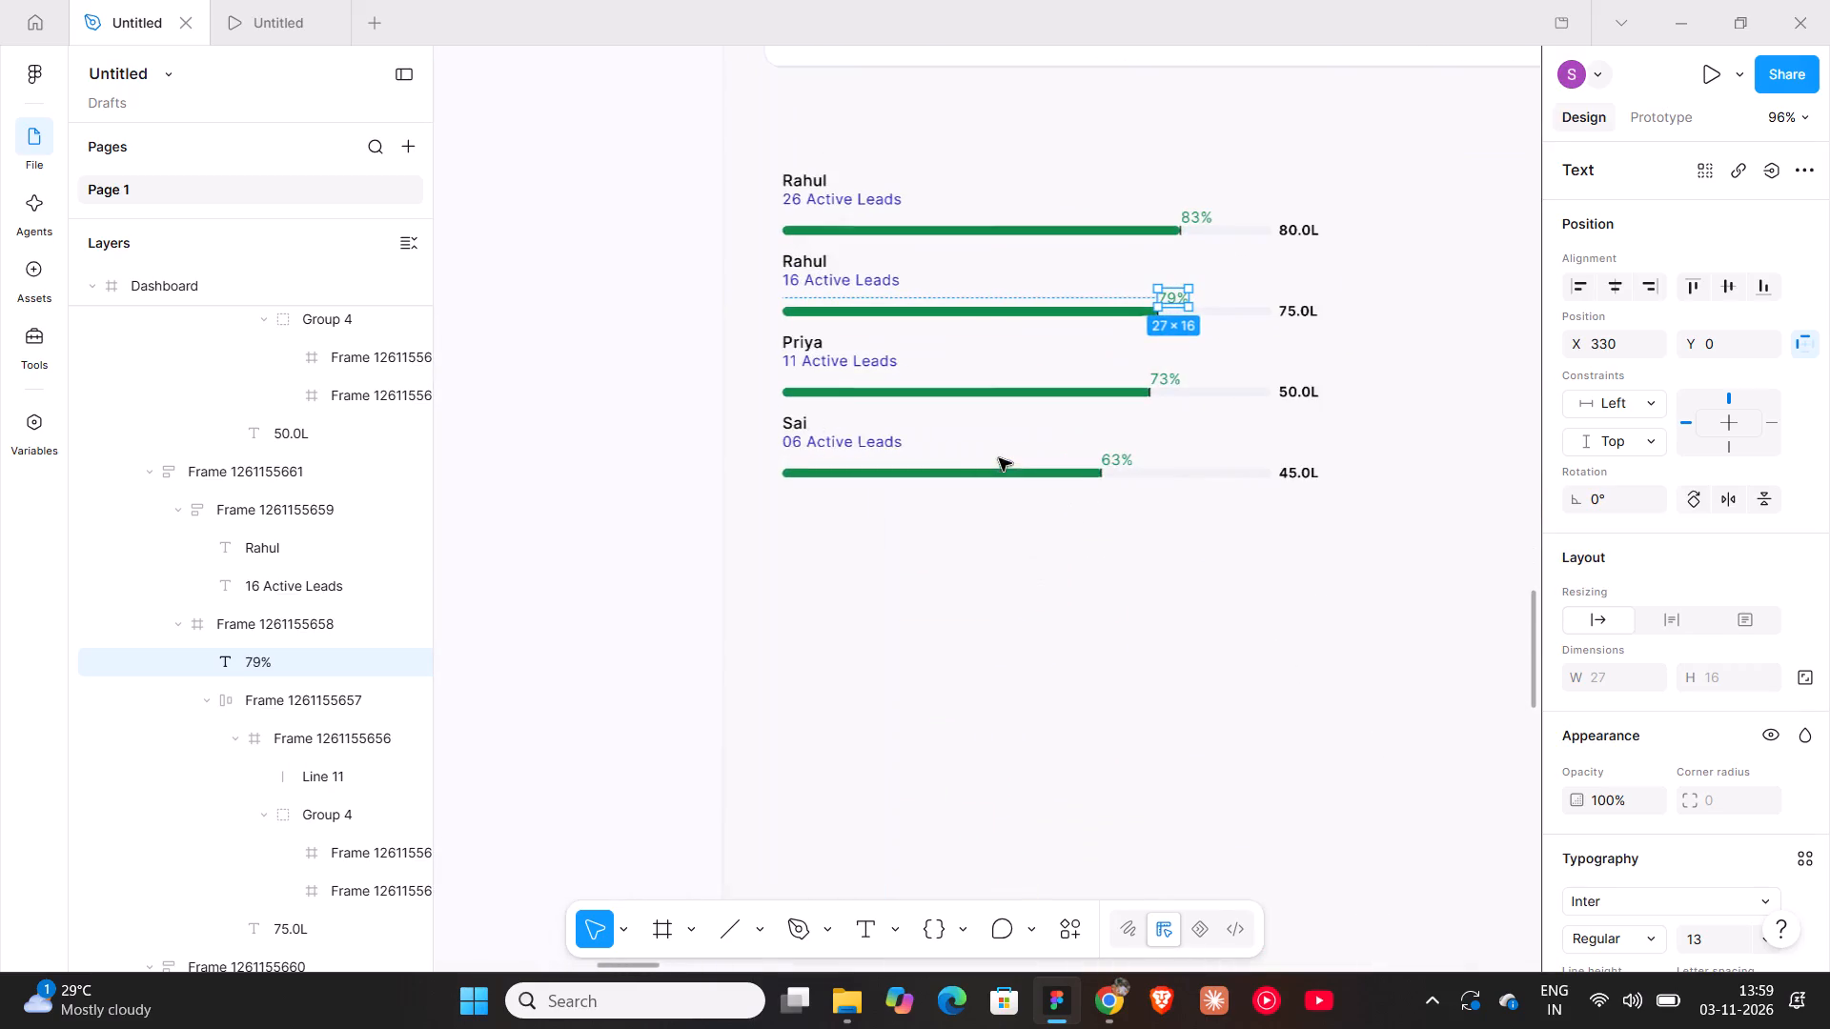
triple_click(1016, 471)
scroll(1116, 471, "up", 6, "ctrl")
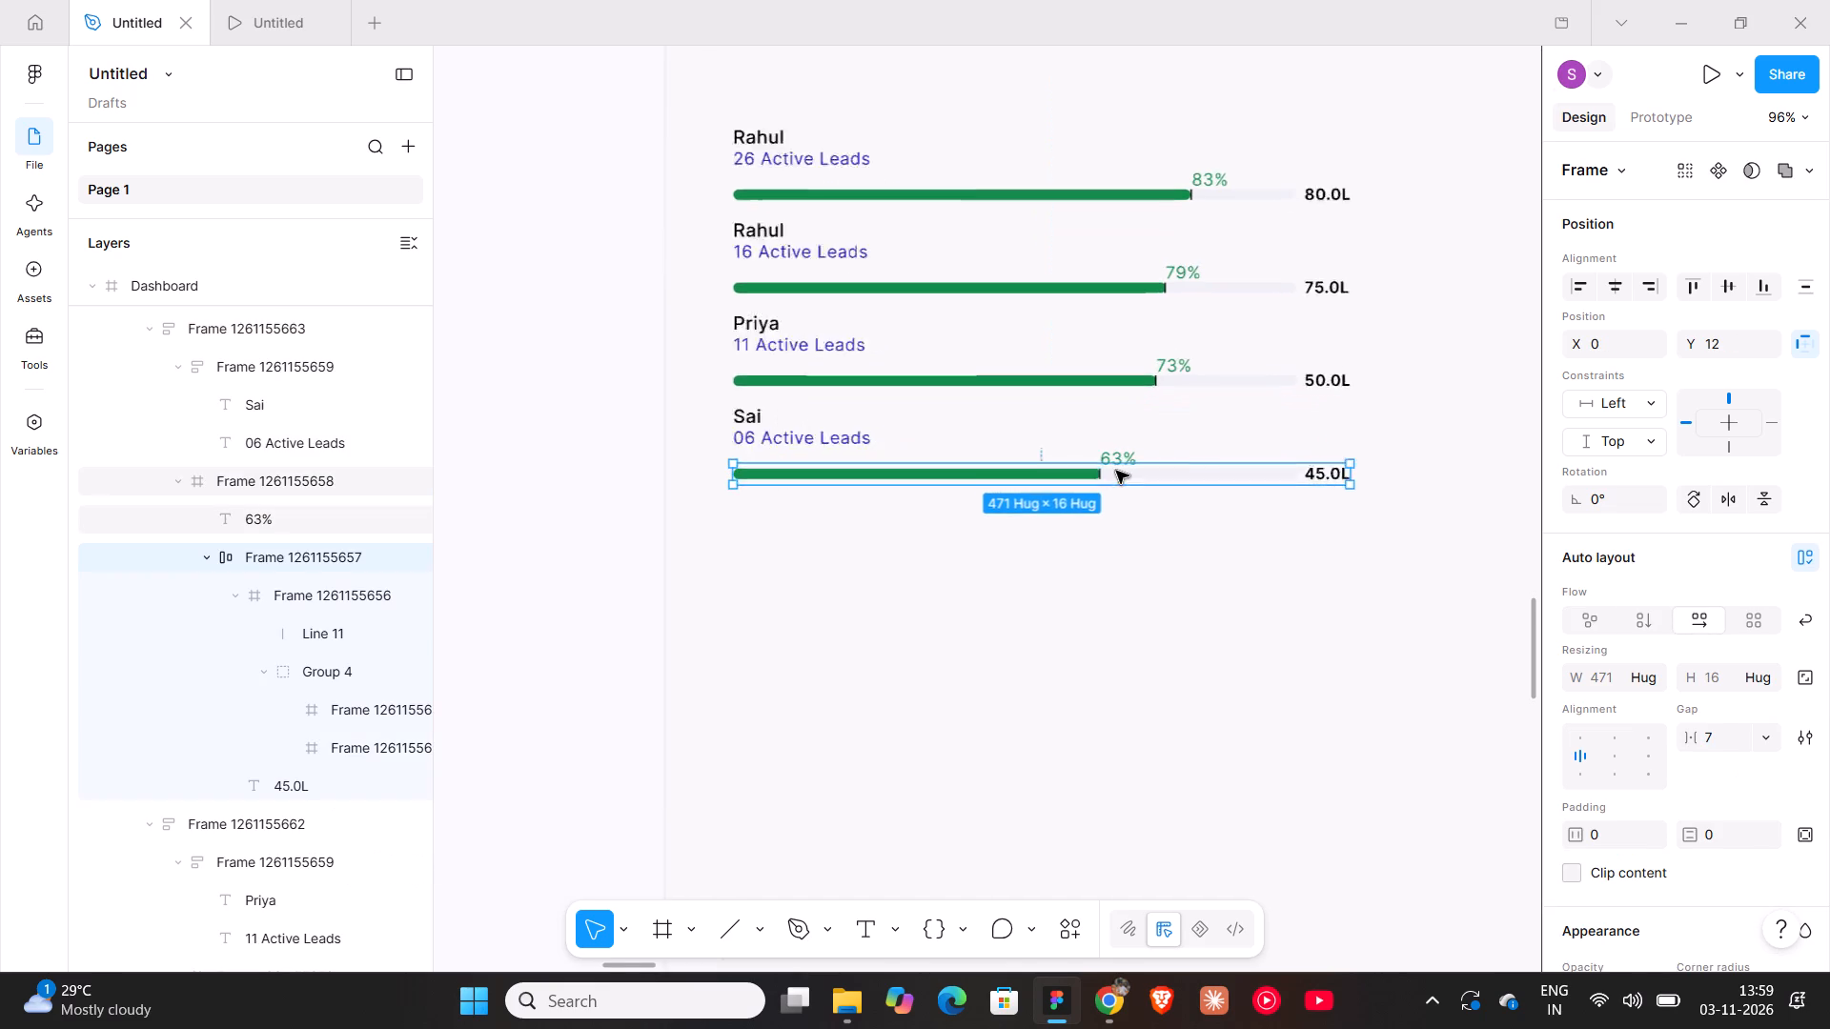
double_click(1070, 472)
double_click(1070, 472)
double_click(1070, 472)
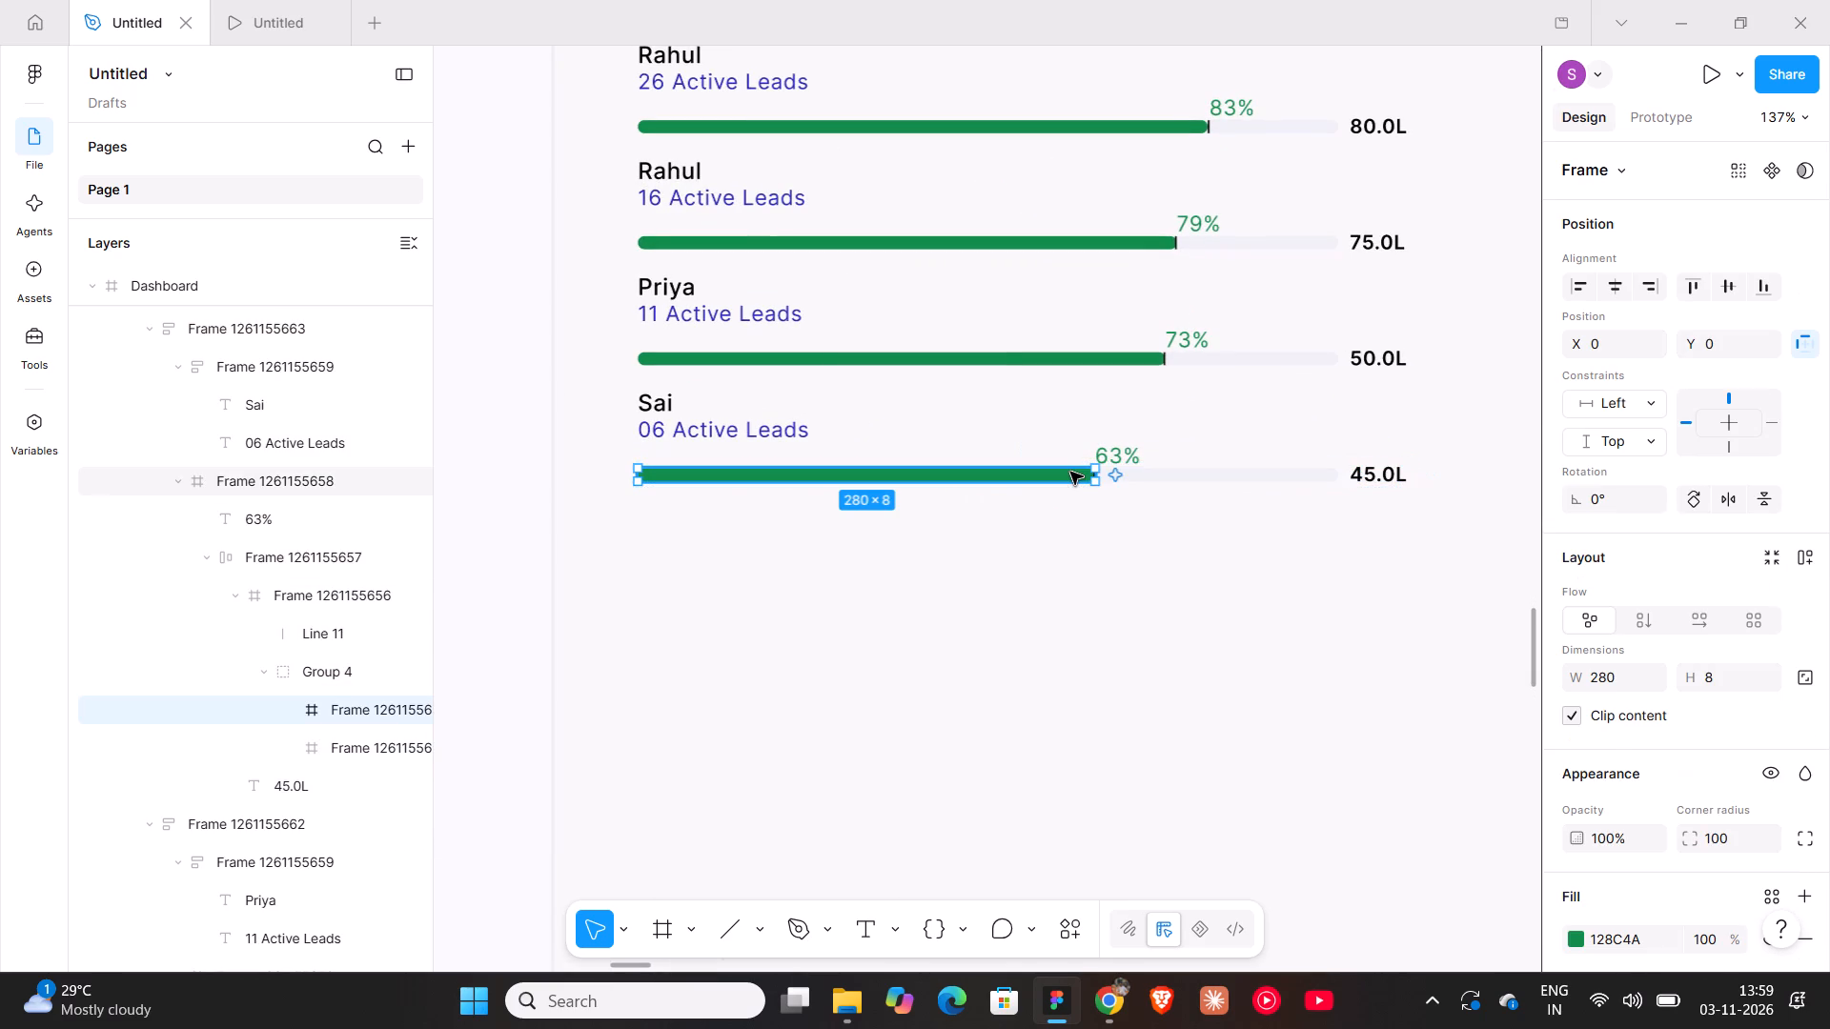
left_click(1117, 455, "shift")
scroll(1602, 627, "down", 5)
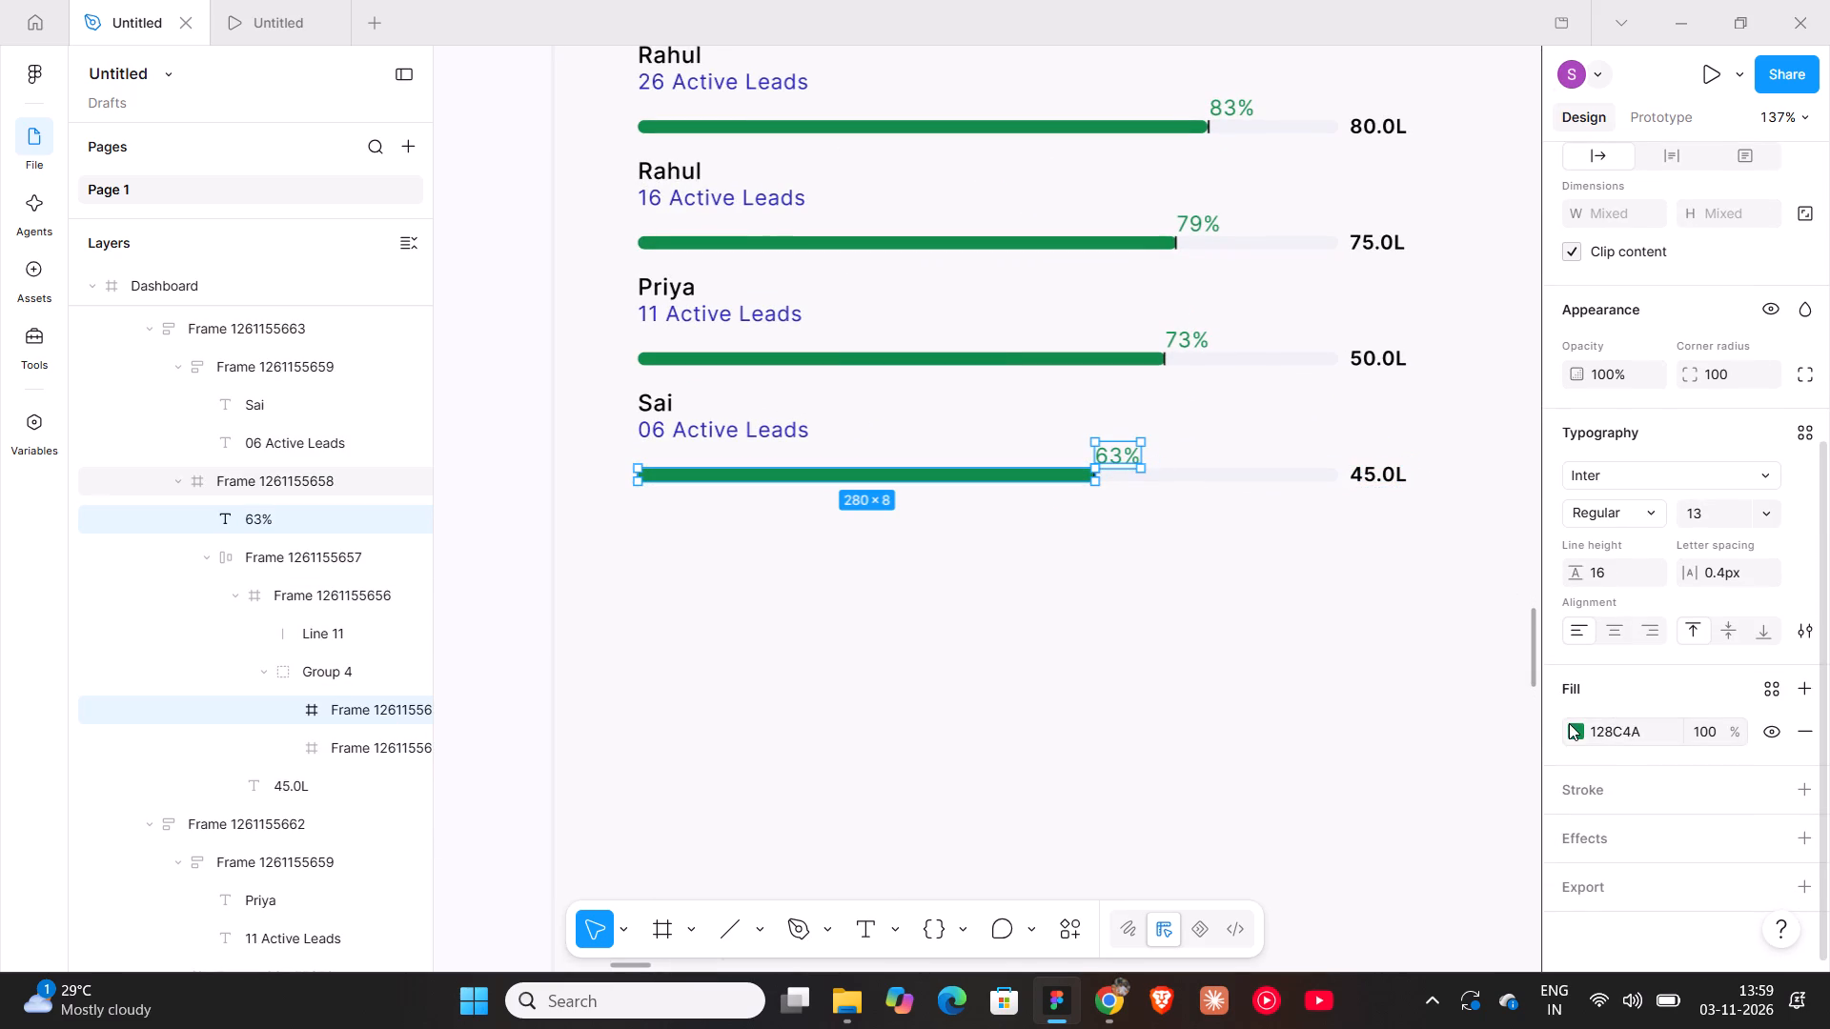
left_click(1569, 727)
scroll(1469, 910, "down", 2)
scroll(1336, 912, "up", 1)
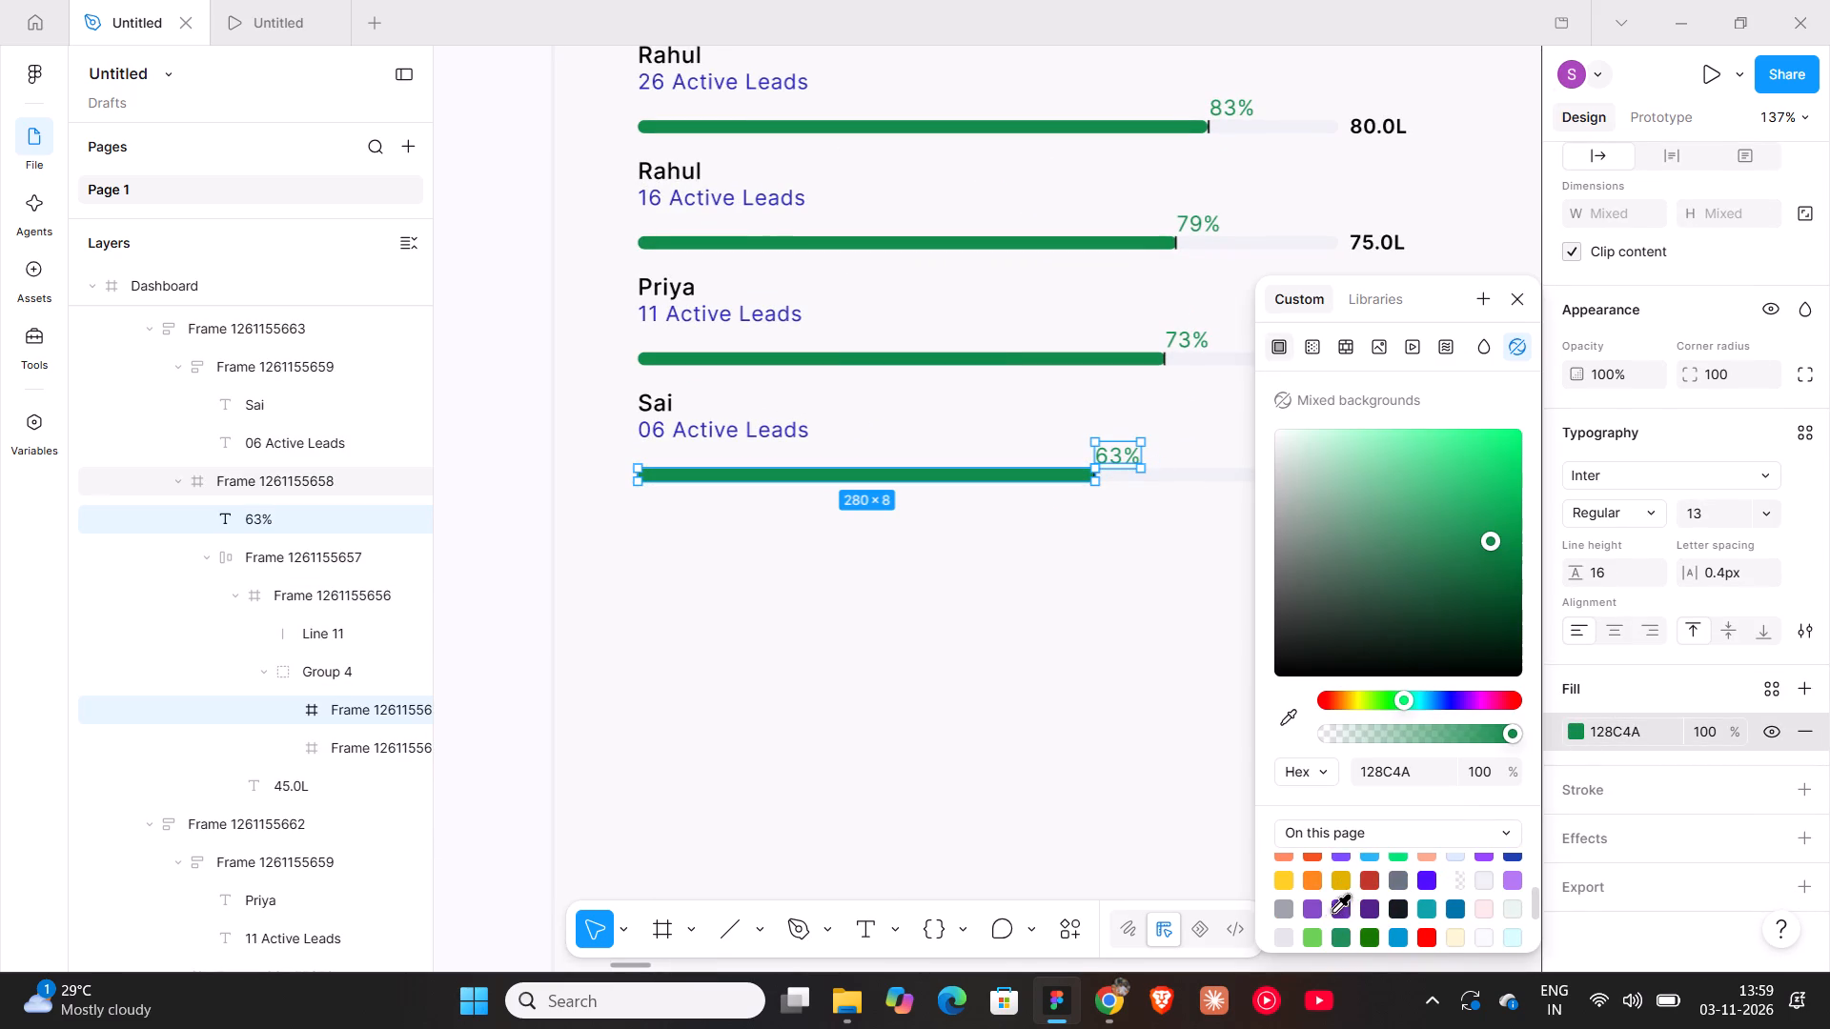
left_click(1337, 878)
left_click(1064, 683)
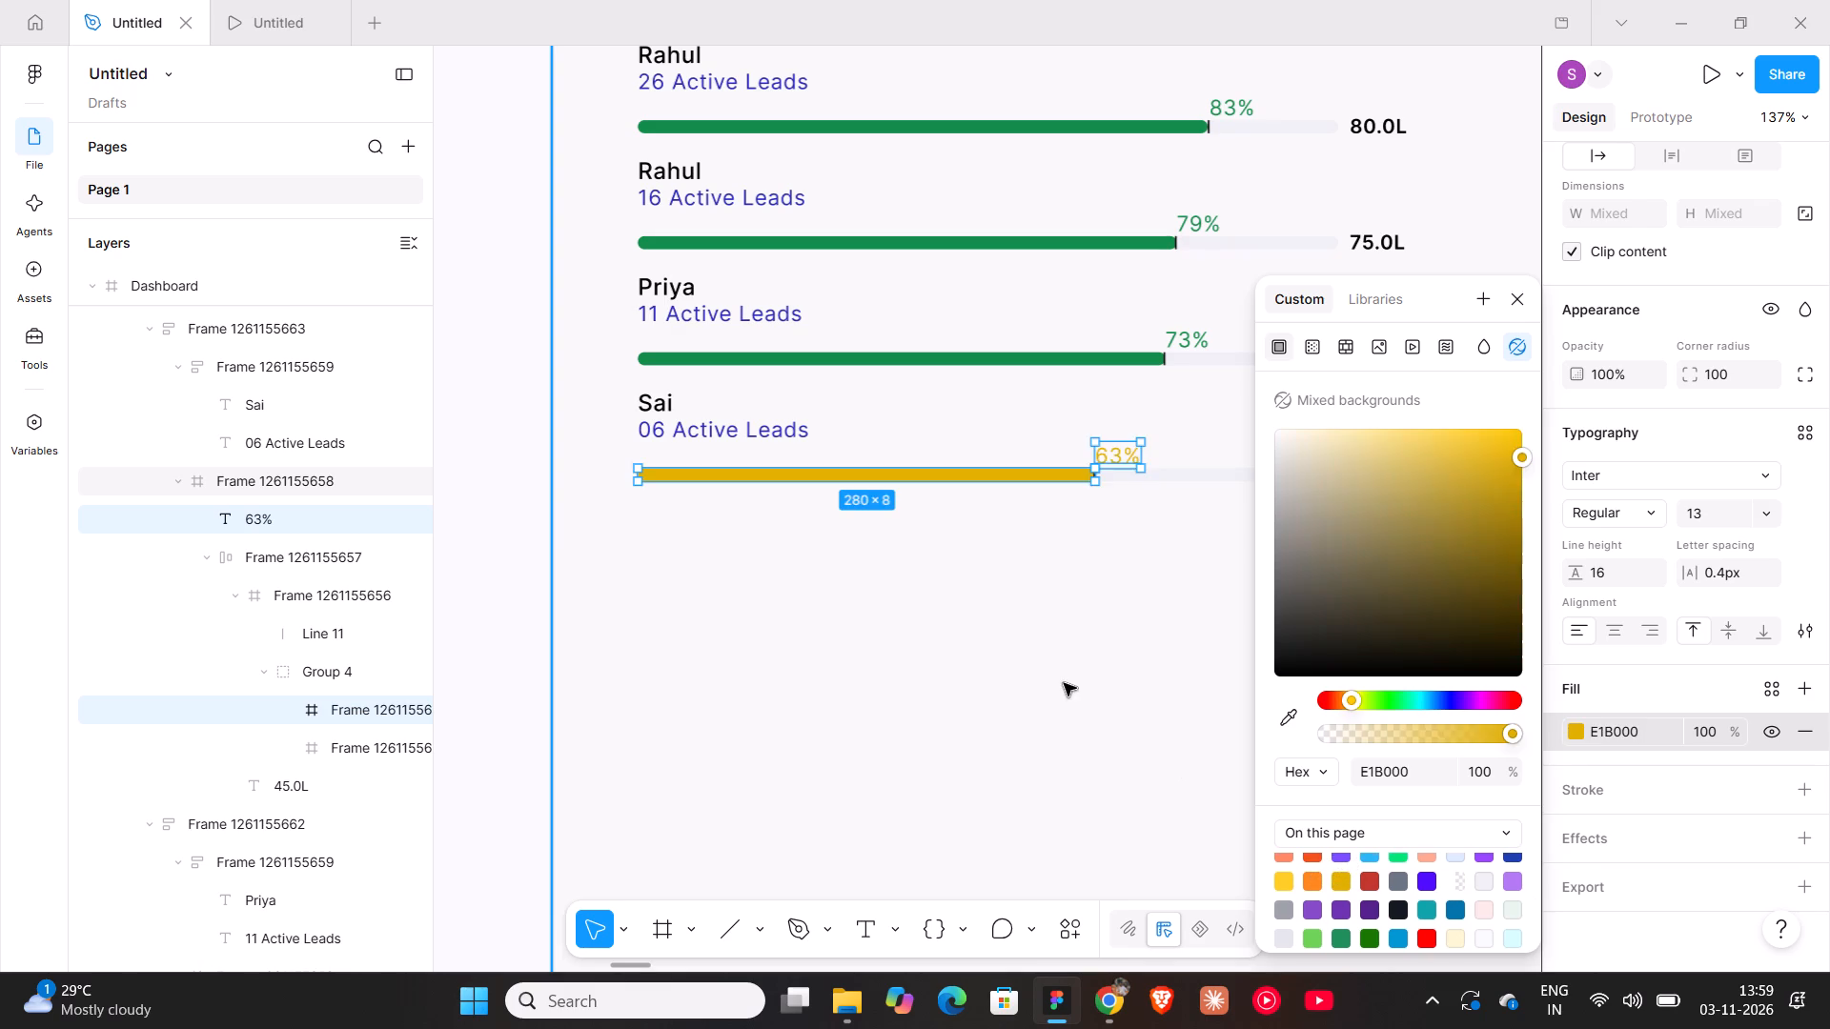
Recolor the progress fill and 73% label in Priya's row with the bright yellow page color FECE24.
scroll(1099, 727, "up", 5)
triple_click(1100, 438)
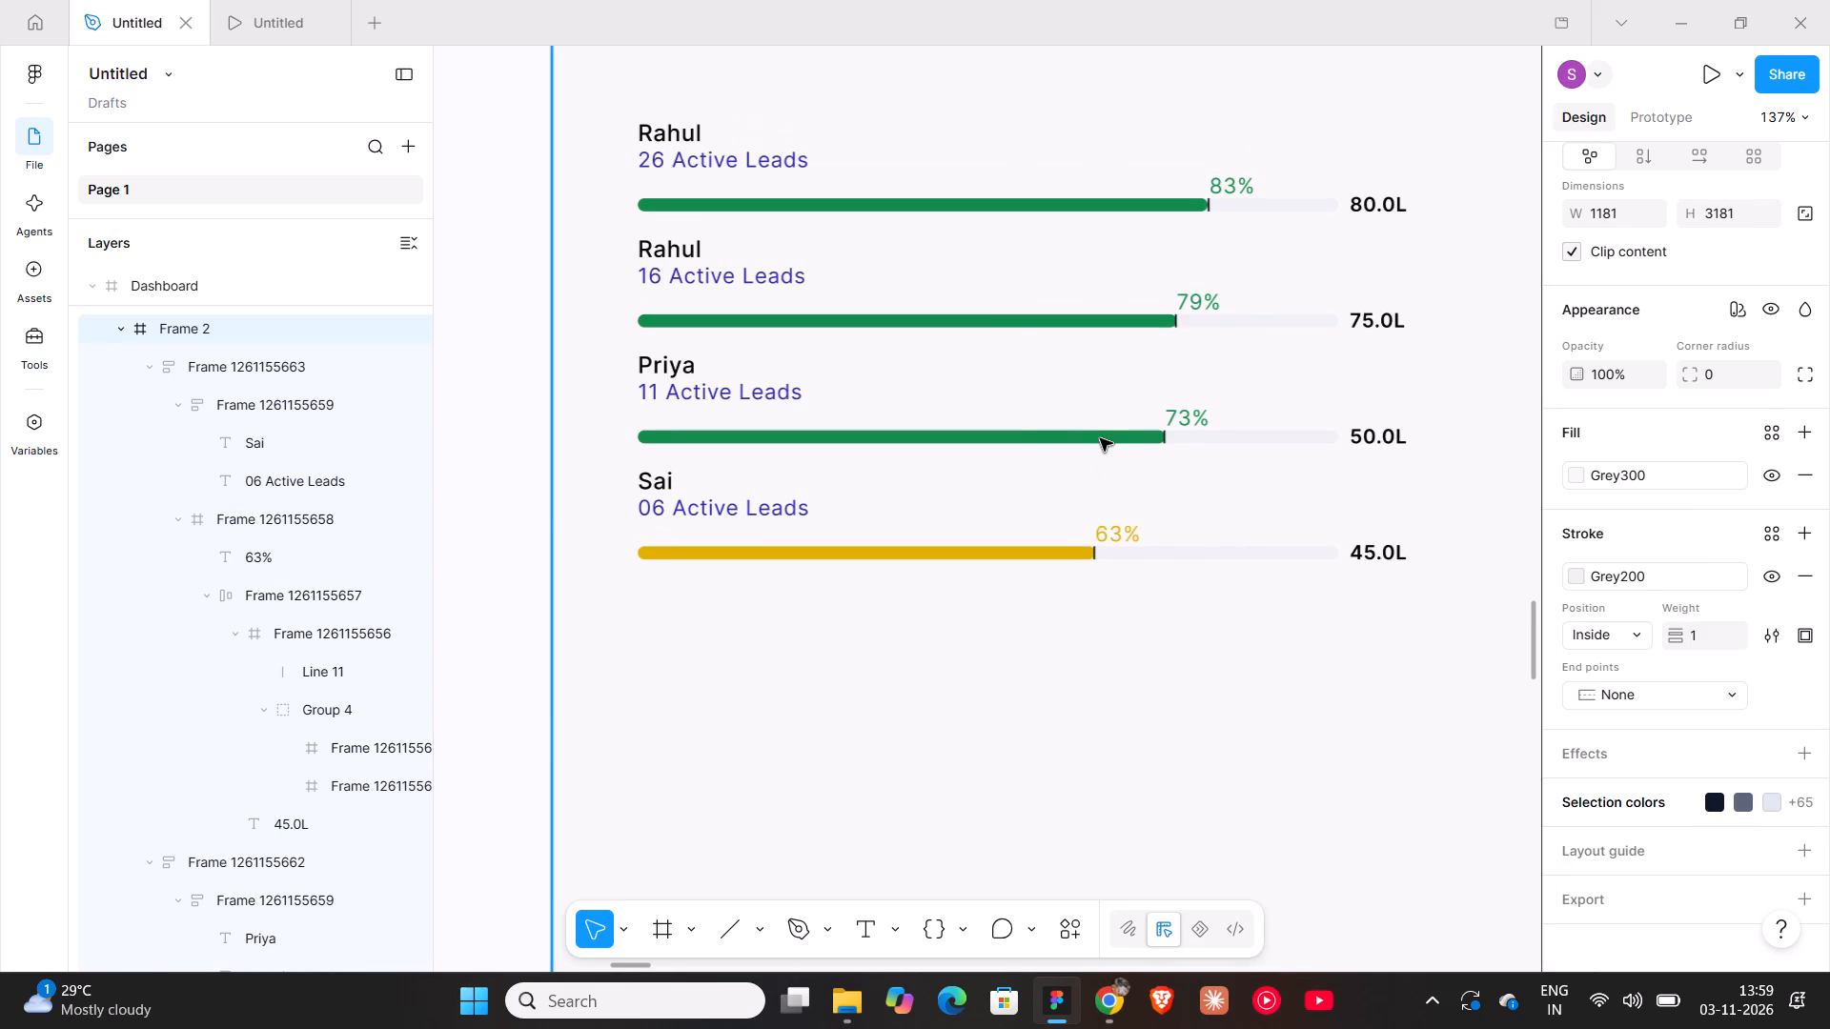
left_click(1100, 438)
double_click(1100, 438)
double_click(1100, 438)
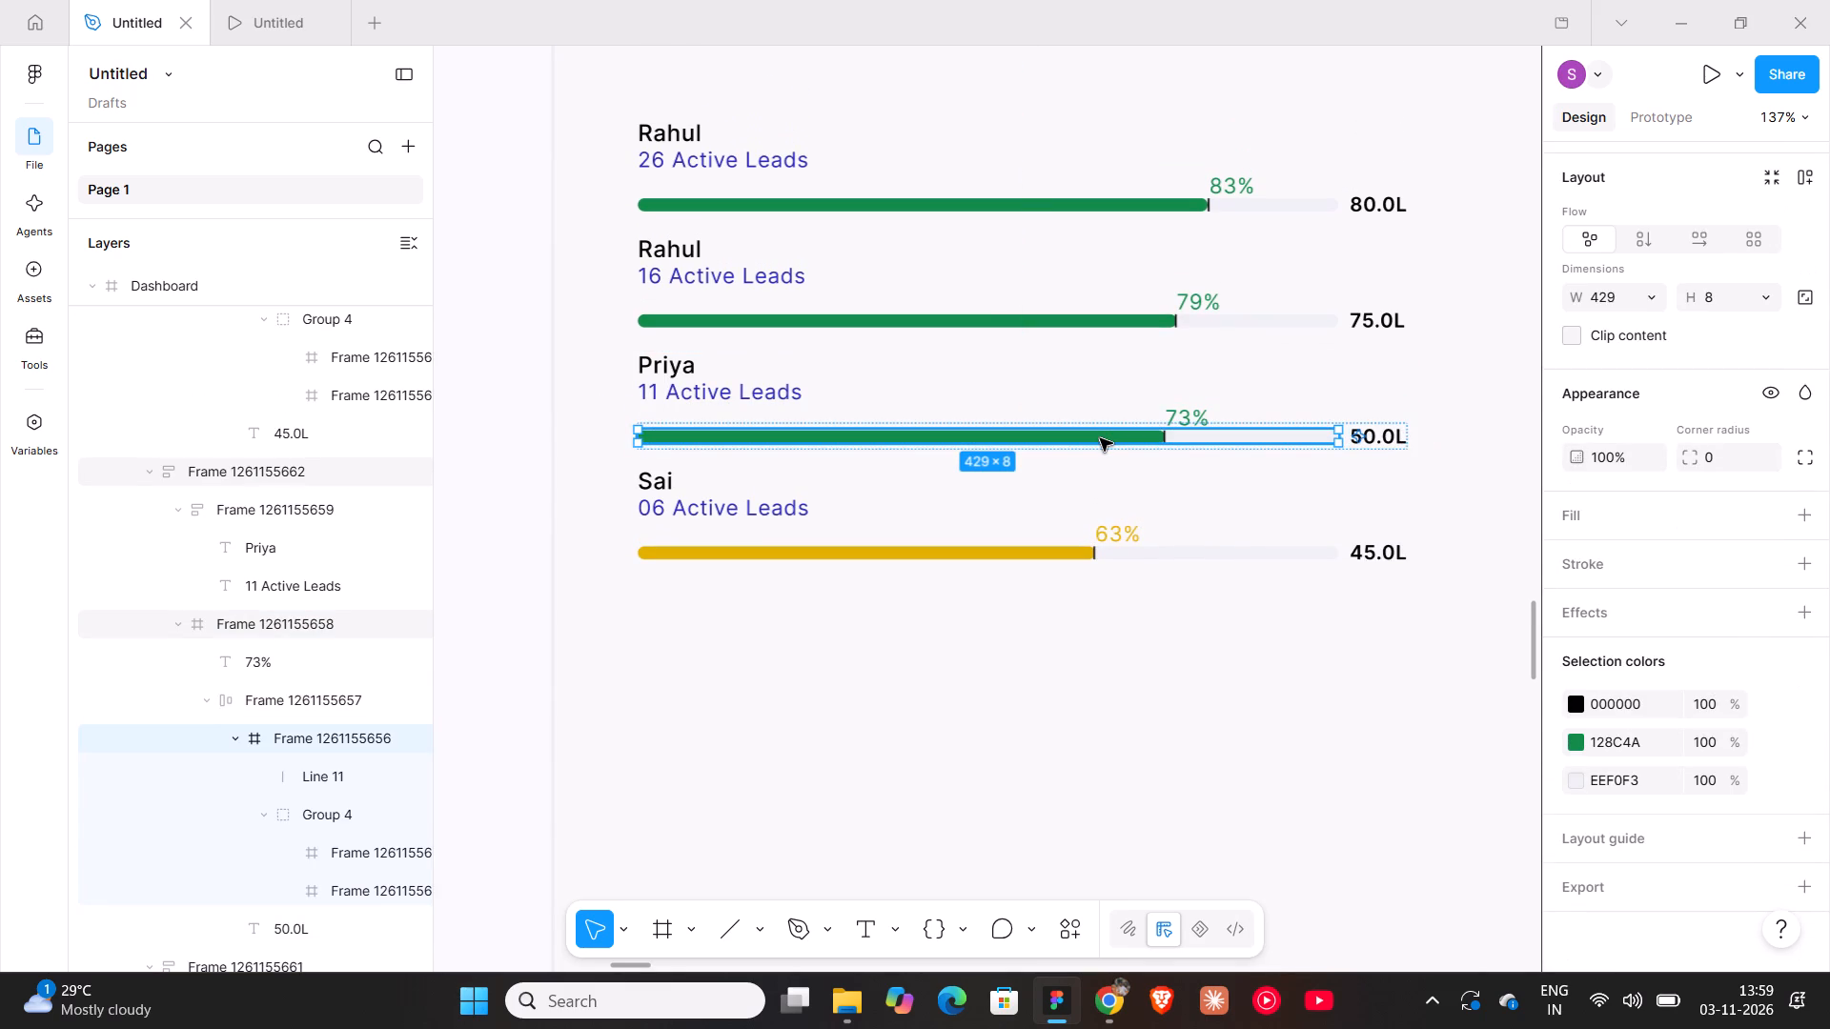
double_click(1100, 438)
left_click(1178, 420, "shift")
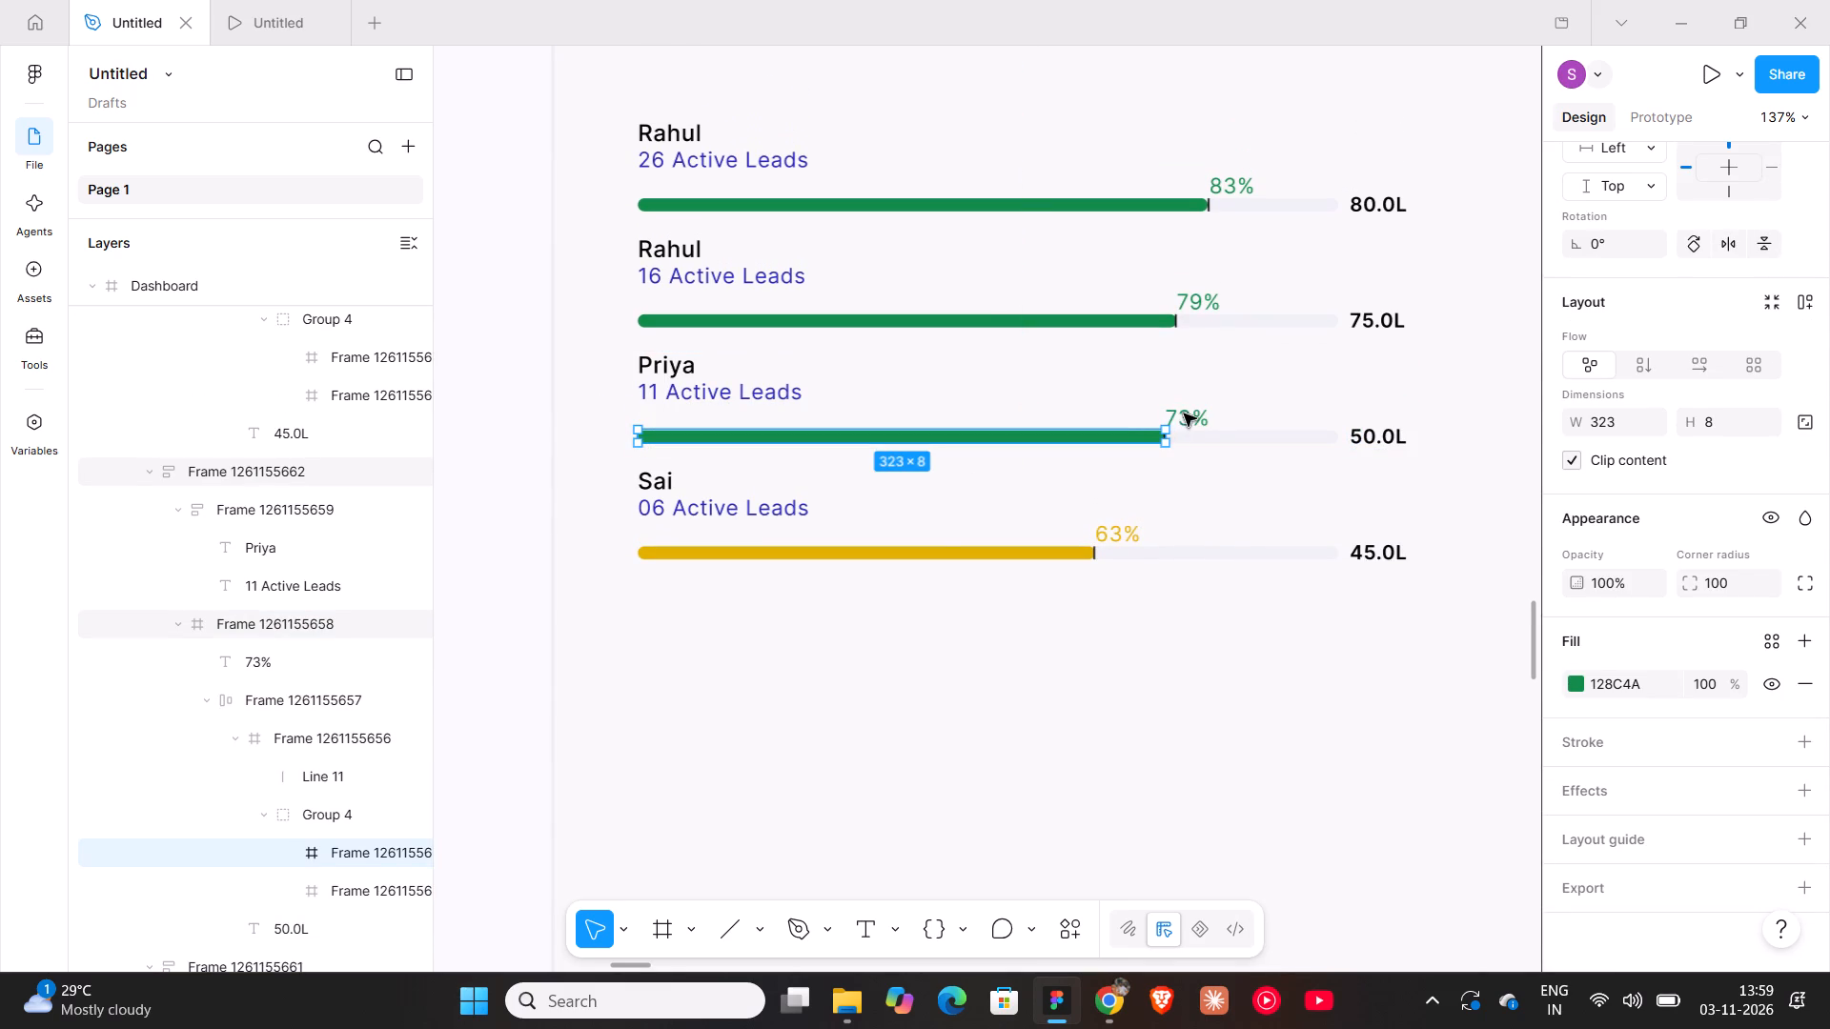
left_click(1184, 414, "shift")
scroll(1596, 810, "down", 2)
left_click(1576, 725)
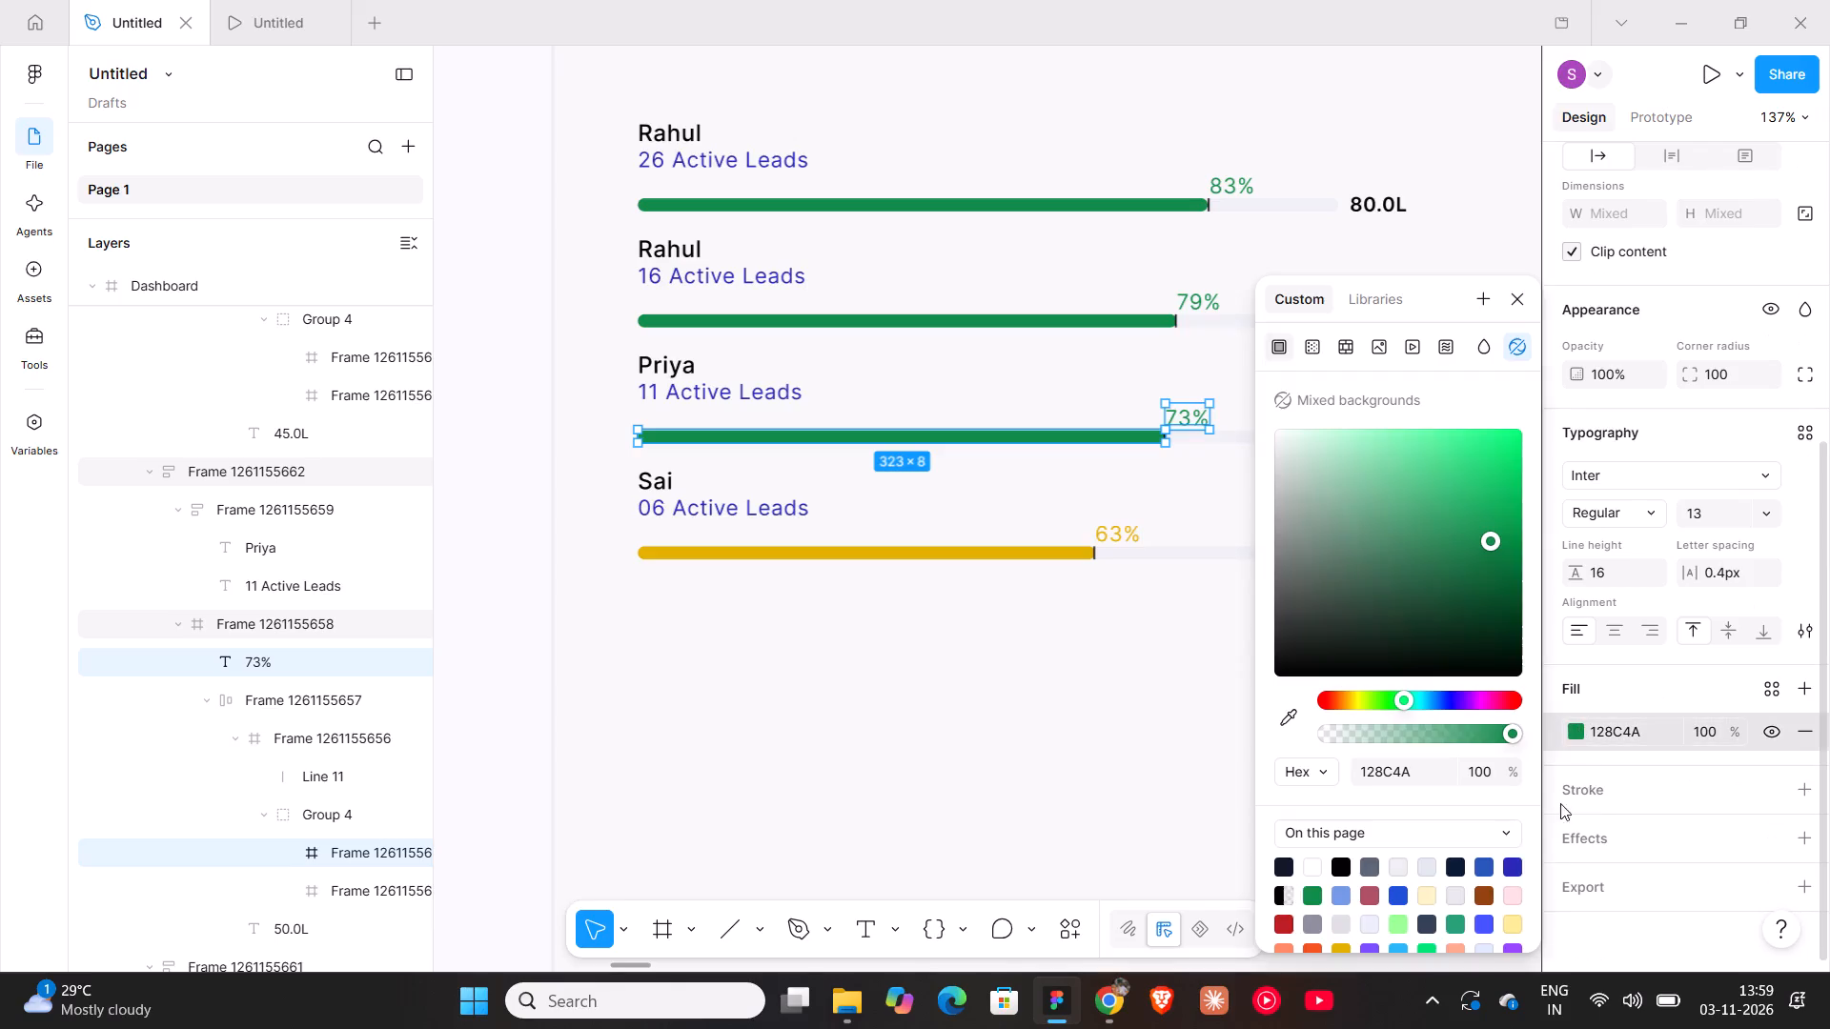
scroll(1443, 890, "down", 1)
scroll(1362, 902, "up", 1)
scroll(1345, 917, "down", 1)
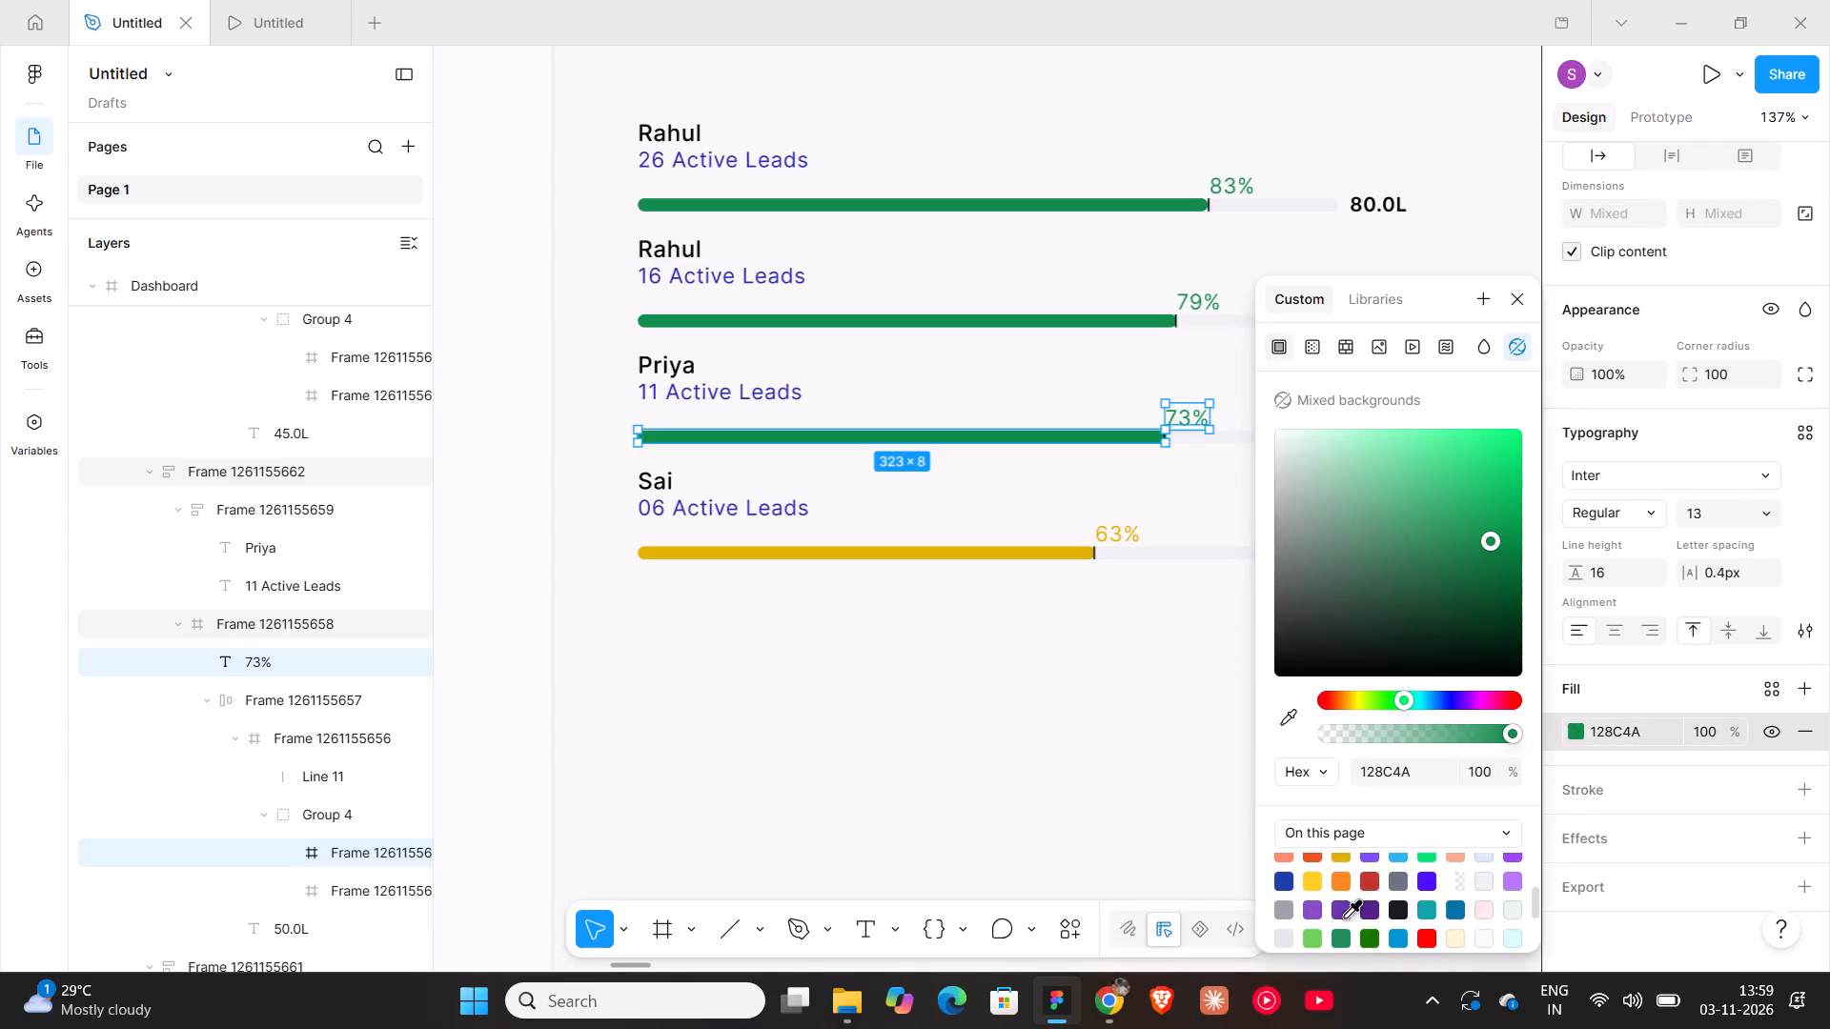
left_click(1314, 887)
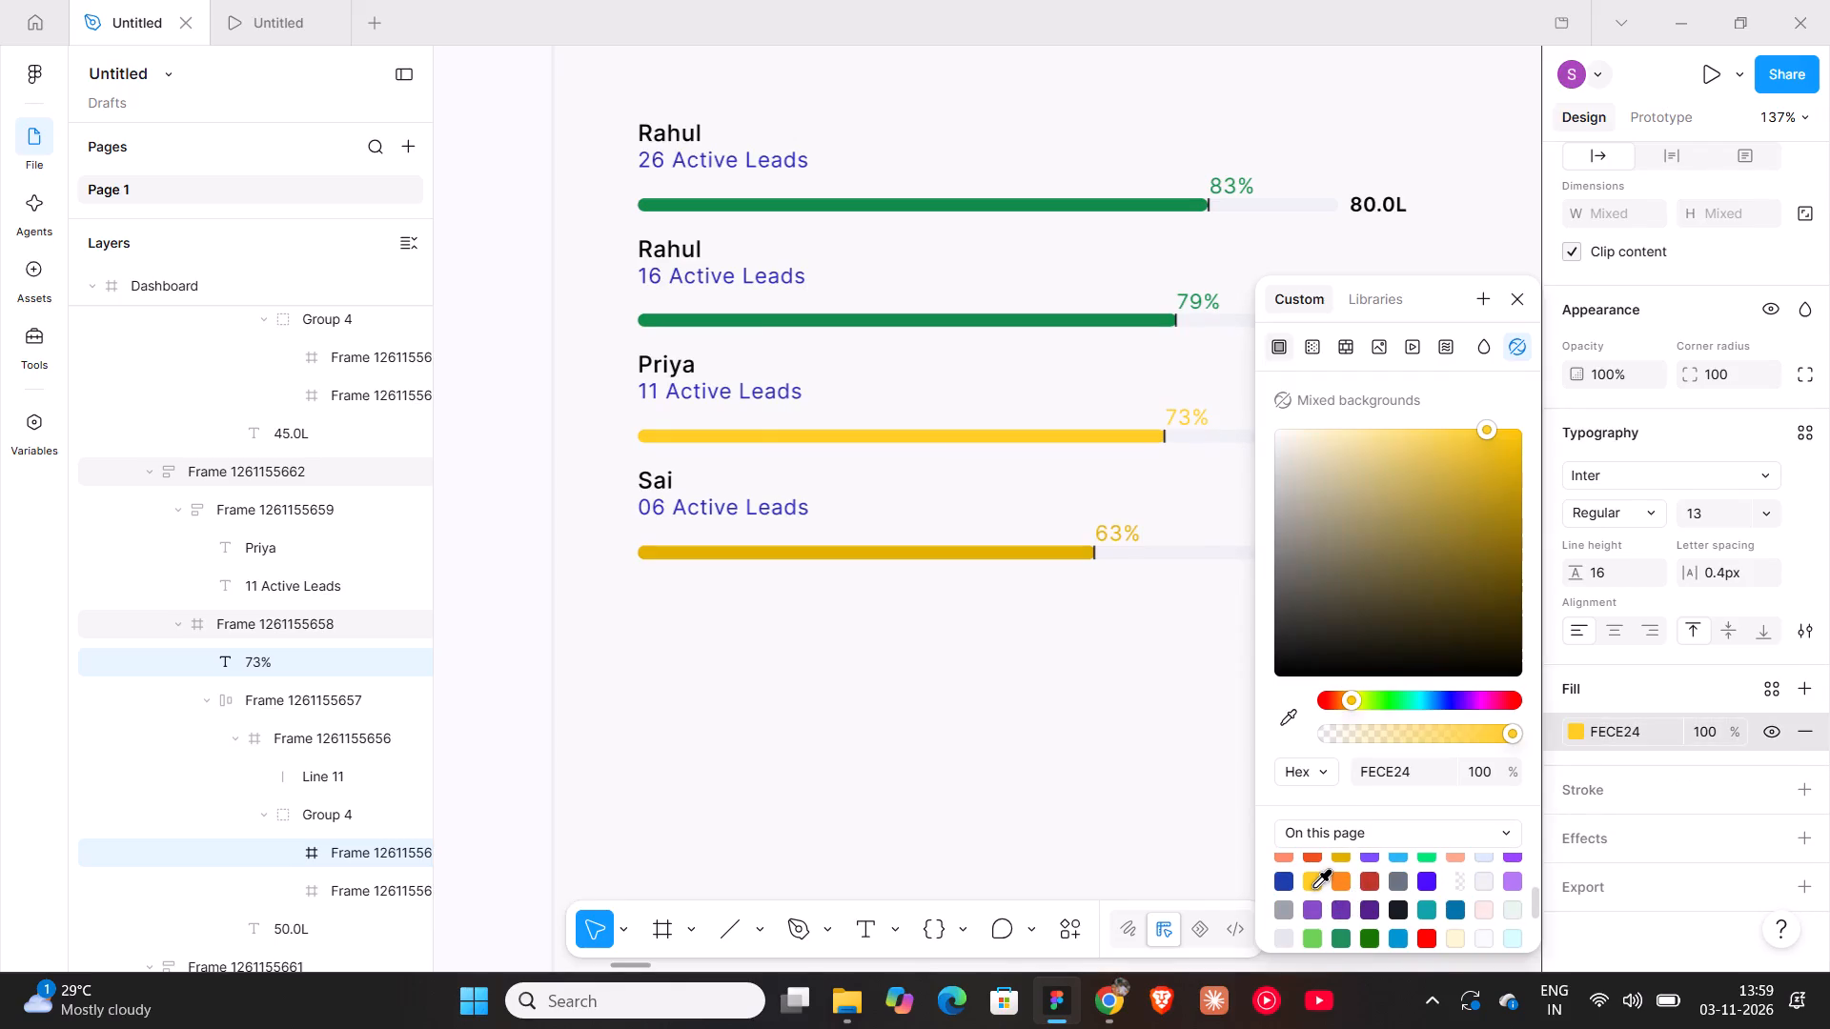
left_click(1034, 770)
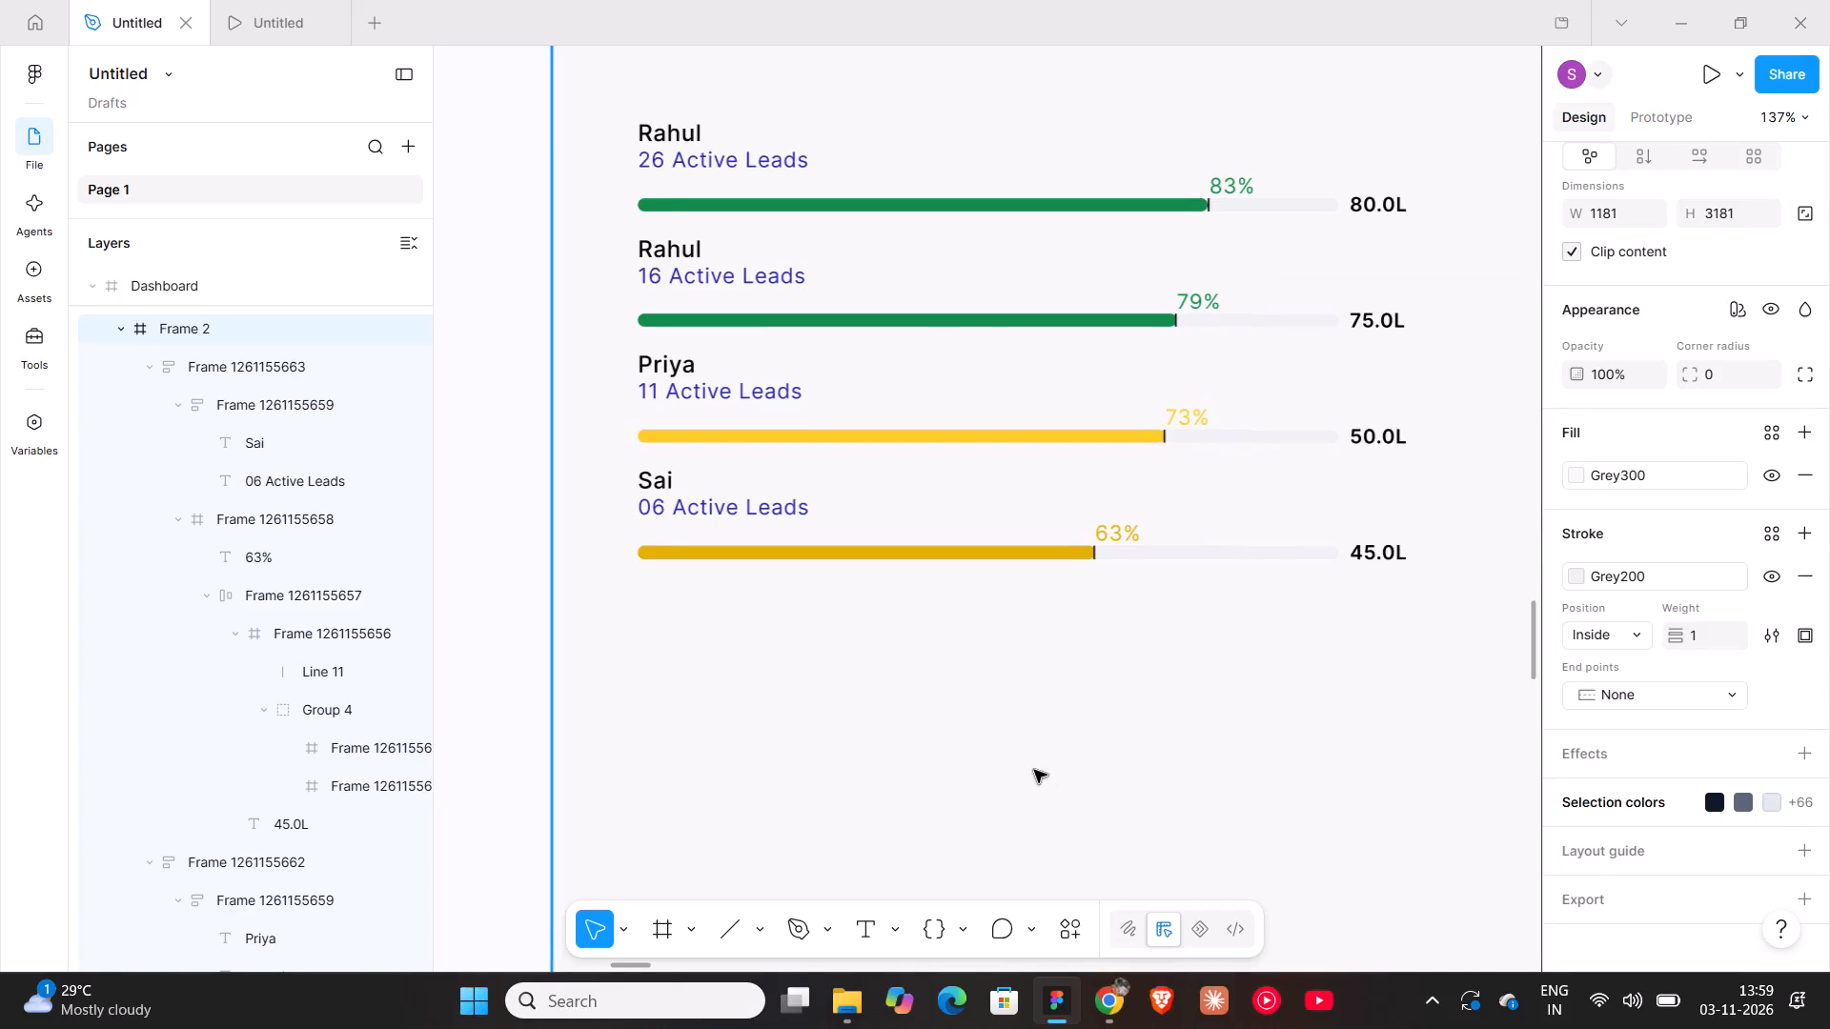
Move the Agent Performance heading from outside the Dashboard into its content frame, beside the agent rows.
scroll(1034, 770, "down", 6, "ctrl")
scroll(936, 775, "down", 6, "ctrl")
scroll(1186, 720, "down", 8, "ctrl")
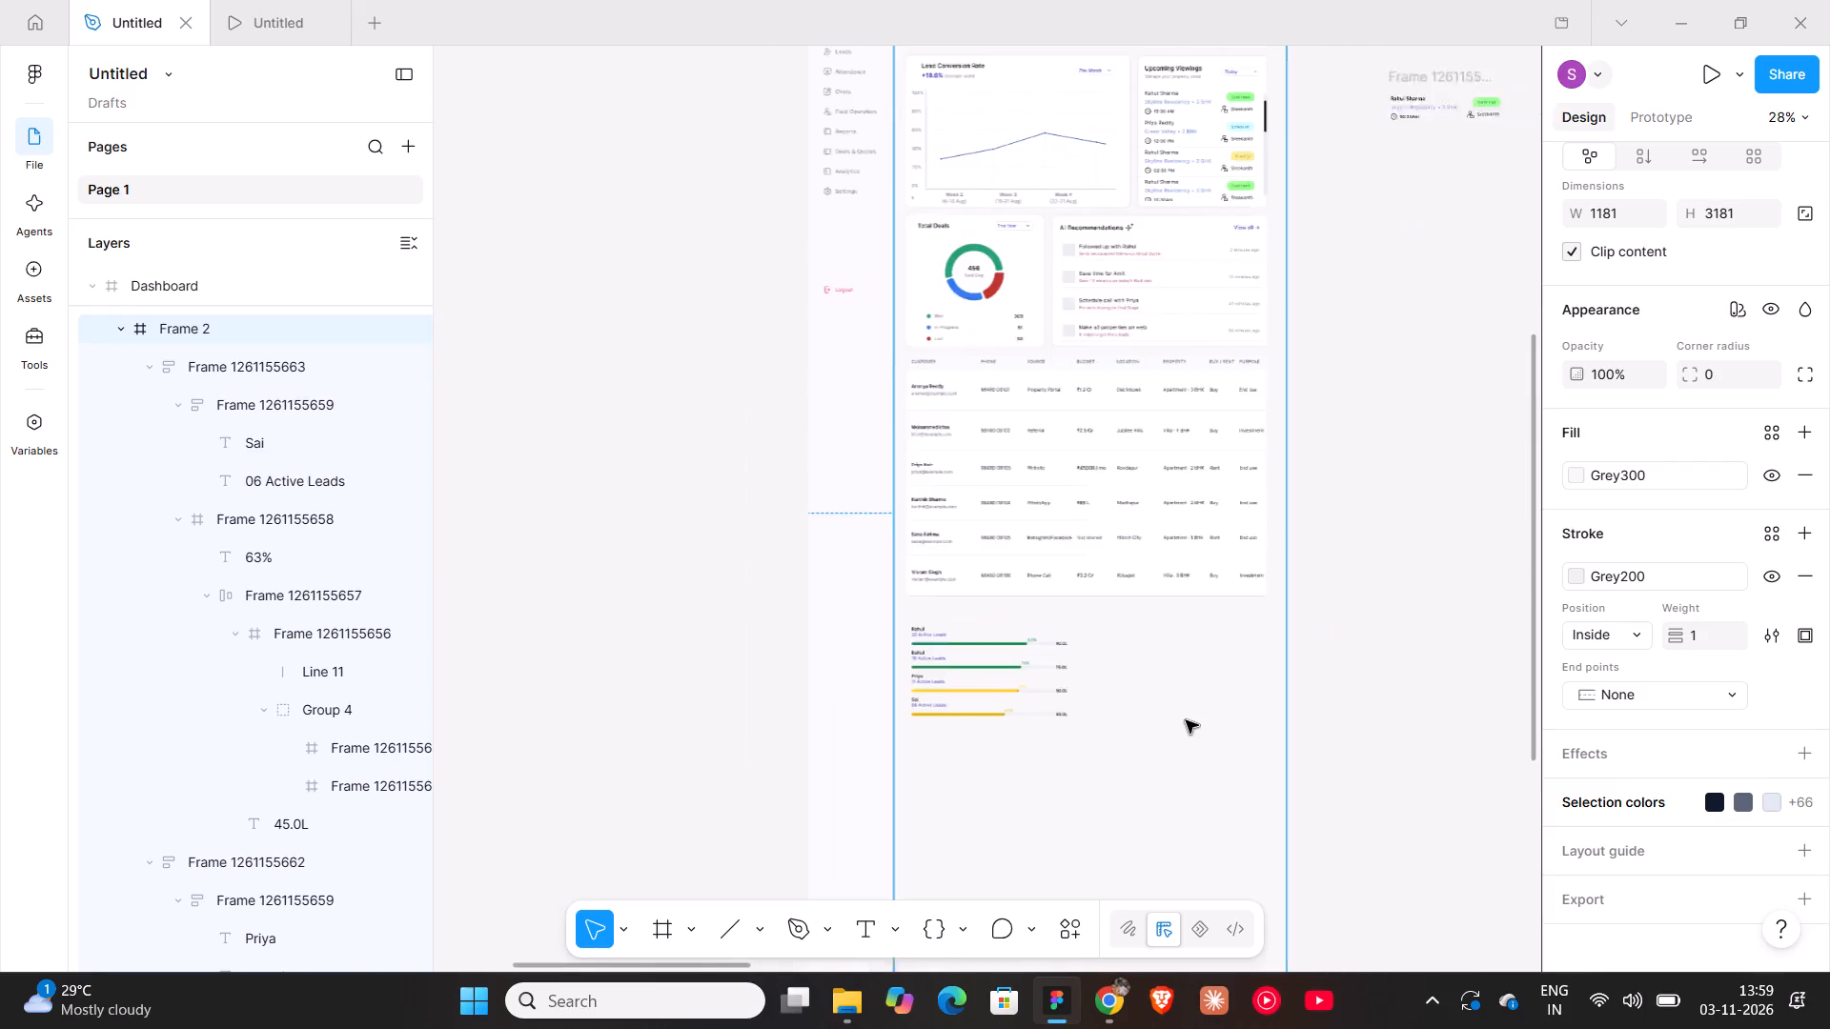
scroll(1186, 720, "down", 2, "ctrl")
scroll(1055, 272, "up", 6)
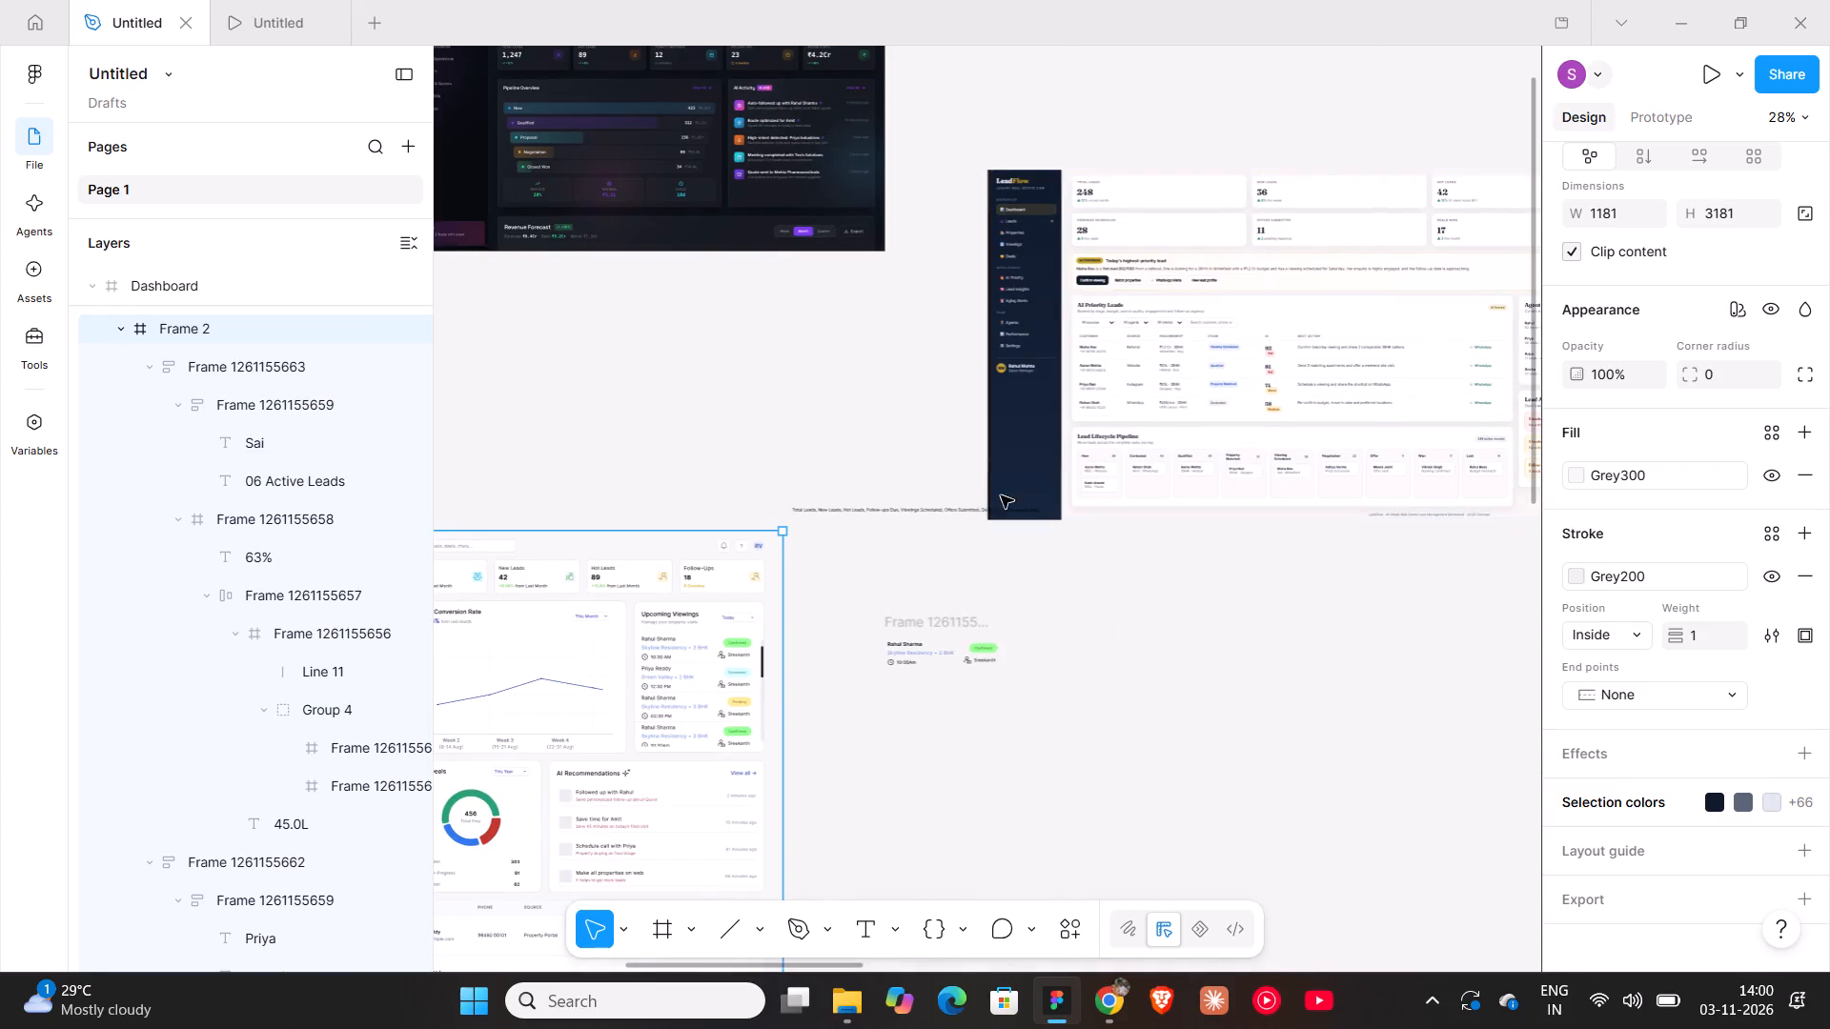
scroll(1098, 492, "down", 7, "shift")
left_click_drag(914, 490, 748, 771)
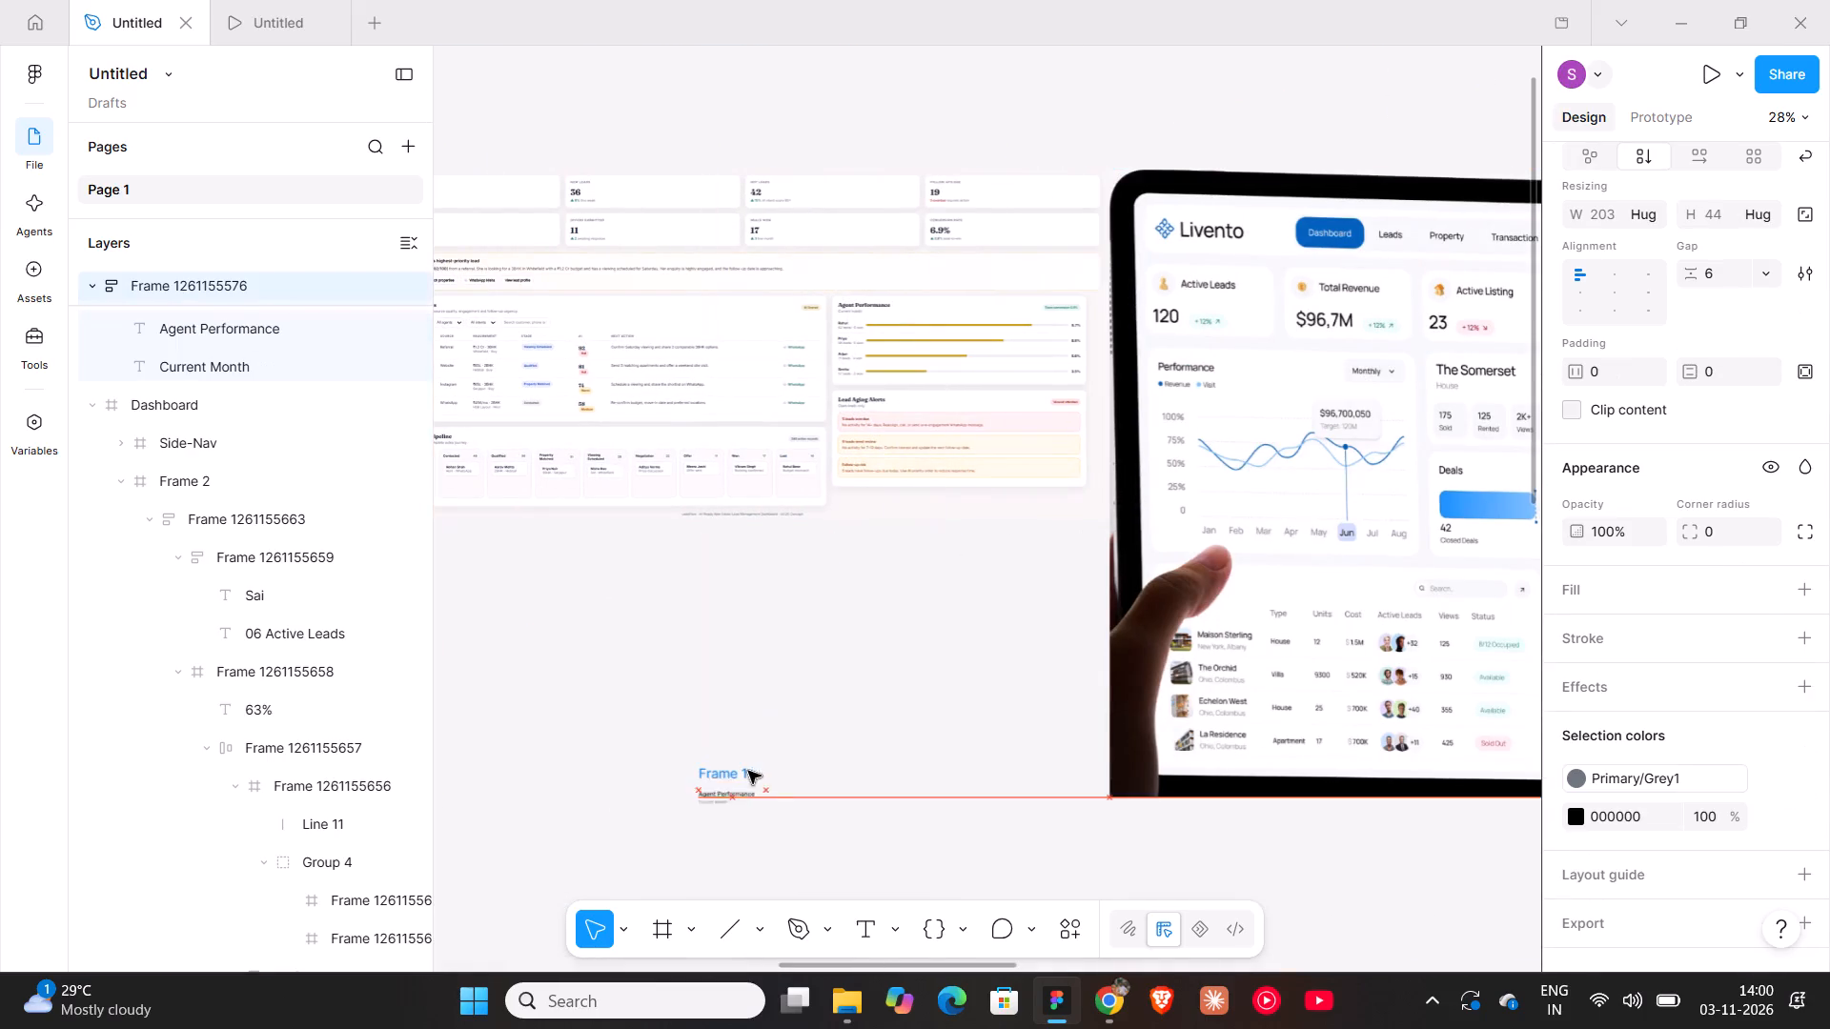
scroll(828, 691, "up", 8, "shift")
scroll(990, 645, "down", 6)
scroll(1407, 413, "down", 3, "shift")
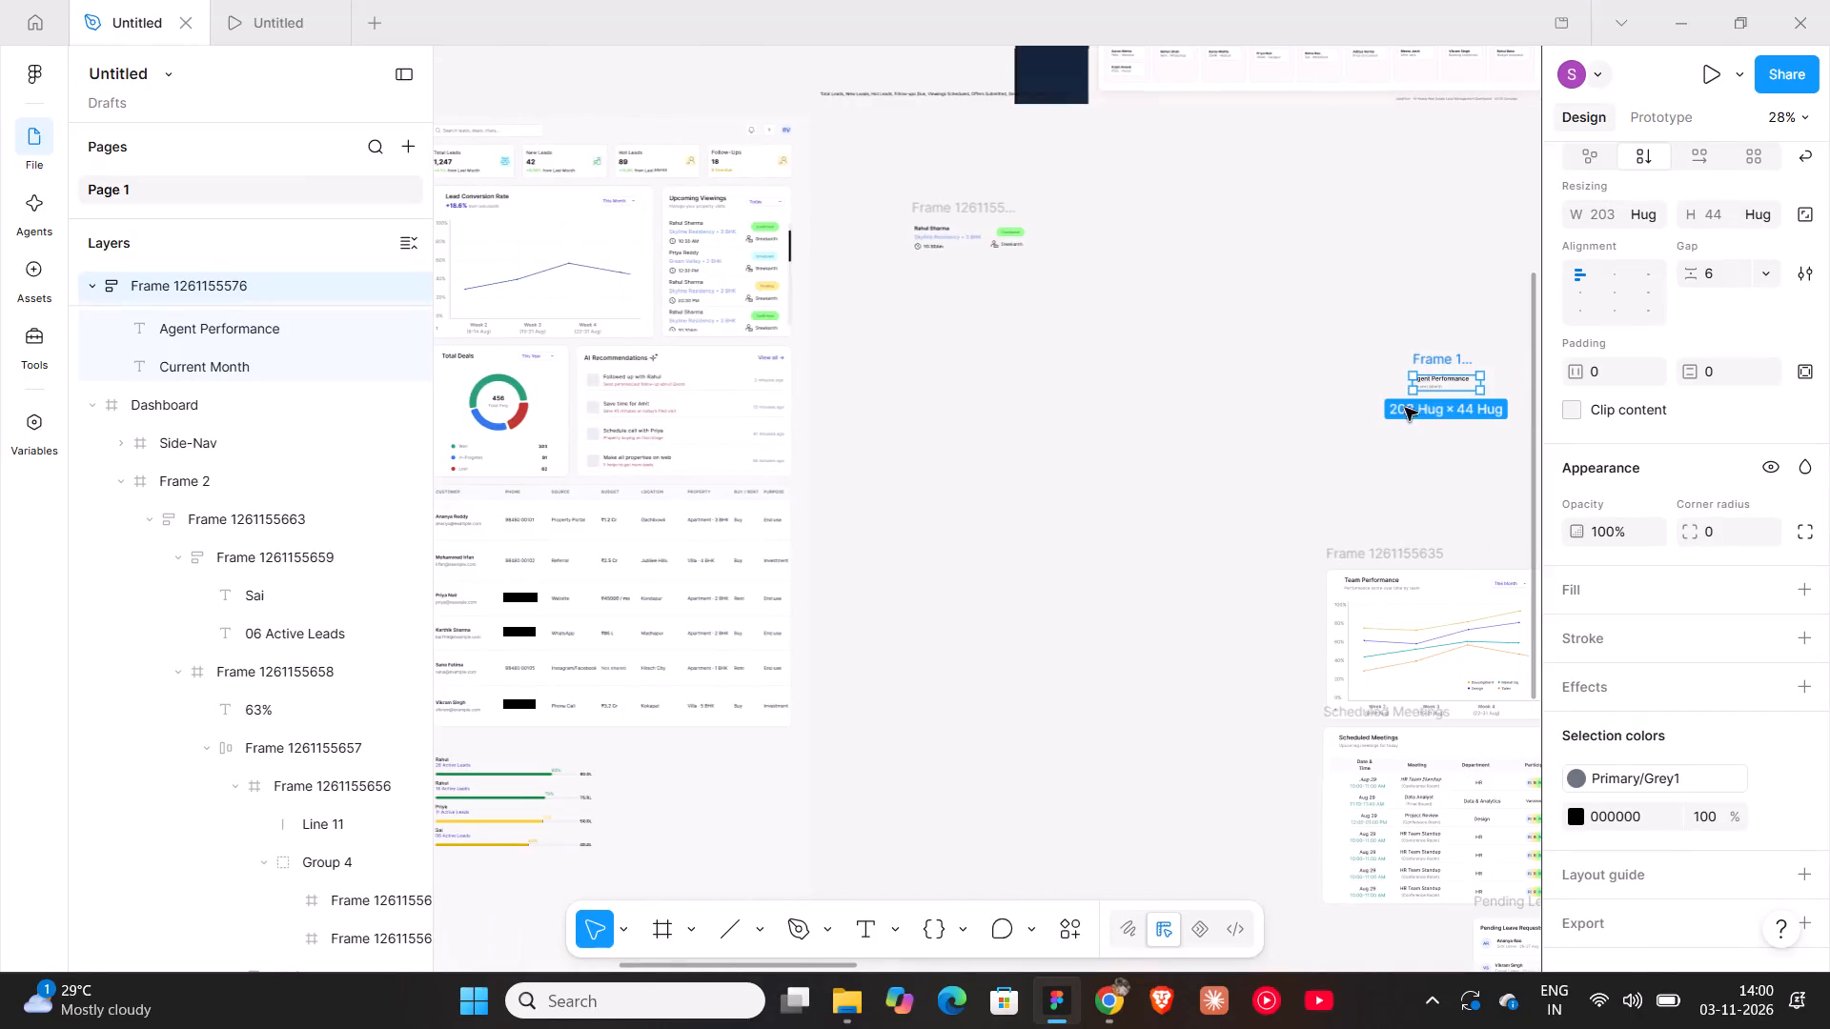
left_click_drag(1438, 355, 645, 742)
scroll(645, 742, "up", 9, "shift")
scroll(1191, 732, "down", 4, "shift")
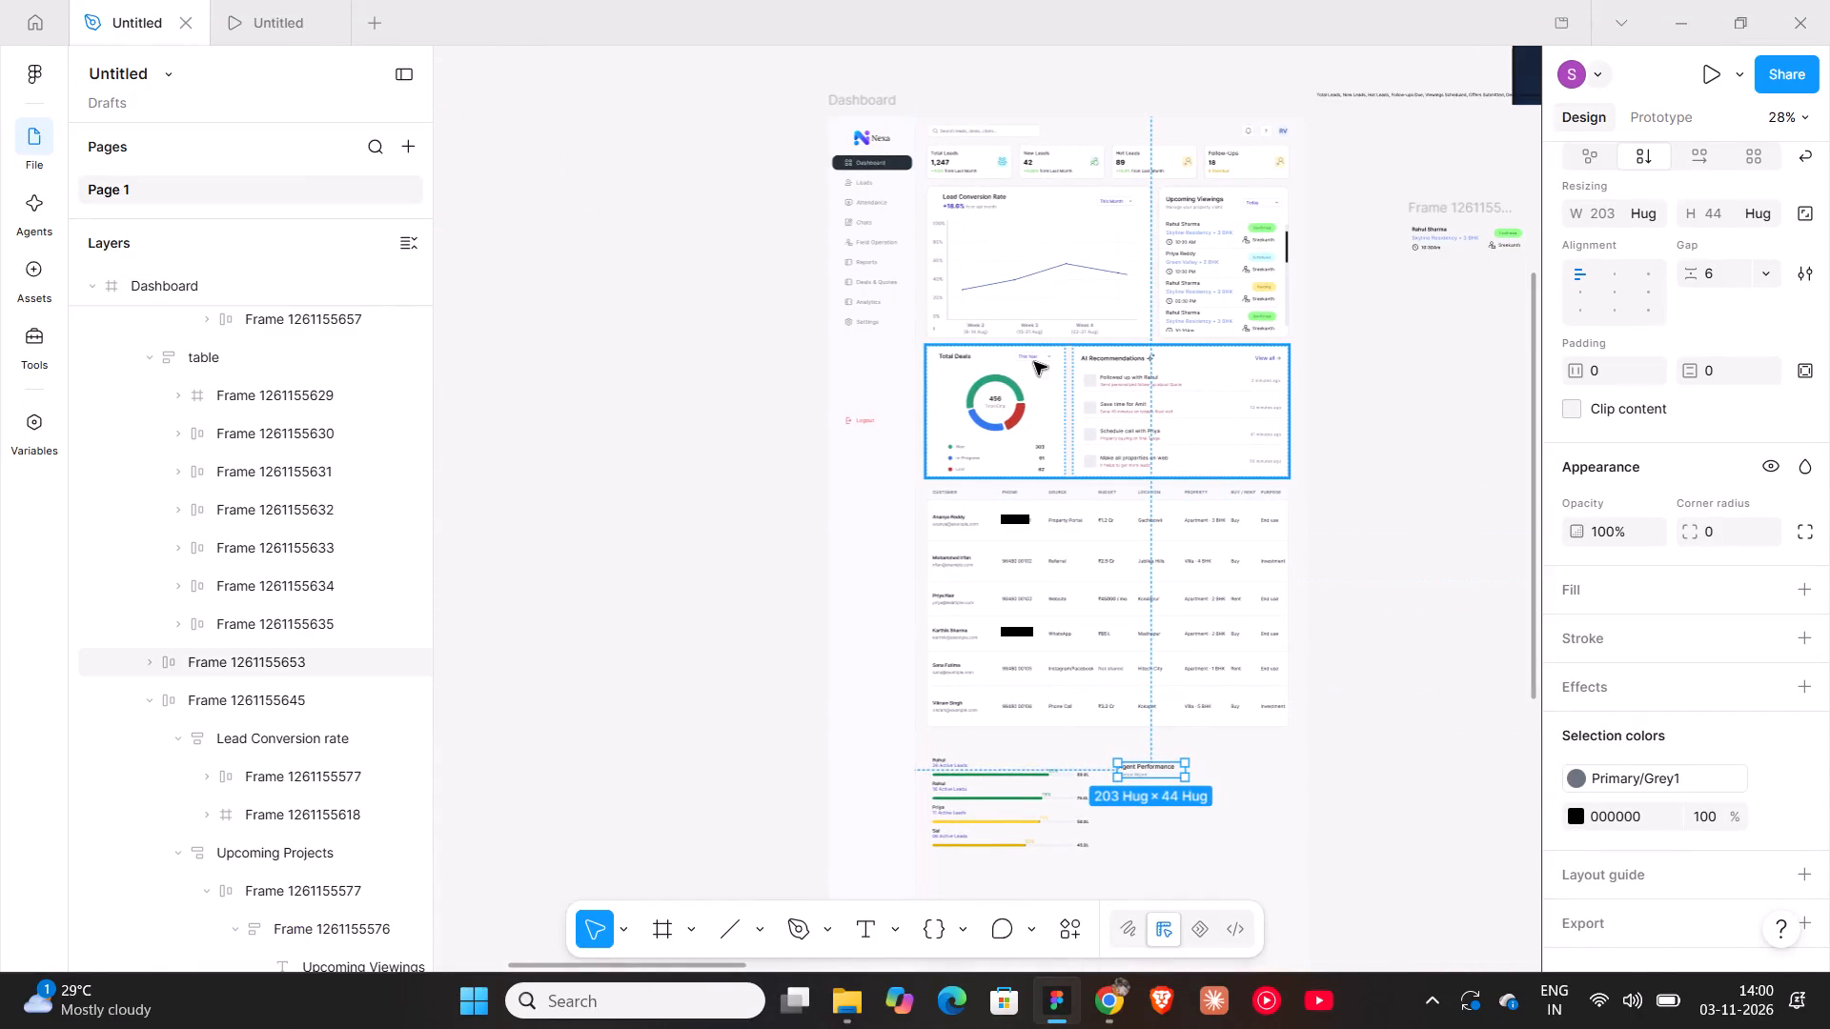
Place a copy of the Upcoming Viewings card header below the Agent Performance heading, at about X 608, Y 2099.
triple_click(1192, 202)
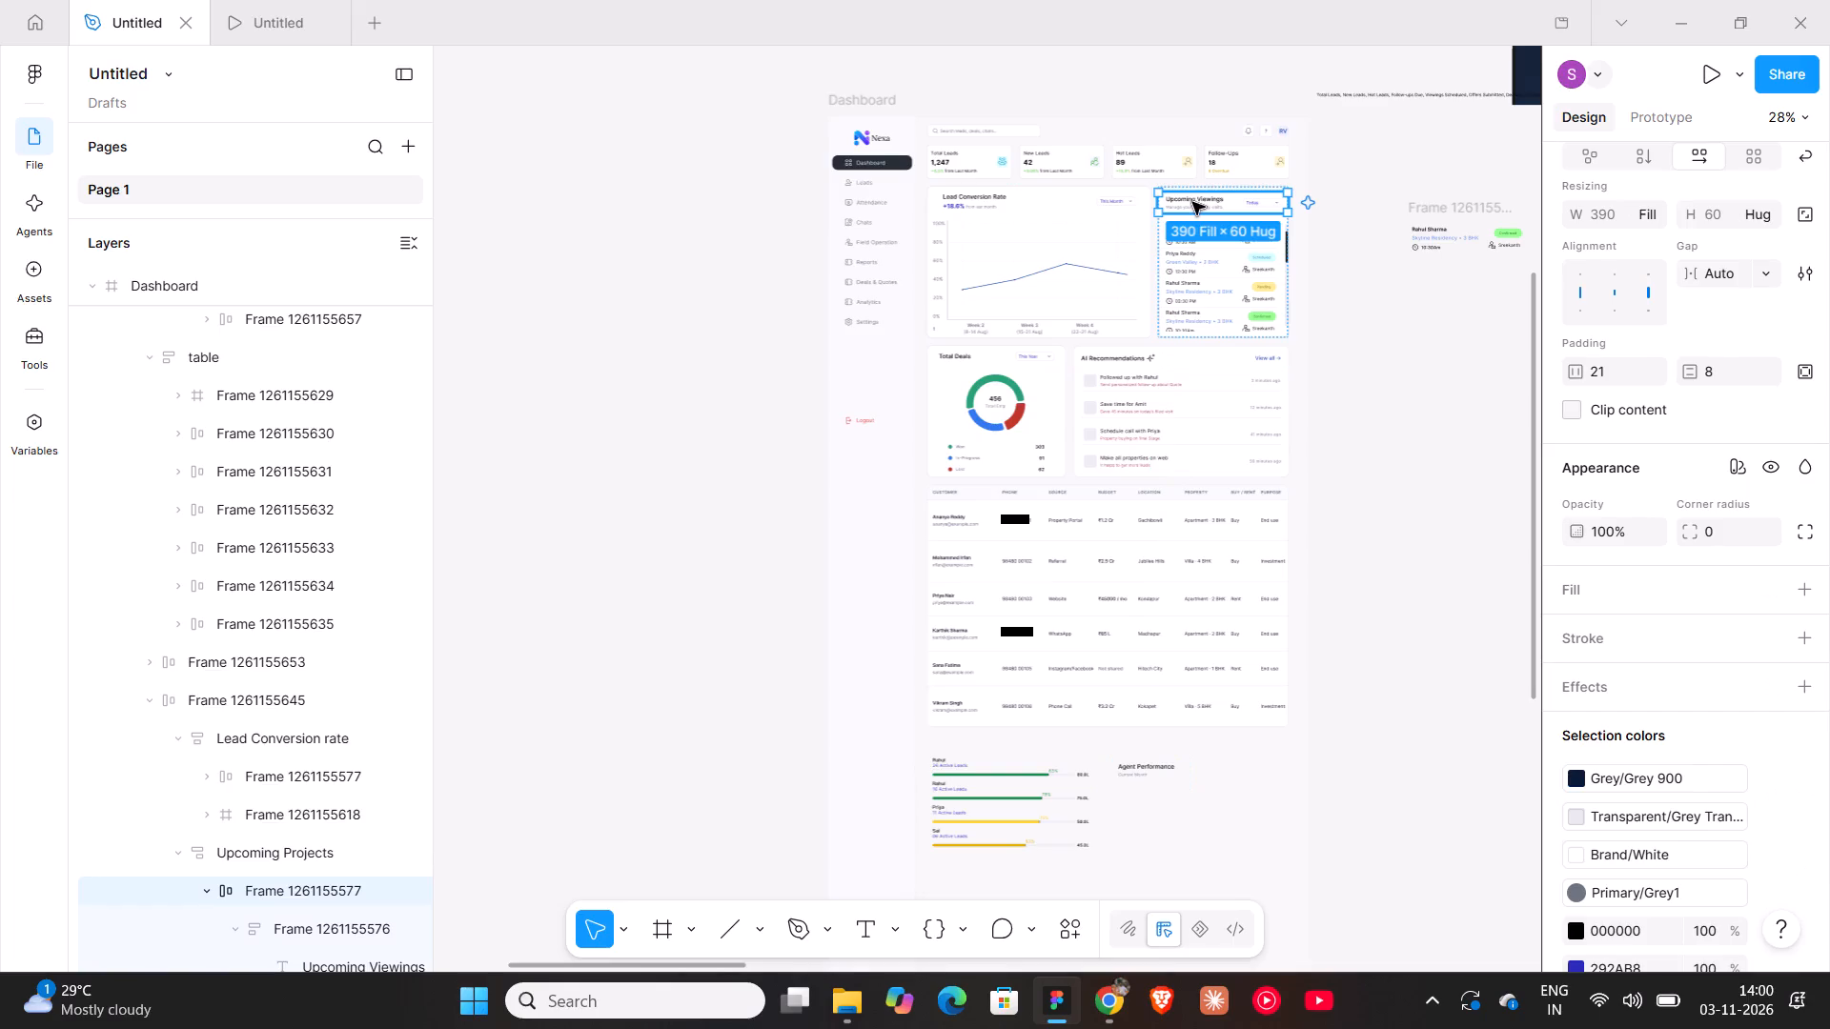
left_click_drag(1192, 202, 1150, 825, "alt")
Replace the Current Month subtitle under Agent Performance with "Check Agents overall performance and target.".
scroll(1150, 825, "down", 4)
scroll(1169, 620, "up", 10, "ctrl")
scroll(1120, 682, "down", 3)
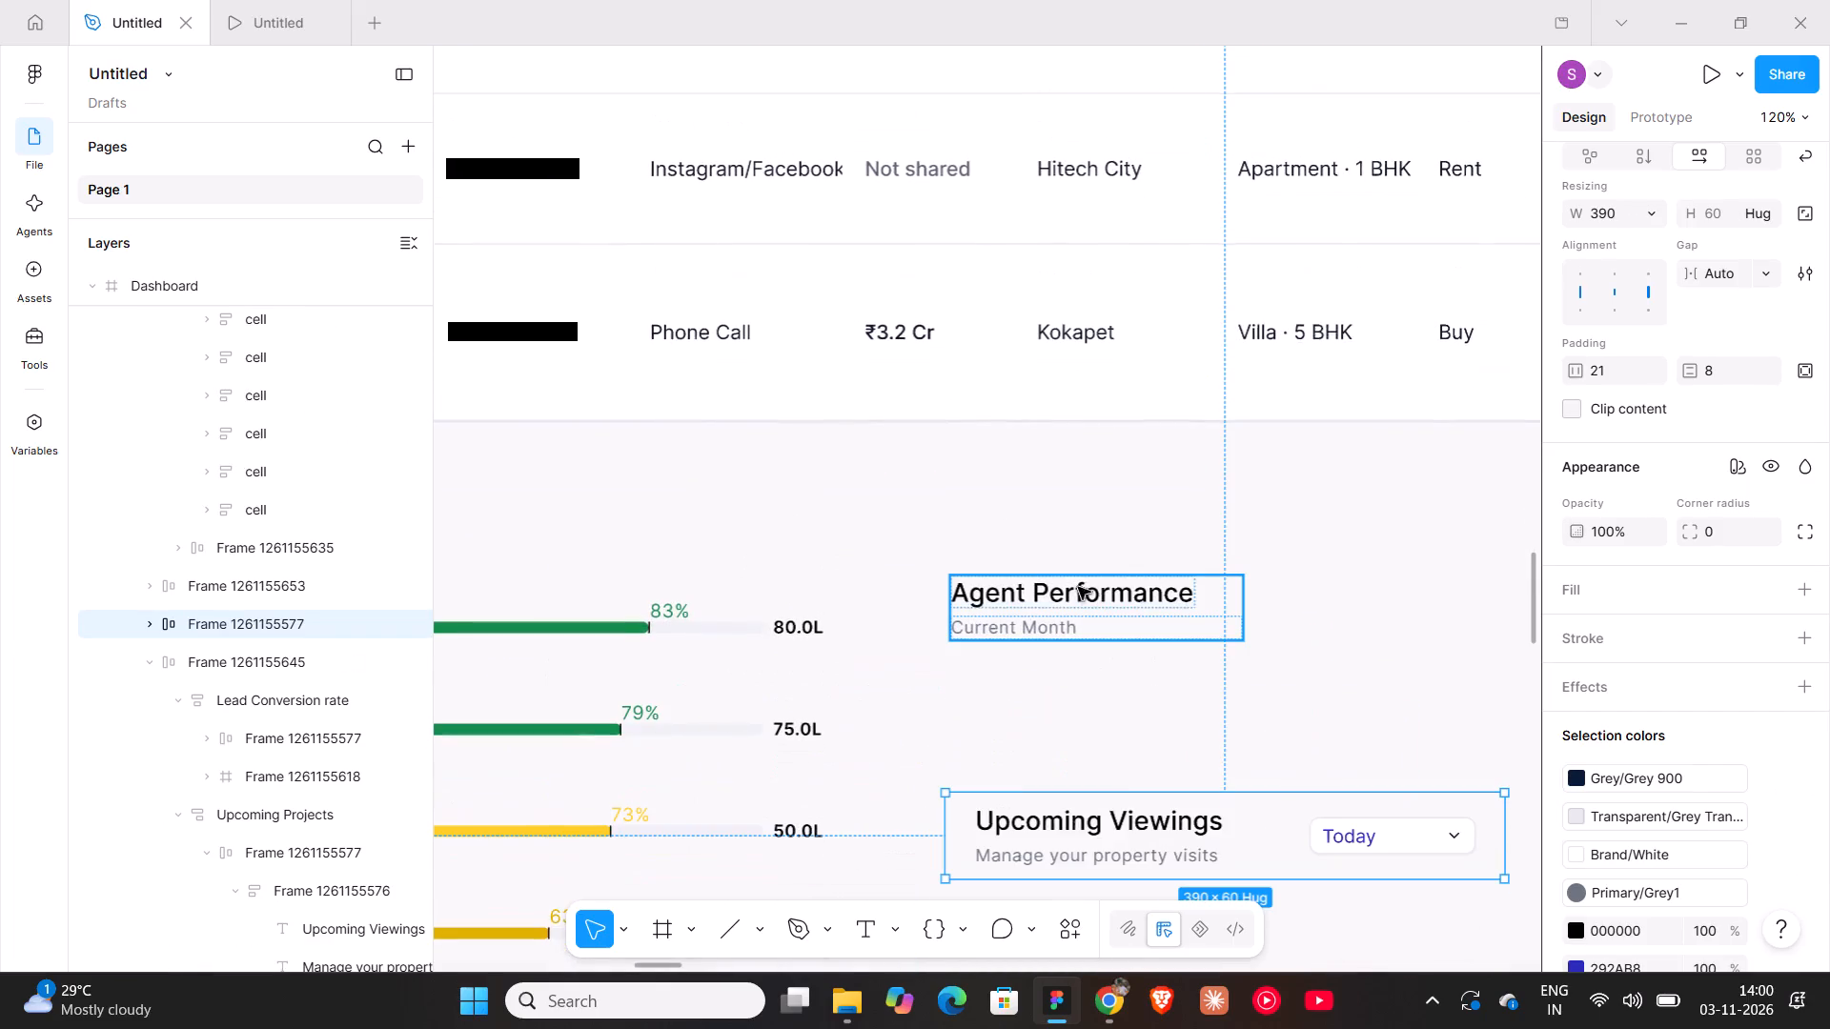
scroll(1075, 582, "down", 3)
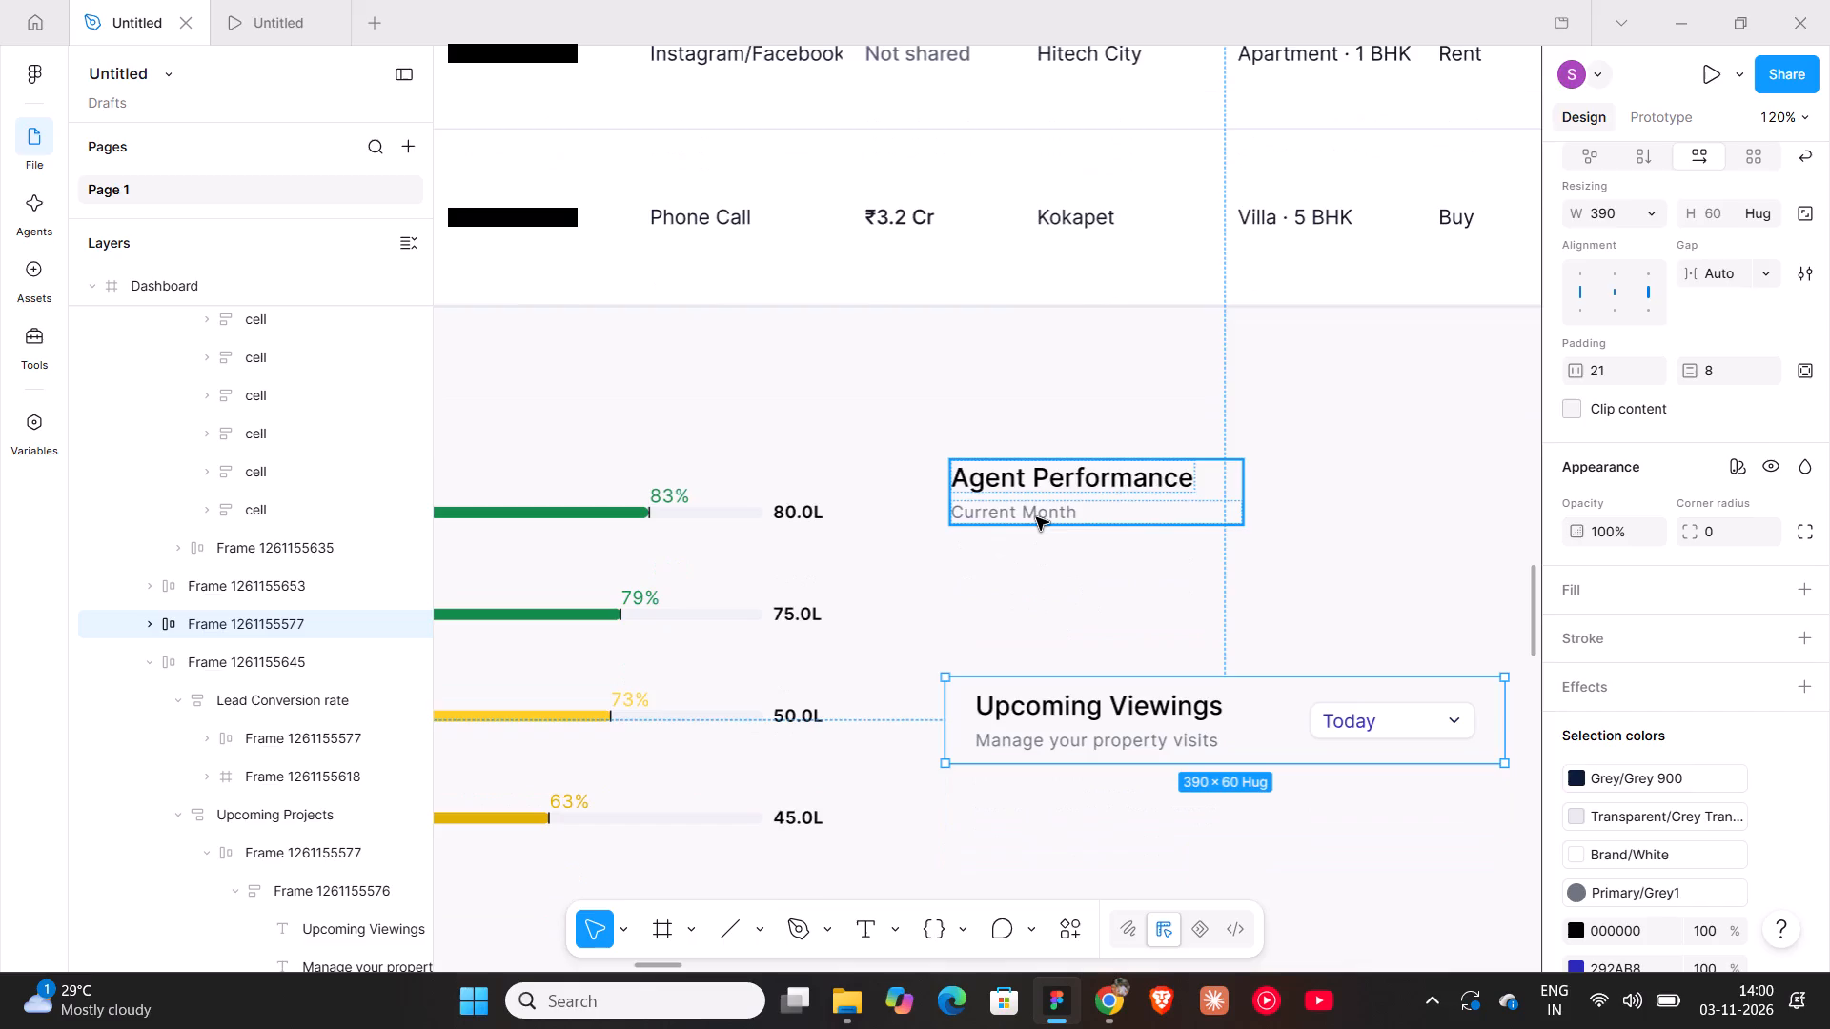
triple_click(1036, 515)
left_click(1036, 515)
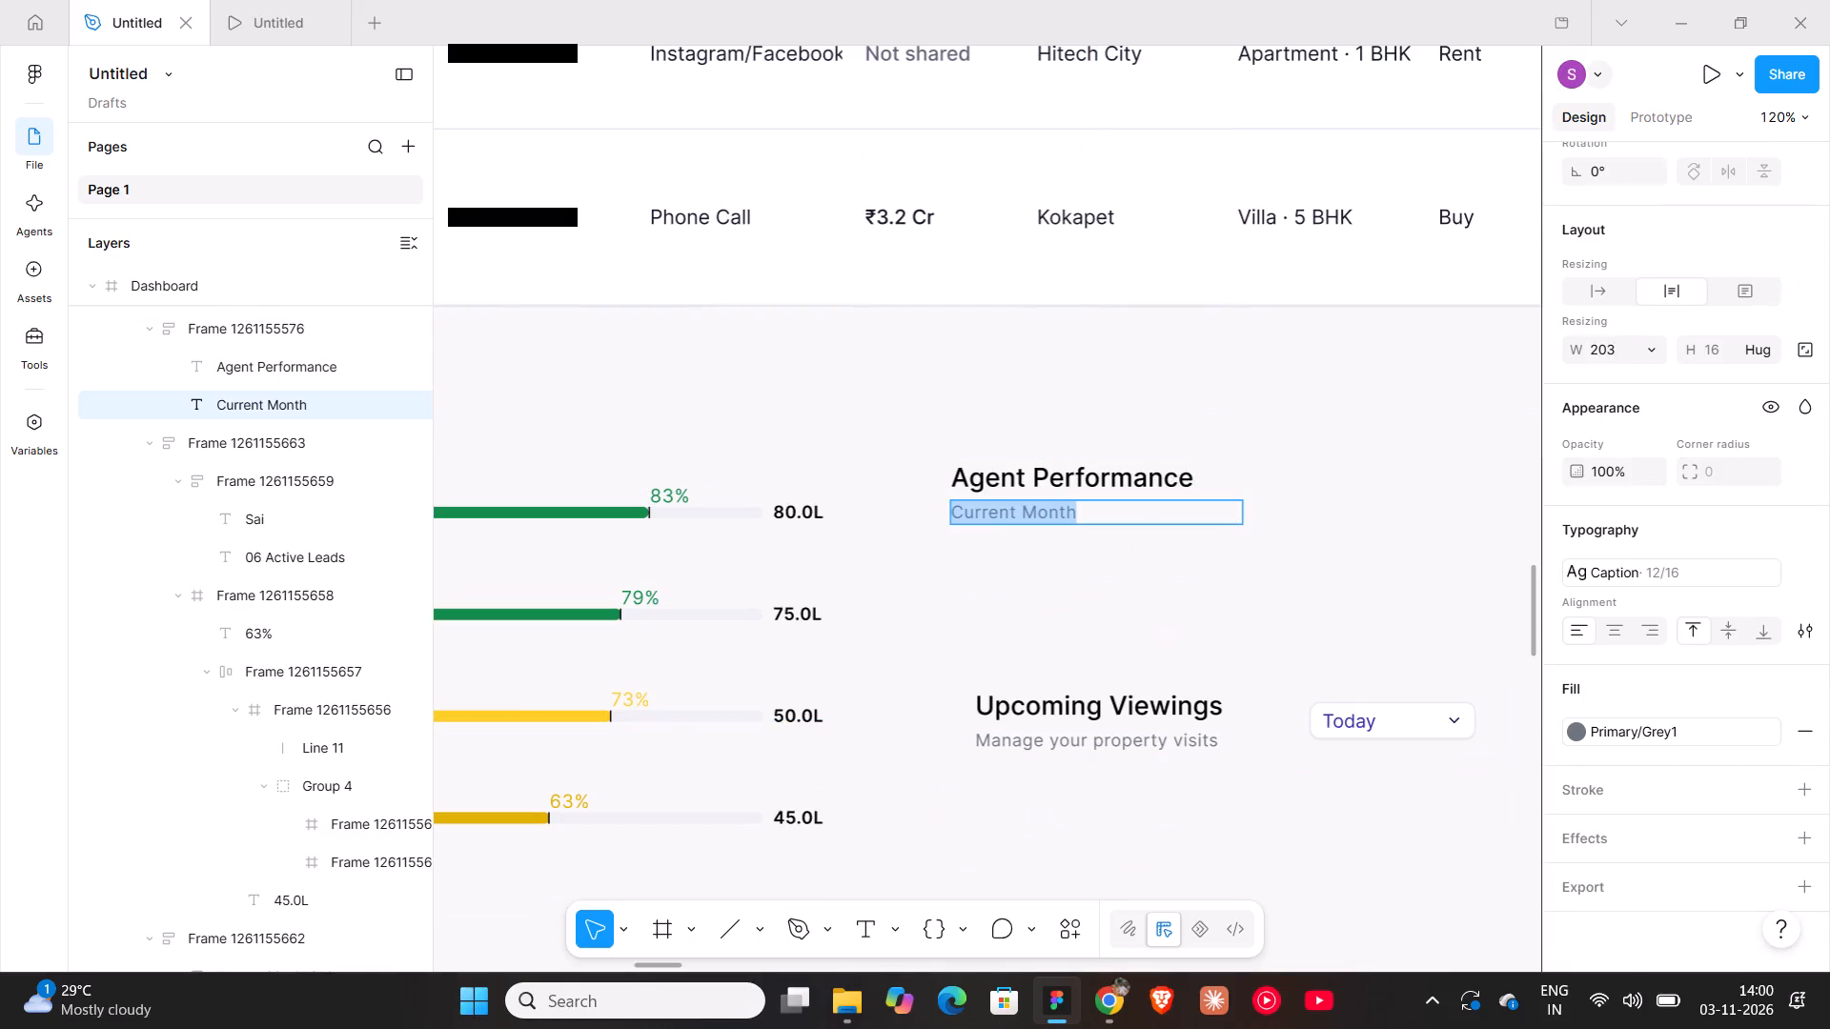
type("Check")
key("space")
type("Age")
type("nts")
key("space")
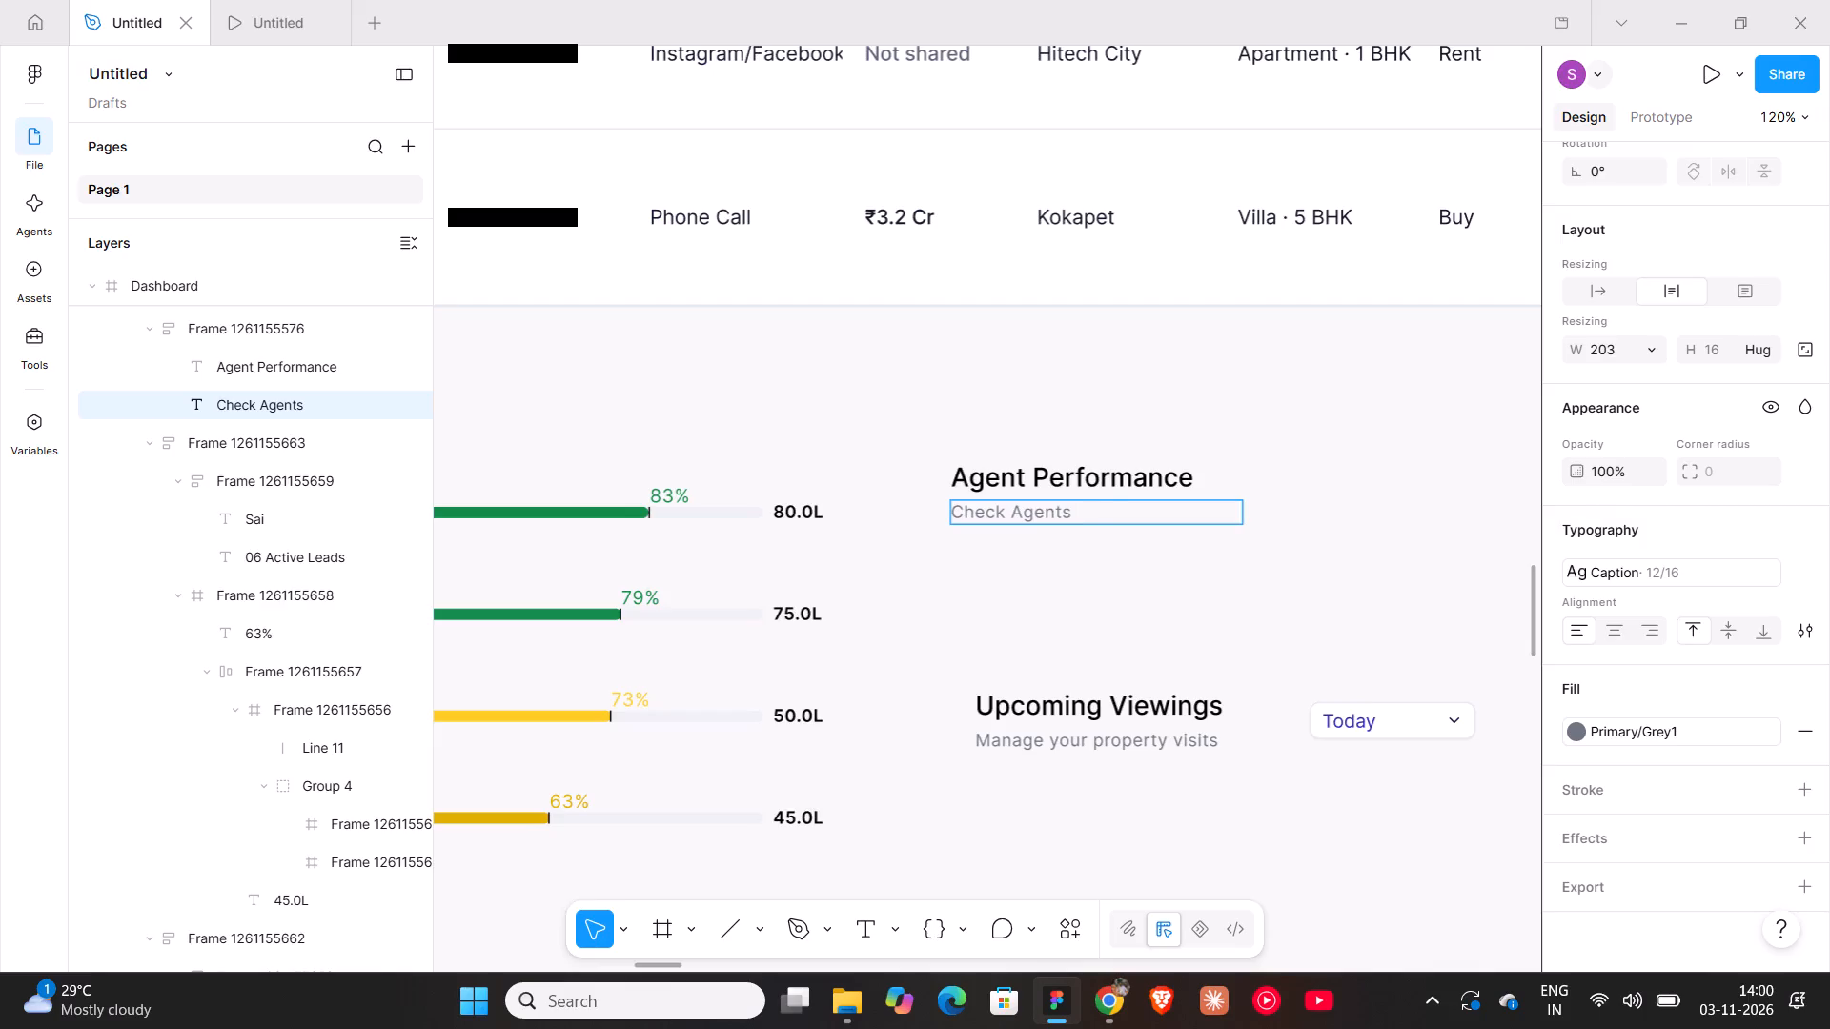
type("overall pw")
key("BackSpace")
key("BackSpace")
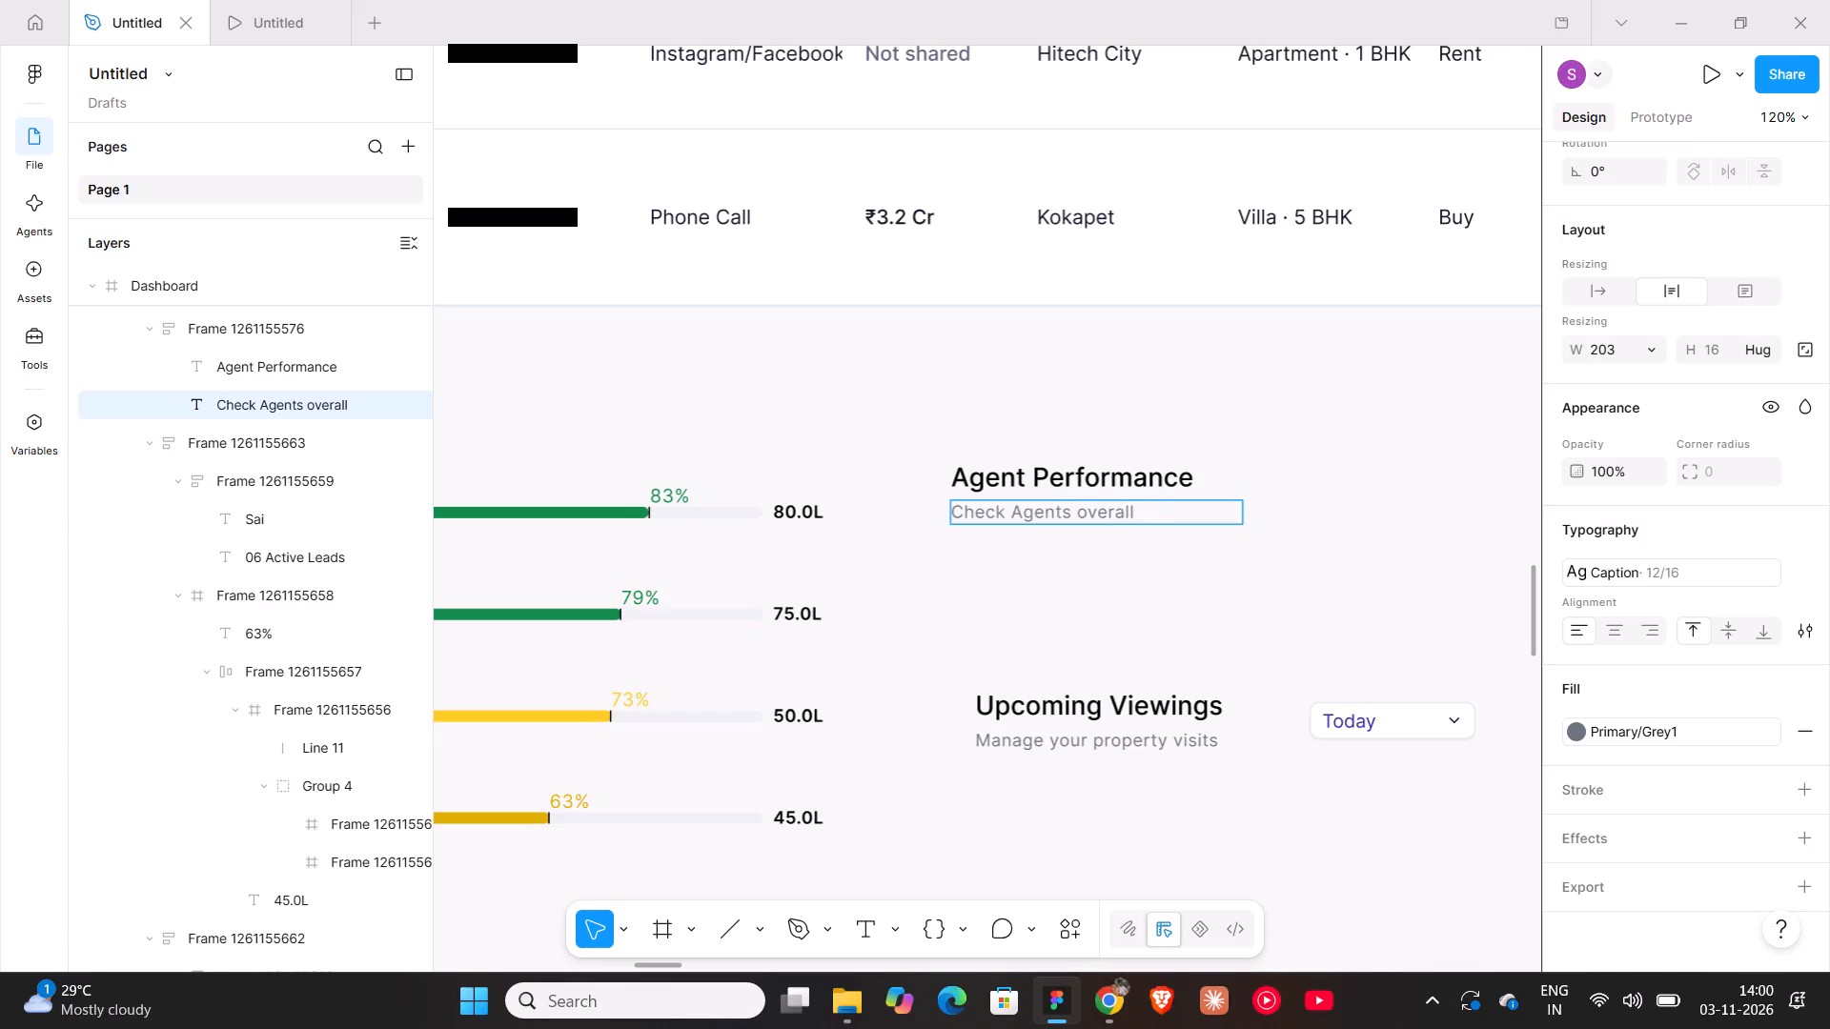
key("o")
key("BackSpace")
type("performance and t")
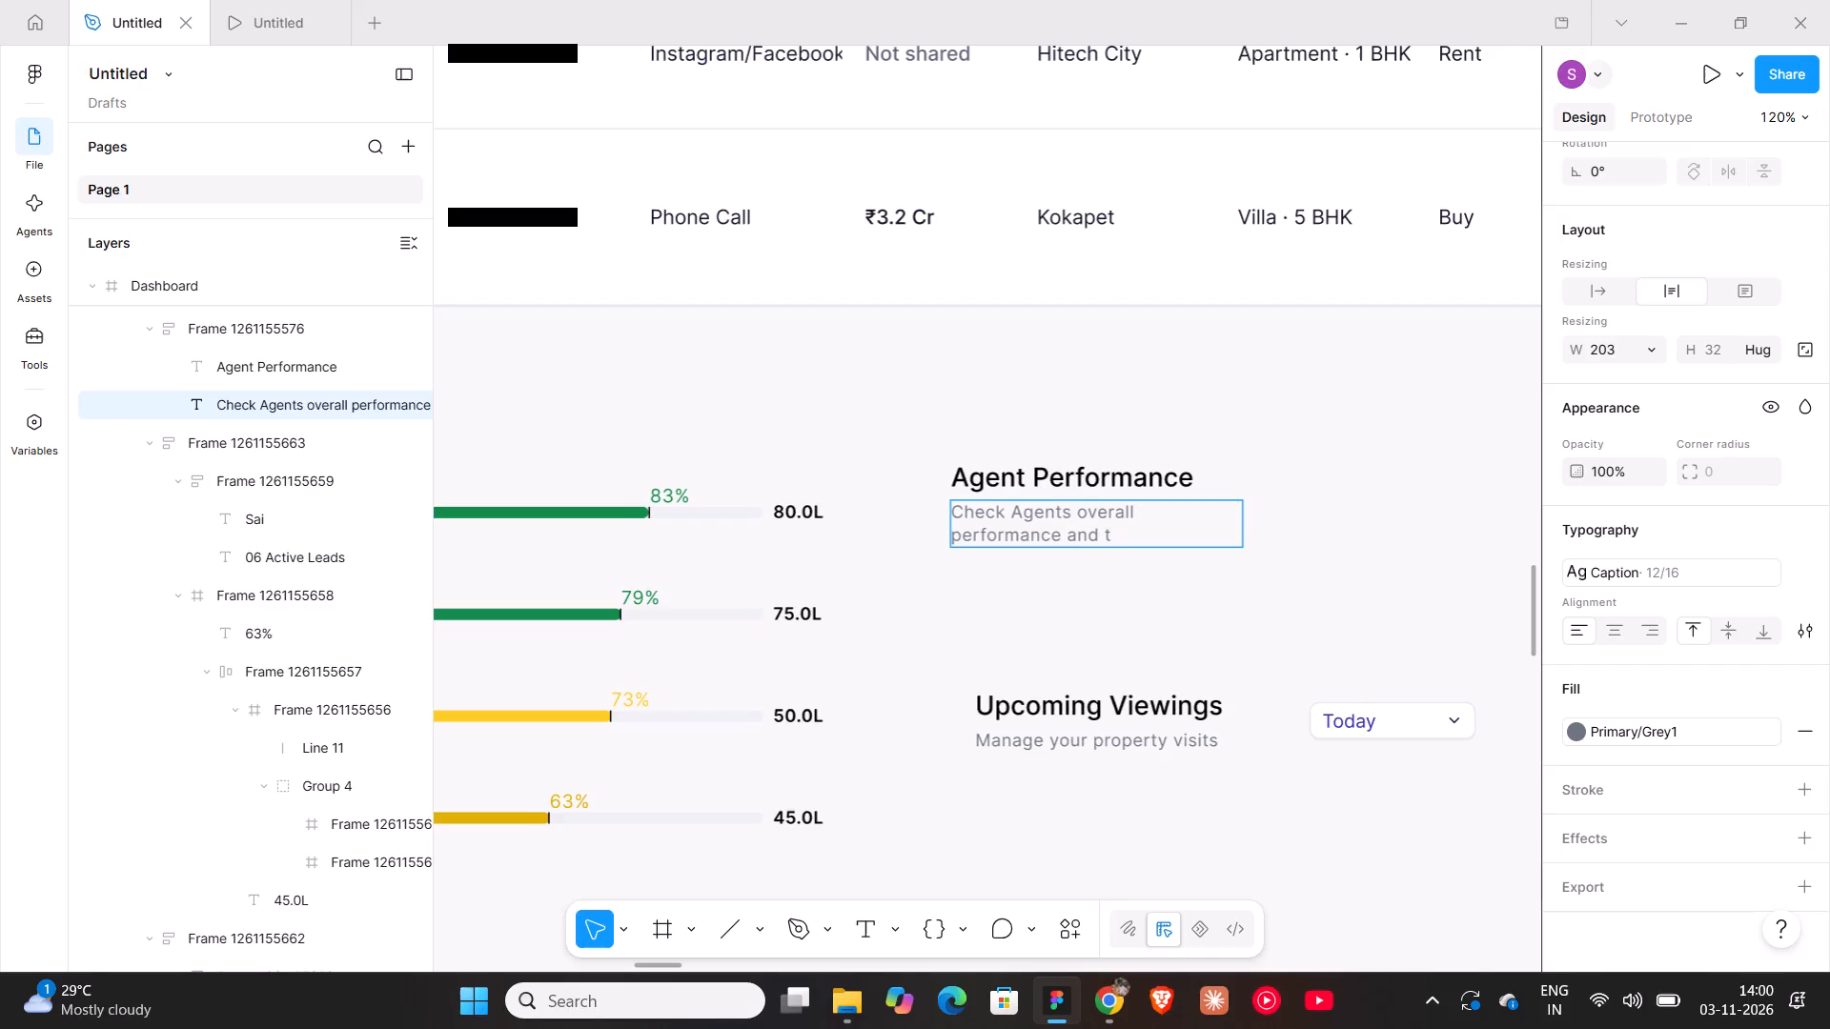
type("arget")
key("period")
Set the new subtitle's text box to auto width so it fits on one line.
left_click(1596, 282)
left_click(1335, 435)
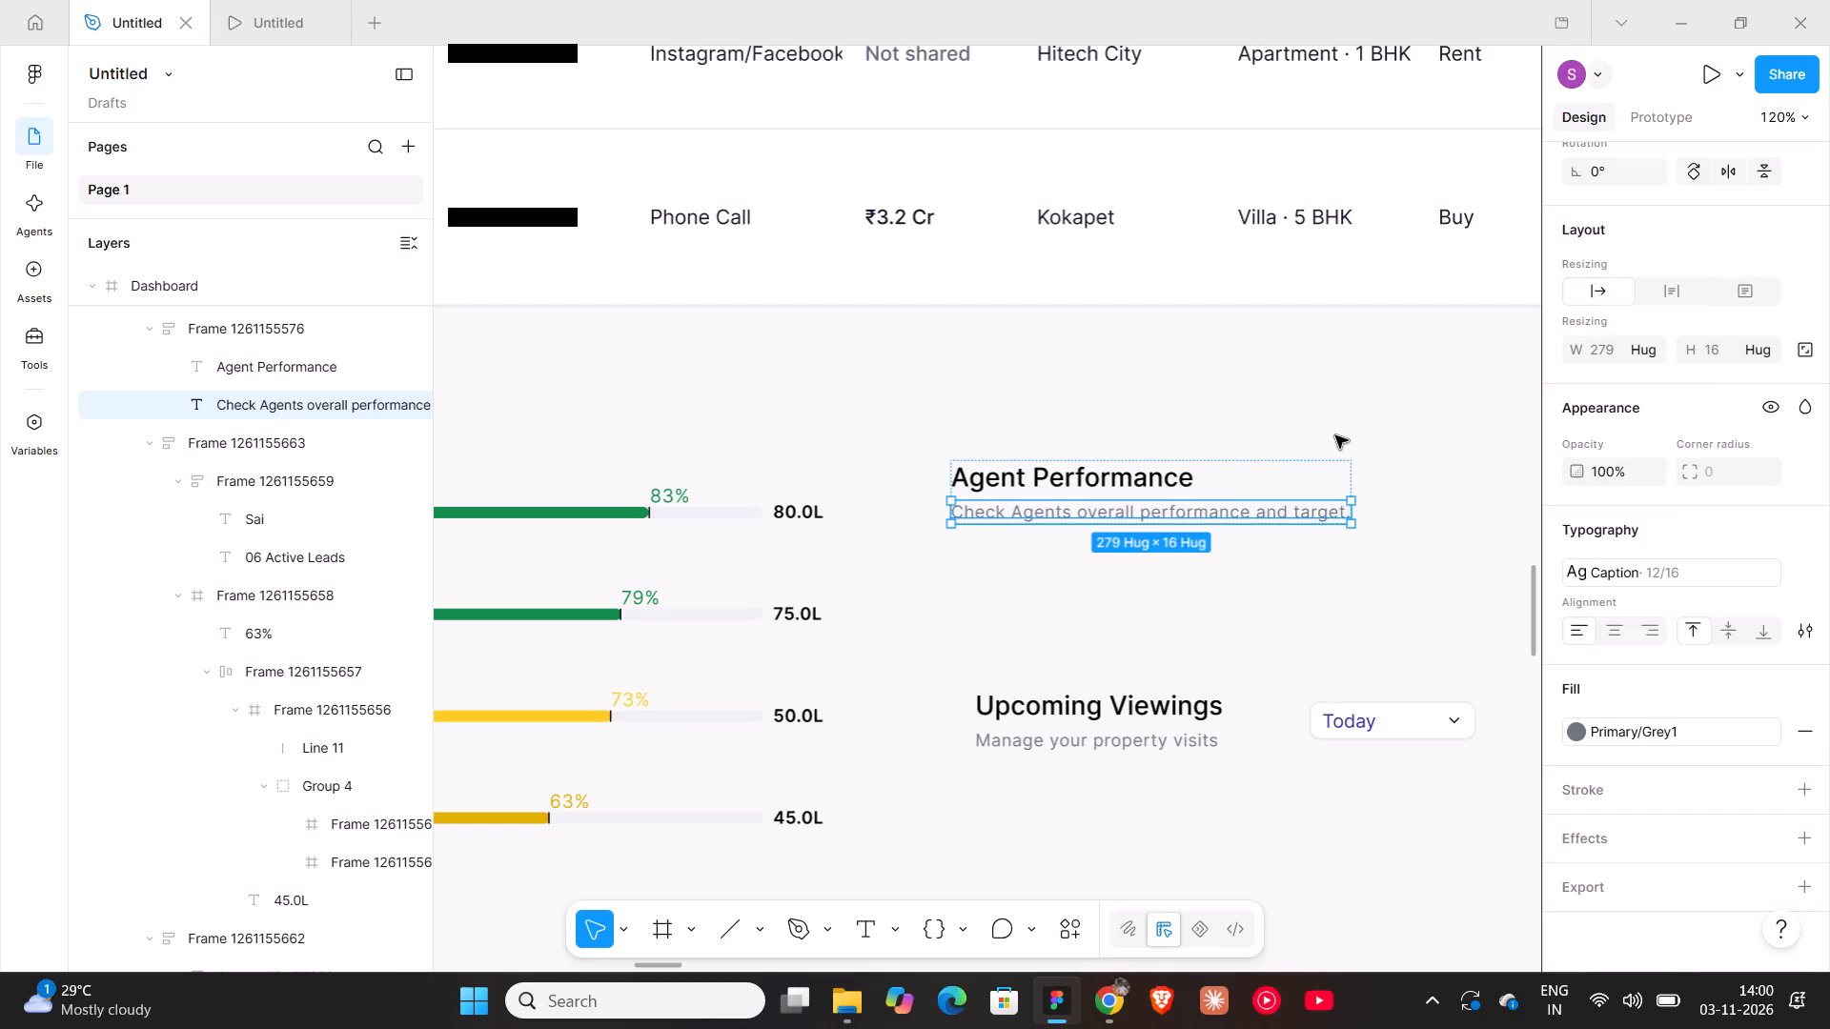
Cut the Agent Performance heading and paste it to replace the Upcoming Viewings title in the copied header.
left_click(1307, 475)
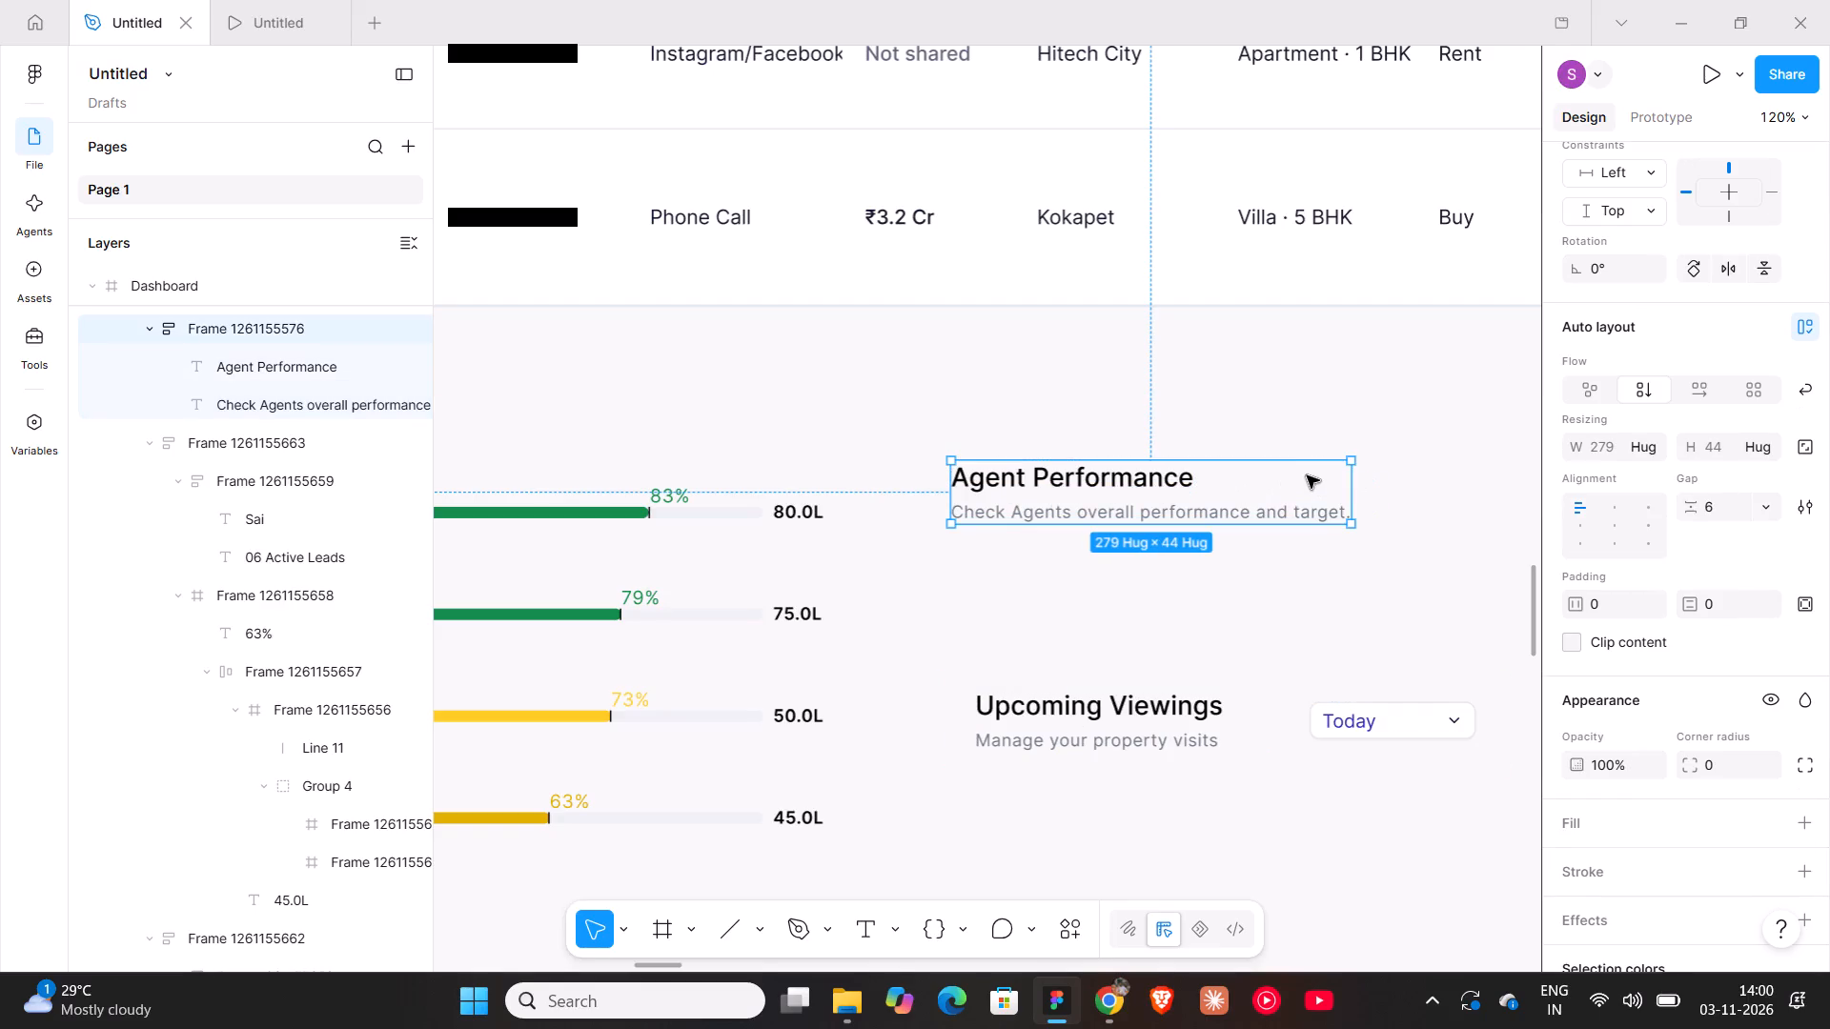
key("ctrl+x")
double_click(1088, 706)
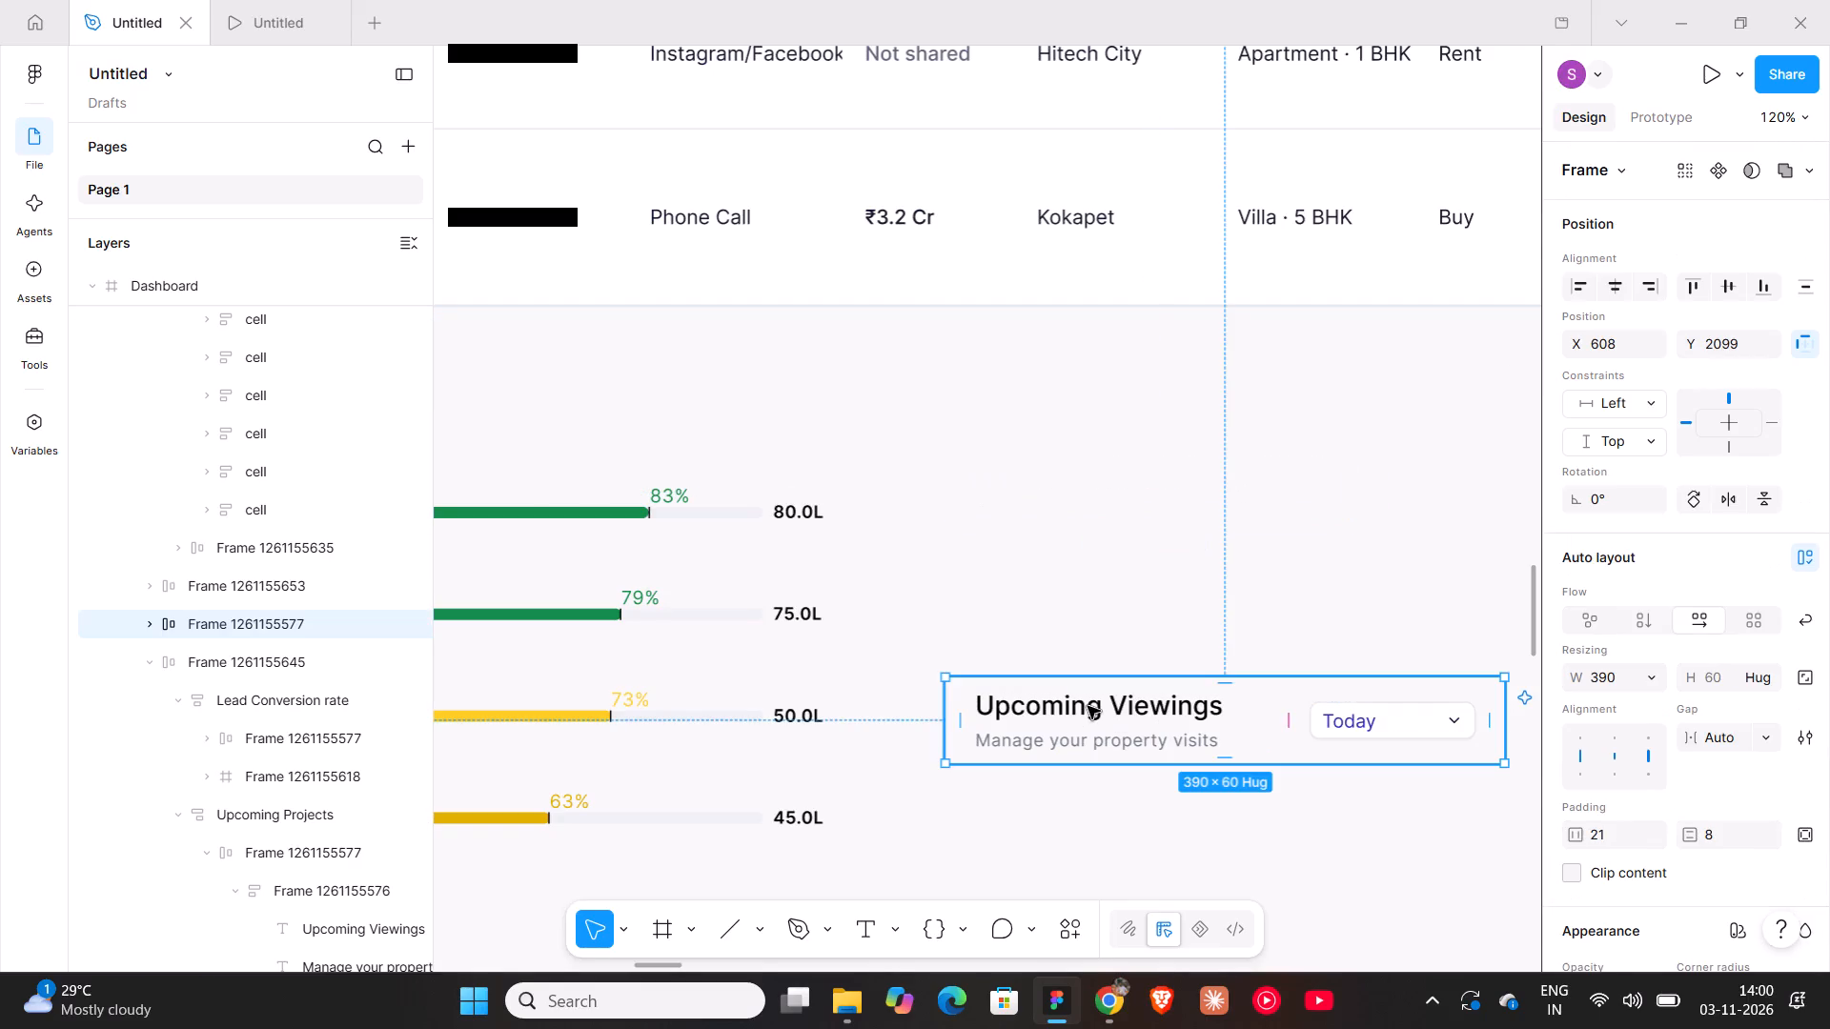
double_click(1088, 706)
left_click(1088, 706, "ctrl+shift")
key("ctrl+shift+r")
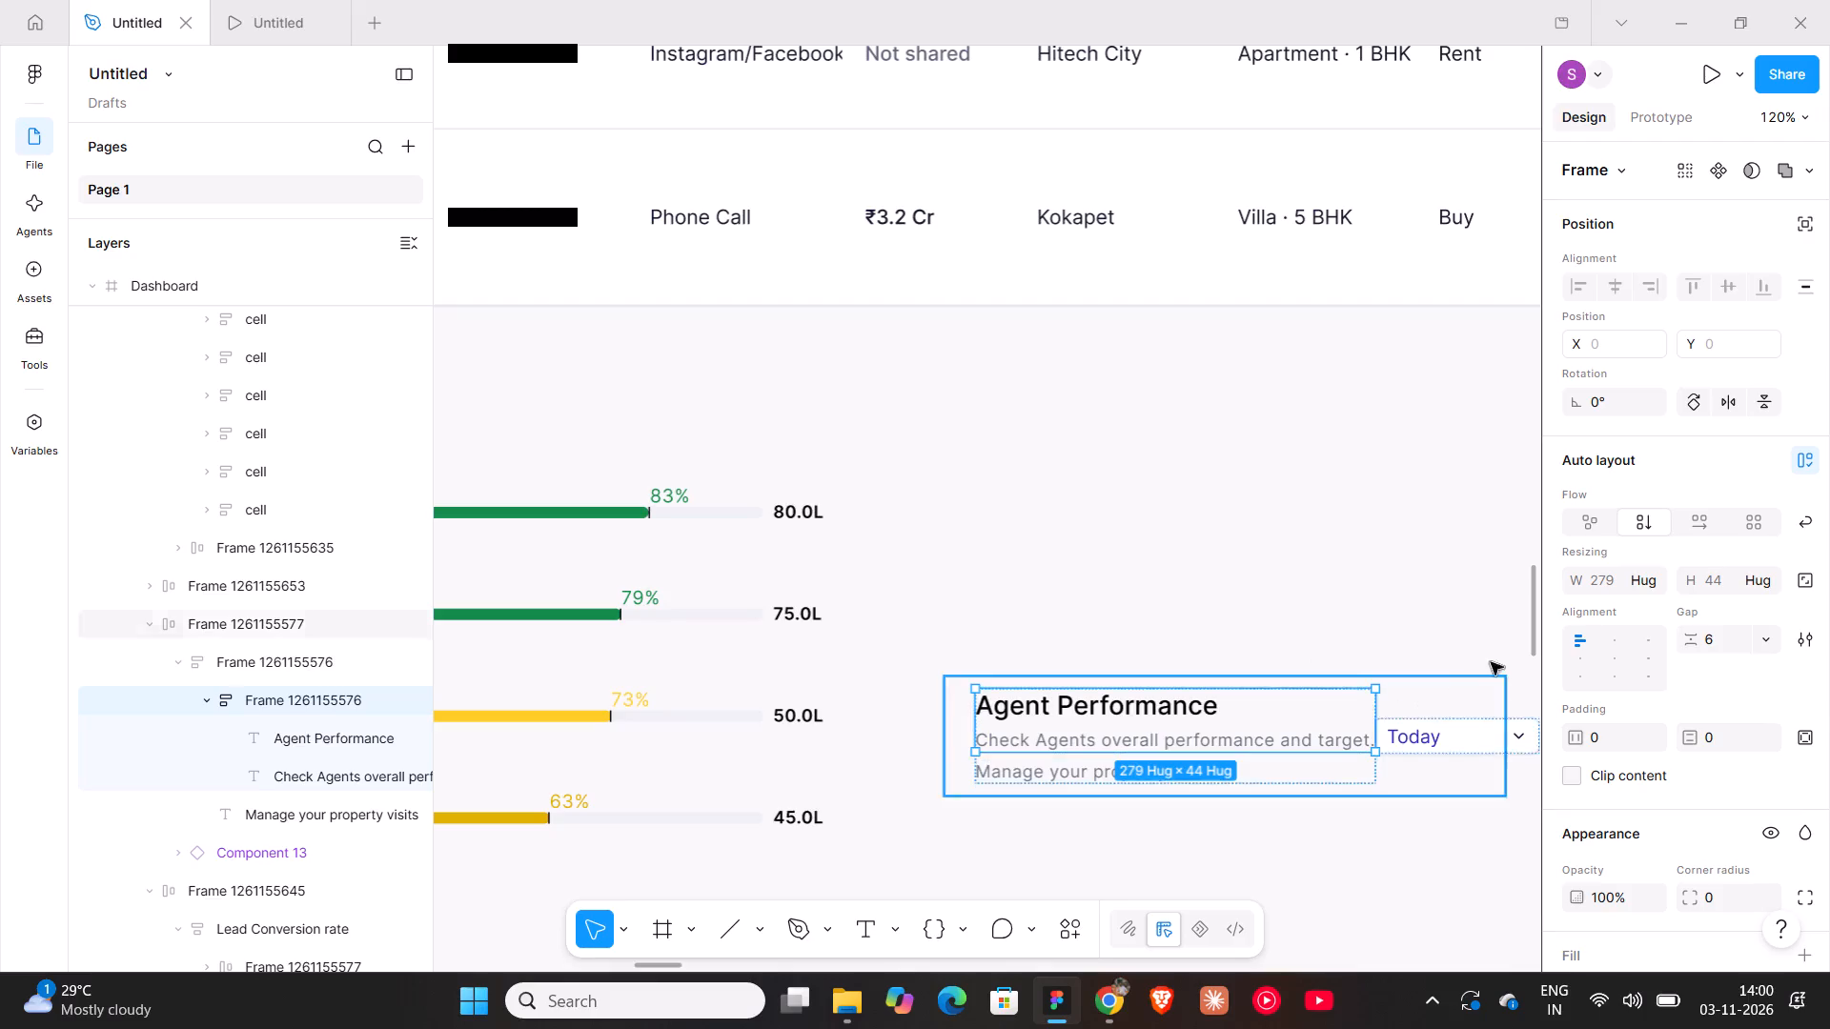
Delete the leftover "Manage your property visits" text from the copied header.
double_click(1238, 736)
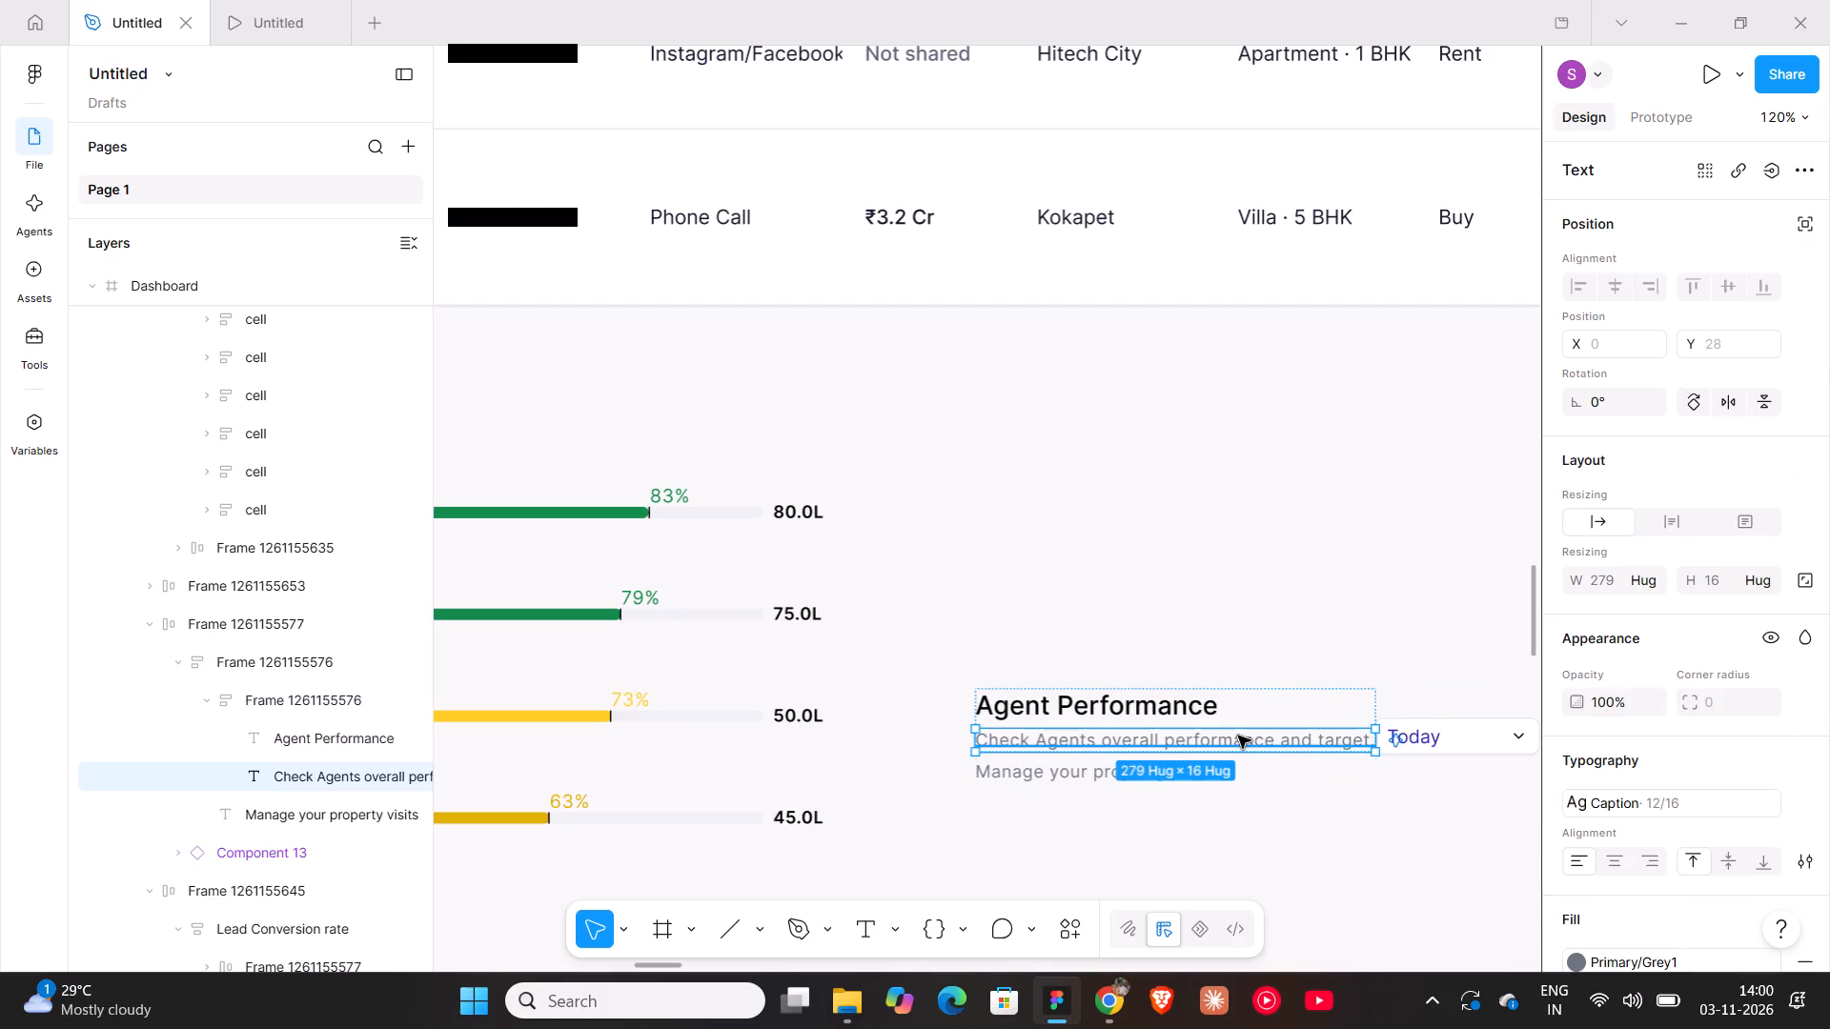
left_click(1086, 770)
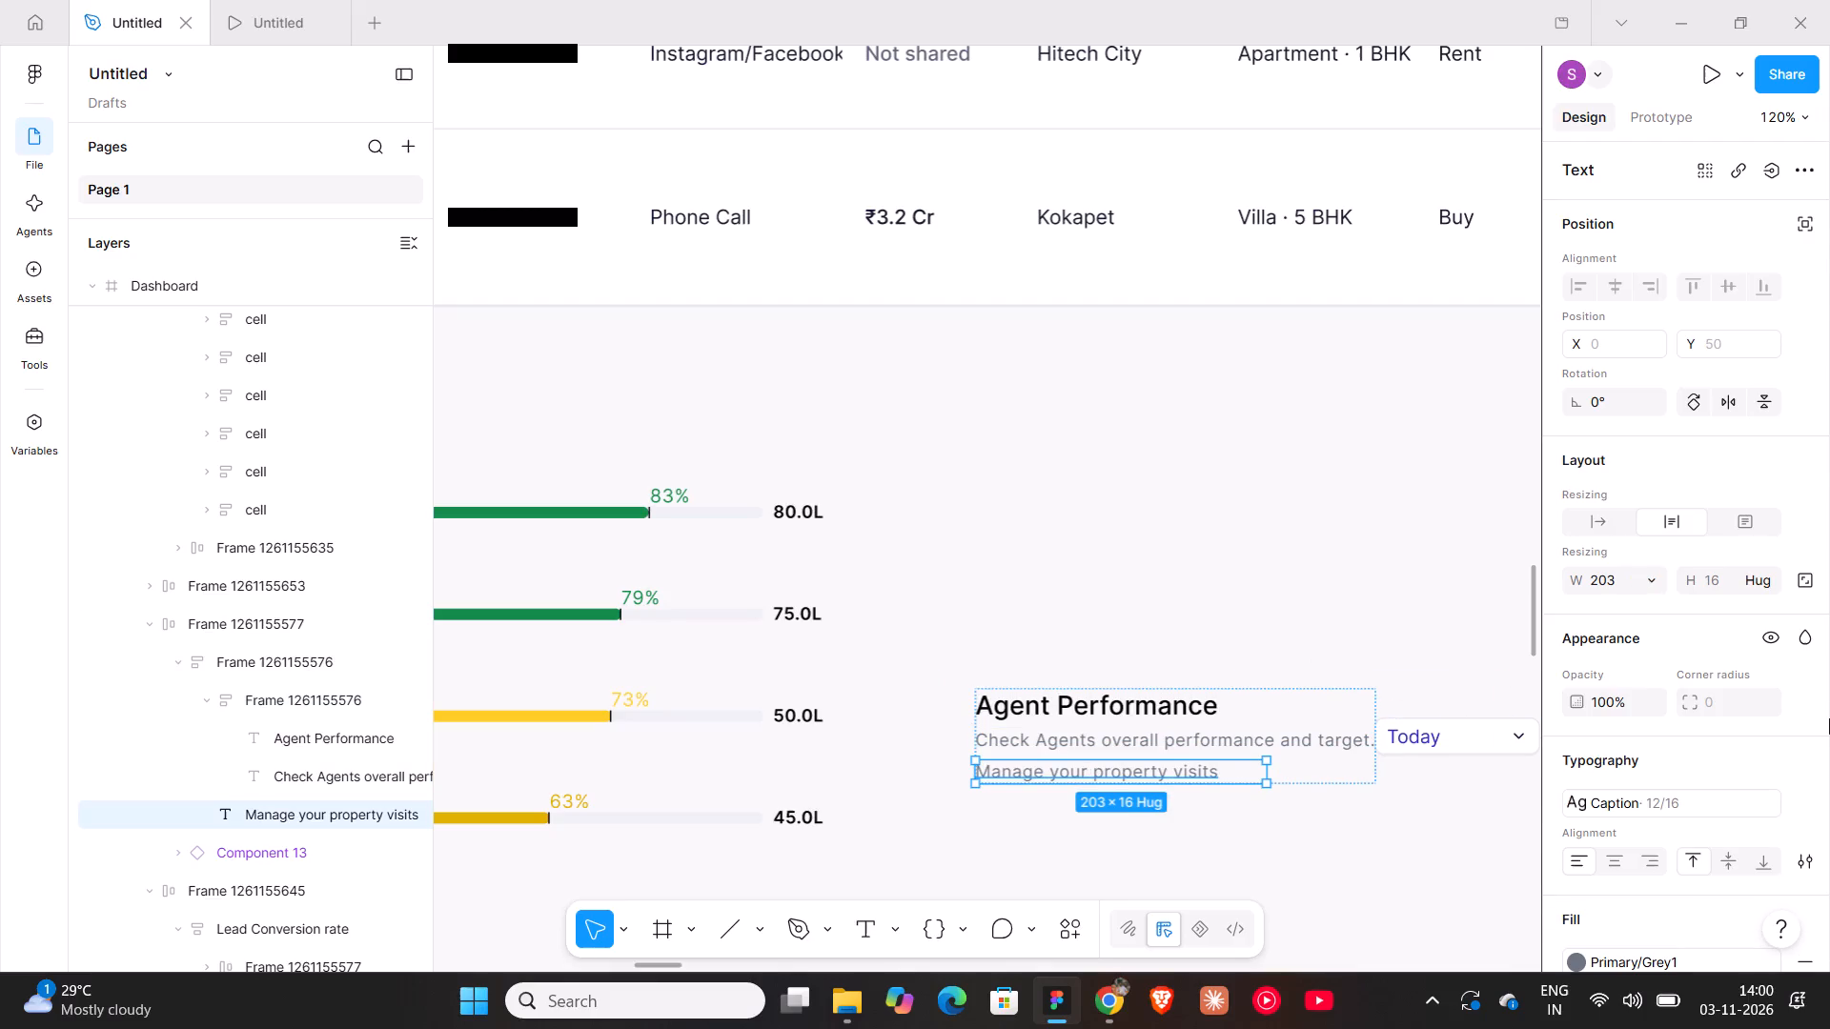
key("Delete")
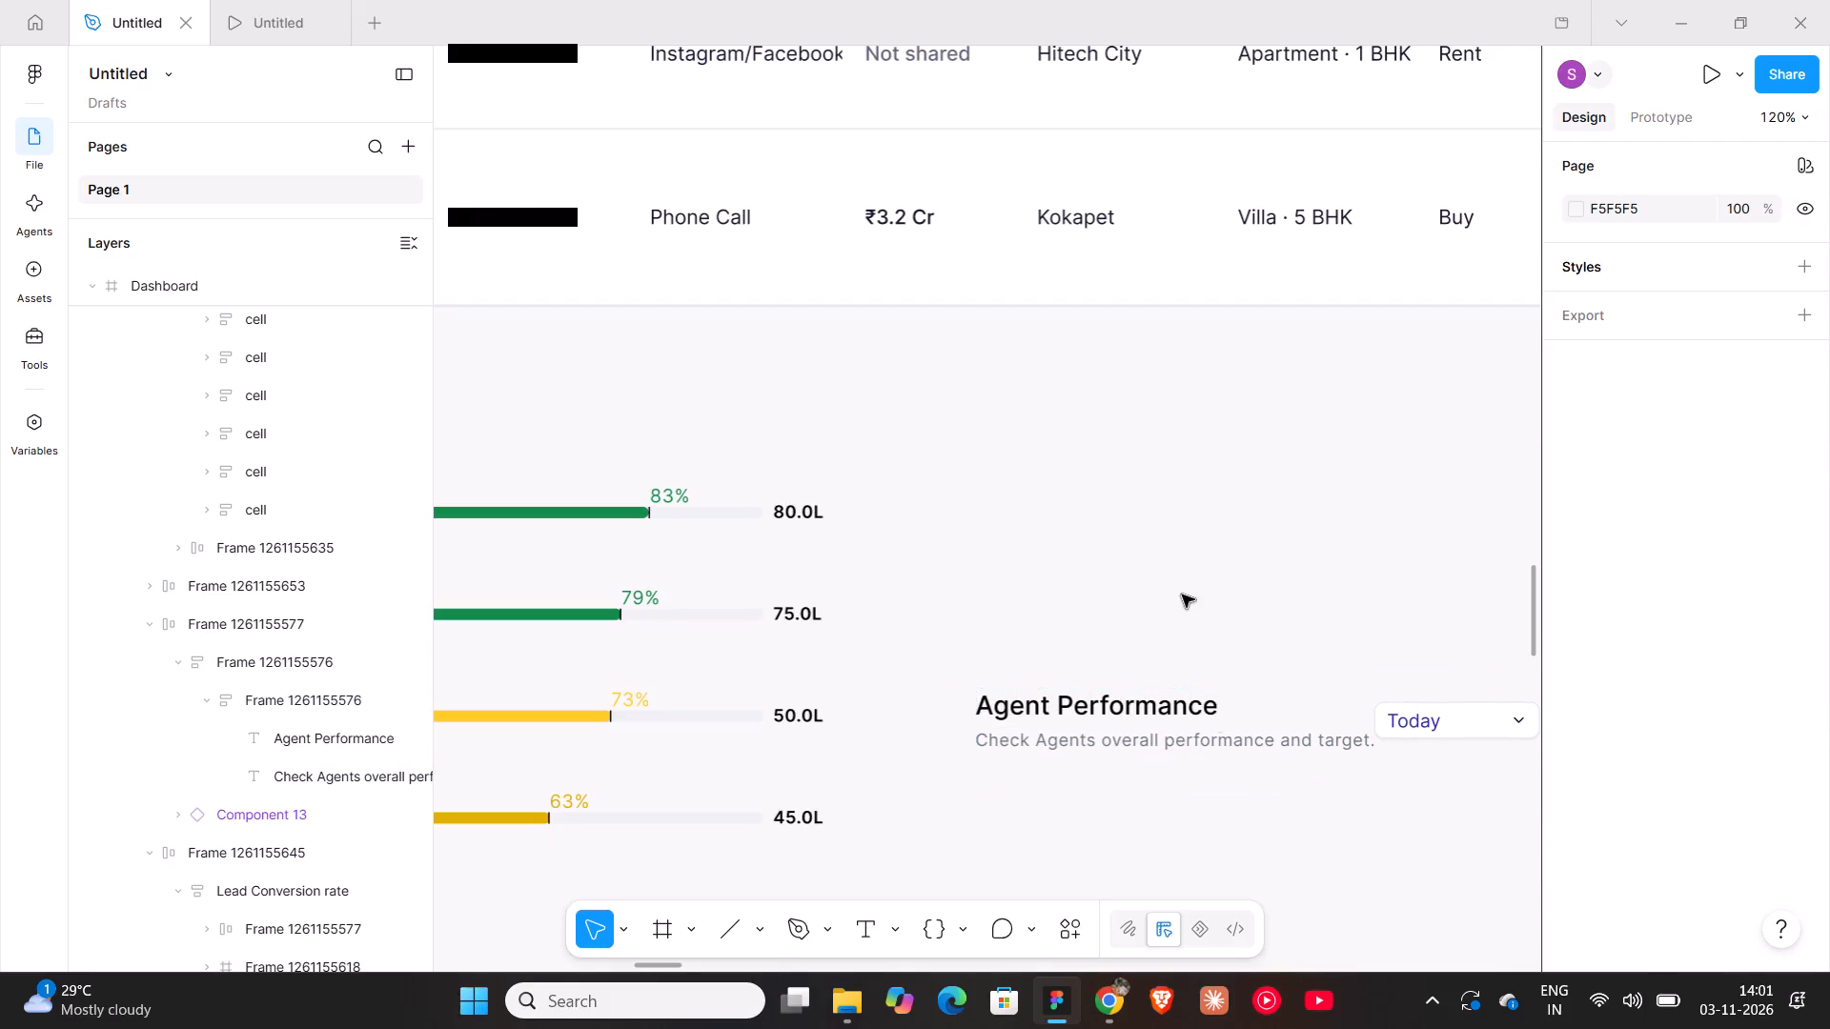
Set the Agent Performance header frame's width to hug its contents.
scroll(1182, 595, "down", 7, "ctrl")
left_click(1229, 574)
triple_click(1183, 672)
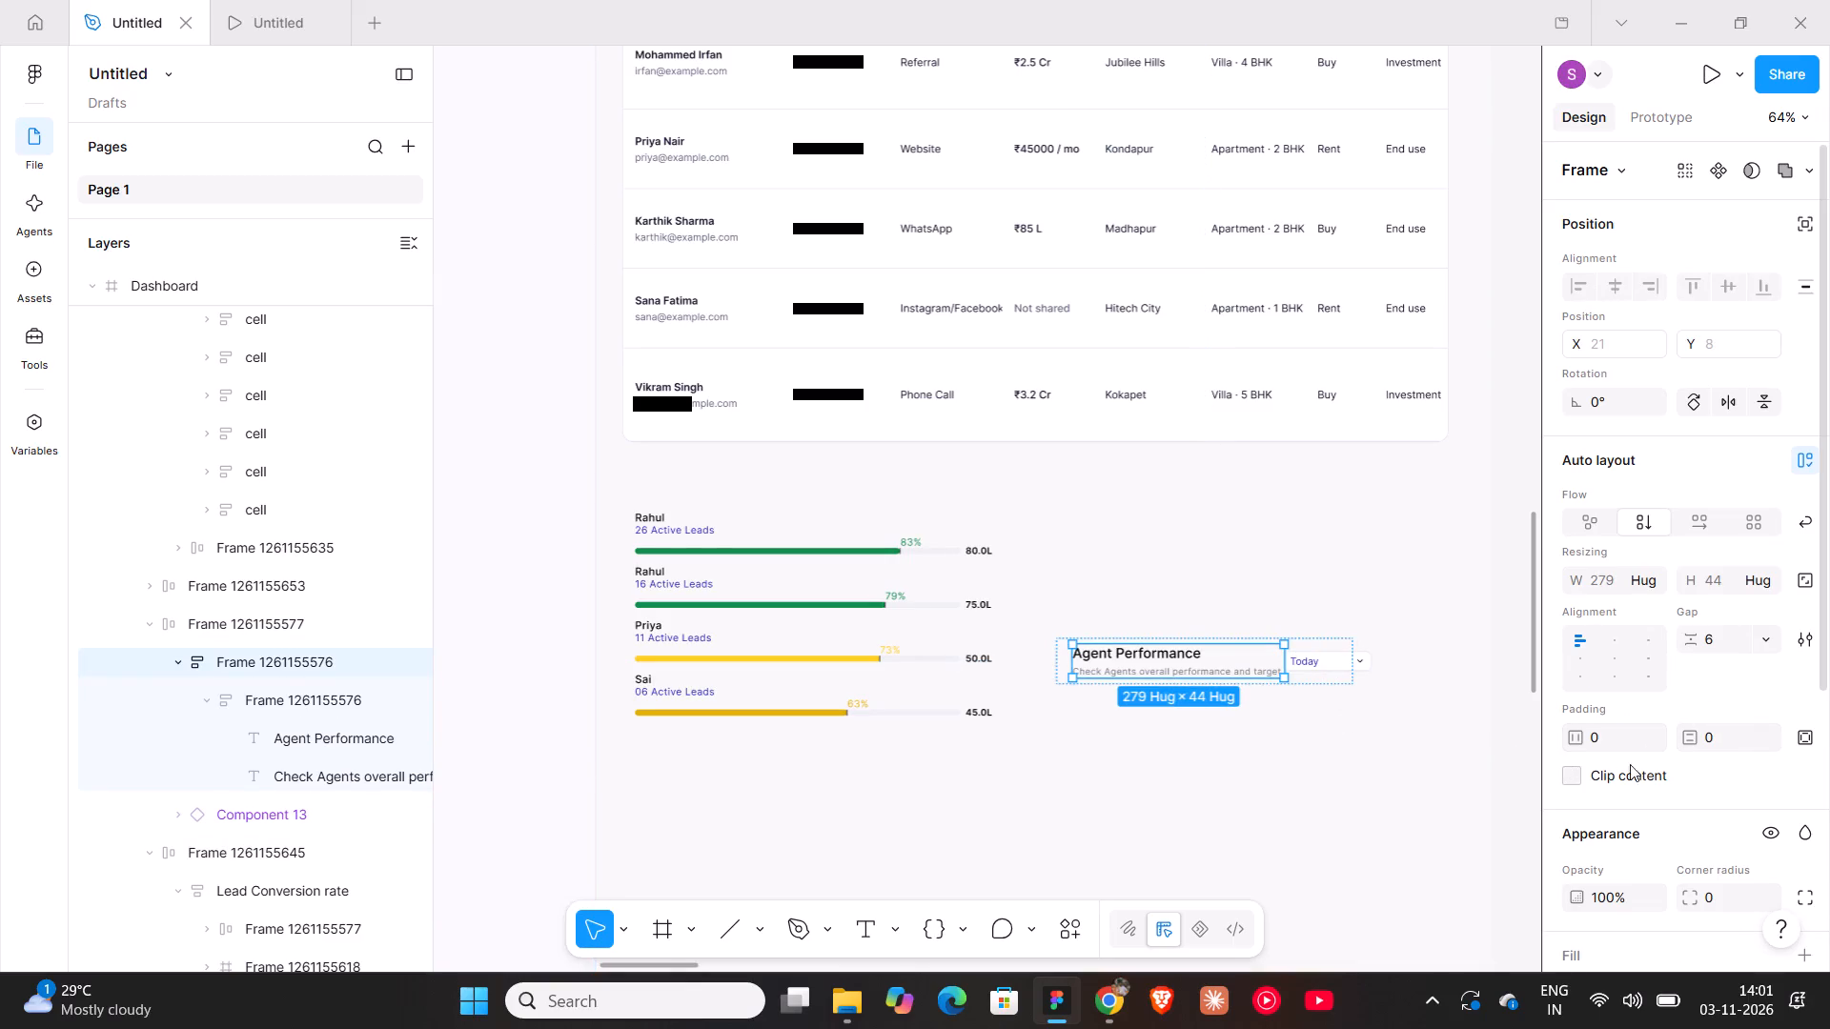
left_click(1394, 814)
double_click(1328, 642)
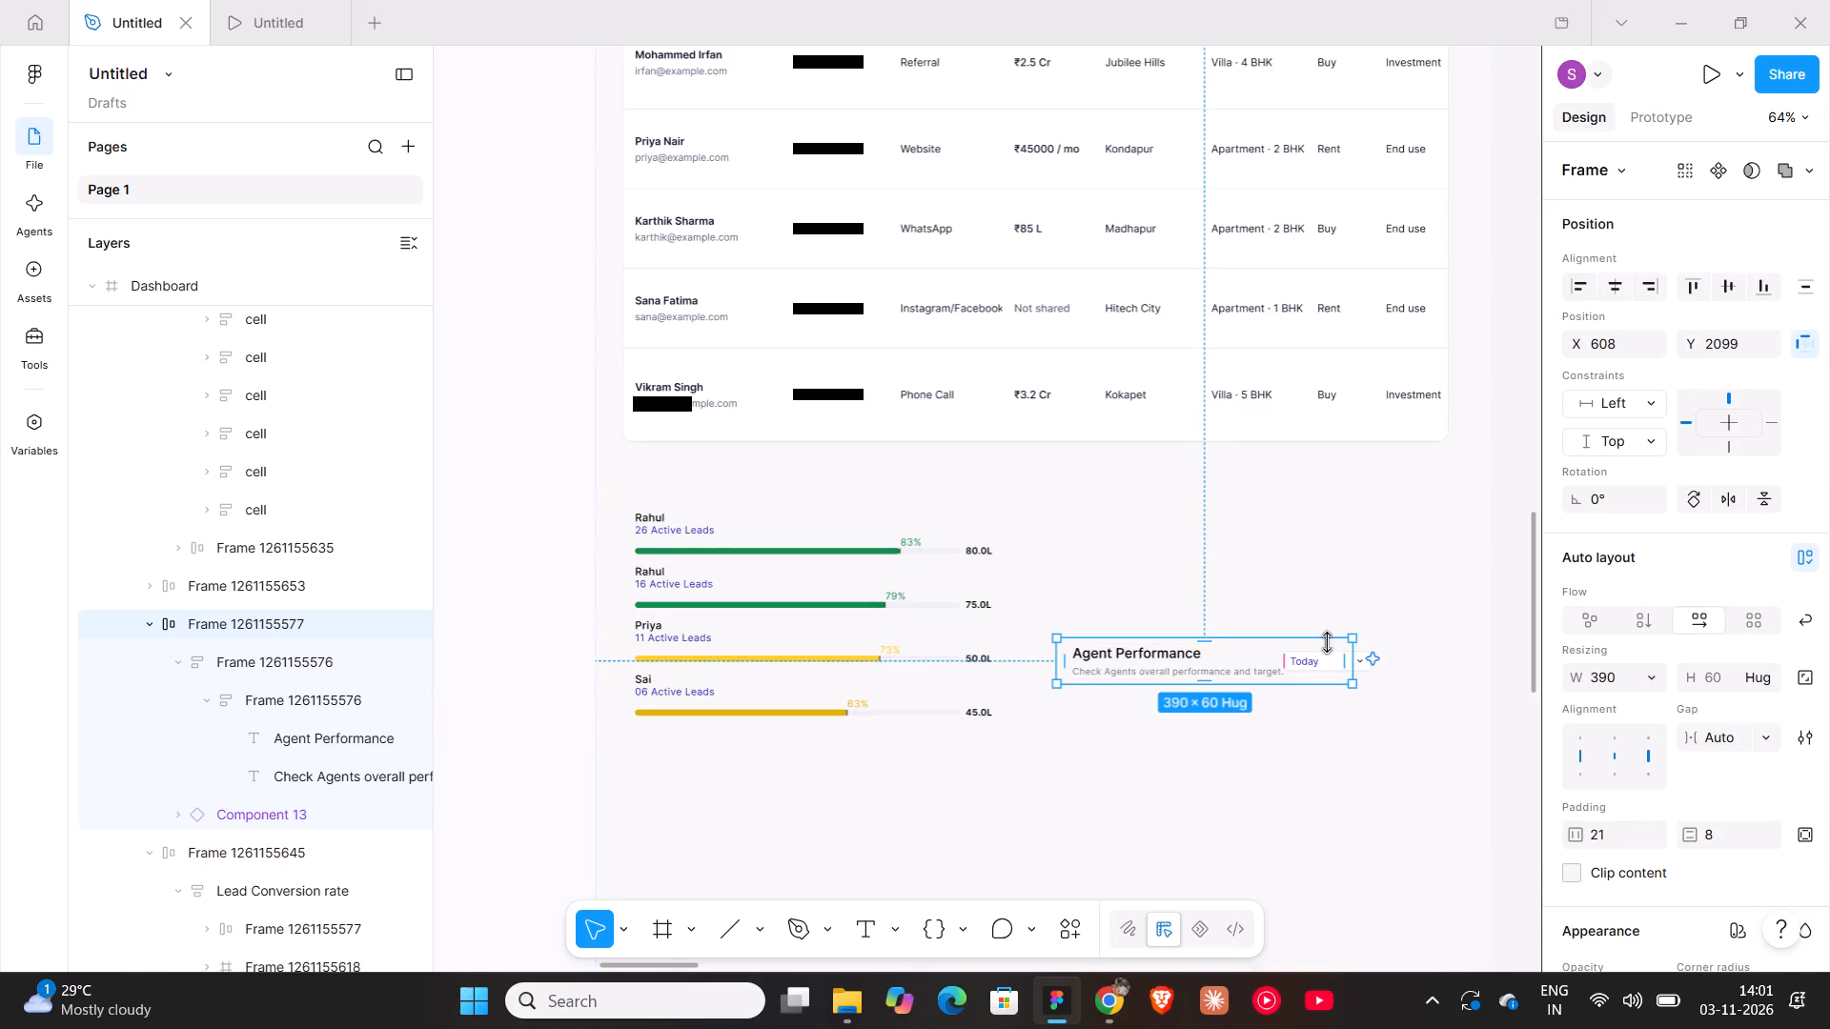
left_click(1643, 677)
left_click(1608, 705)
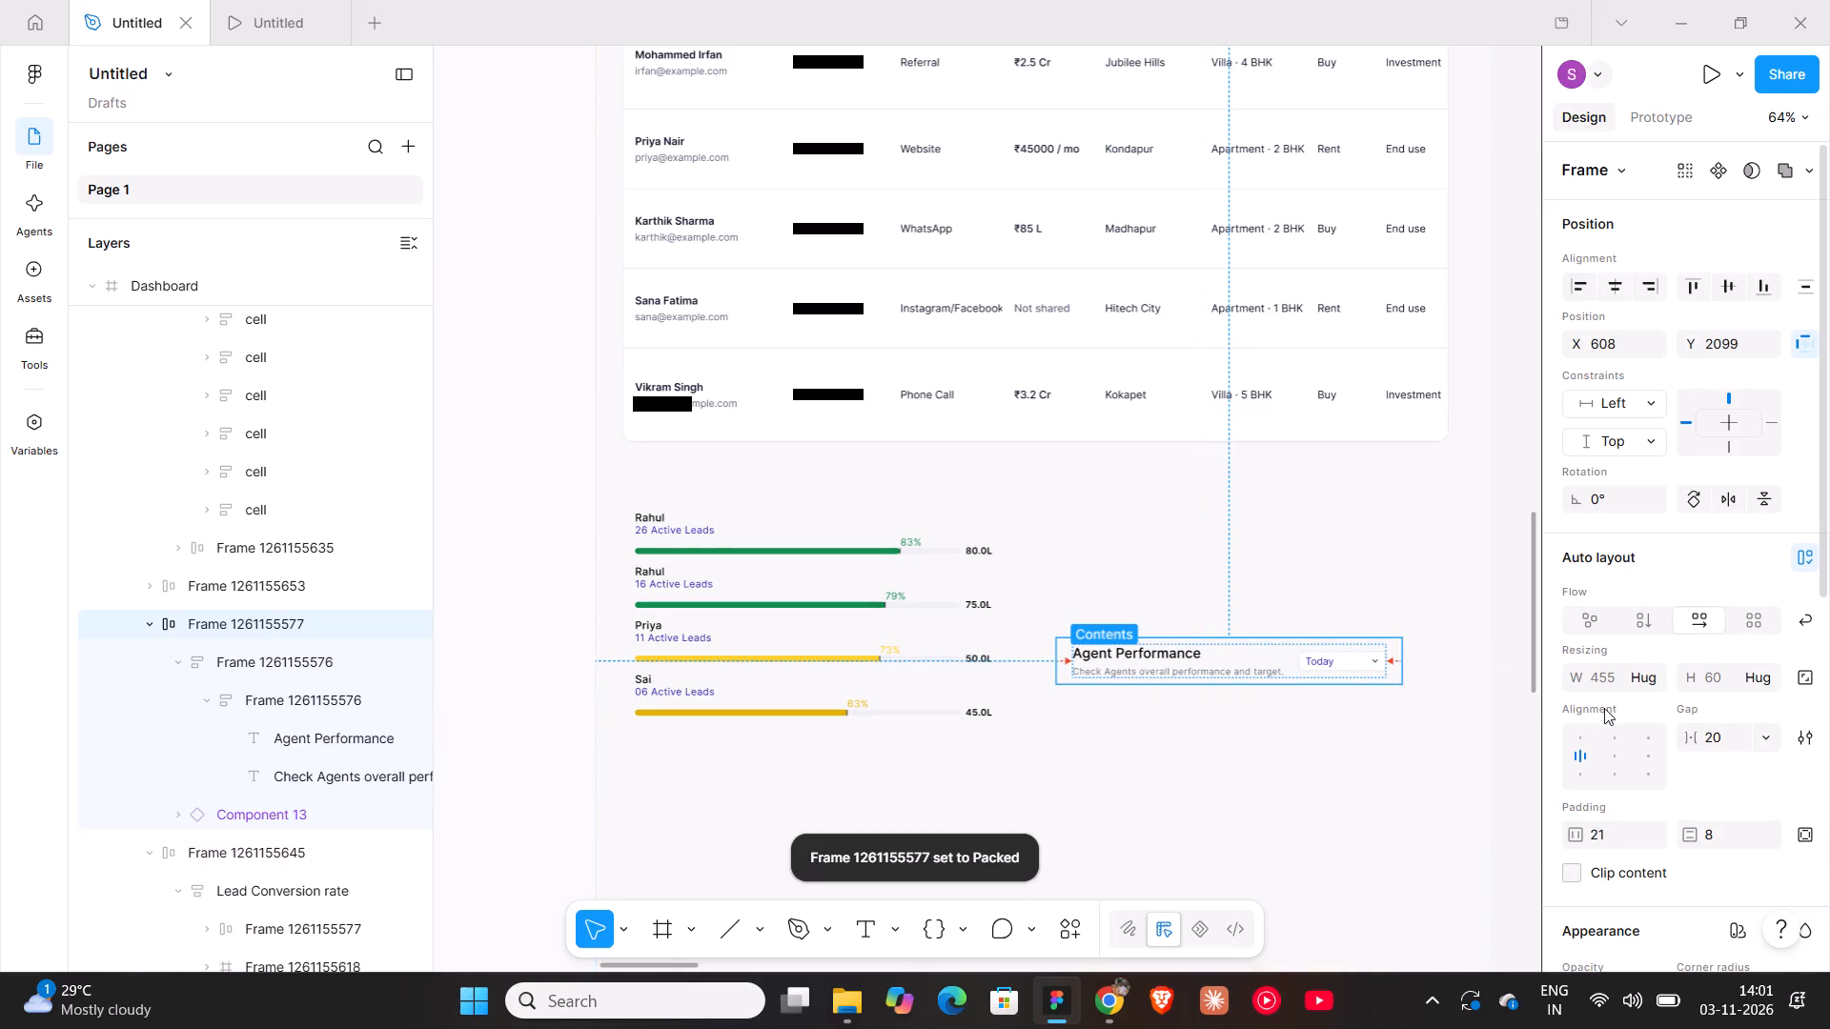
Set the gap between the Agent Performance heading text and the Today dropdown to 36.
left_click_drag(1685, 741, 925, 510)
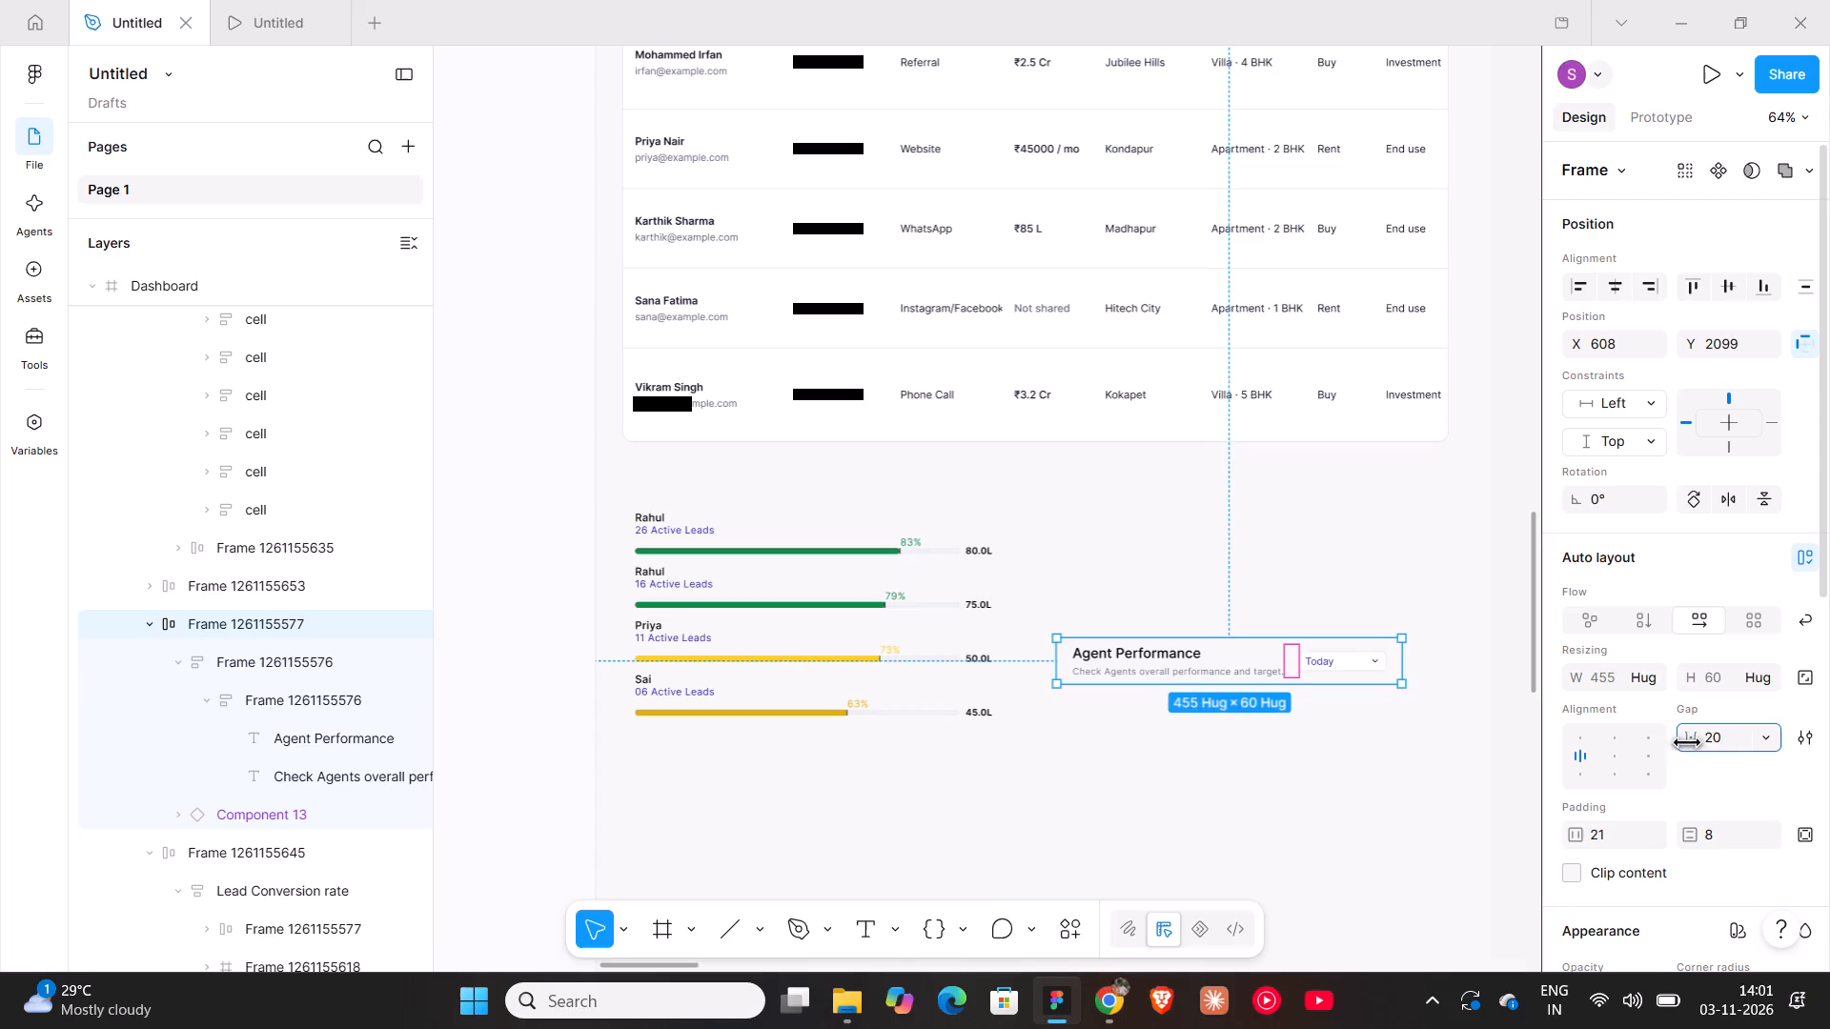
left_click_drag(925, 510, 974, 525)
left_click(657, 515)
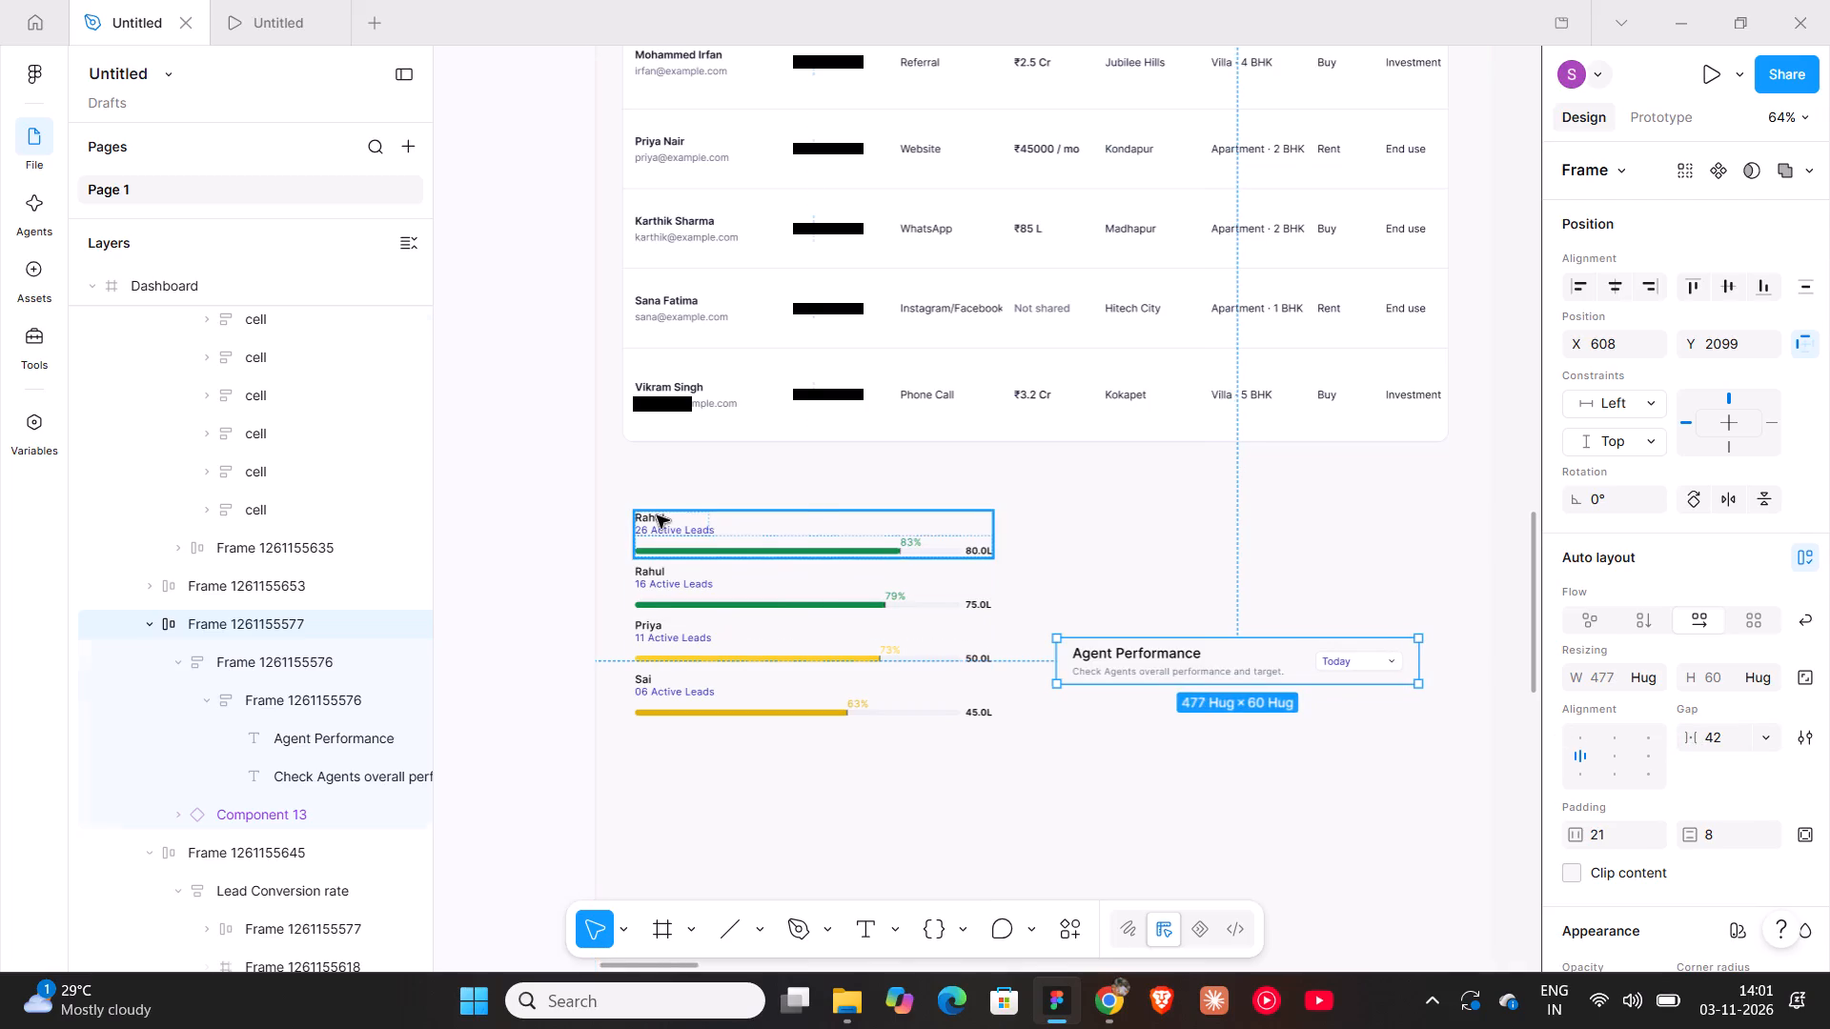
left_click(1129, 648)
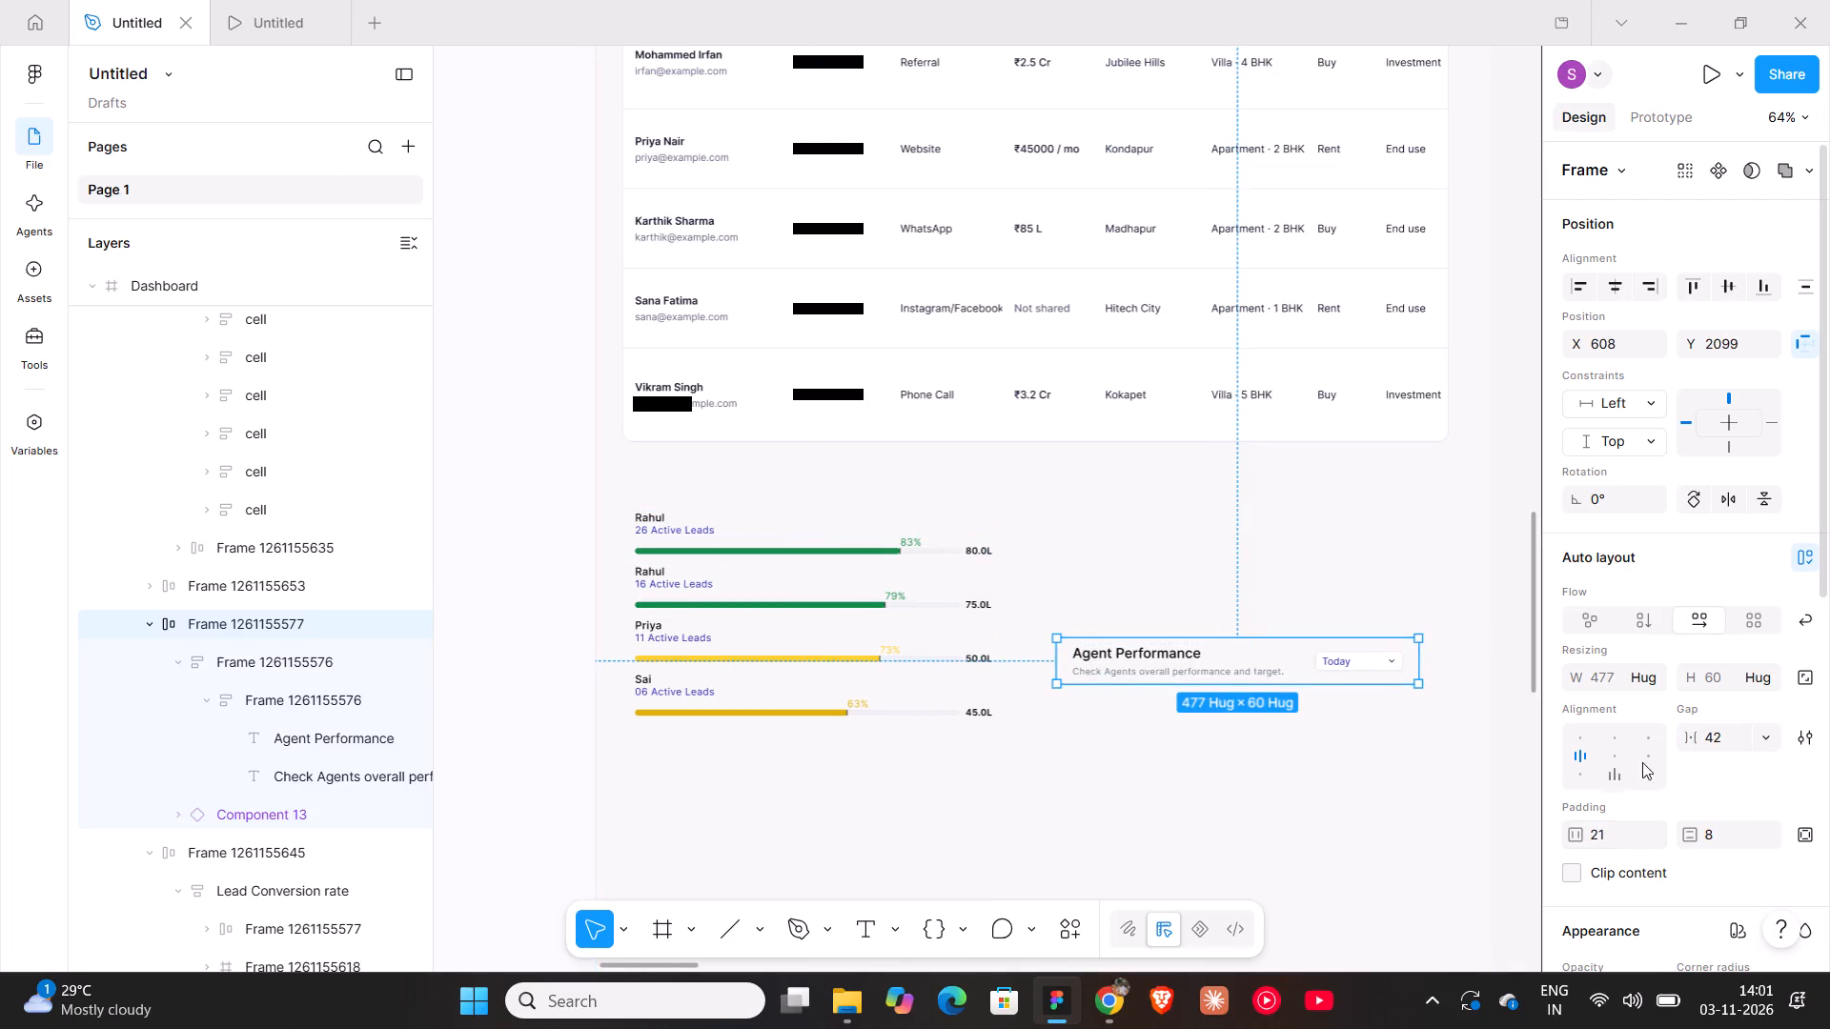
left_click_drag(1690, 746, 907, 508)
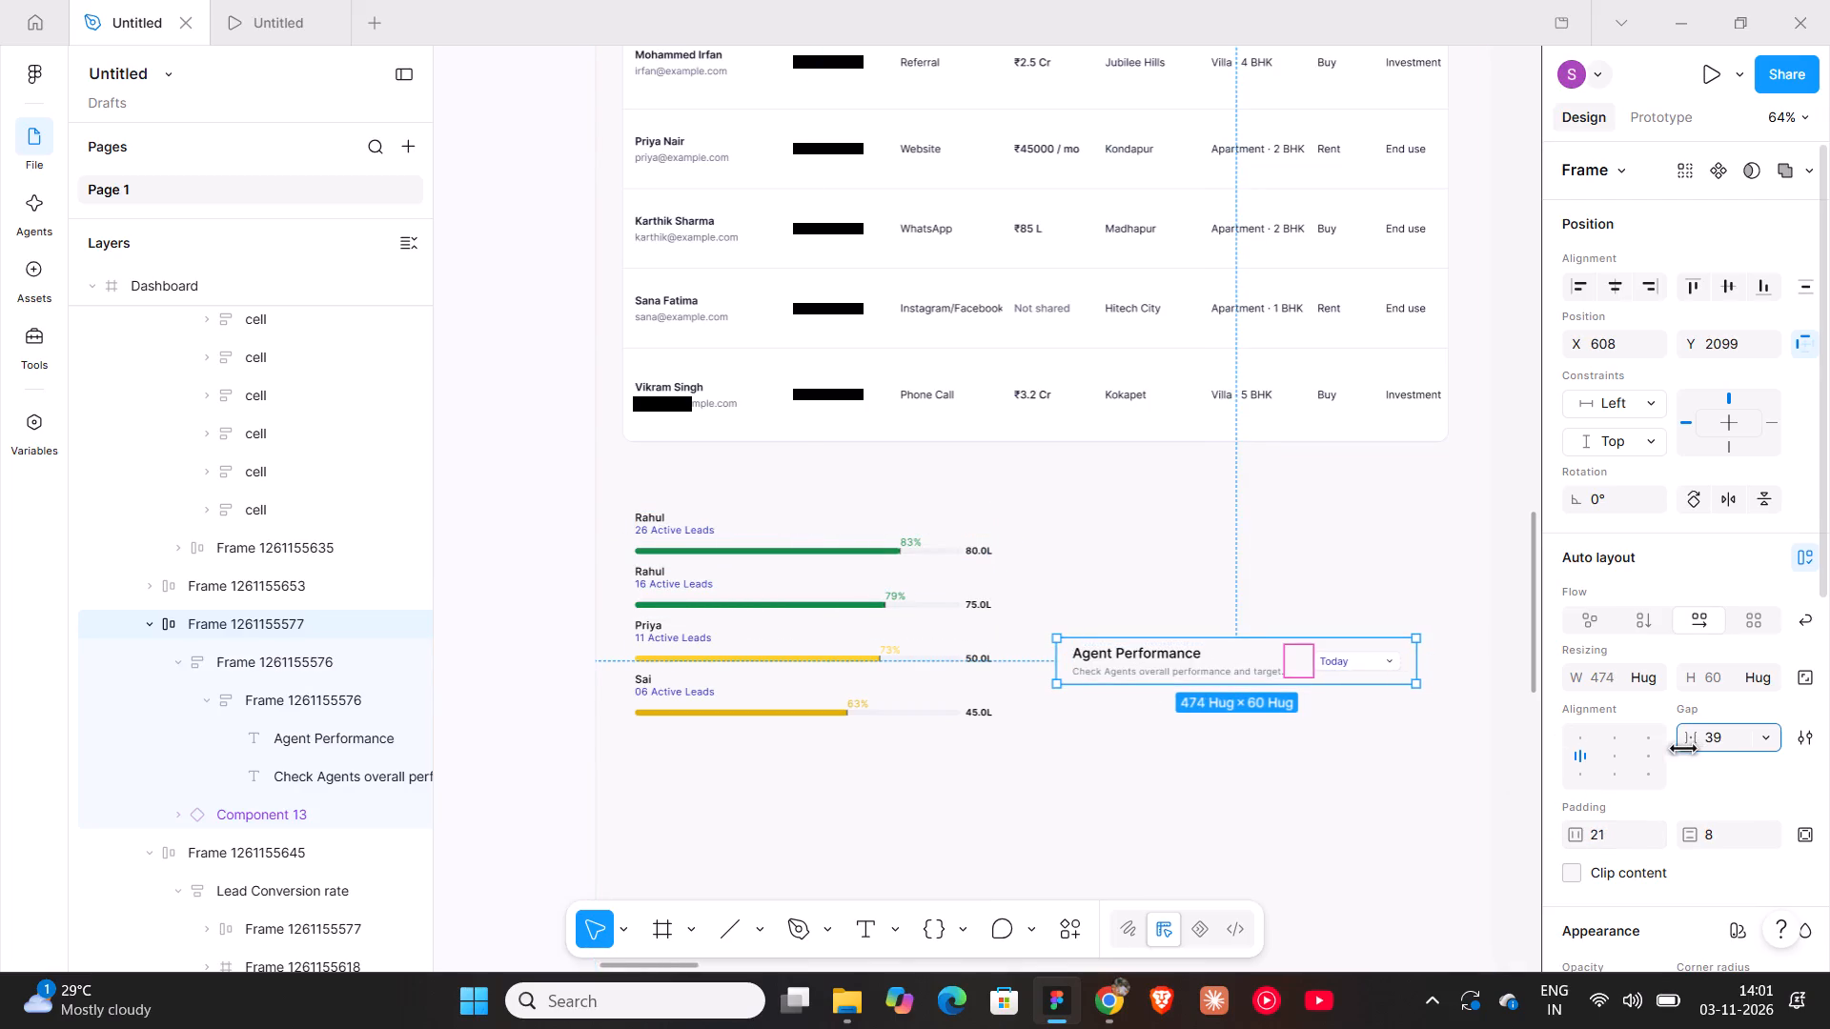
left_click_drag(907, 508, 902, 508)
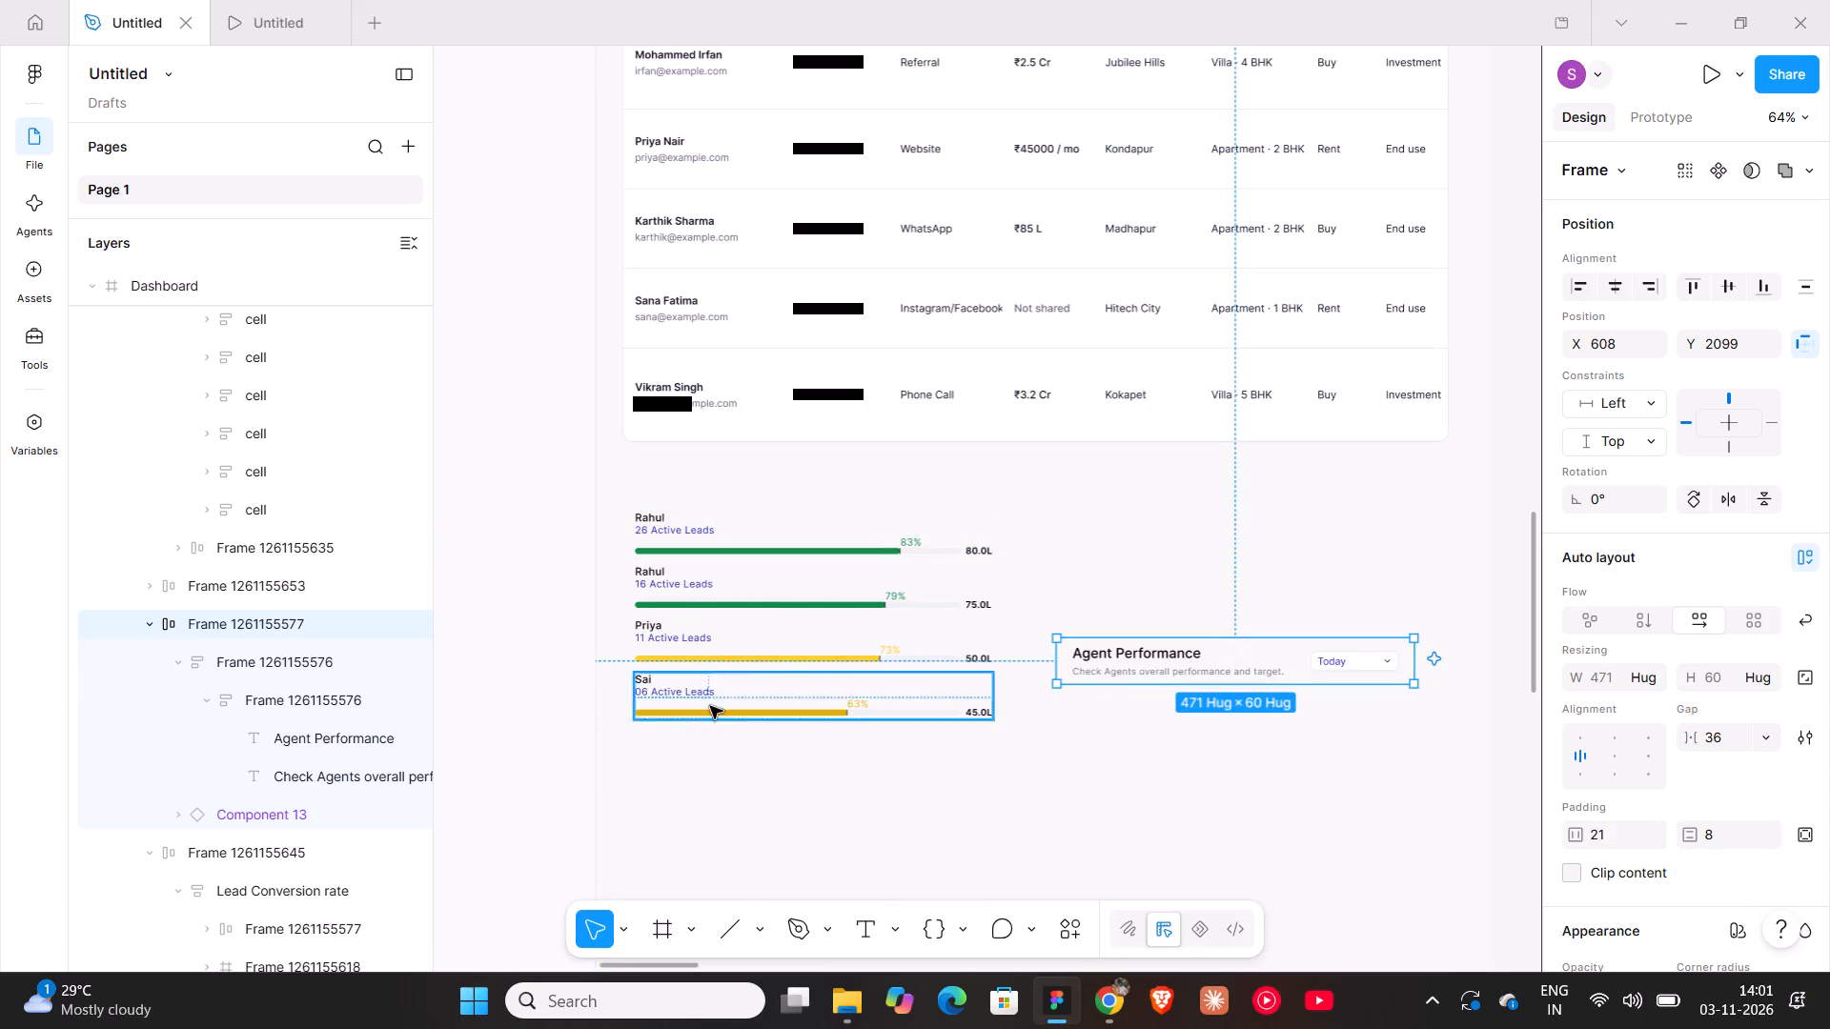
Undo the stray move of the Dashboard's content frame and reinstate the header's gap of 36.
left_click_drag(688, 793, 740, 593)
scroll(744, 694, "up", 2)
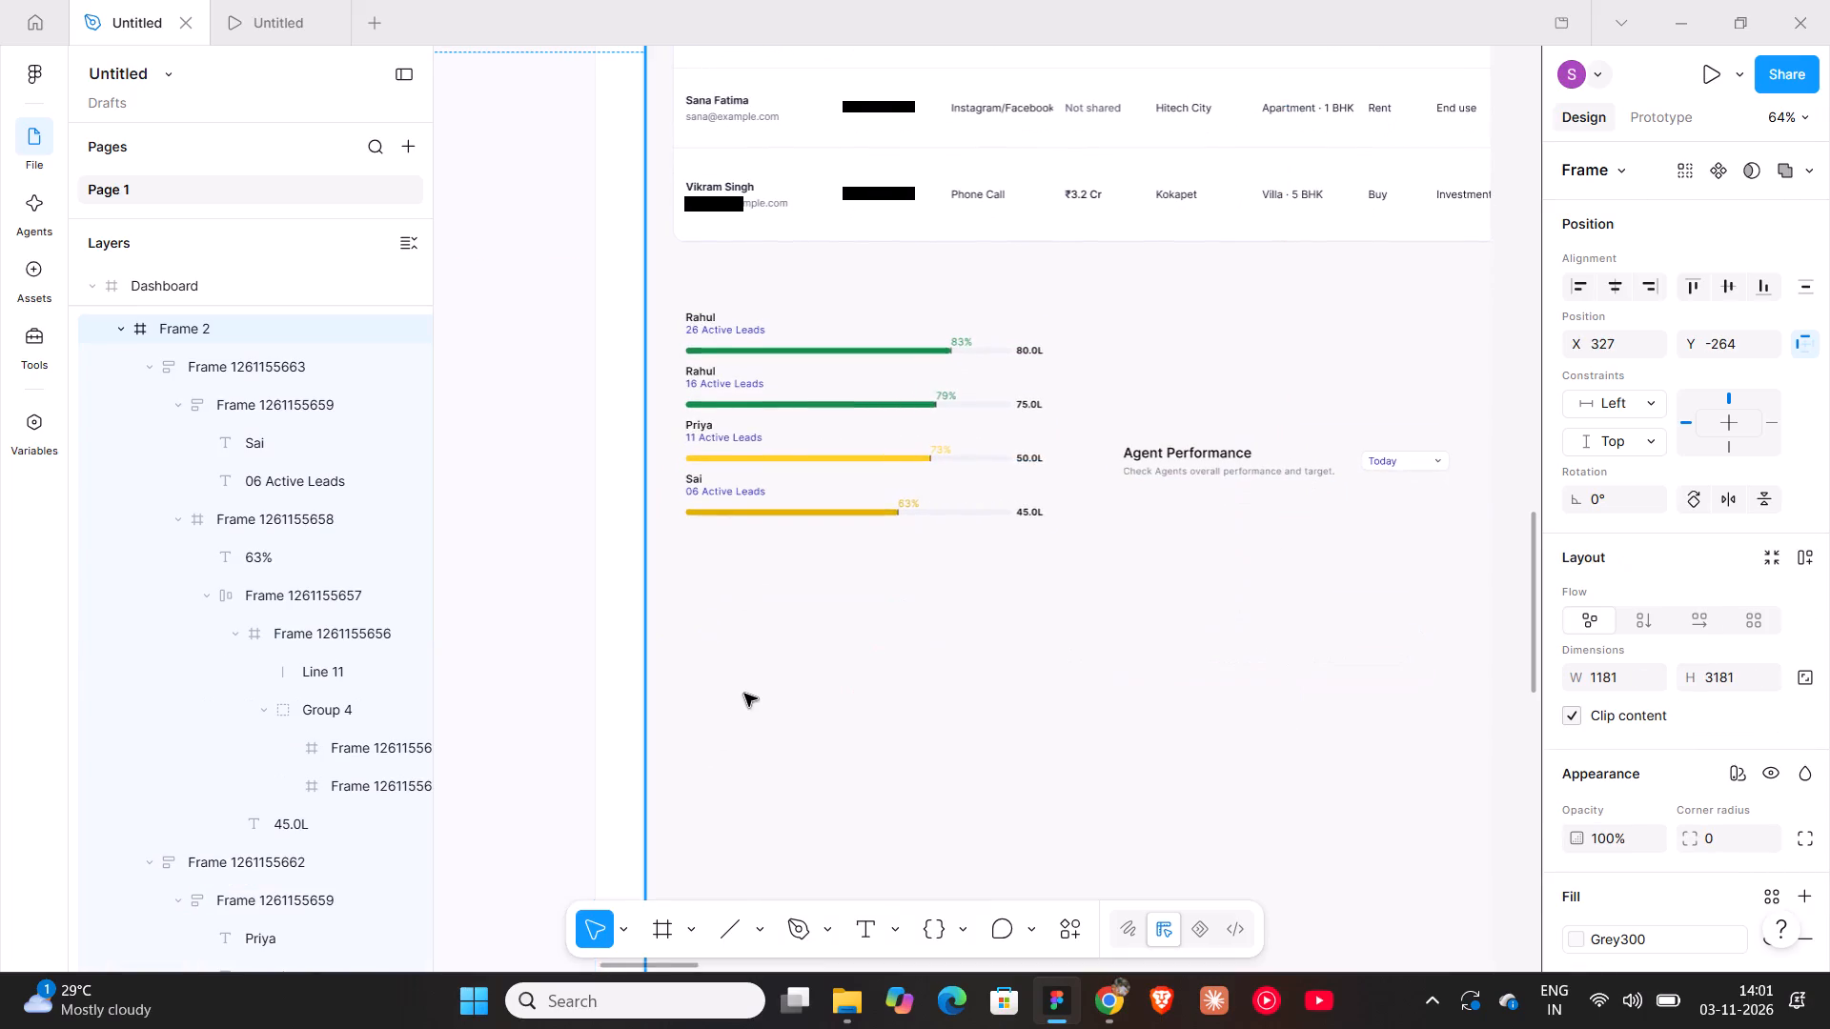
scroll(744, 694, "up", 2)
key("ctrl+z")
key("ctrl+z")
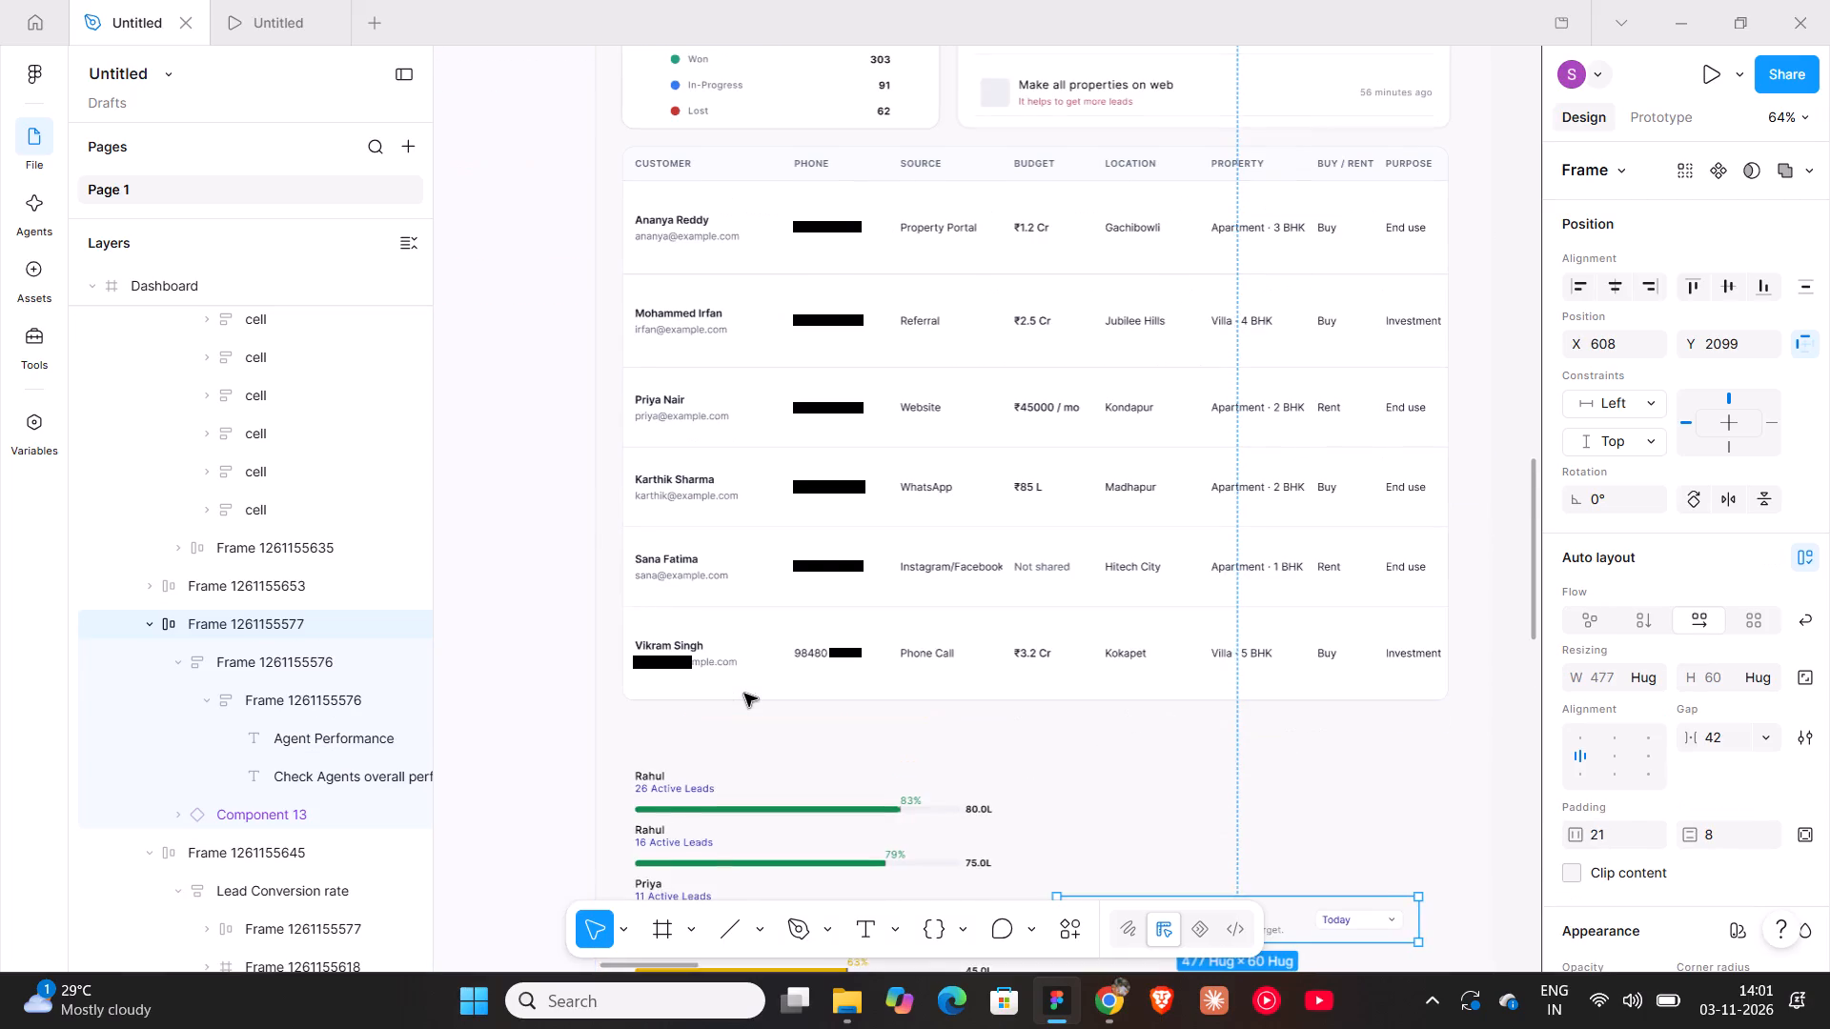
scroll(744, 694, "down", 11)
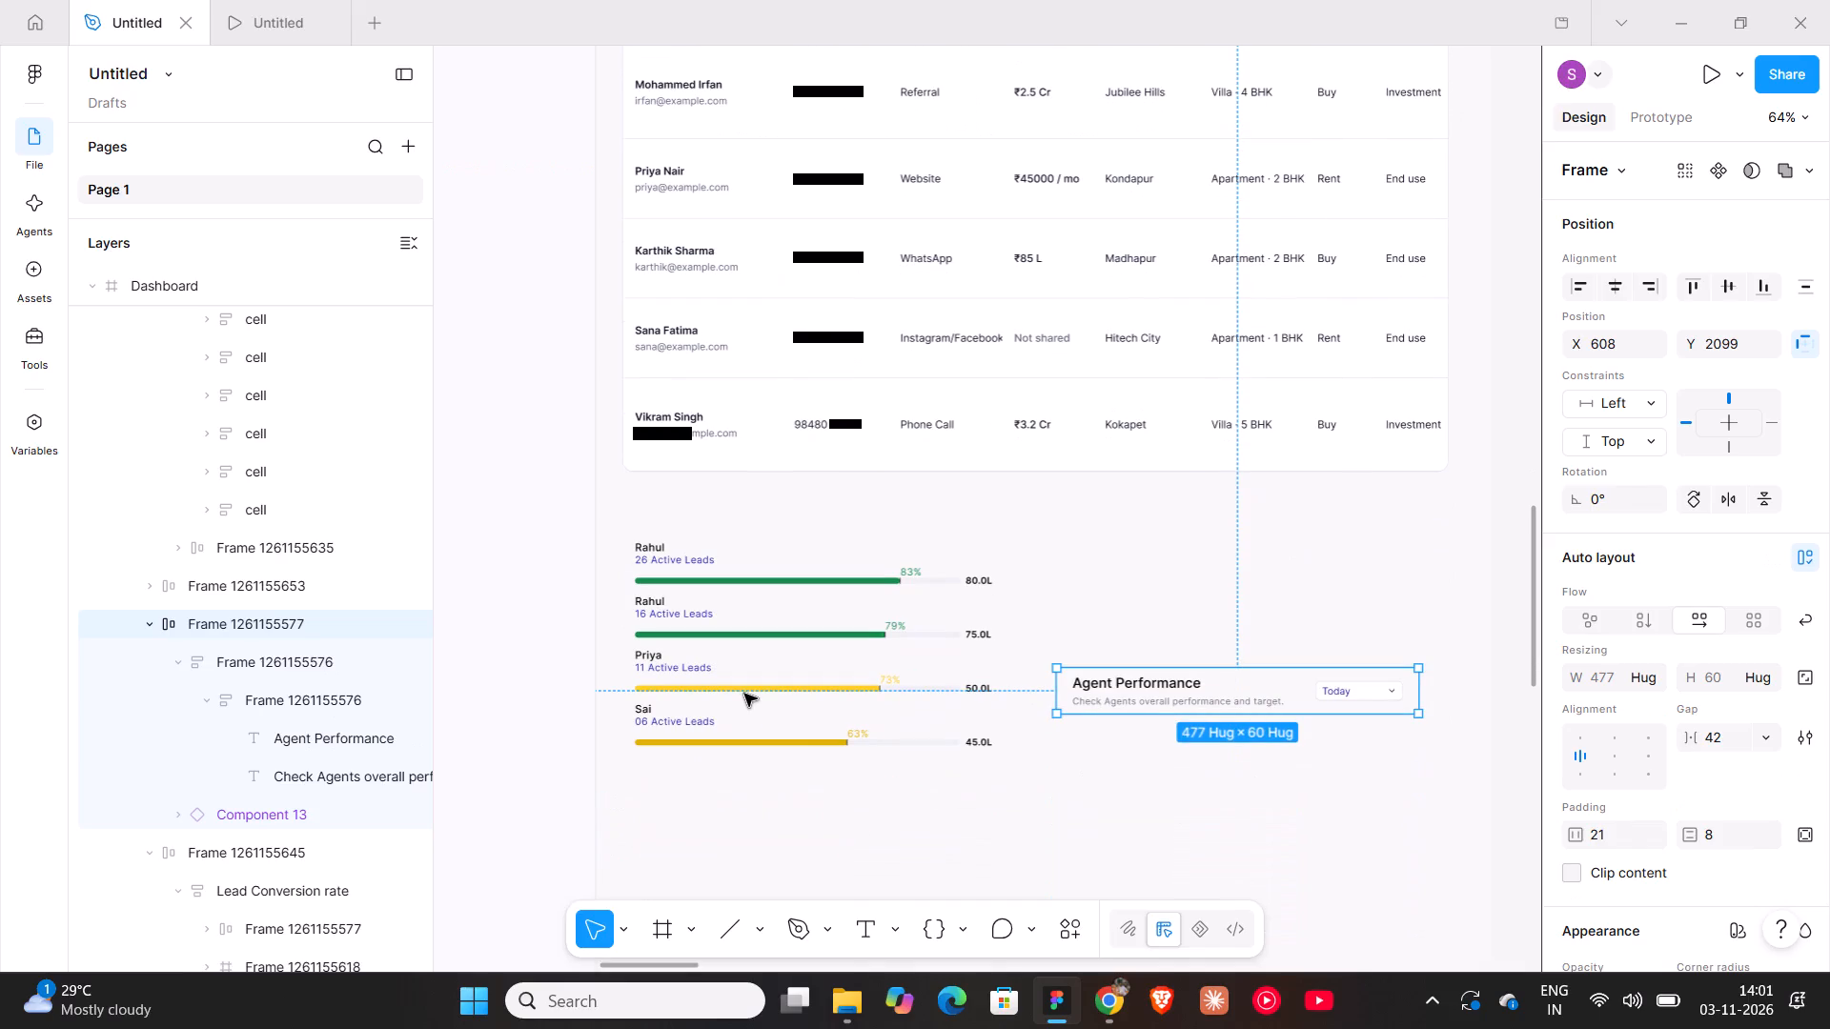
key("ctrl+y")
Combine the four agent progress rows into one vertical auto layout frame.
left_click(762, 721)
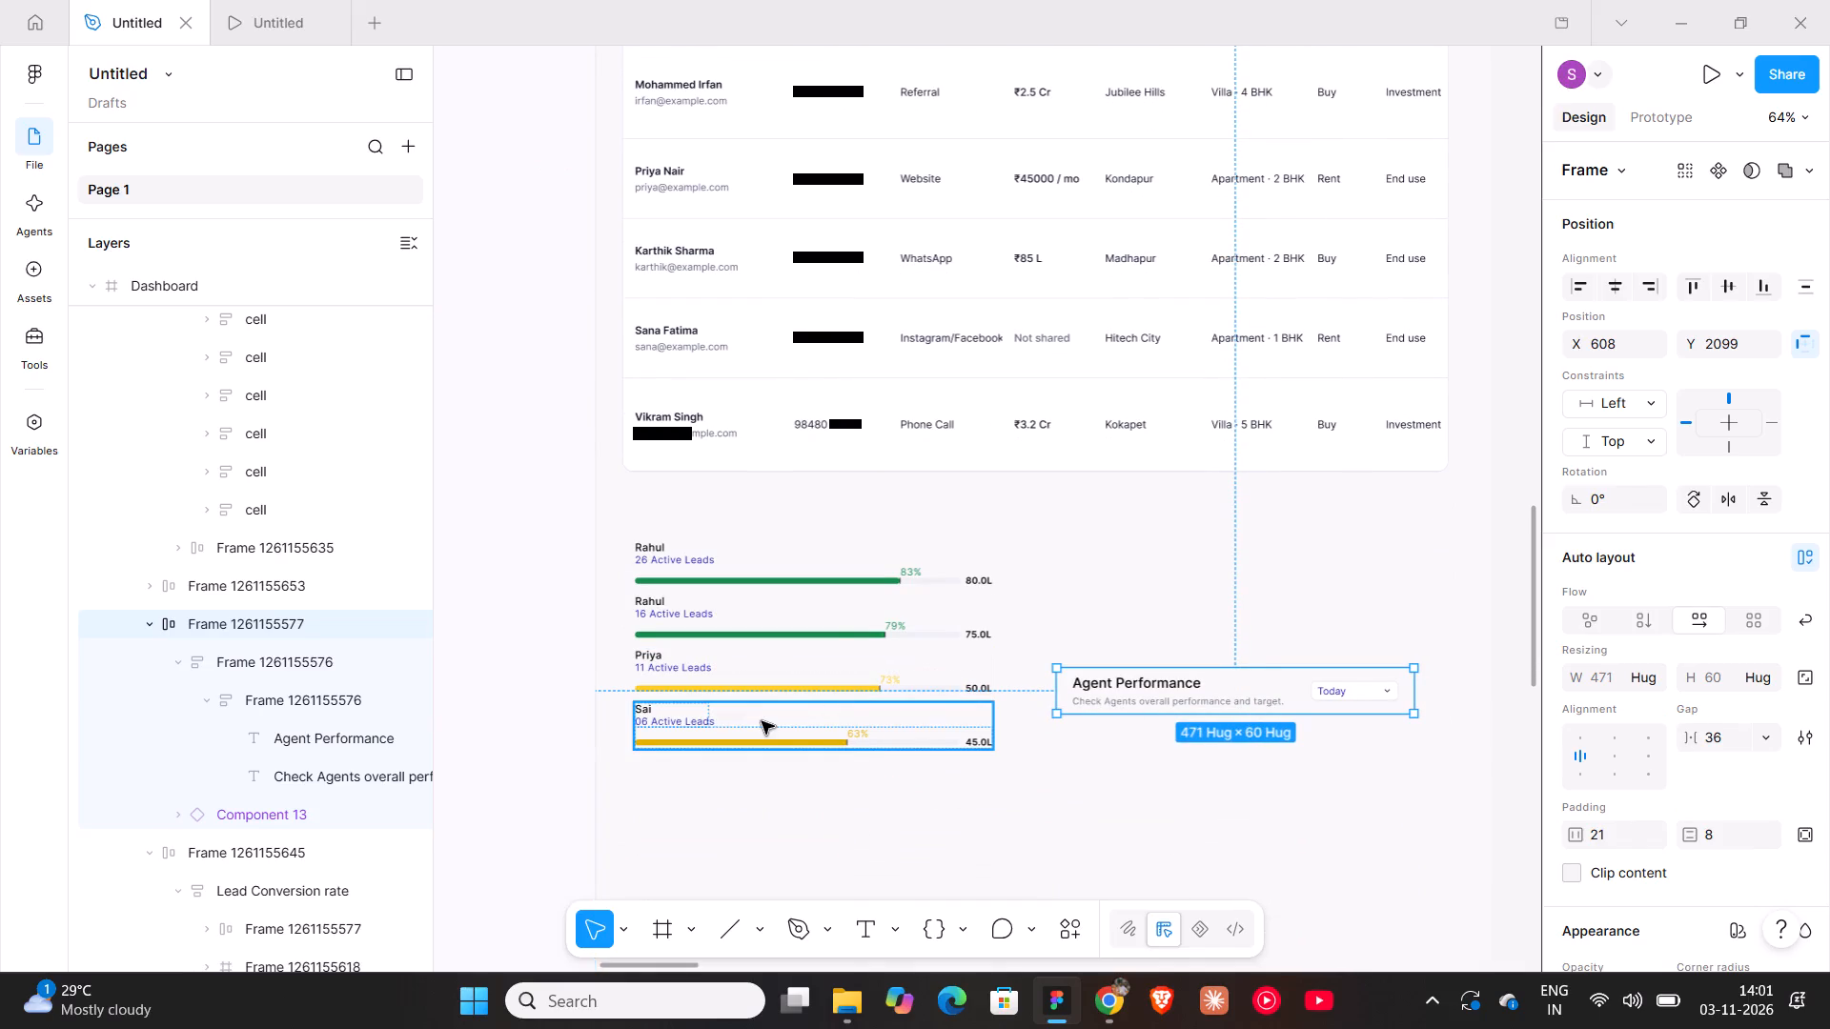
left_click(746, 683, "shift")
left_click(745, 618, "shift")
left_click(745, 578, "shift")
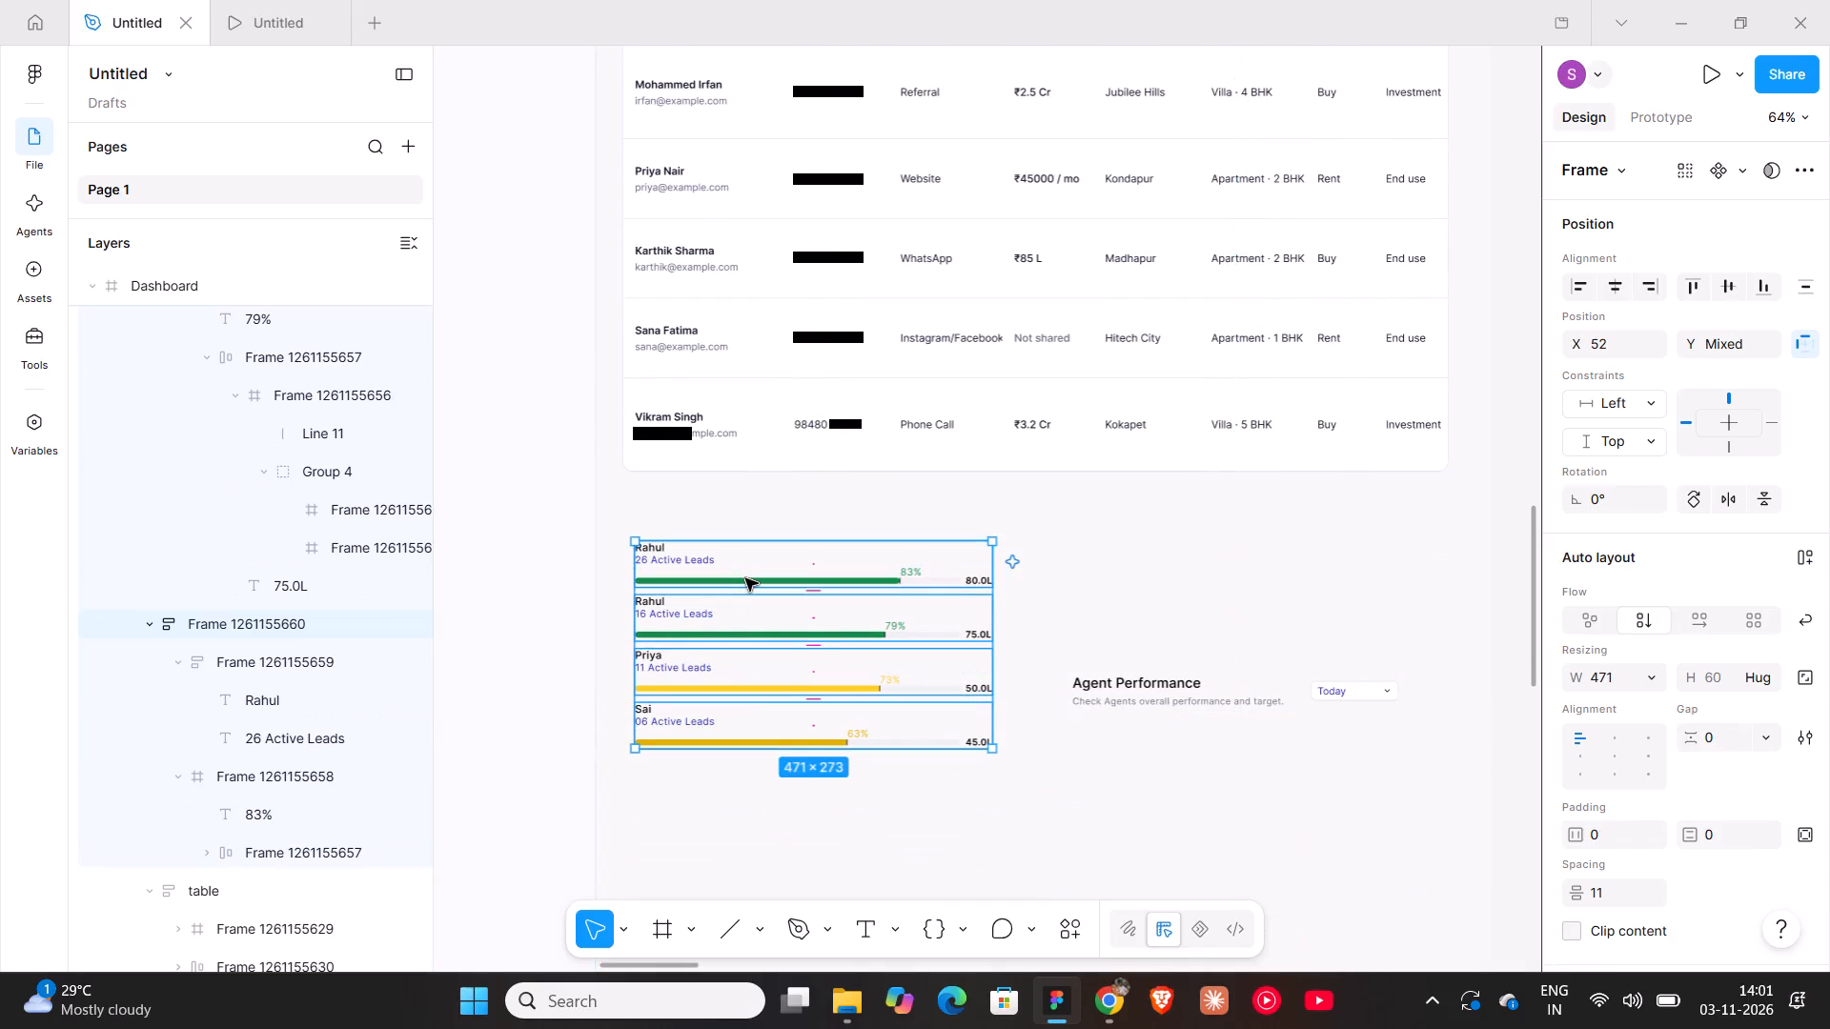
key("shift+a")
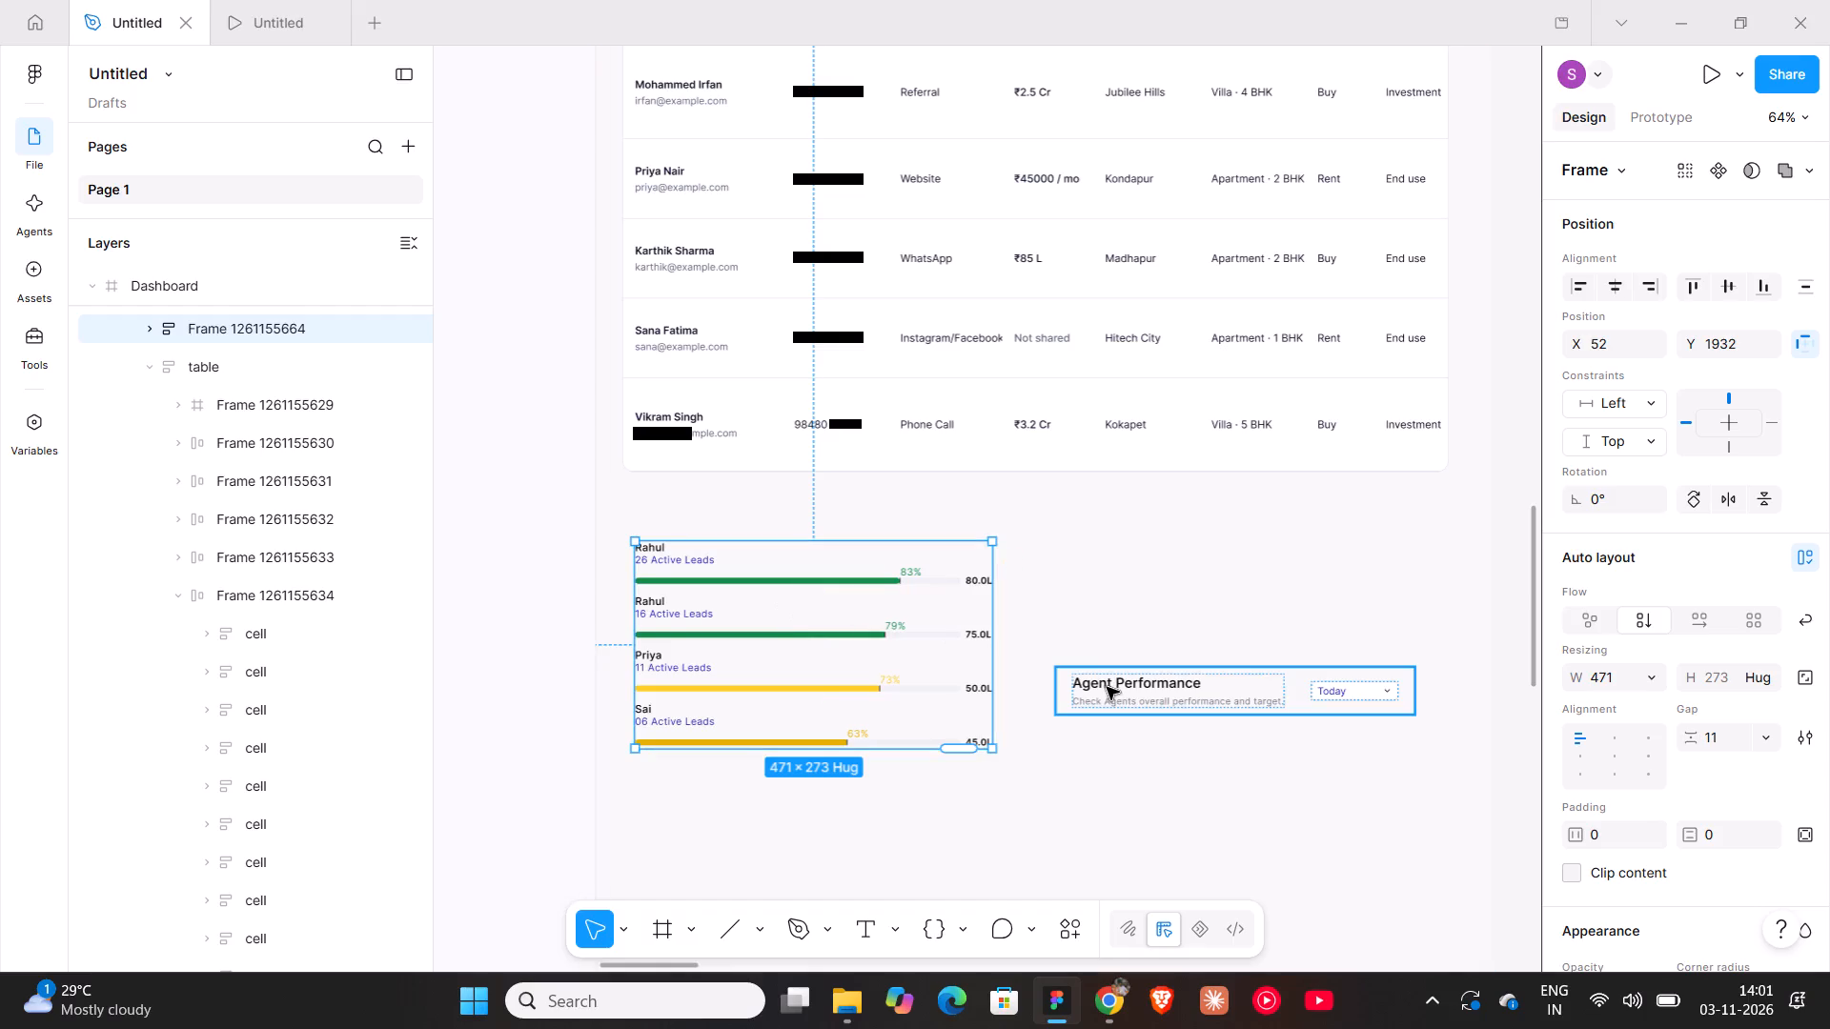
Place the Agent Performance header directly above the agent rows and wrap header and rows in one vertical auto layout frame.
left_click(1113, 690)
left_click_drag(1187, 684, 798, 506)
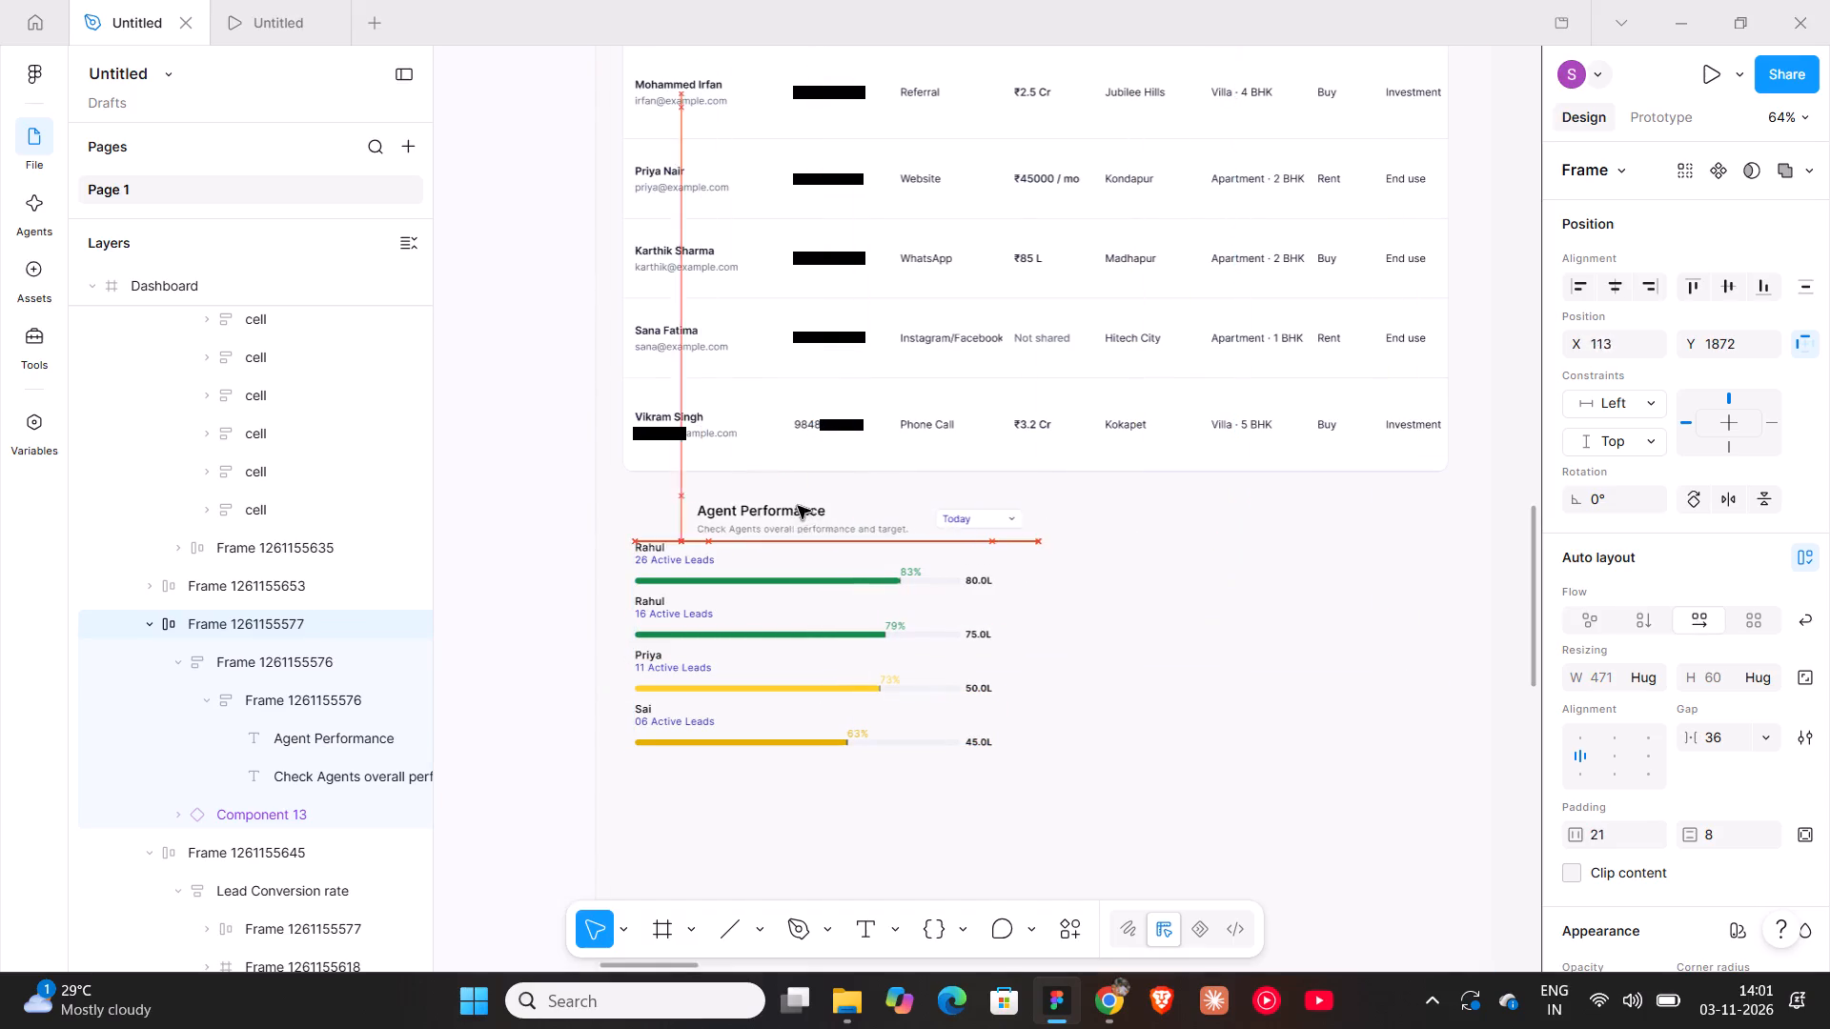
left_click_drag(798, 506, 762, 512)
left_click(742, 623, "shift")
key("shift+a")
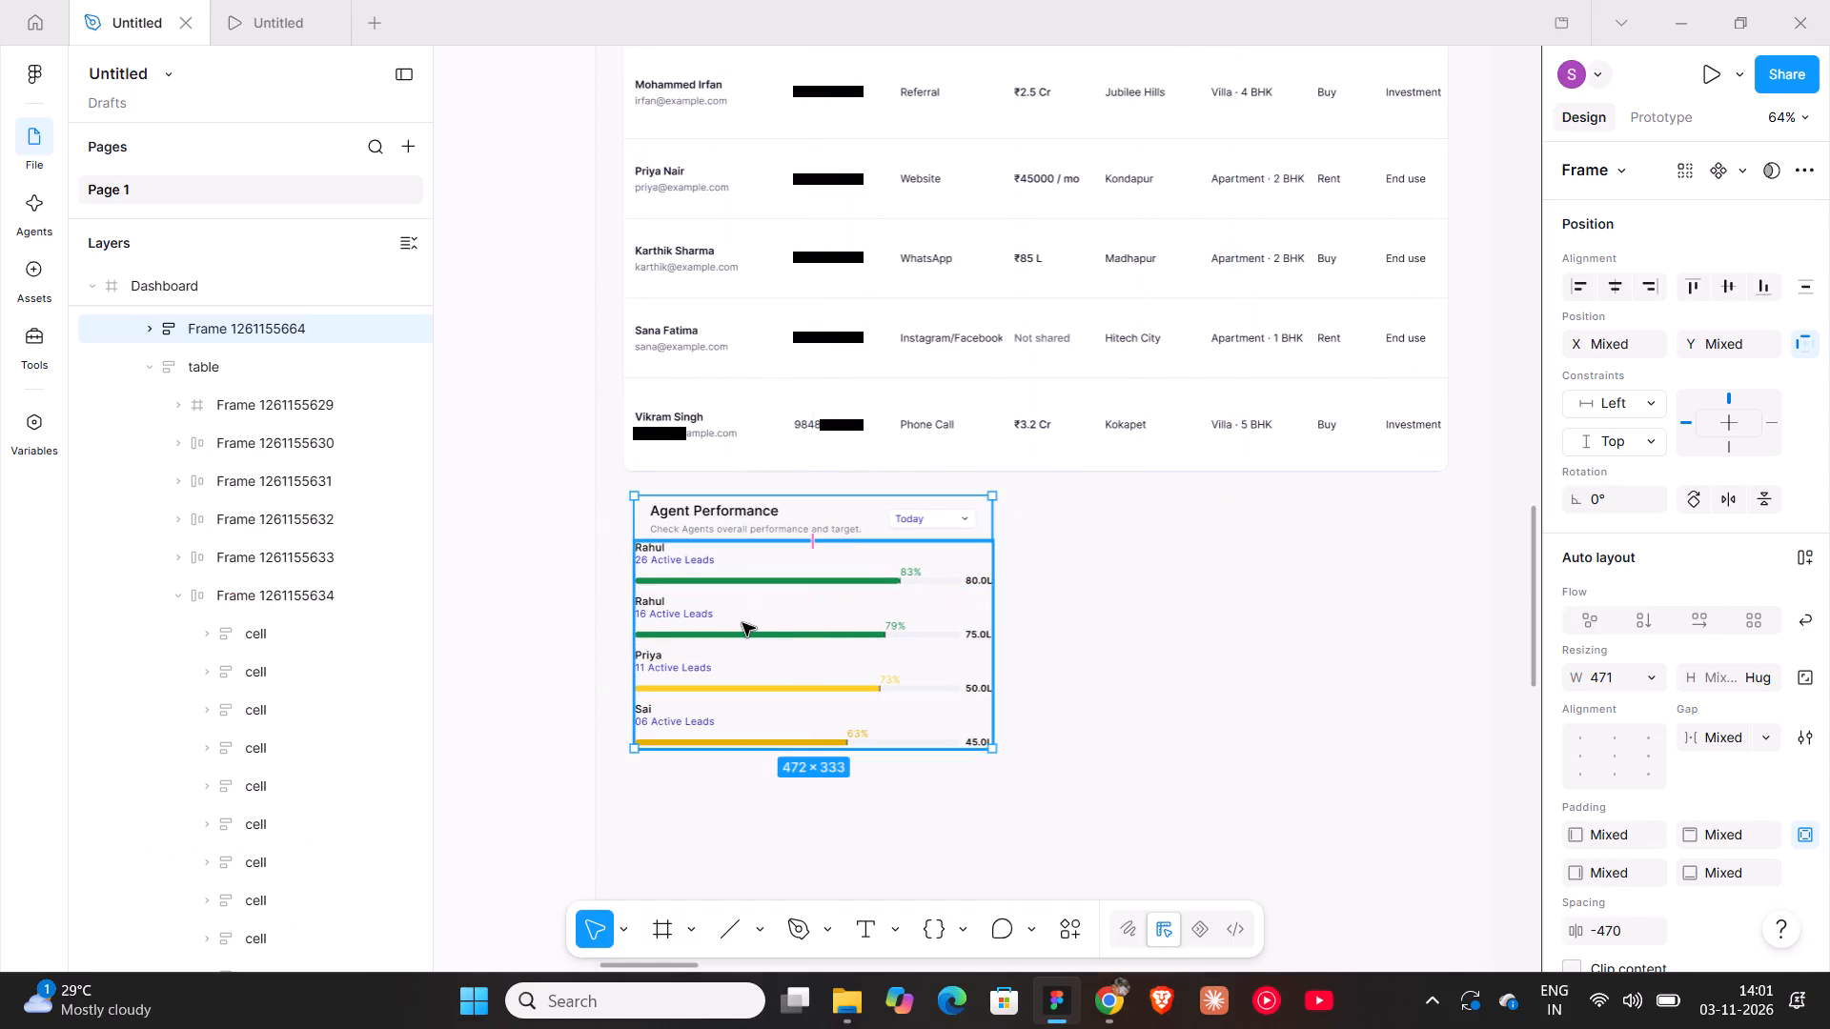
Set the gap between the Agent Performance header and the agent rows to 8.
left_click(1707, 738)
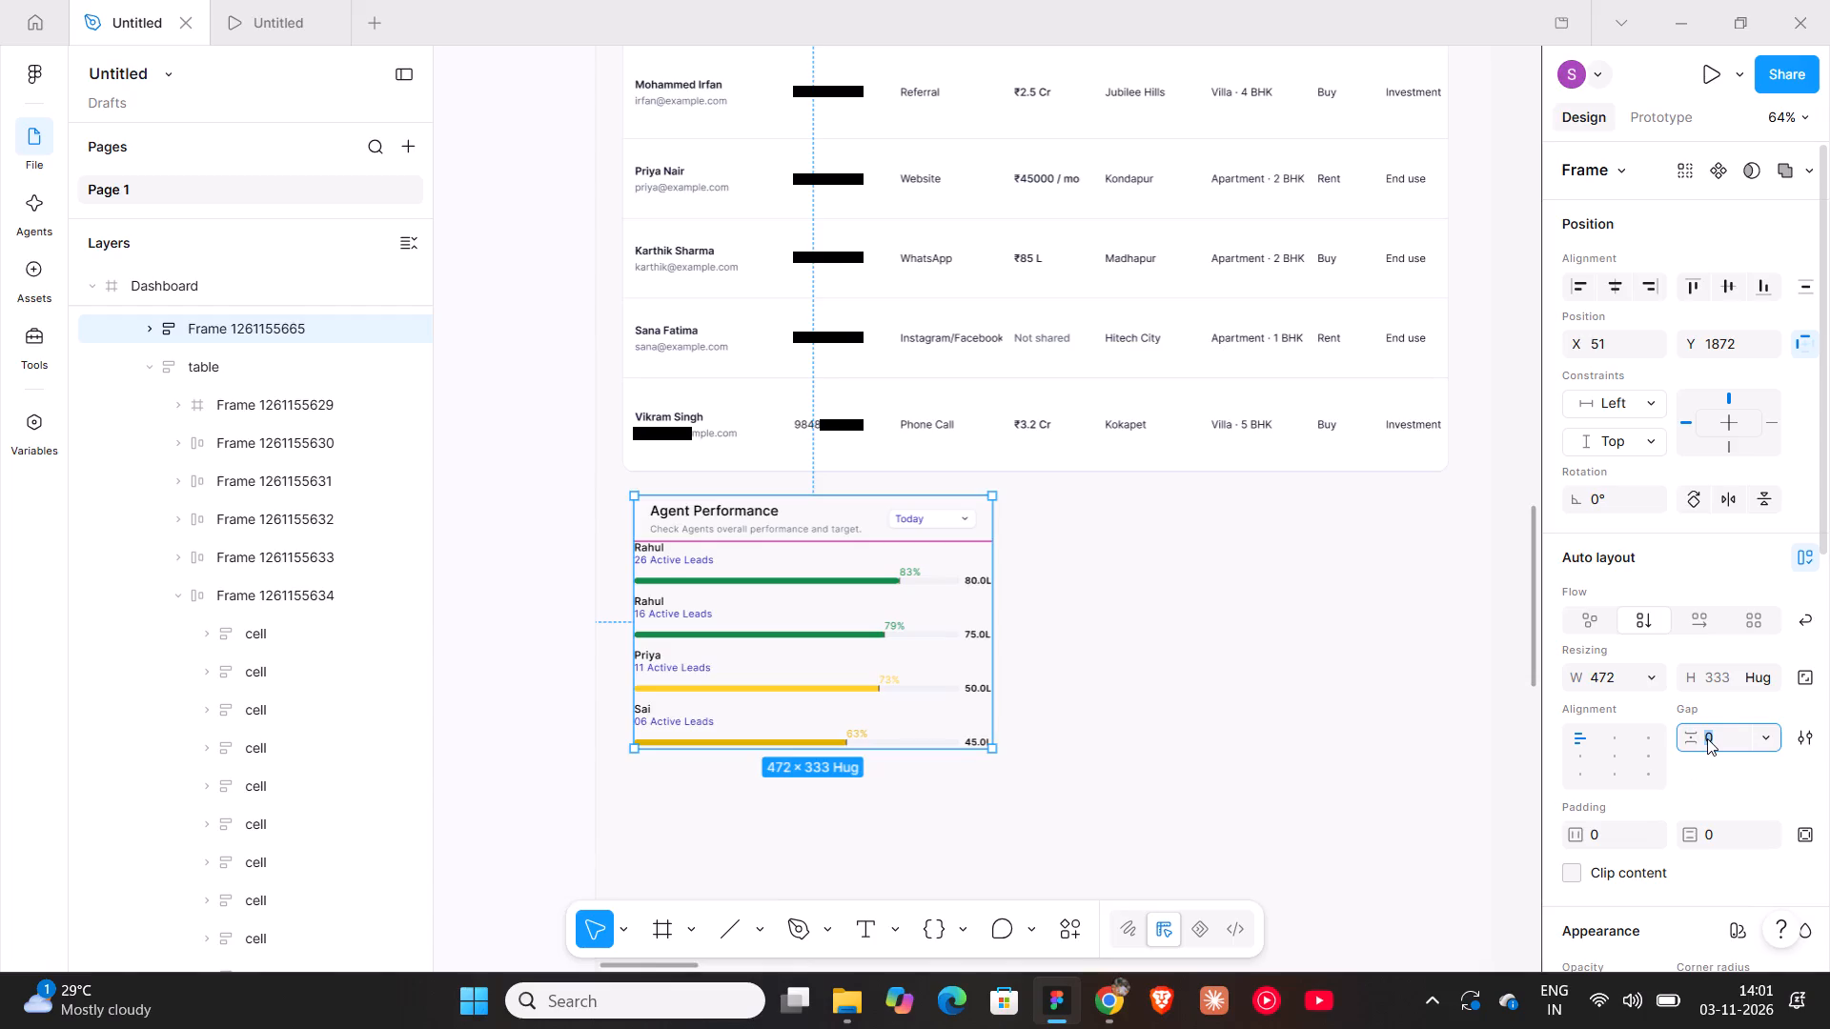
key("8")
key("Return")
Check the AI Recommendations card's spacing and set the Agent Performance card's gap to 24.
scroll(1707, 738, "up", 8)
scroll(1356, 598, "up", 5)
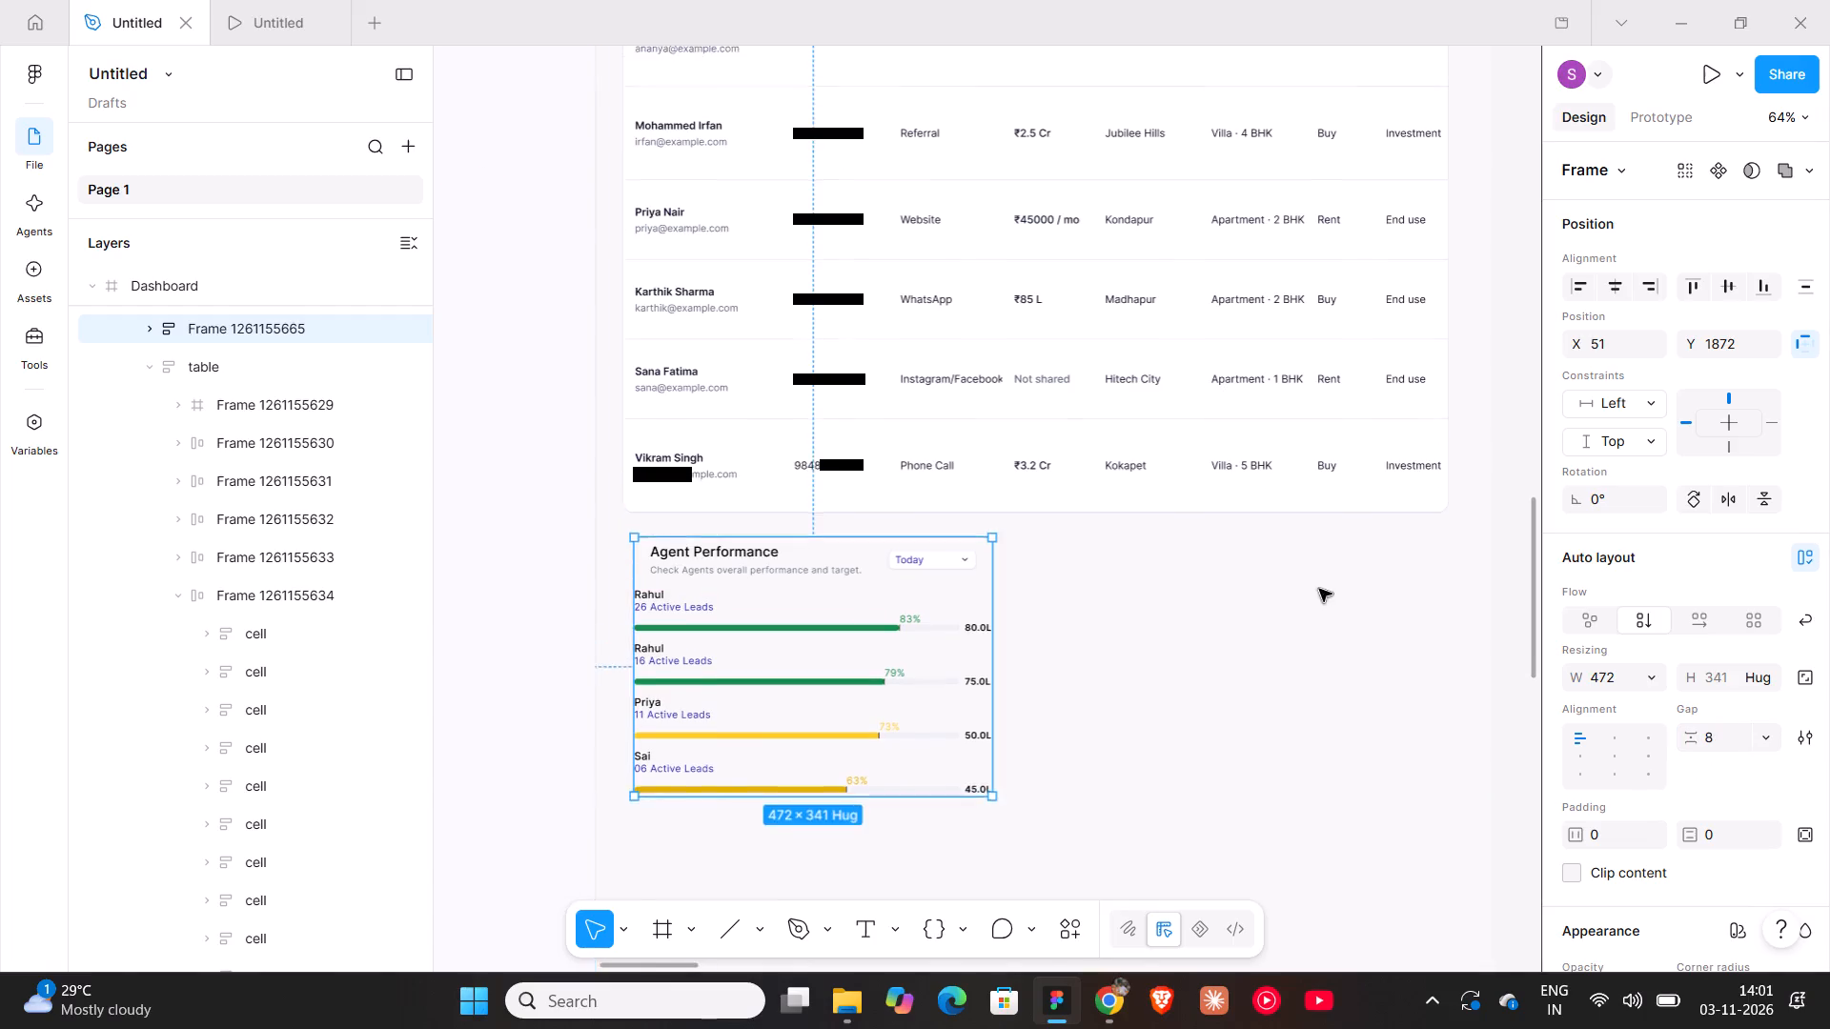
scroll(1319, 589, "up", 2)
scroll(762, 505, "up", 3)
double_click(1112, 388)
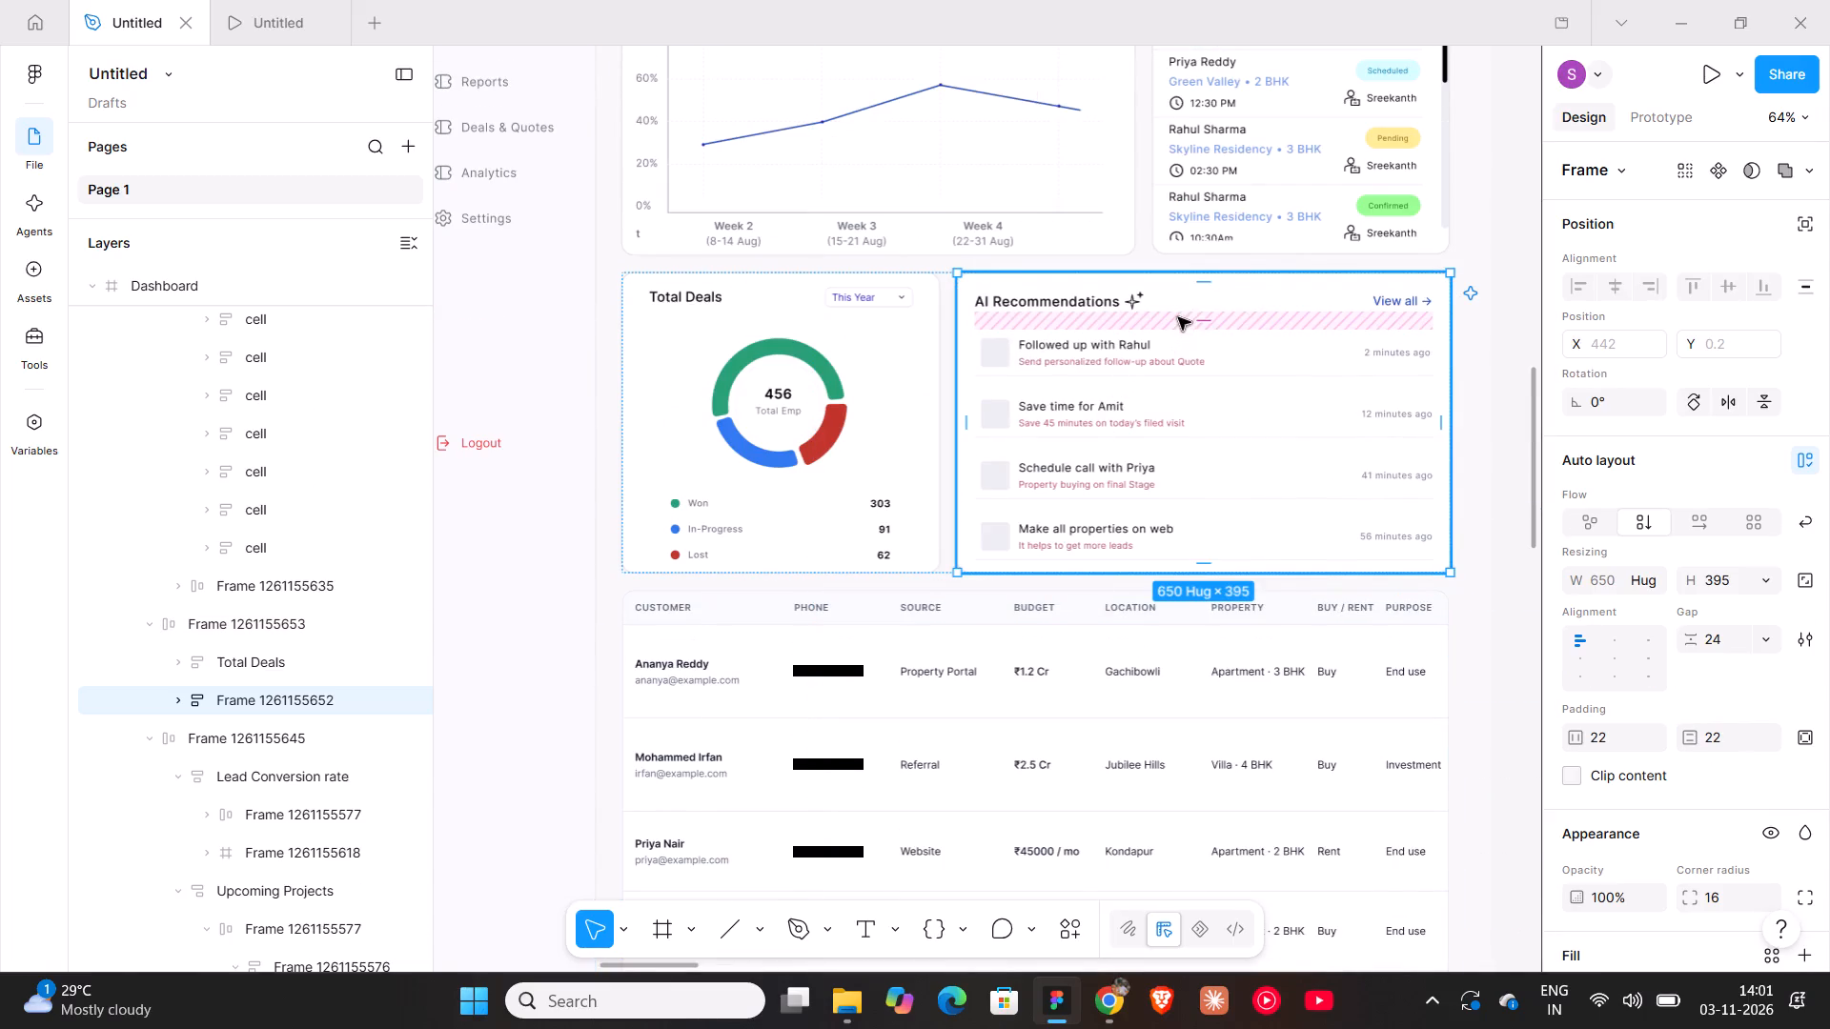
scroll(1058, 556, "down", 15)
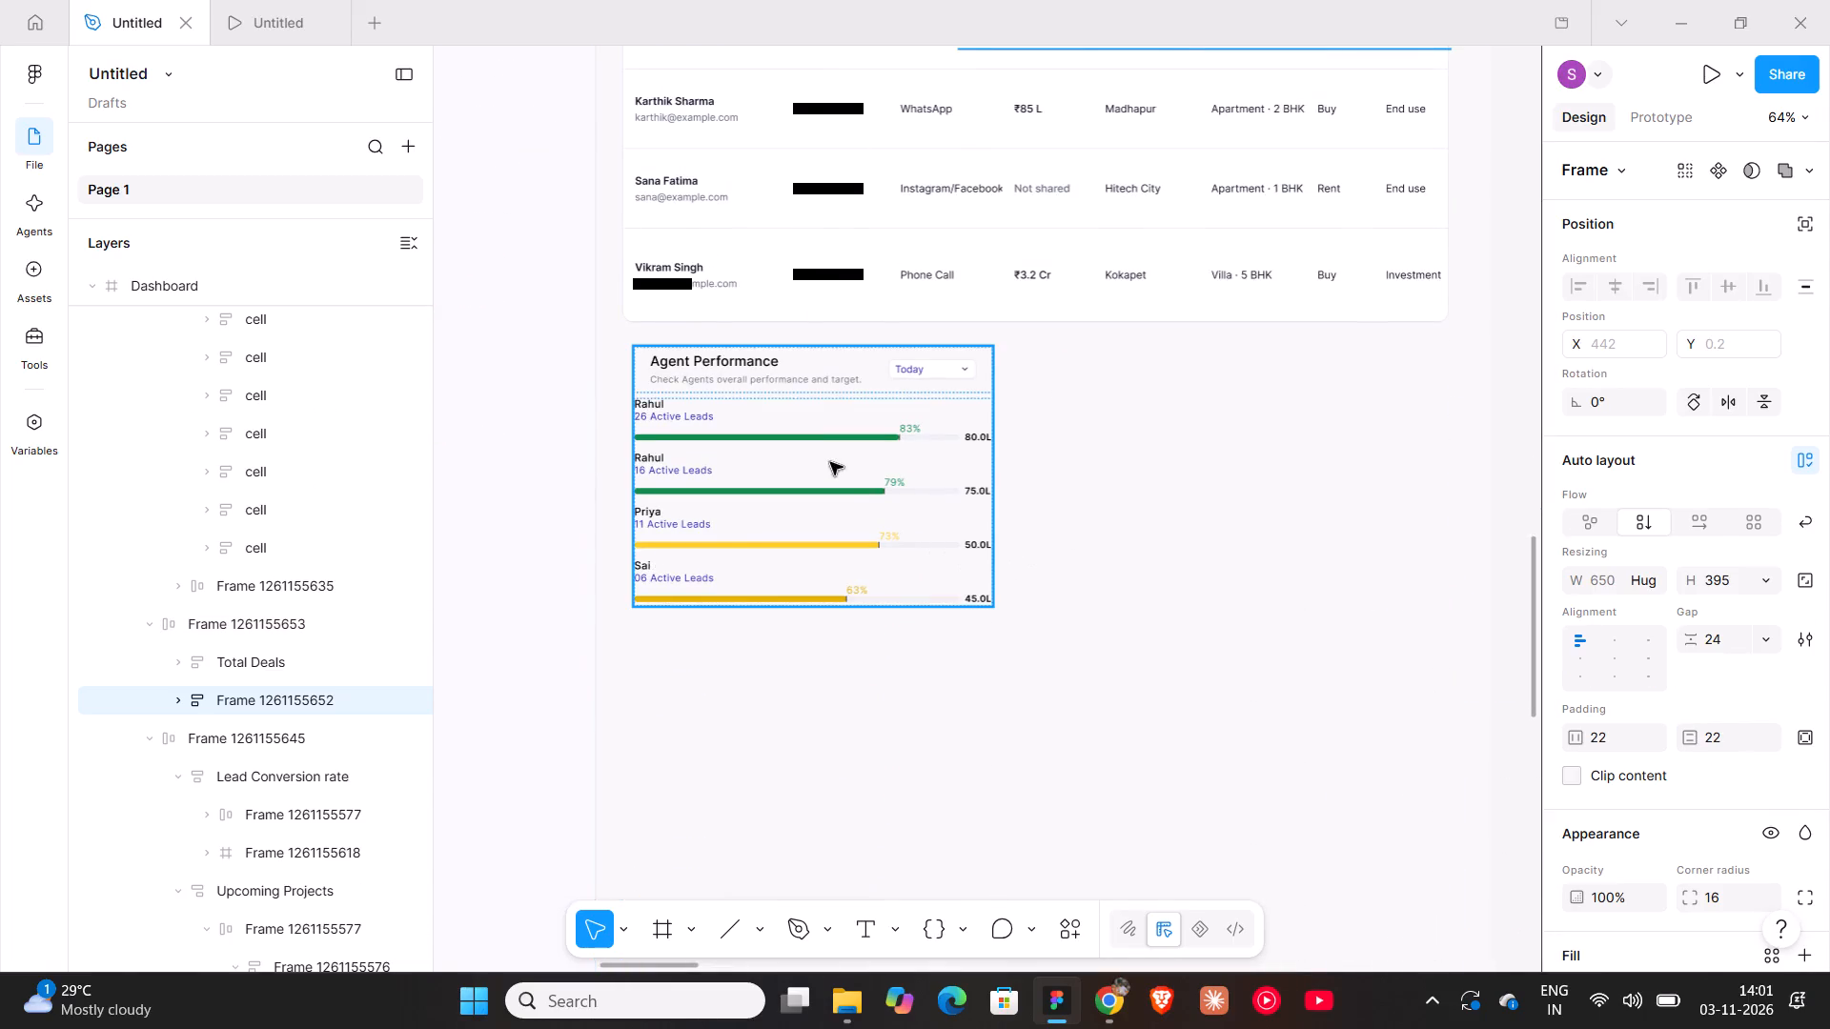
left_click(830, 462)
left_click(1709, 731)
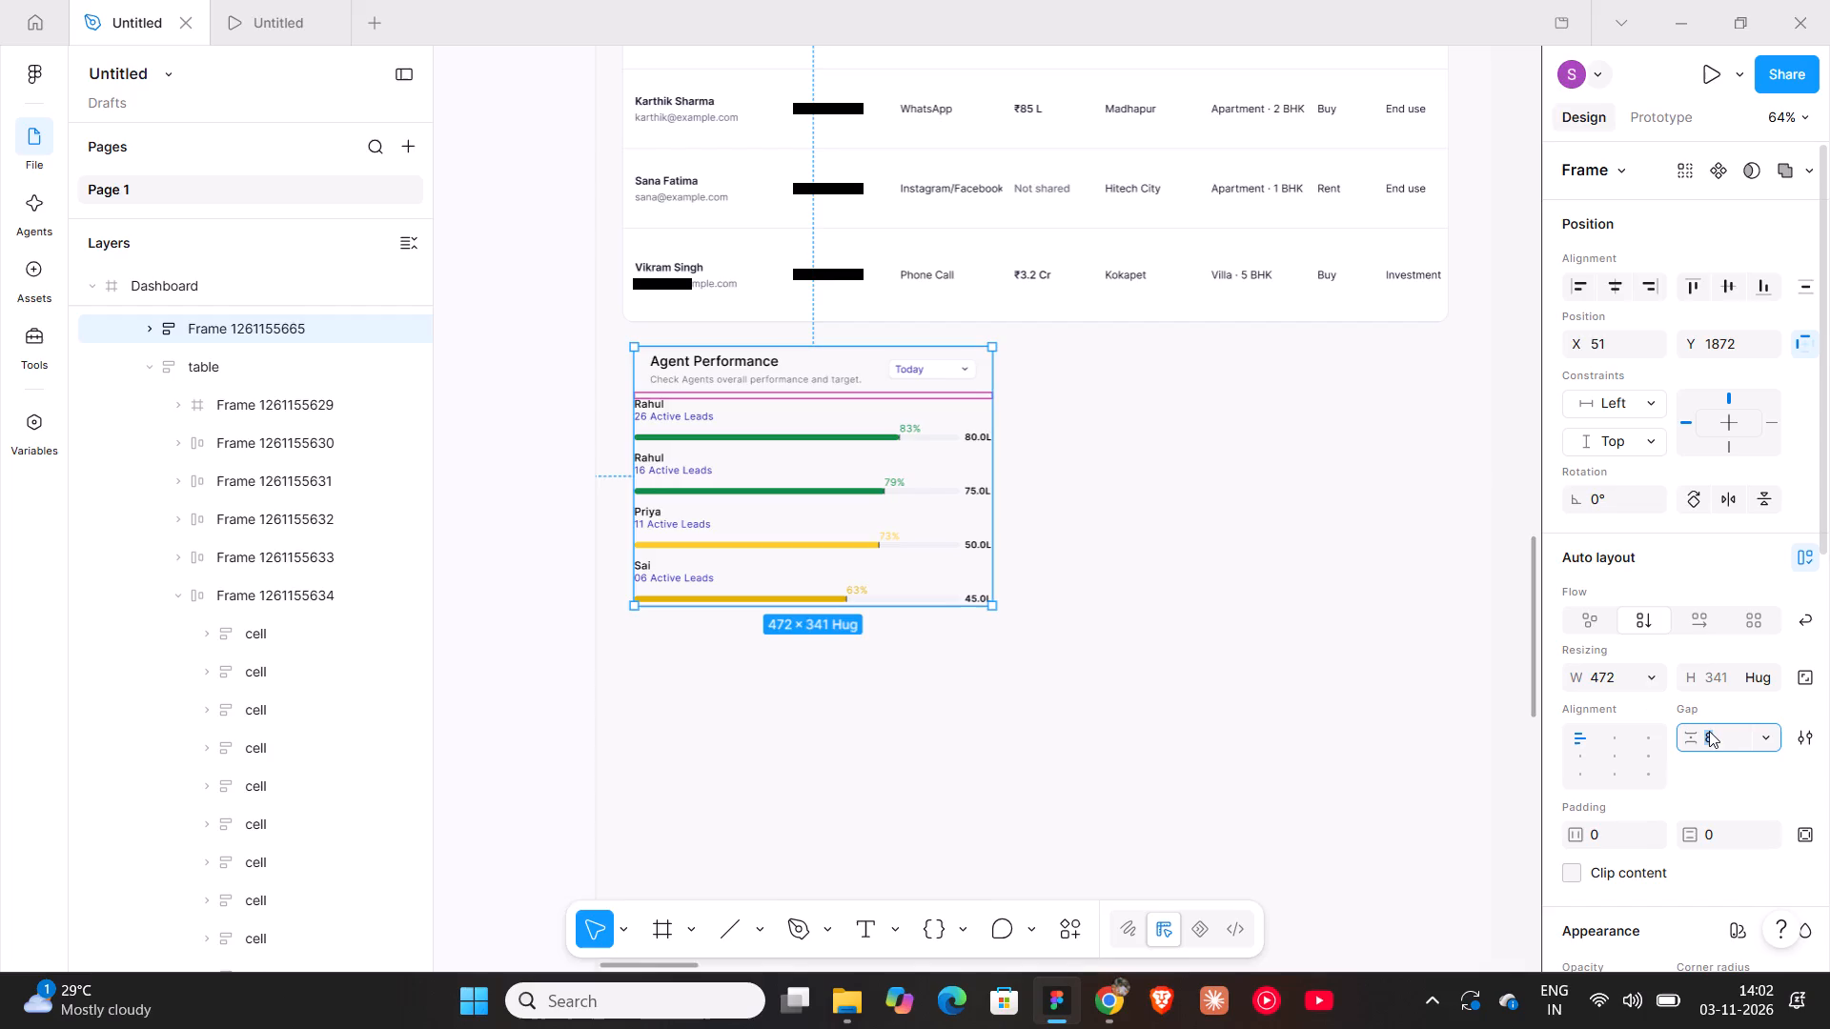
type("24")
key("Return")
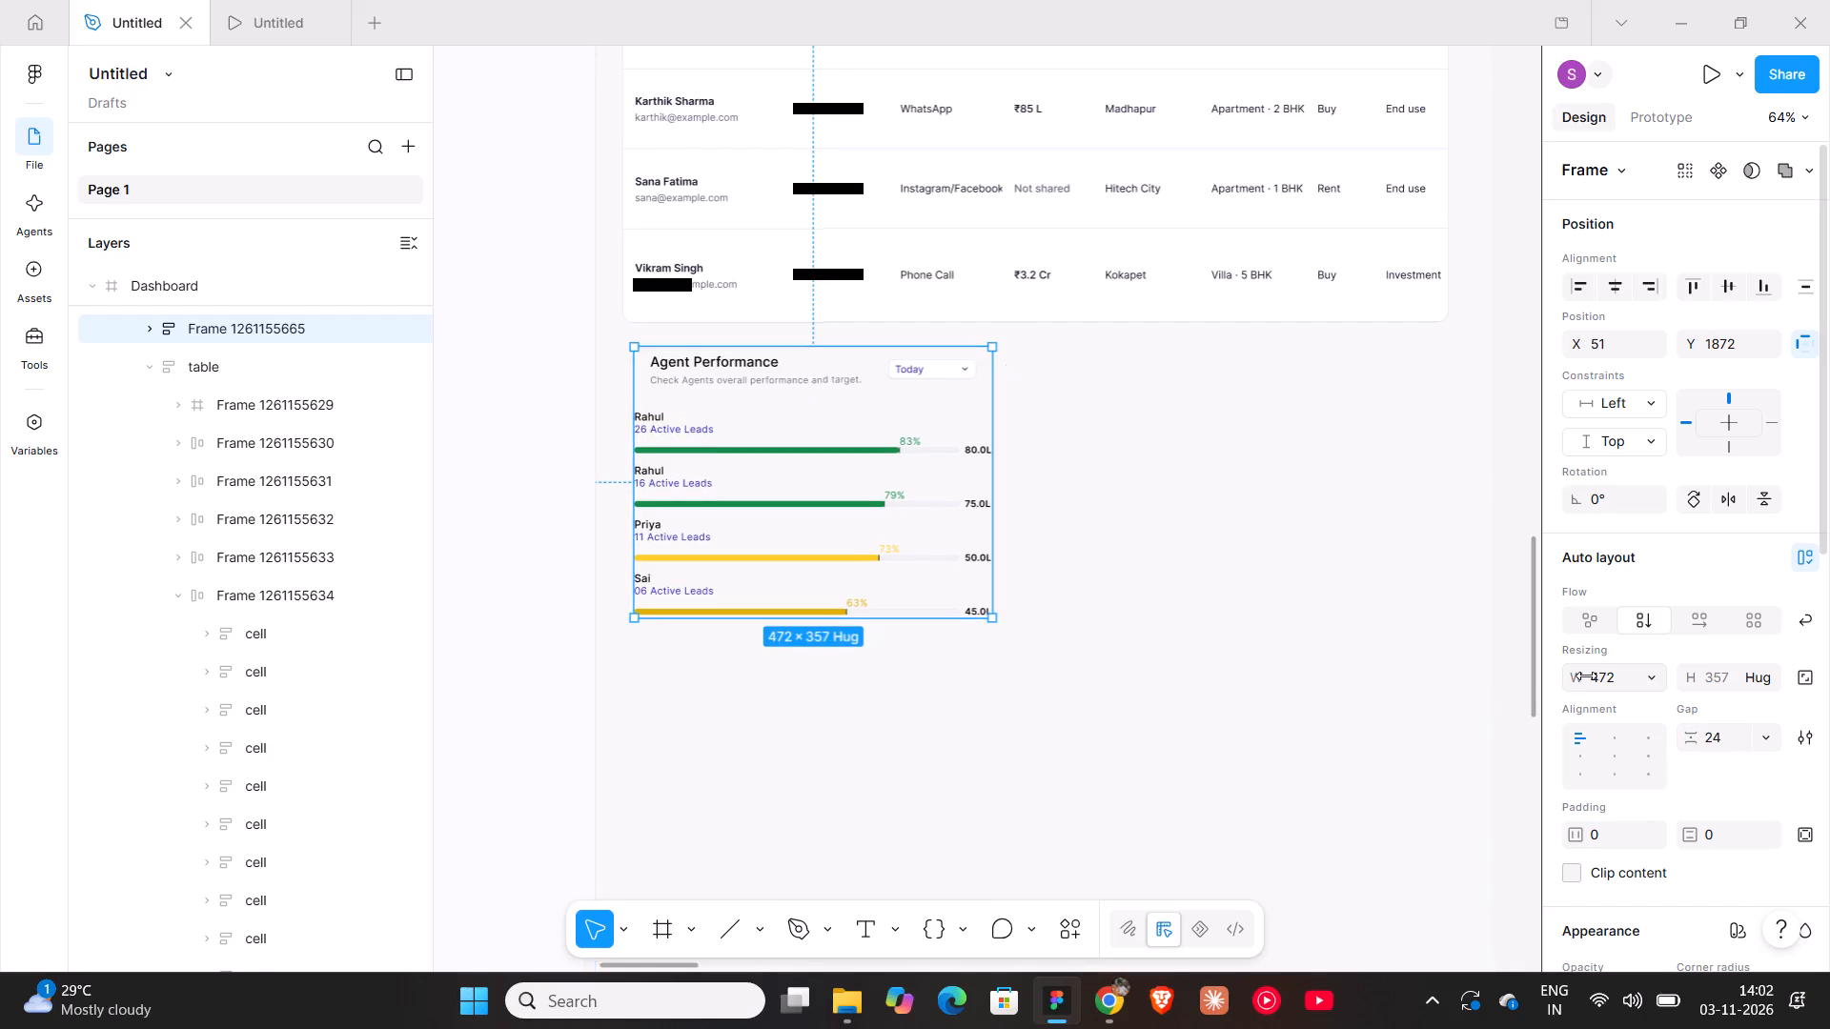
Set the Agent Performance card frame's width to hug its contents.
left_click(1638, 676)
left_click(1600, 705)
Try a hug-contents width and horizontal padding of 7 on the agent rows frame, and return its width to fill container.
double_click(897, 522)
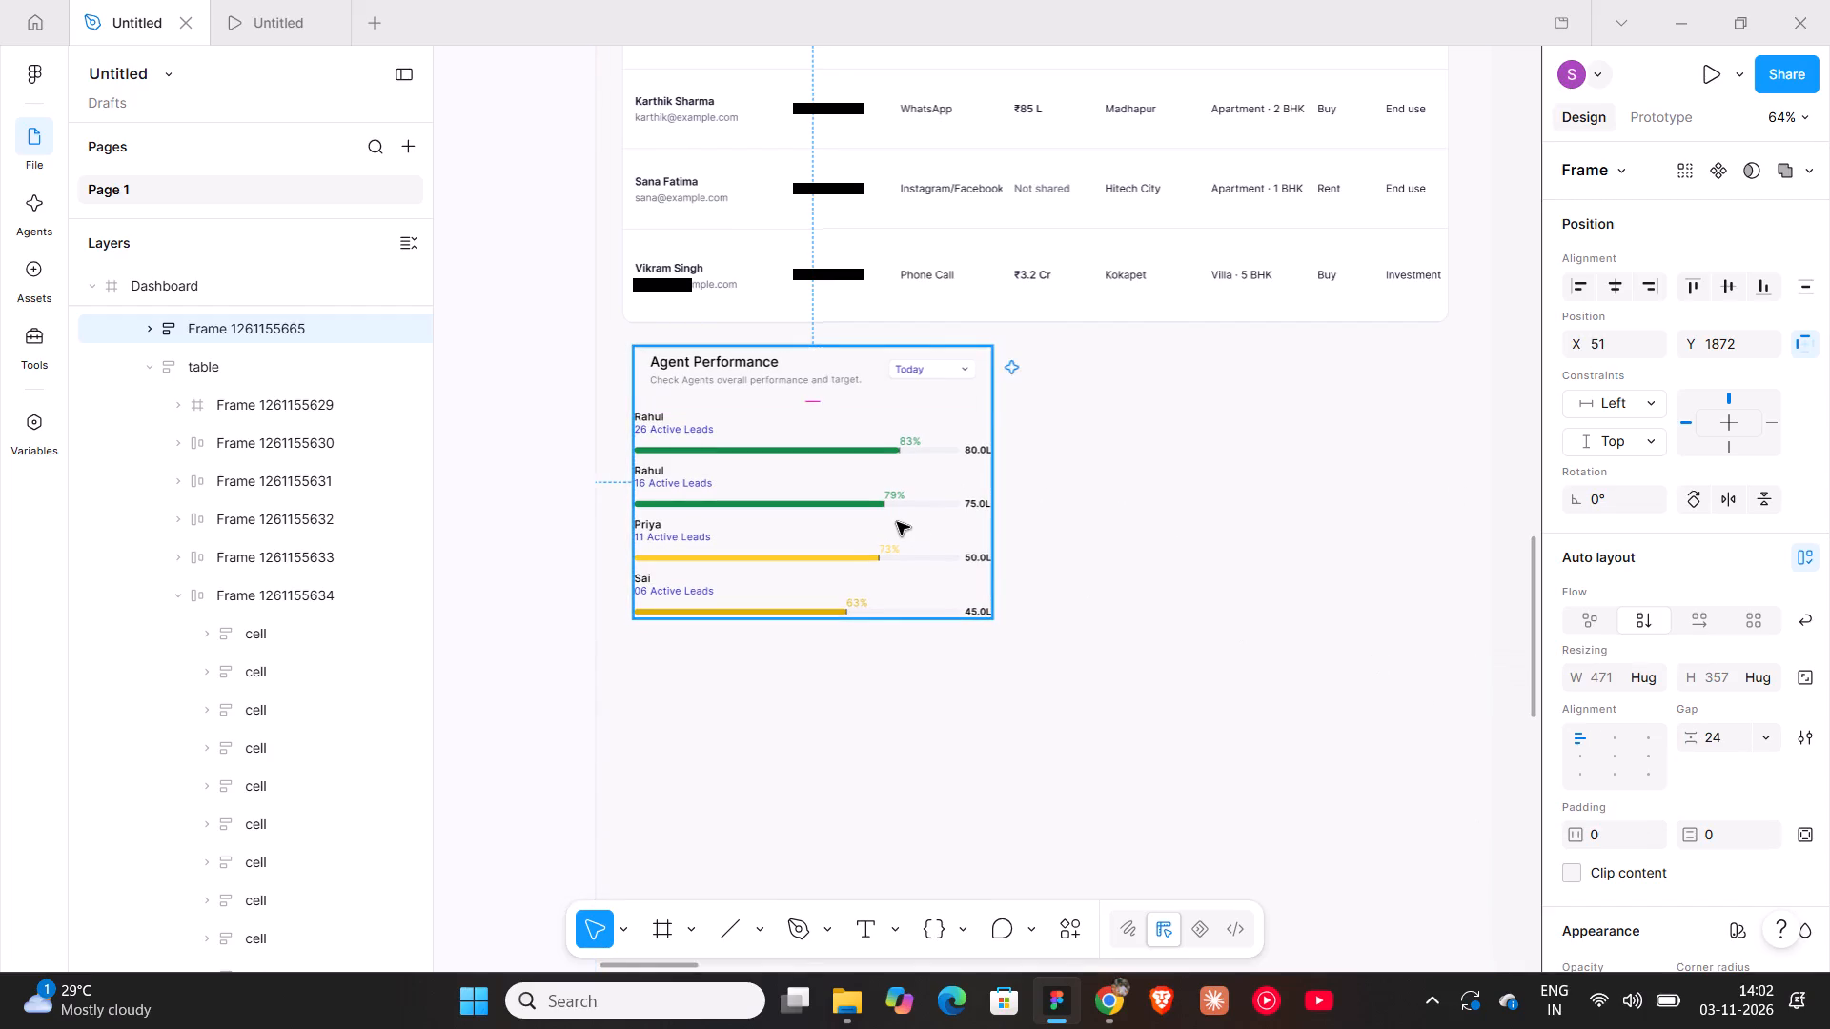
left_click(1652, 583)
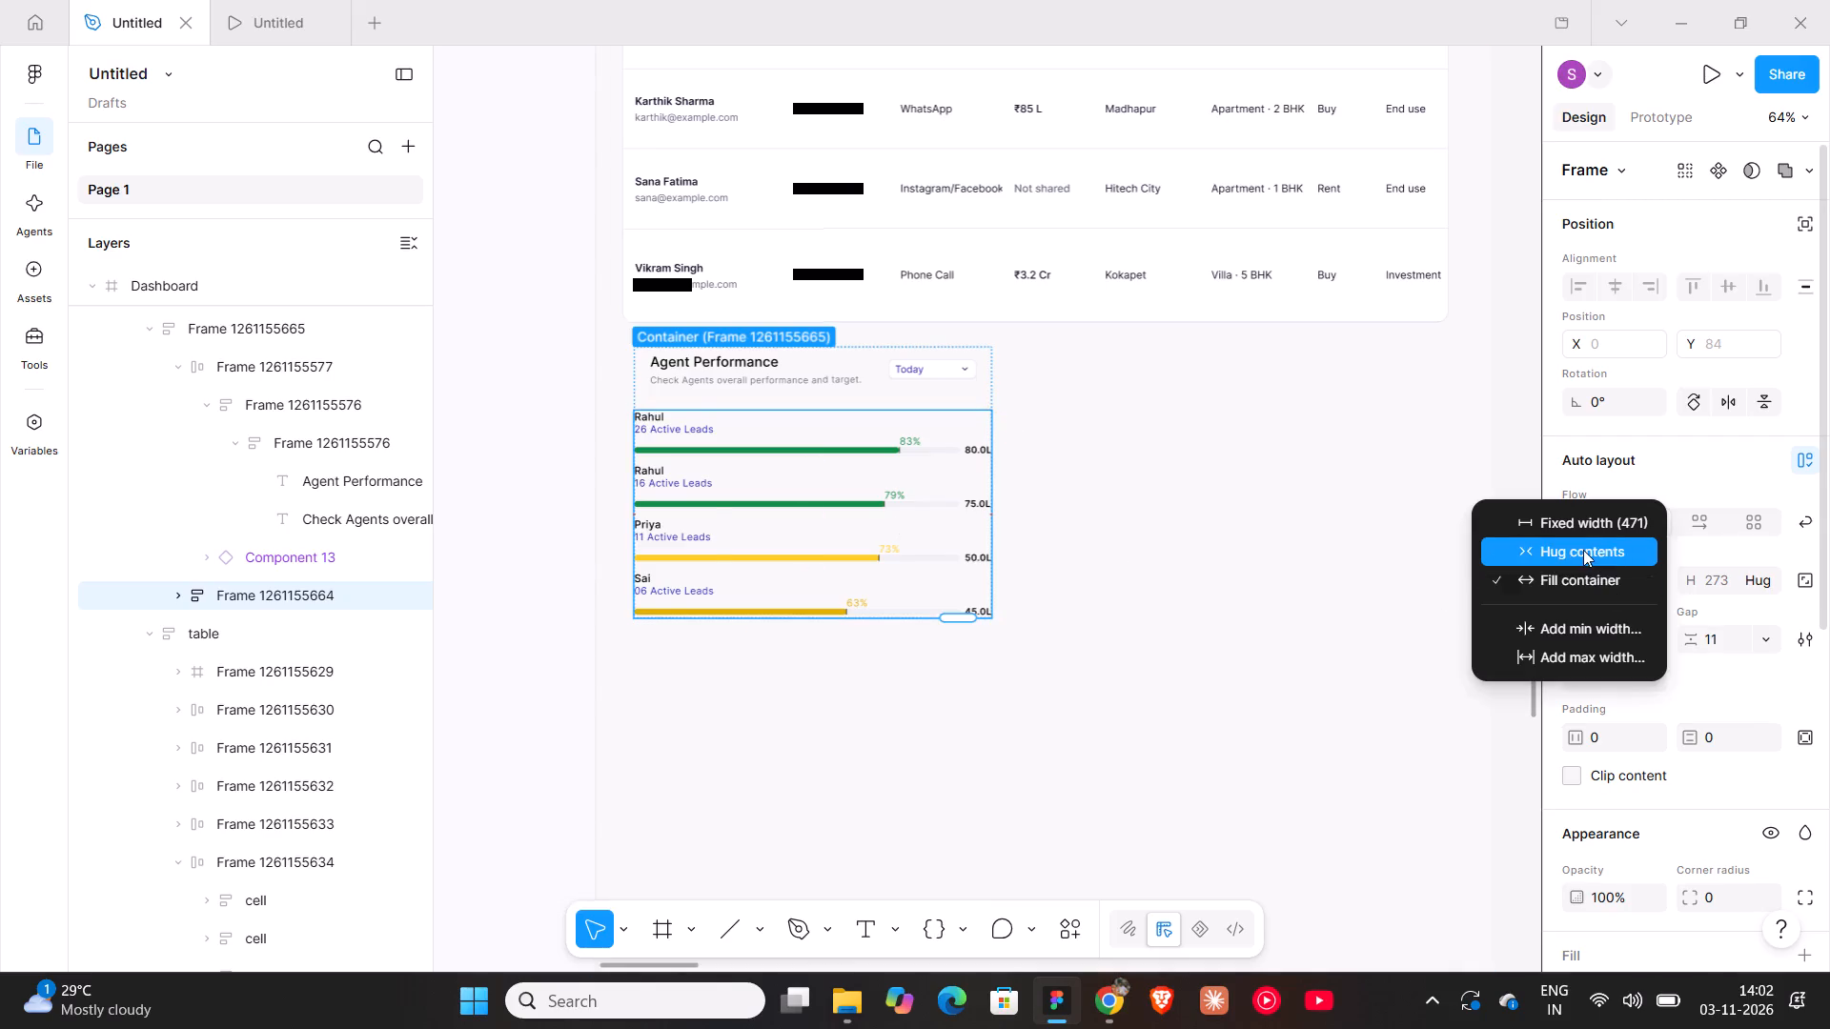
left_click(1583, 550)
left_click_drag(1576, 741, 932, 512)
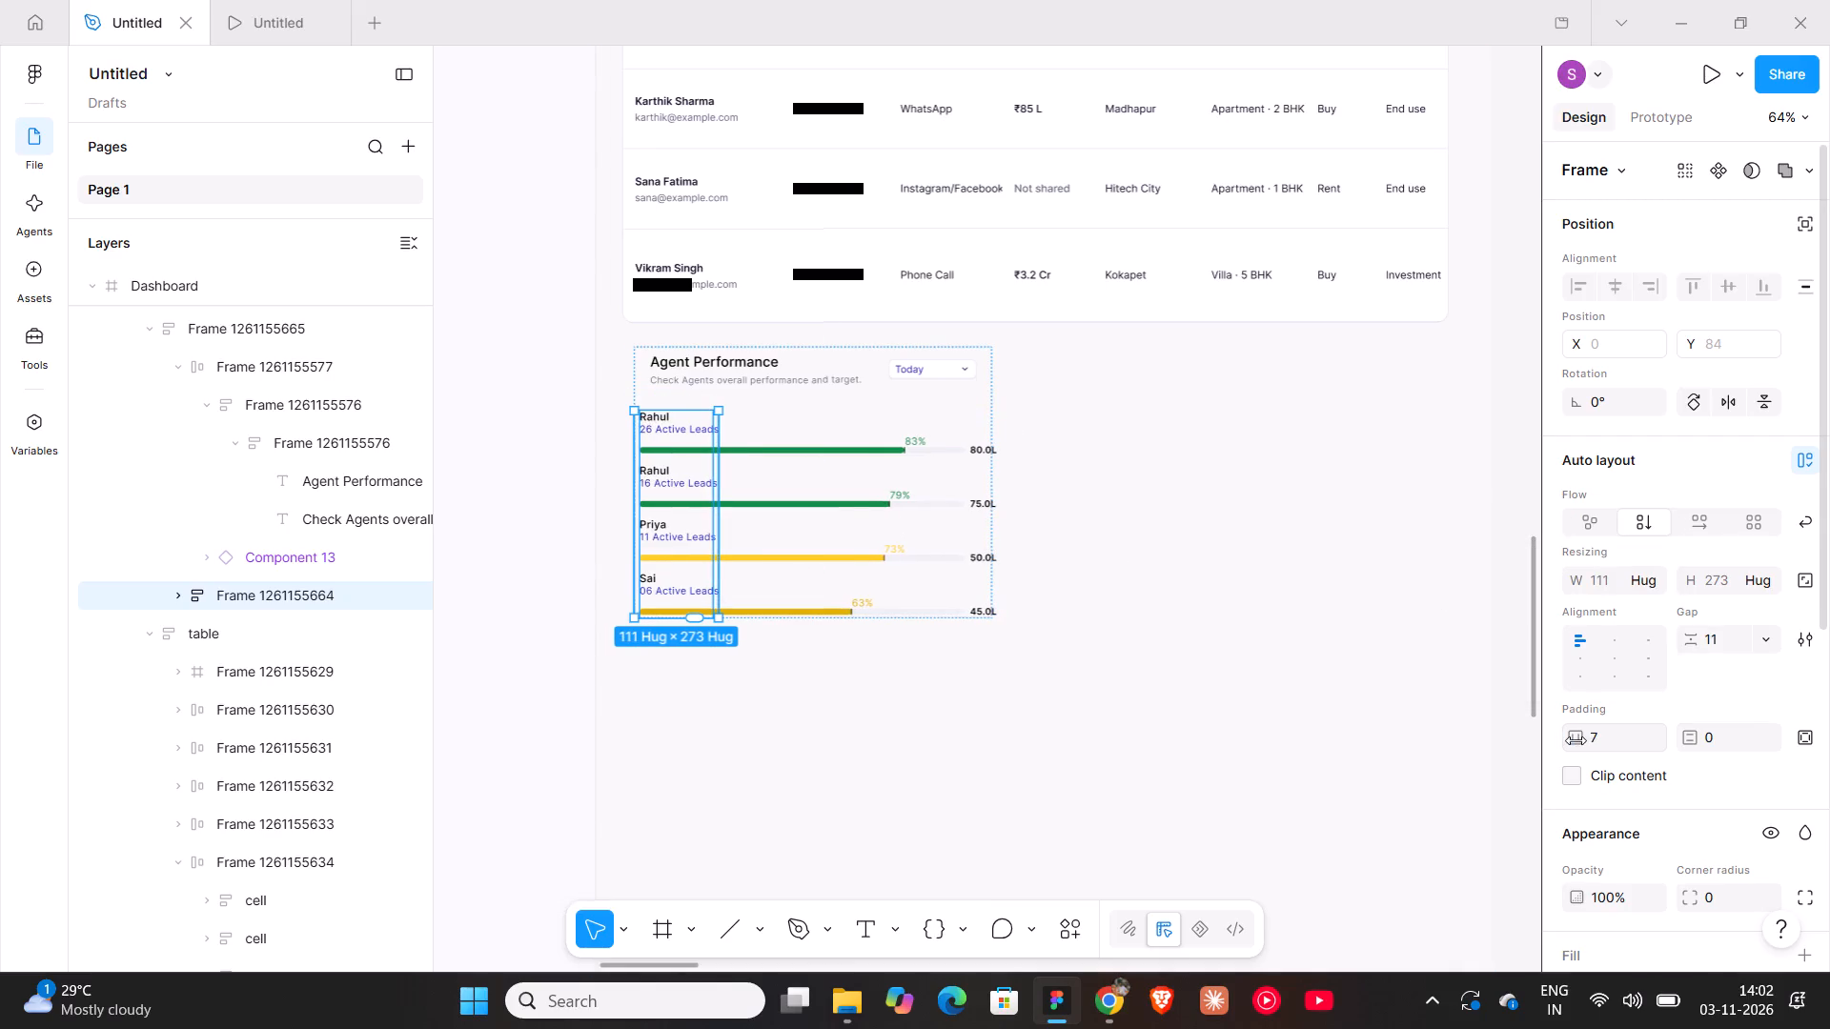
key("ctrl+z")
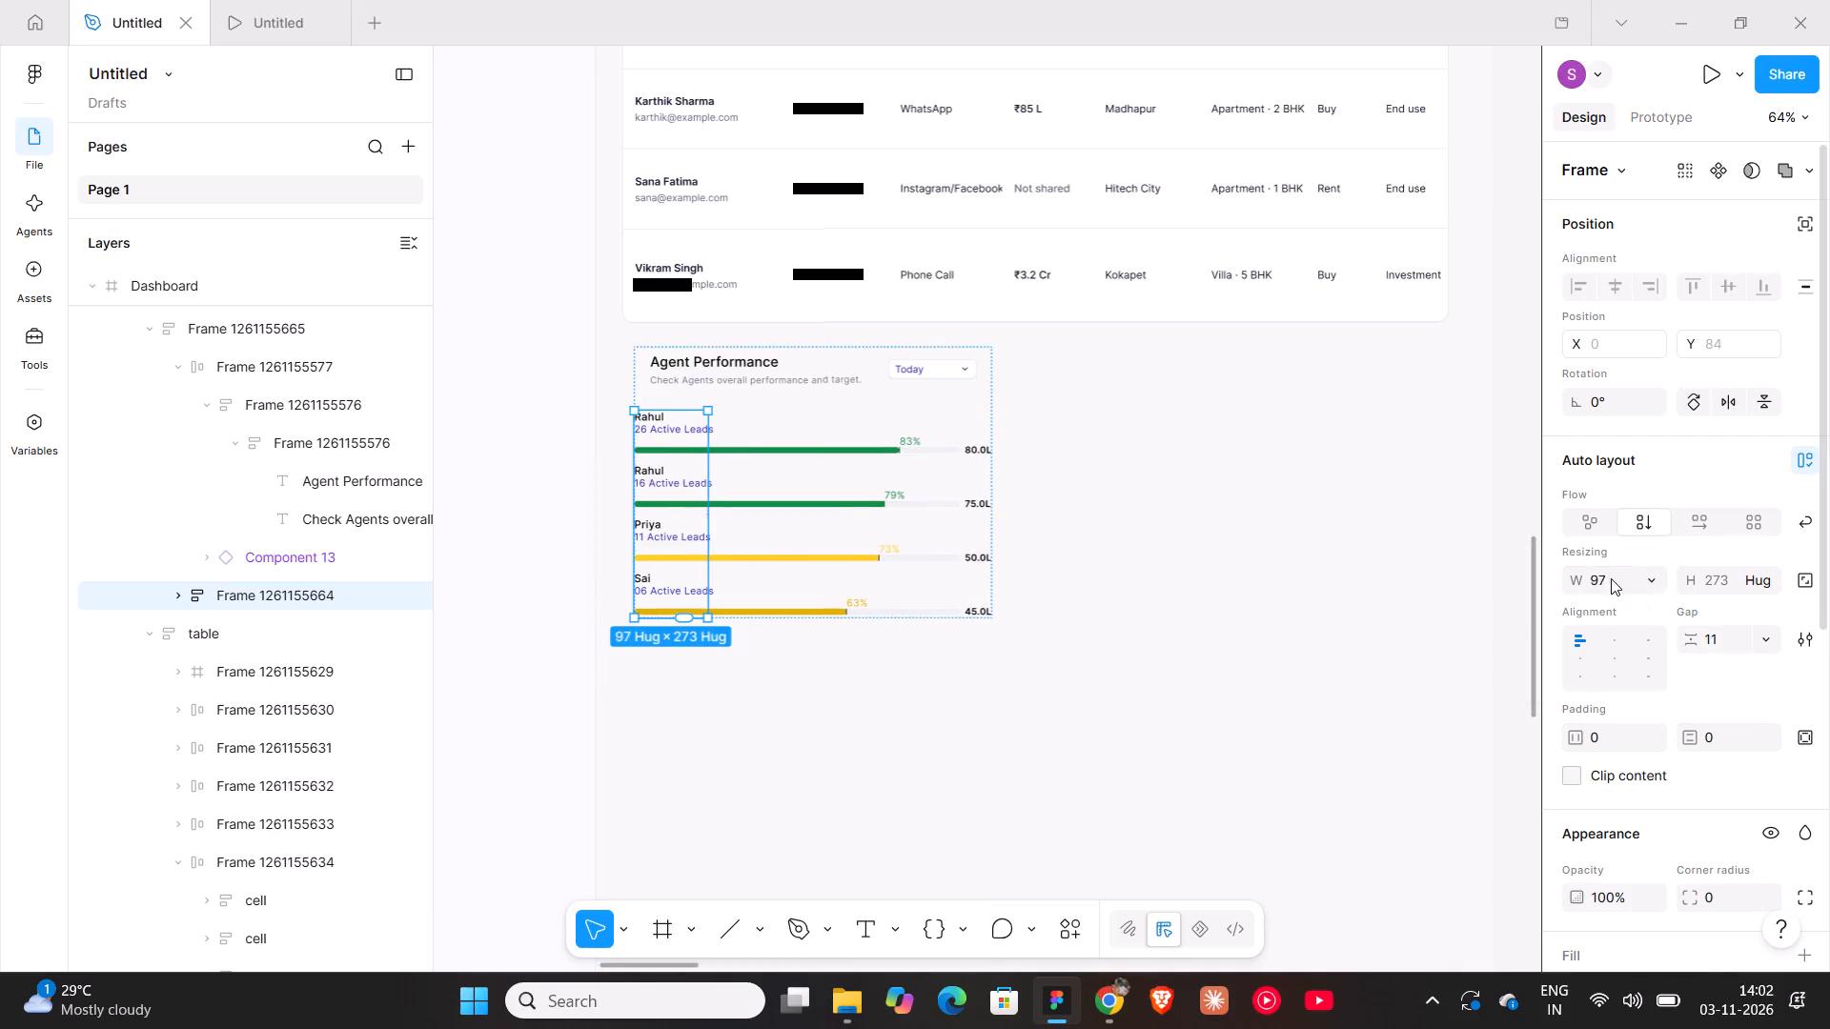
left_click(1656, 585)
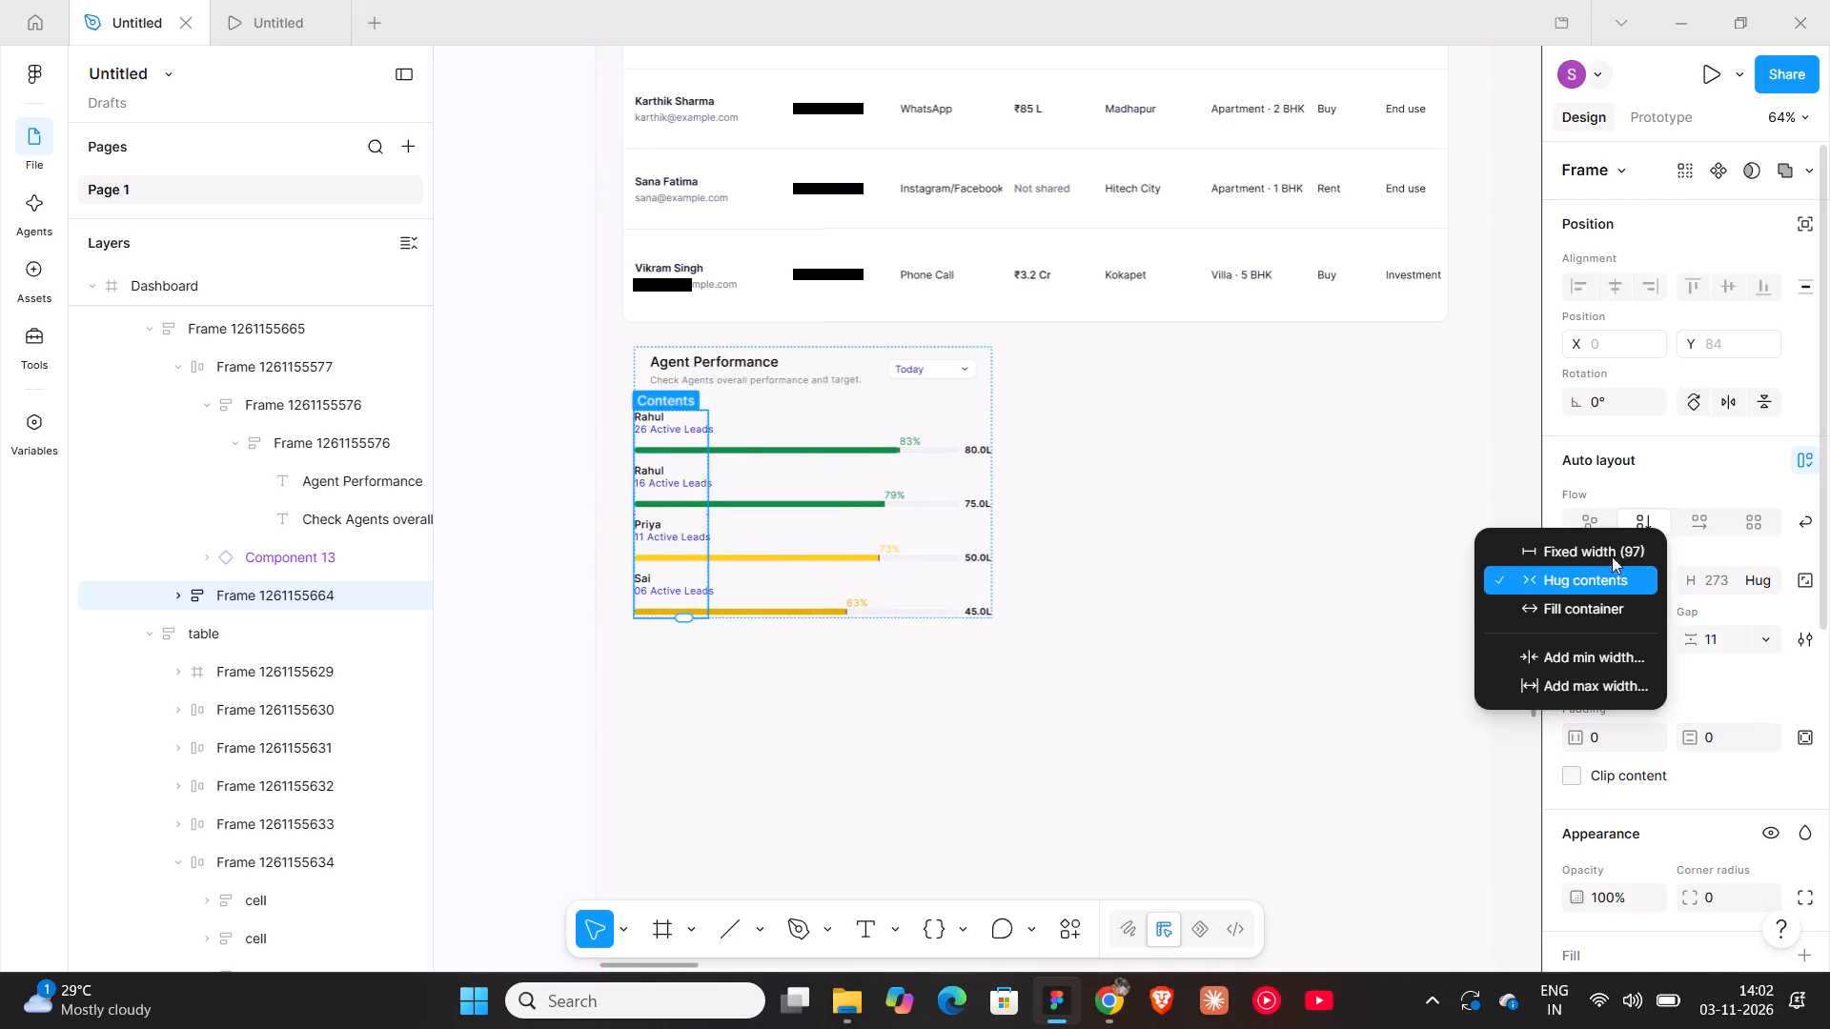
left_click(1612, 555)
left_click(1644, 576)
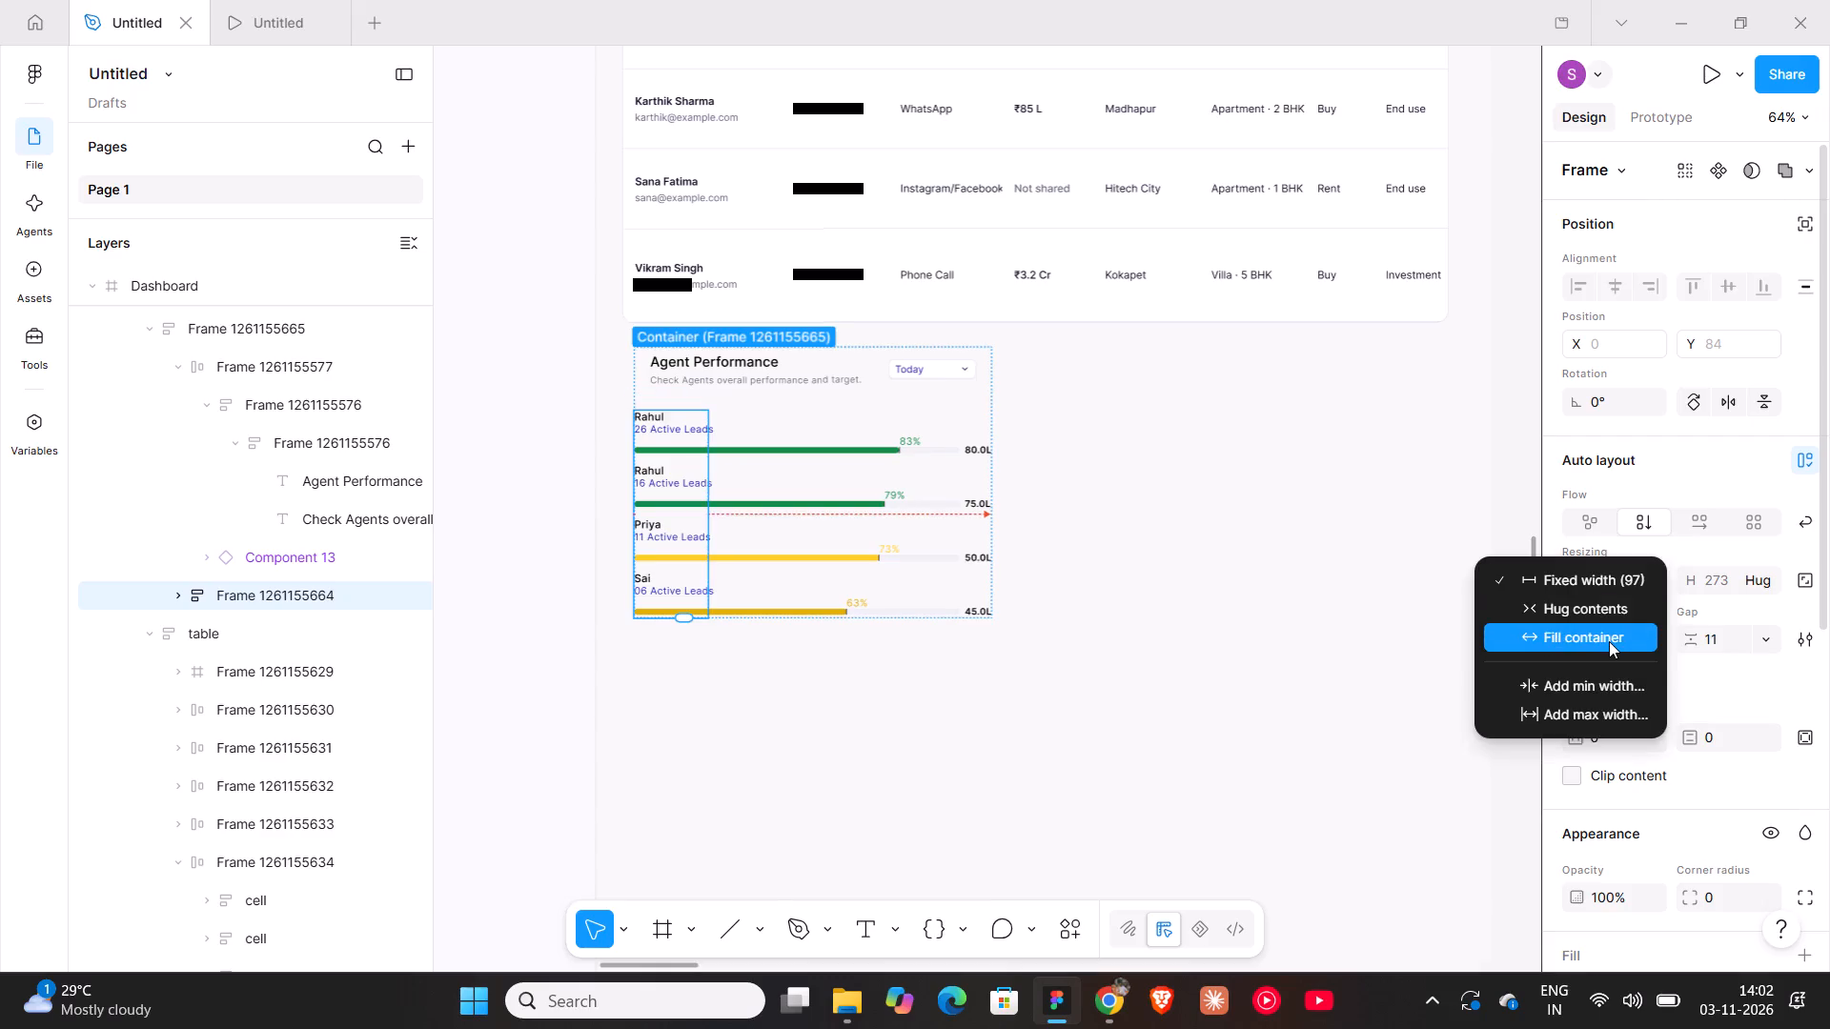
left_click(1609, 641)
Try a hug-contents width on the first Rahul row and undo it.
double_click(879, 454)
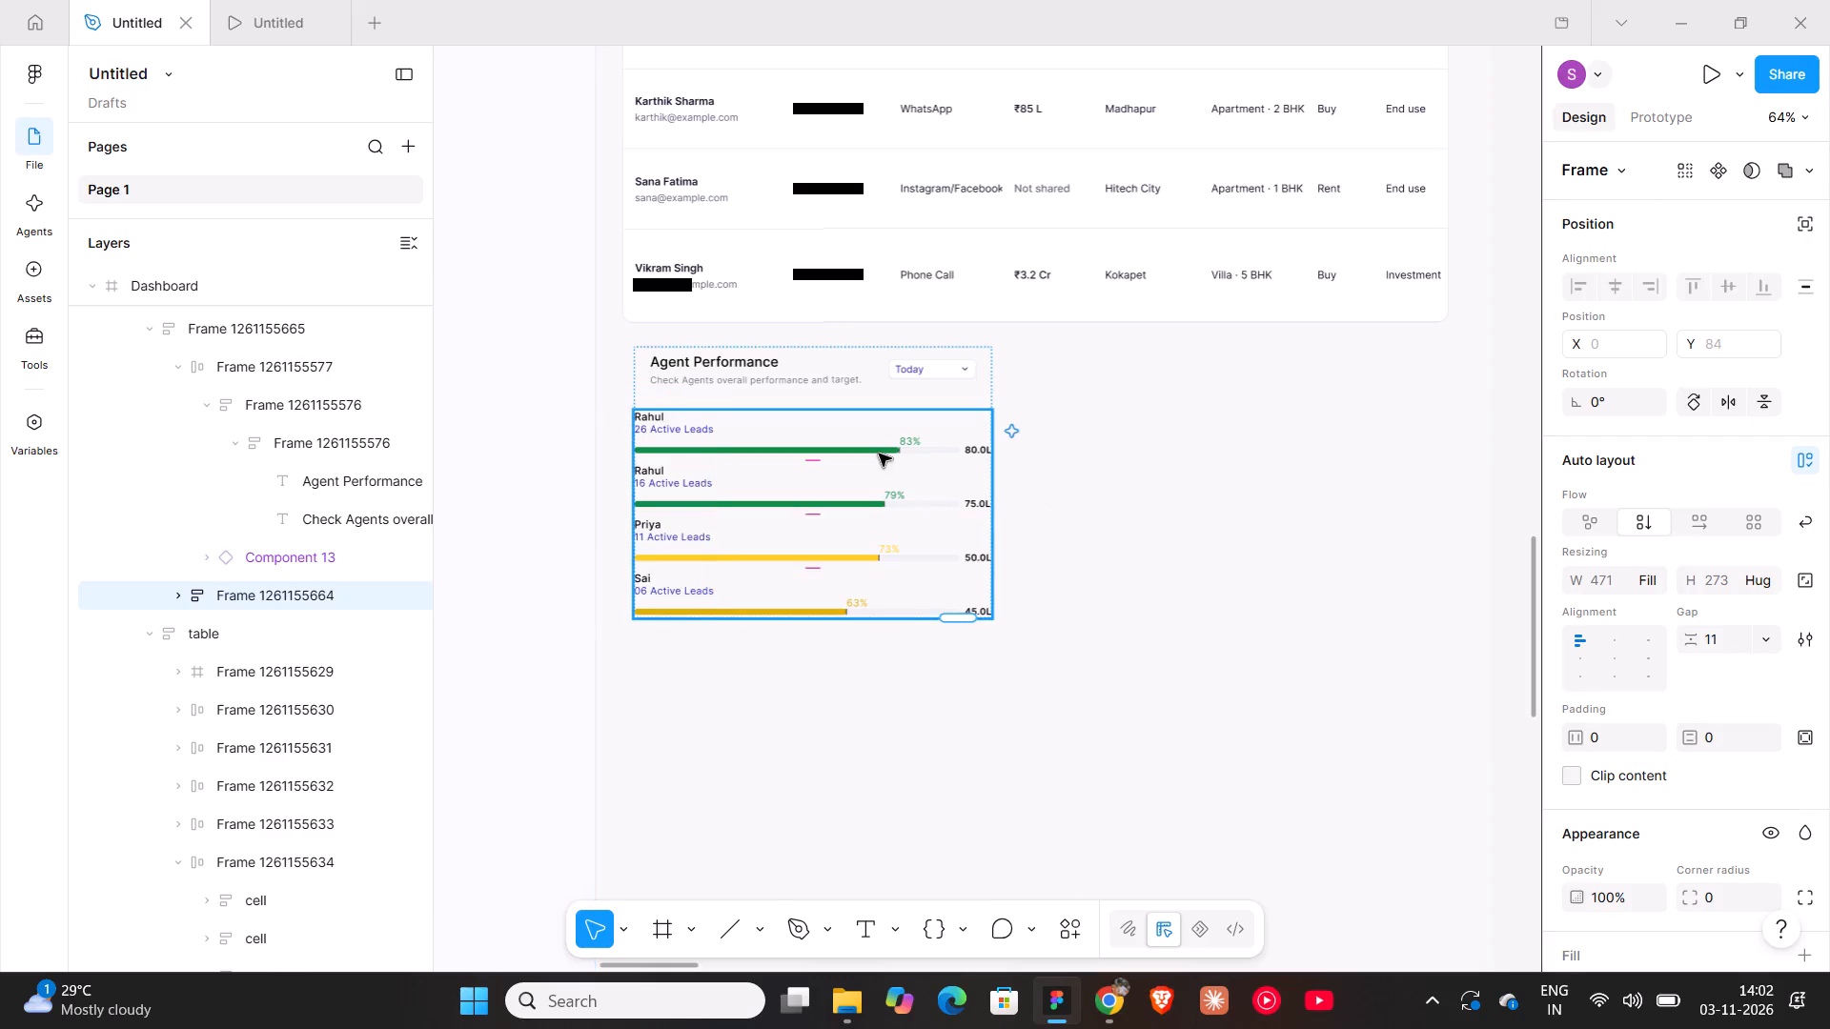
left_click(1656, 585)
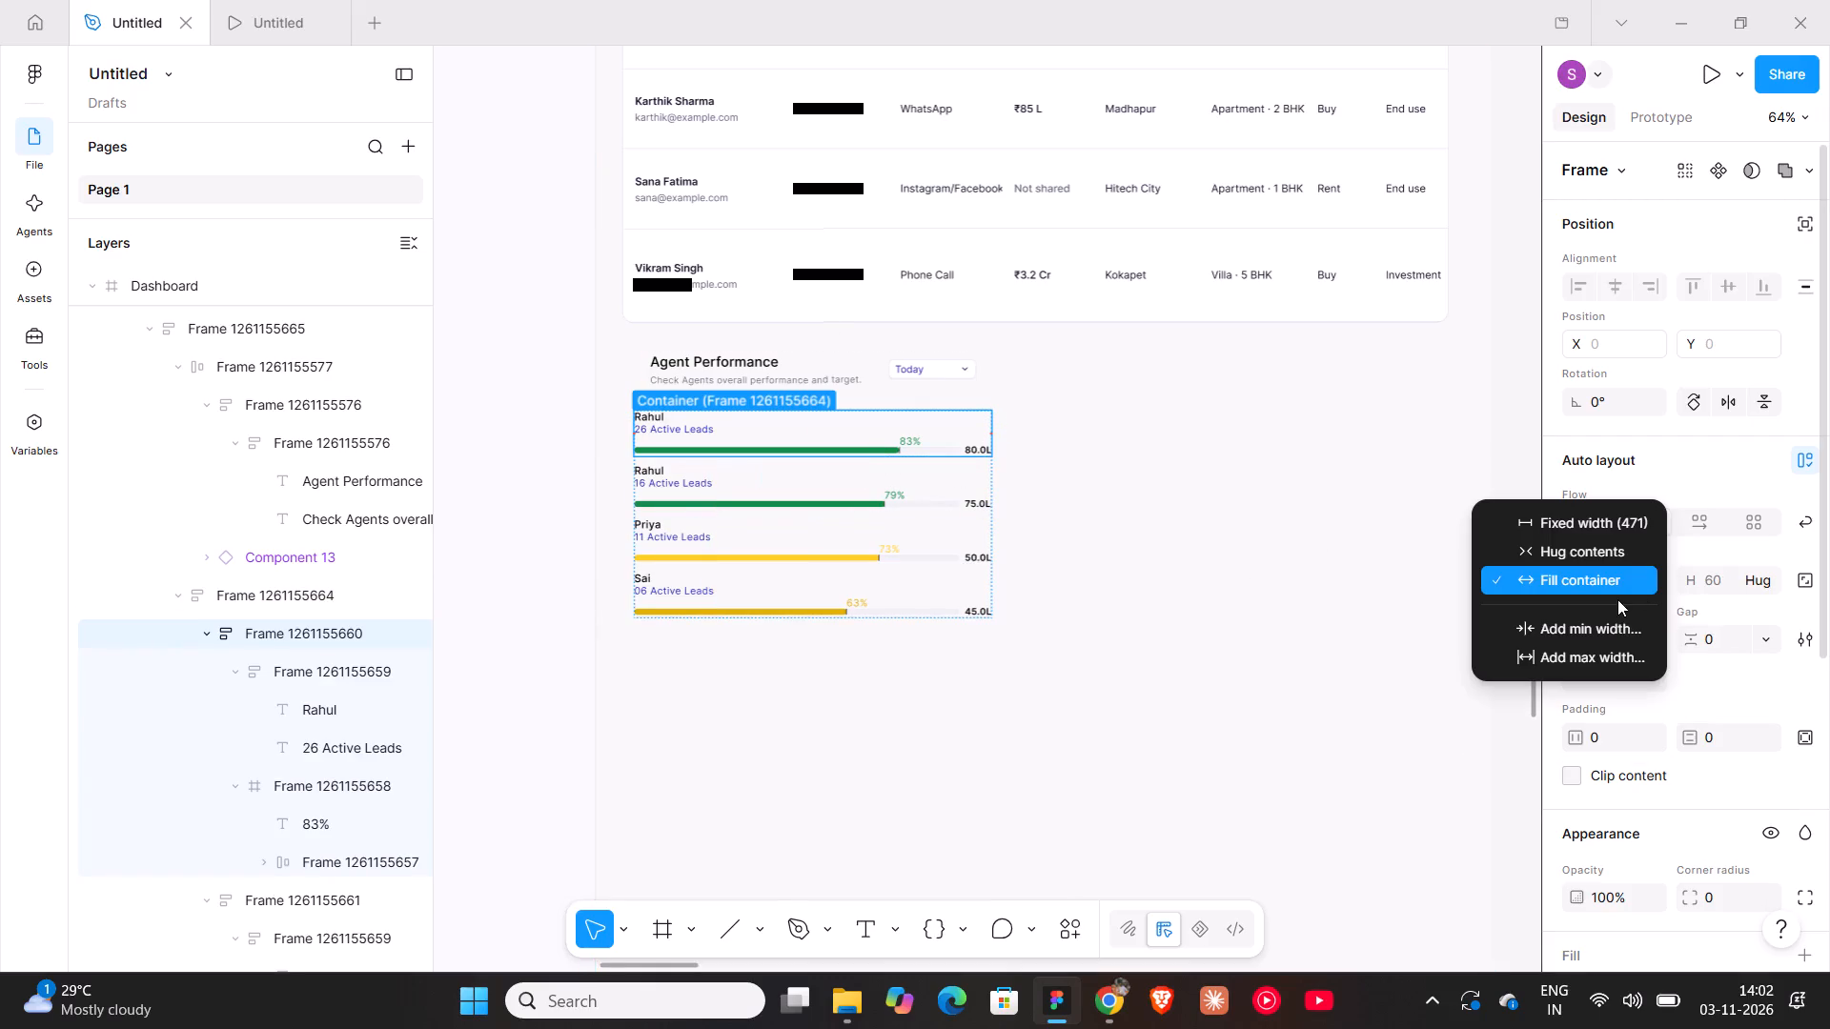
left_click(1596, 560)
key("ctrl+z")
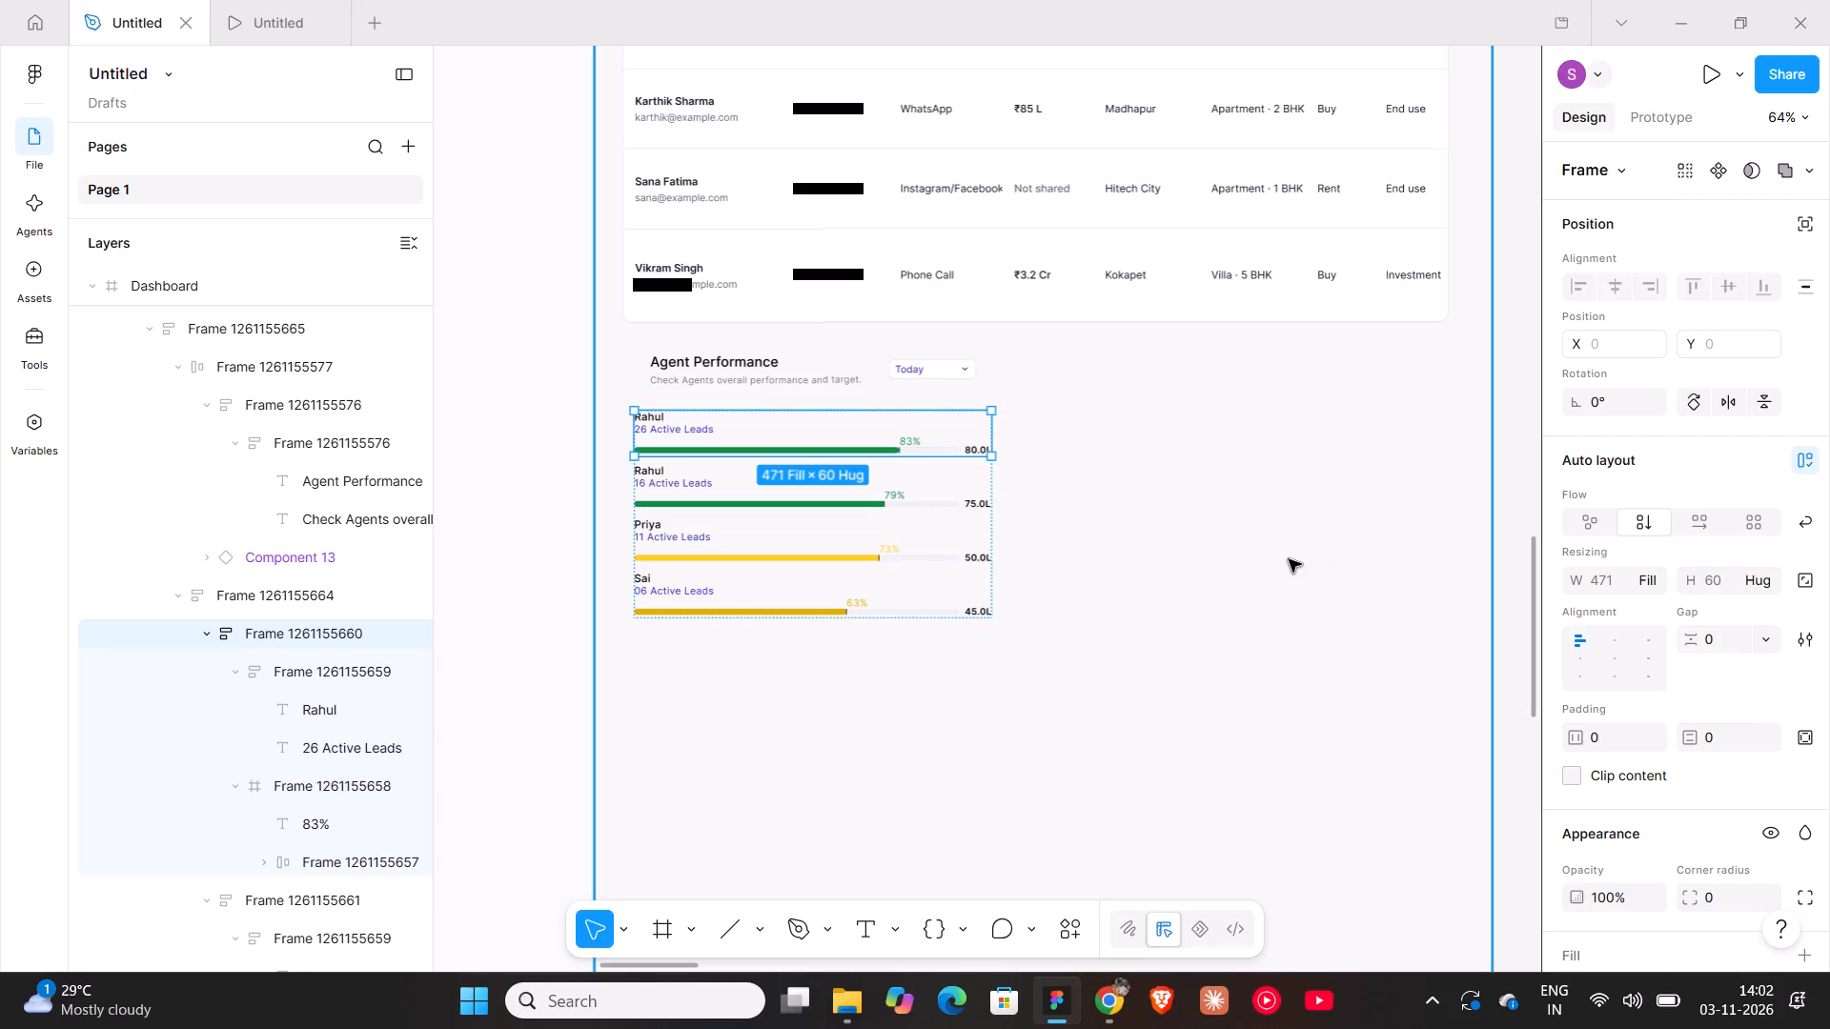
Add a bottom-only inside stroke of weight 1 in EBEEF0 to the Sai row.
left_click(925, 493)
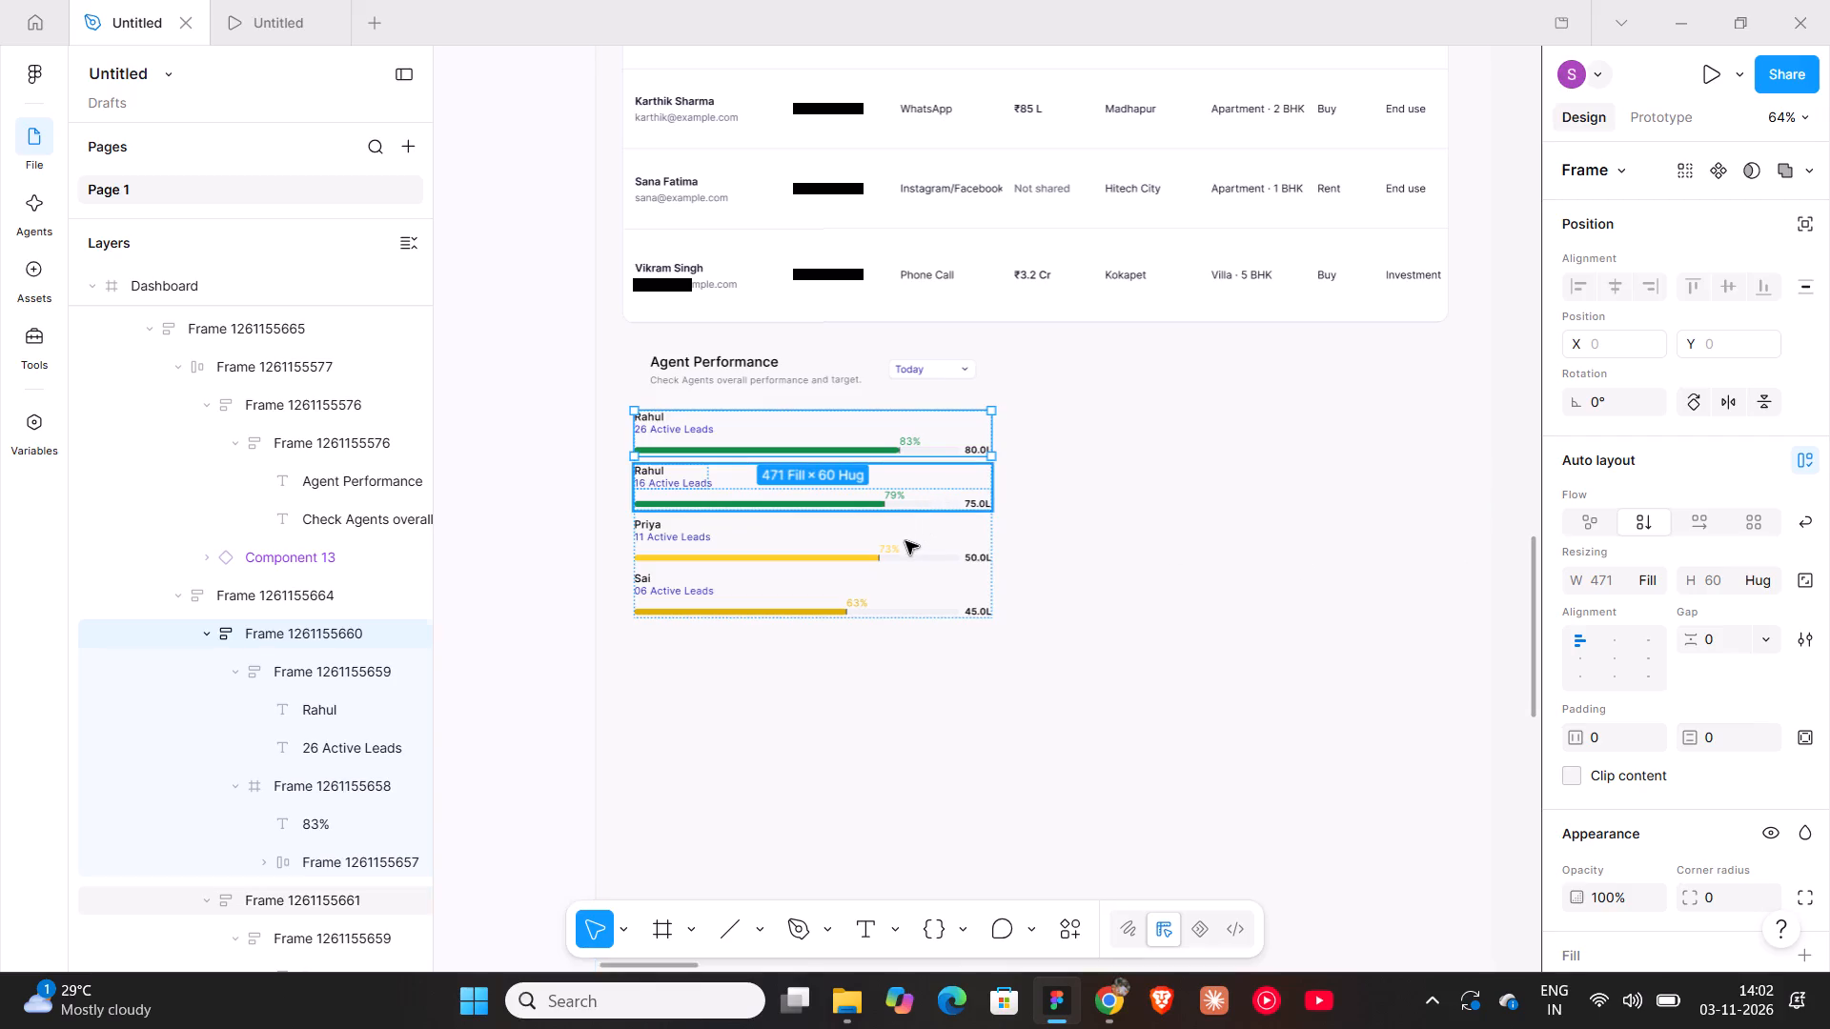
left_click(905, 541)
left_click(880, 592)
scroll(1537, 718, "down", 6)
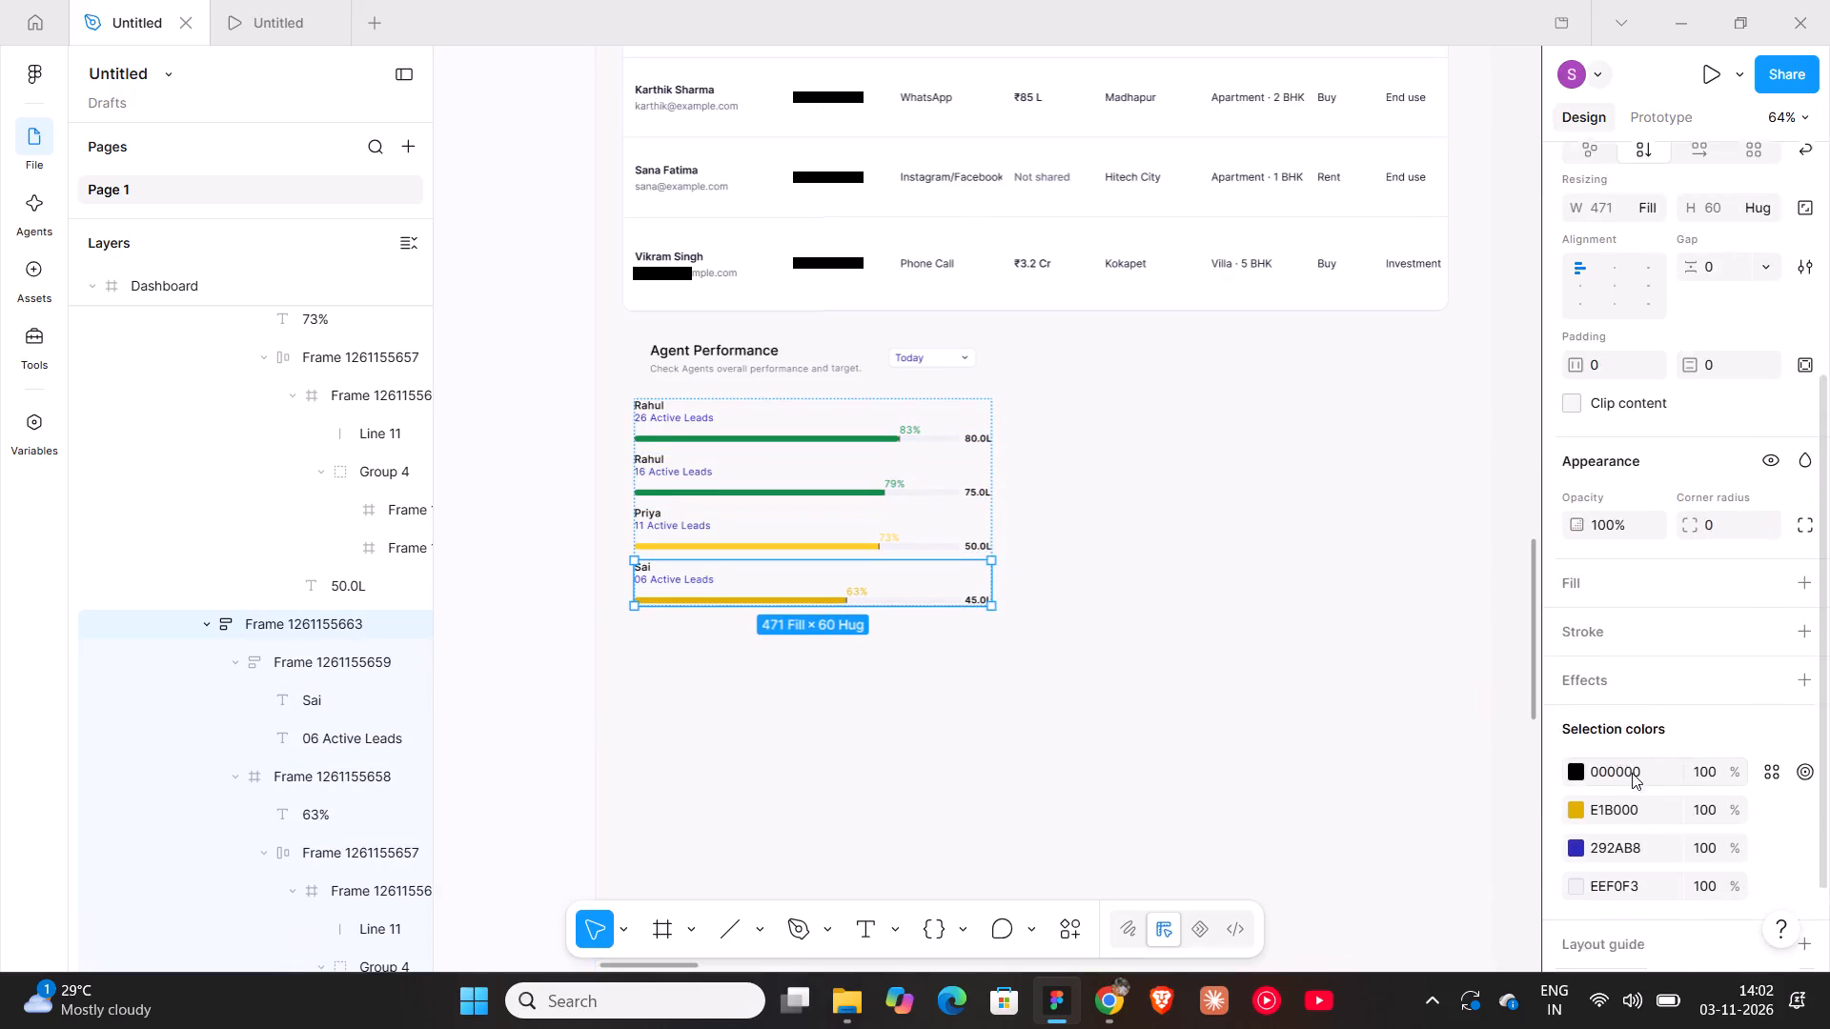
left_click(1799, 524)
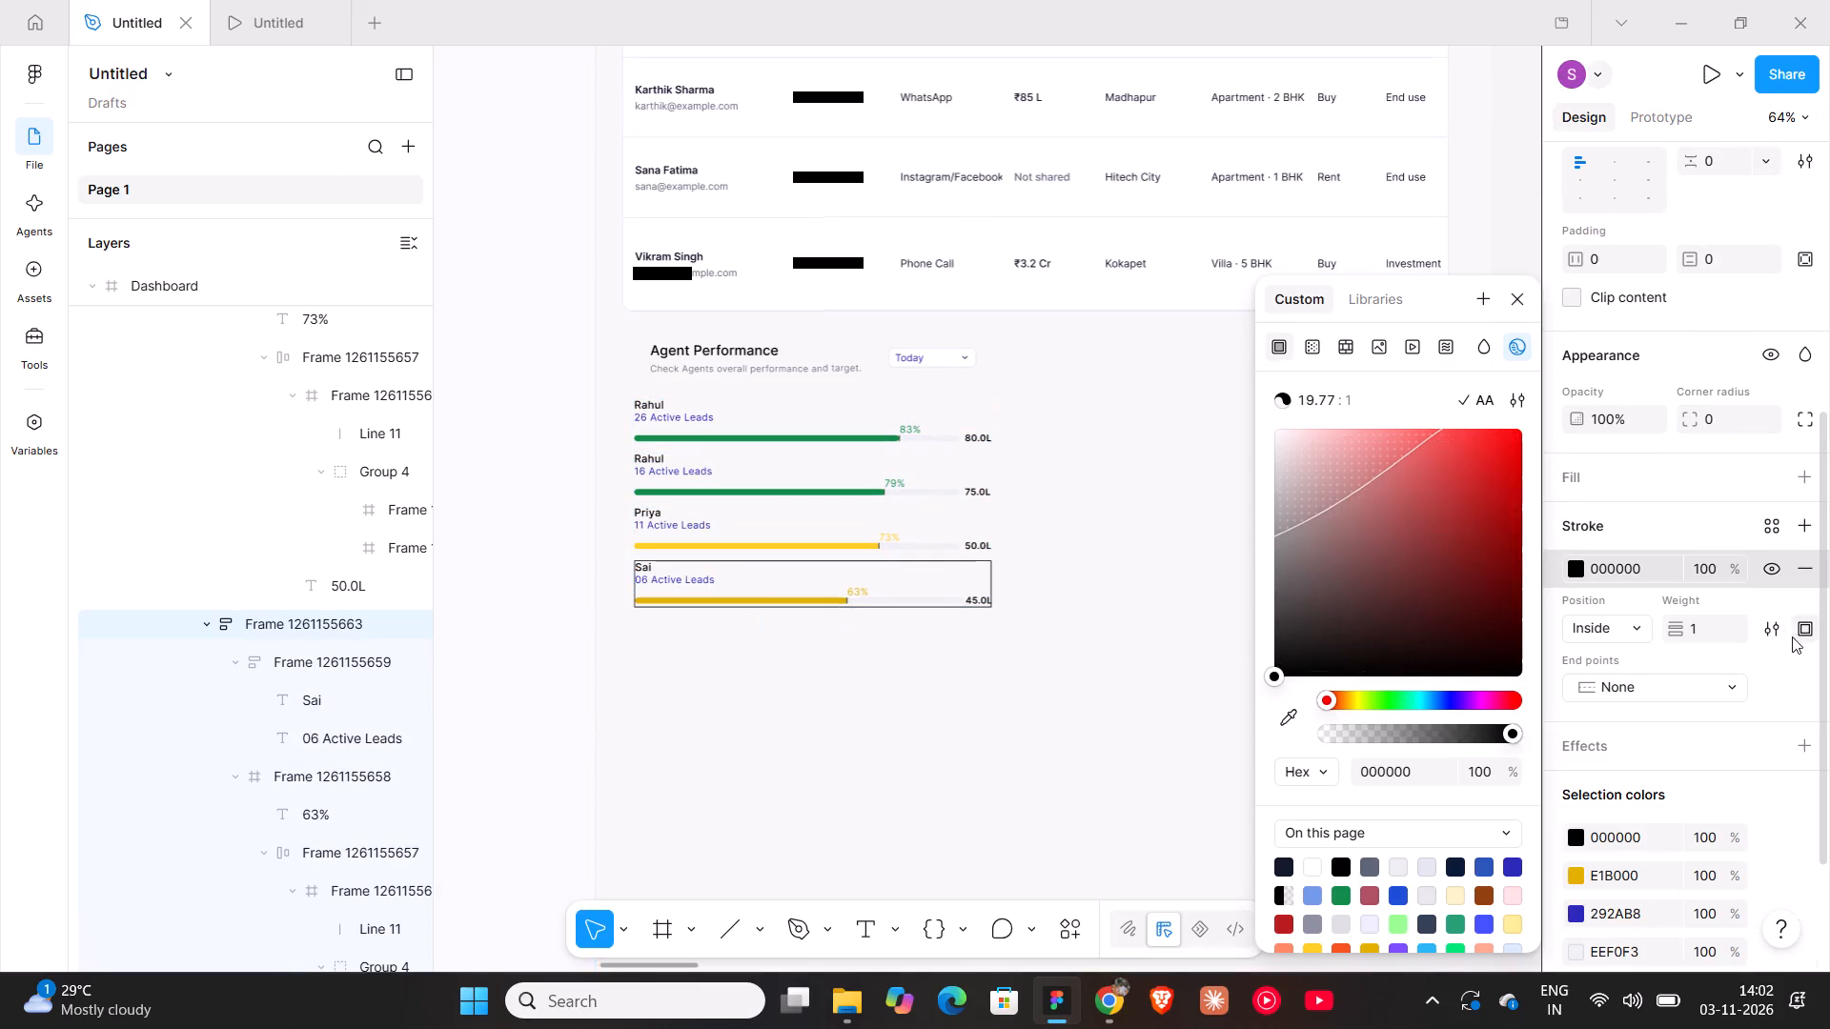
left_click(1807, 623)
left_click(1749, 729)
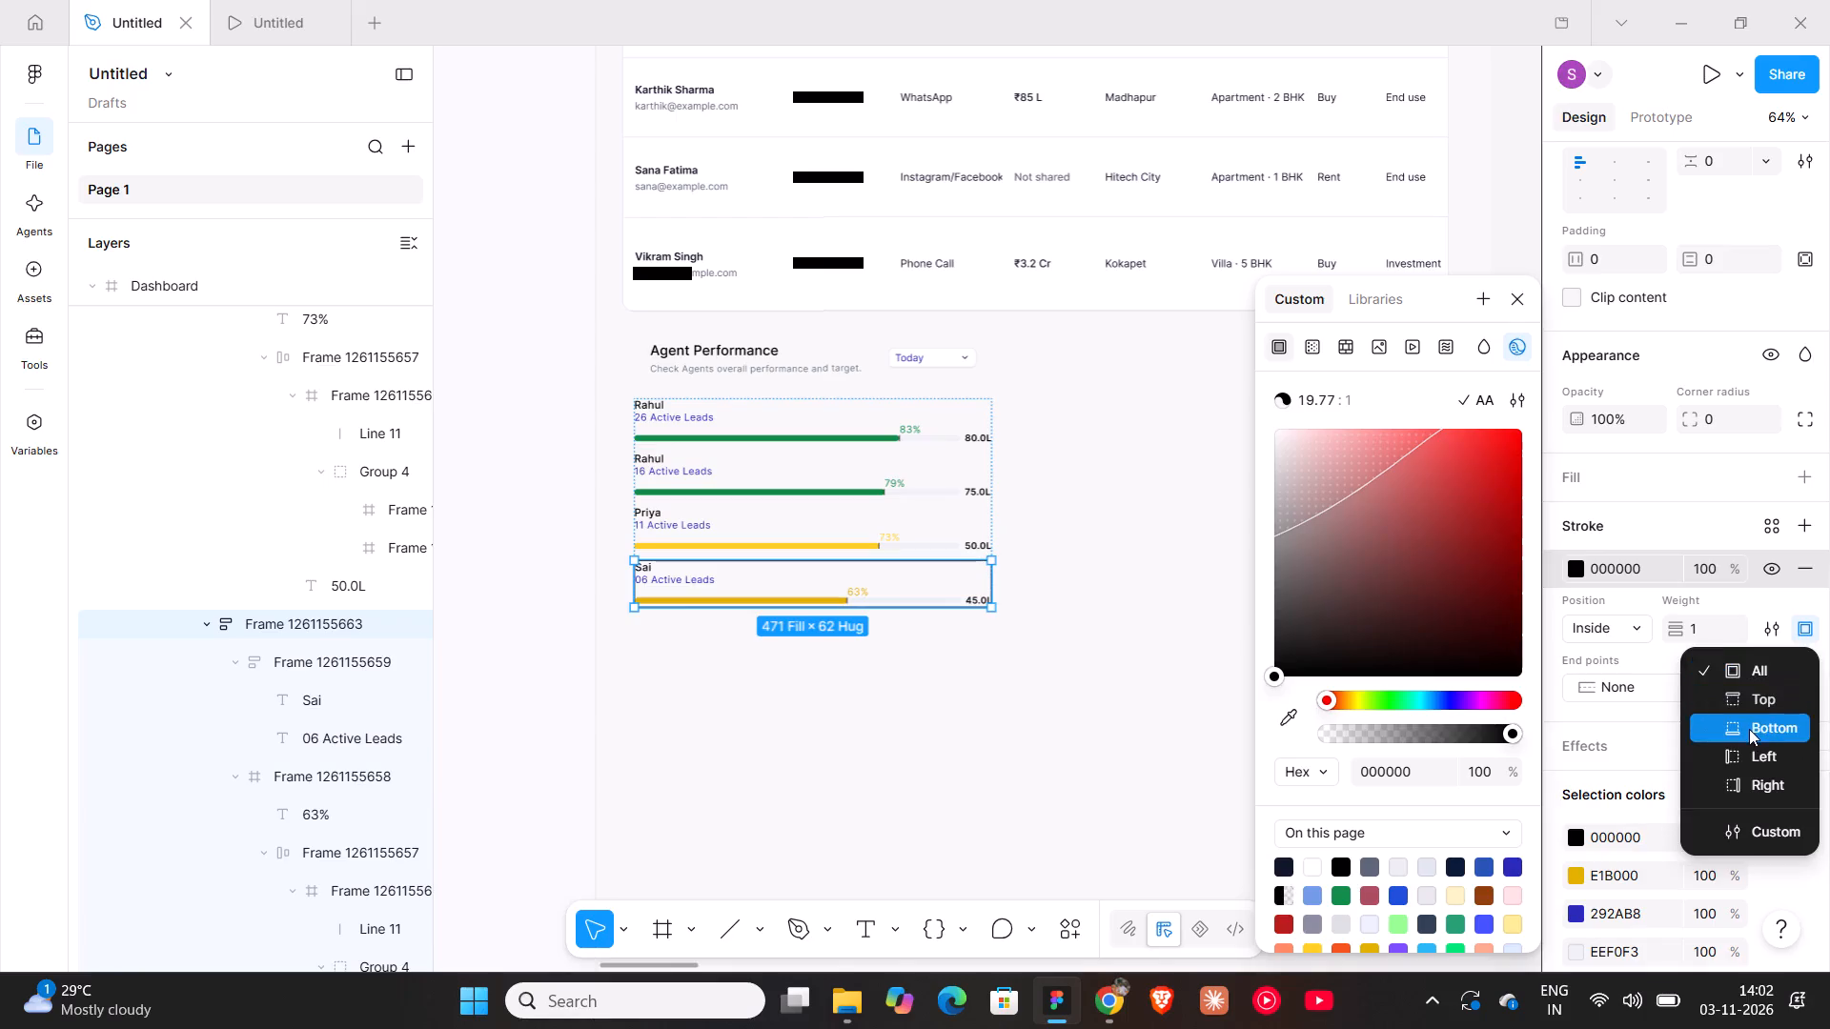
left_click(1405, 866)
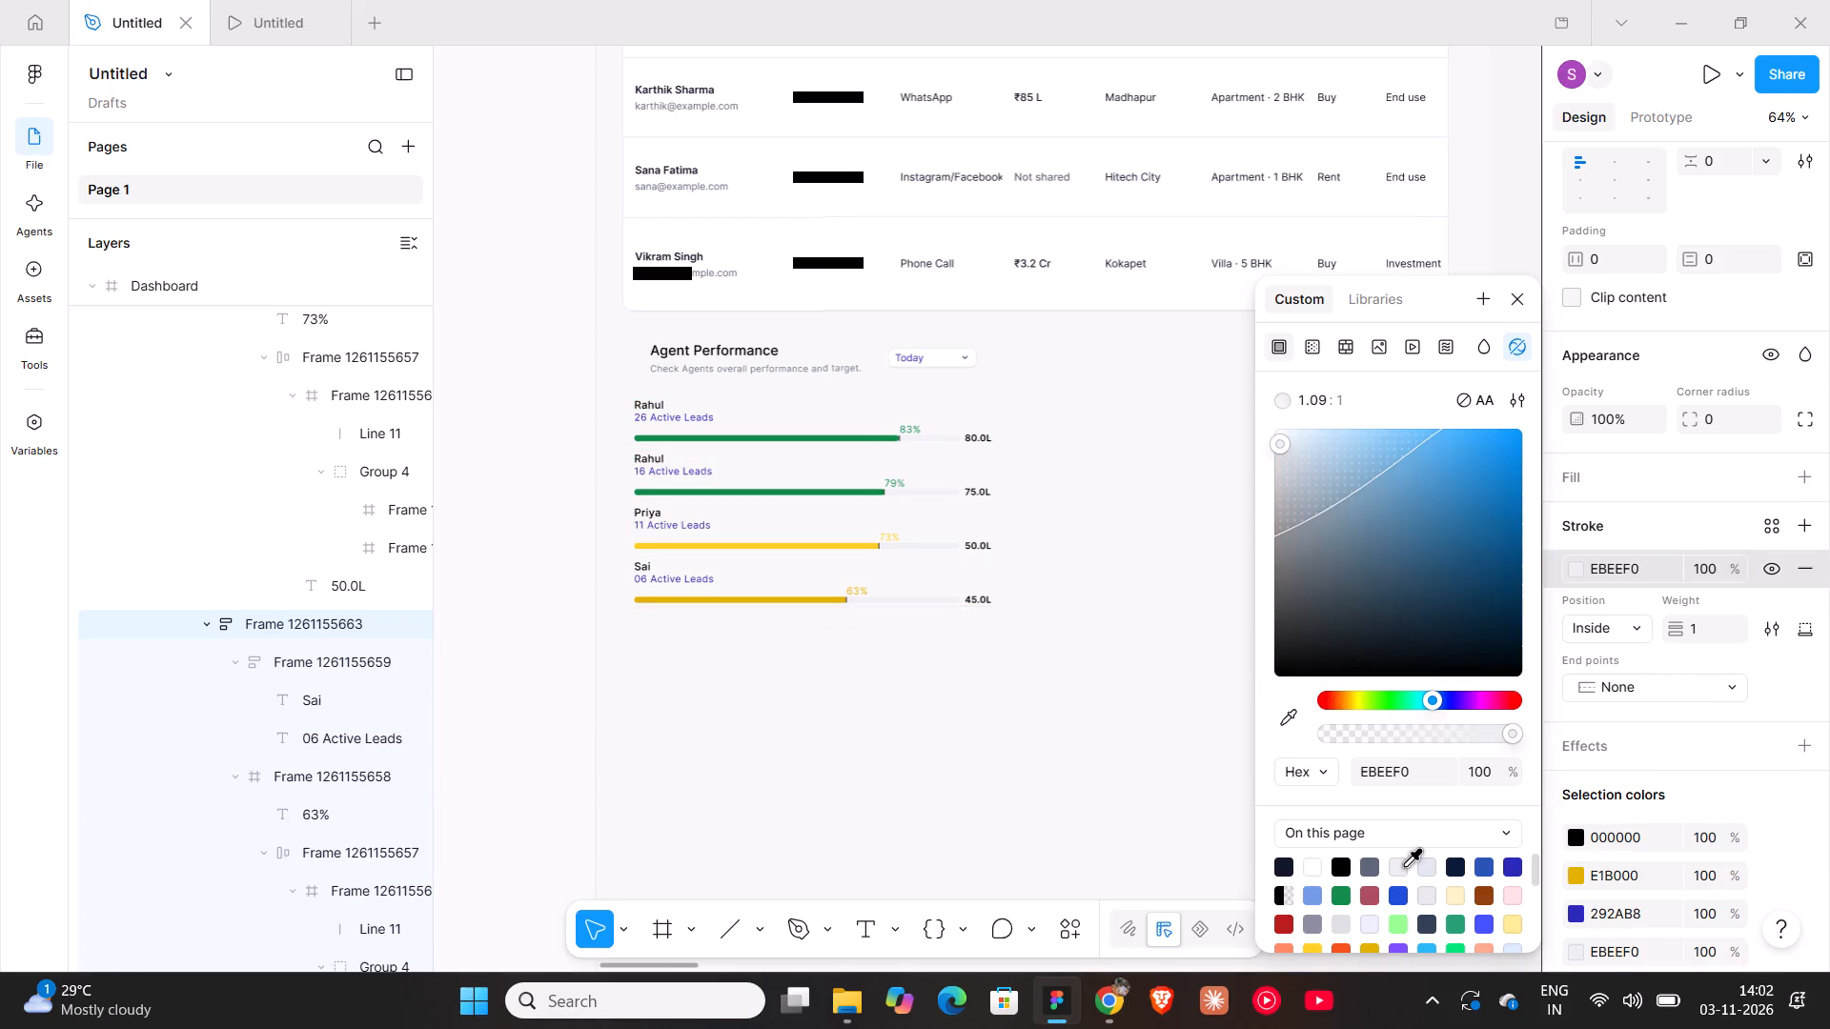
left_click(1089, 804)
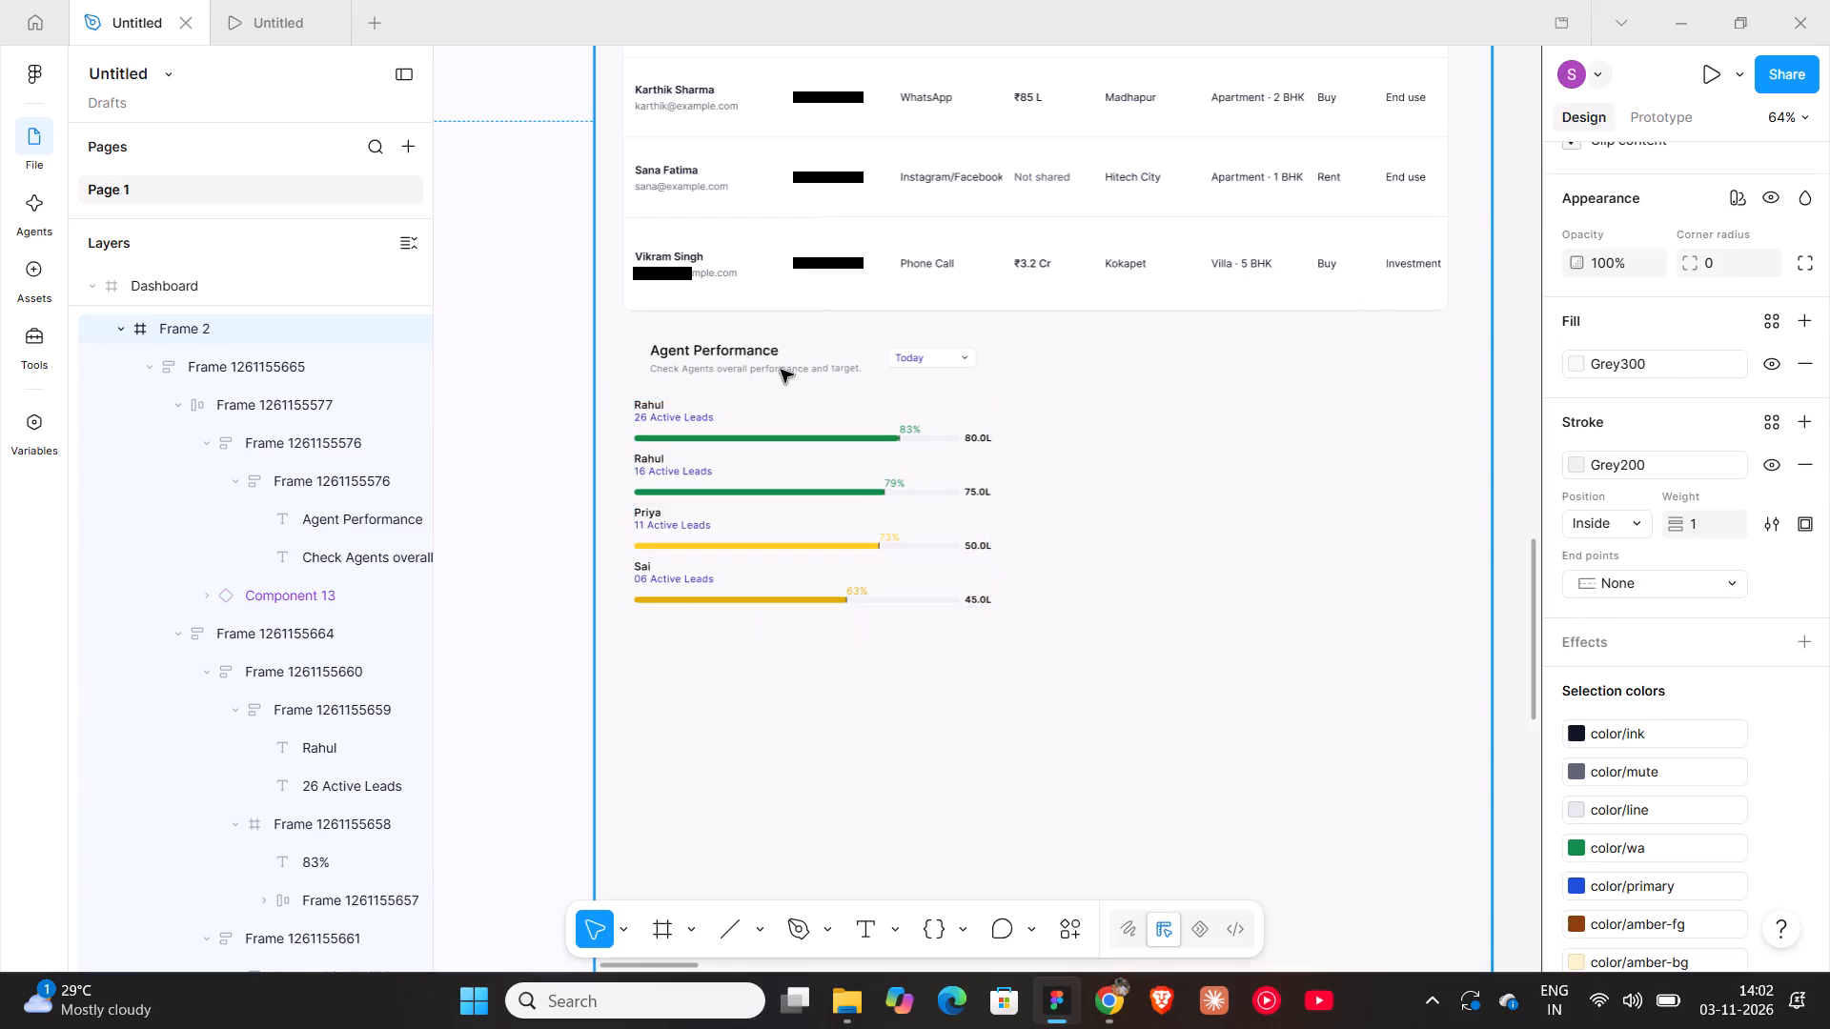
Set the Agent Performance card's horizontal and vertical padding to 12.
double_click(772, 368)
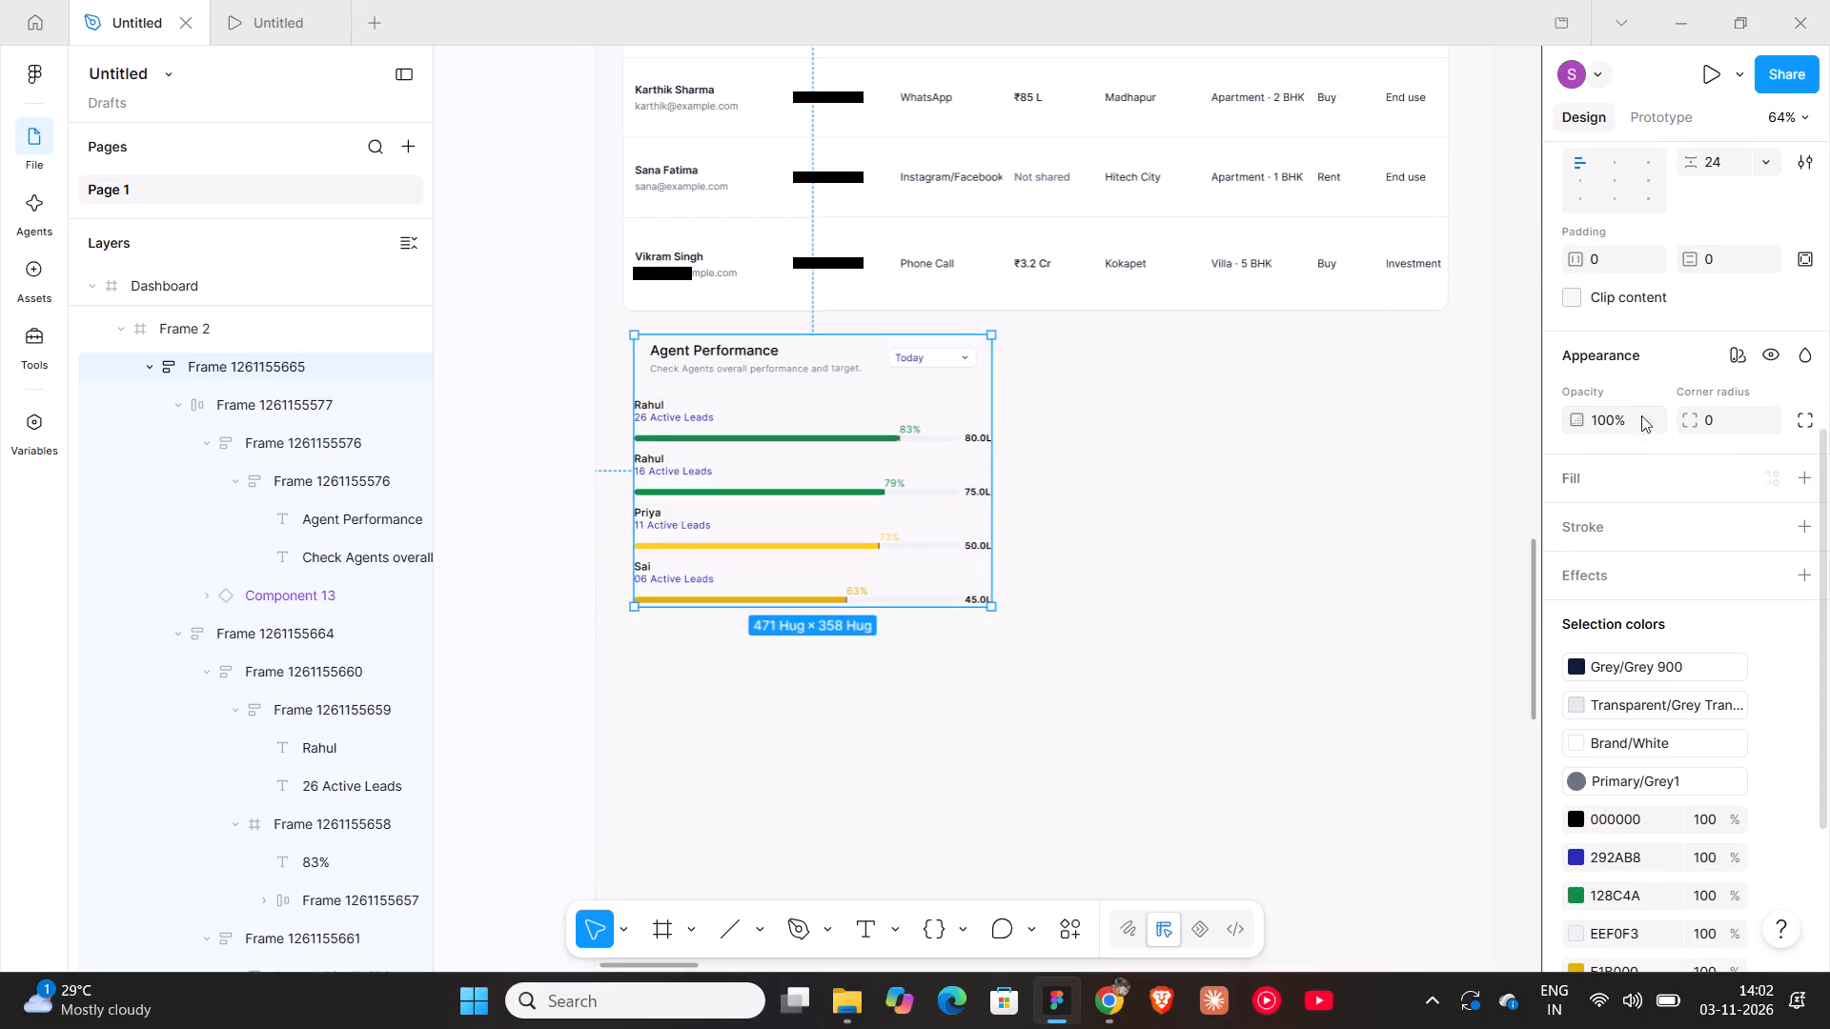
scroll(1630, 350, "up", 2)
left_click_drag(1572, 502, 919, 506)
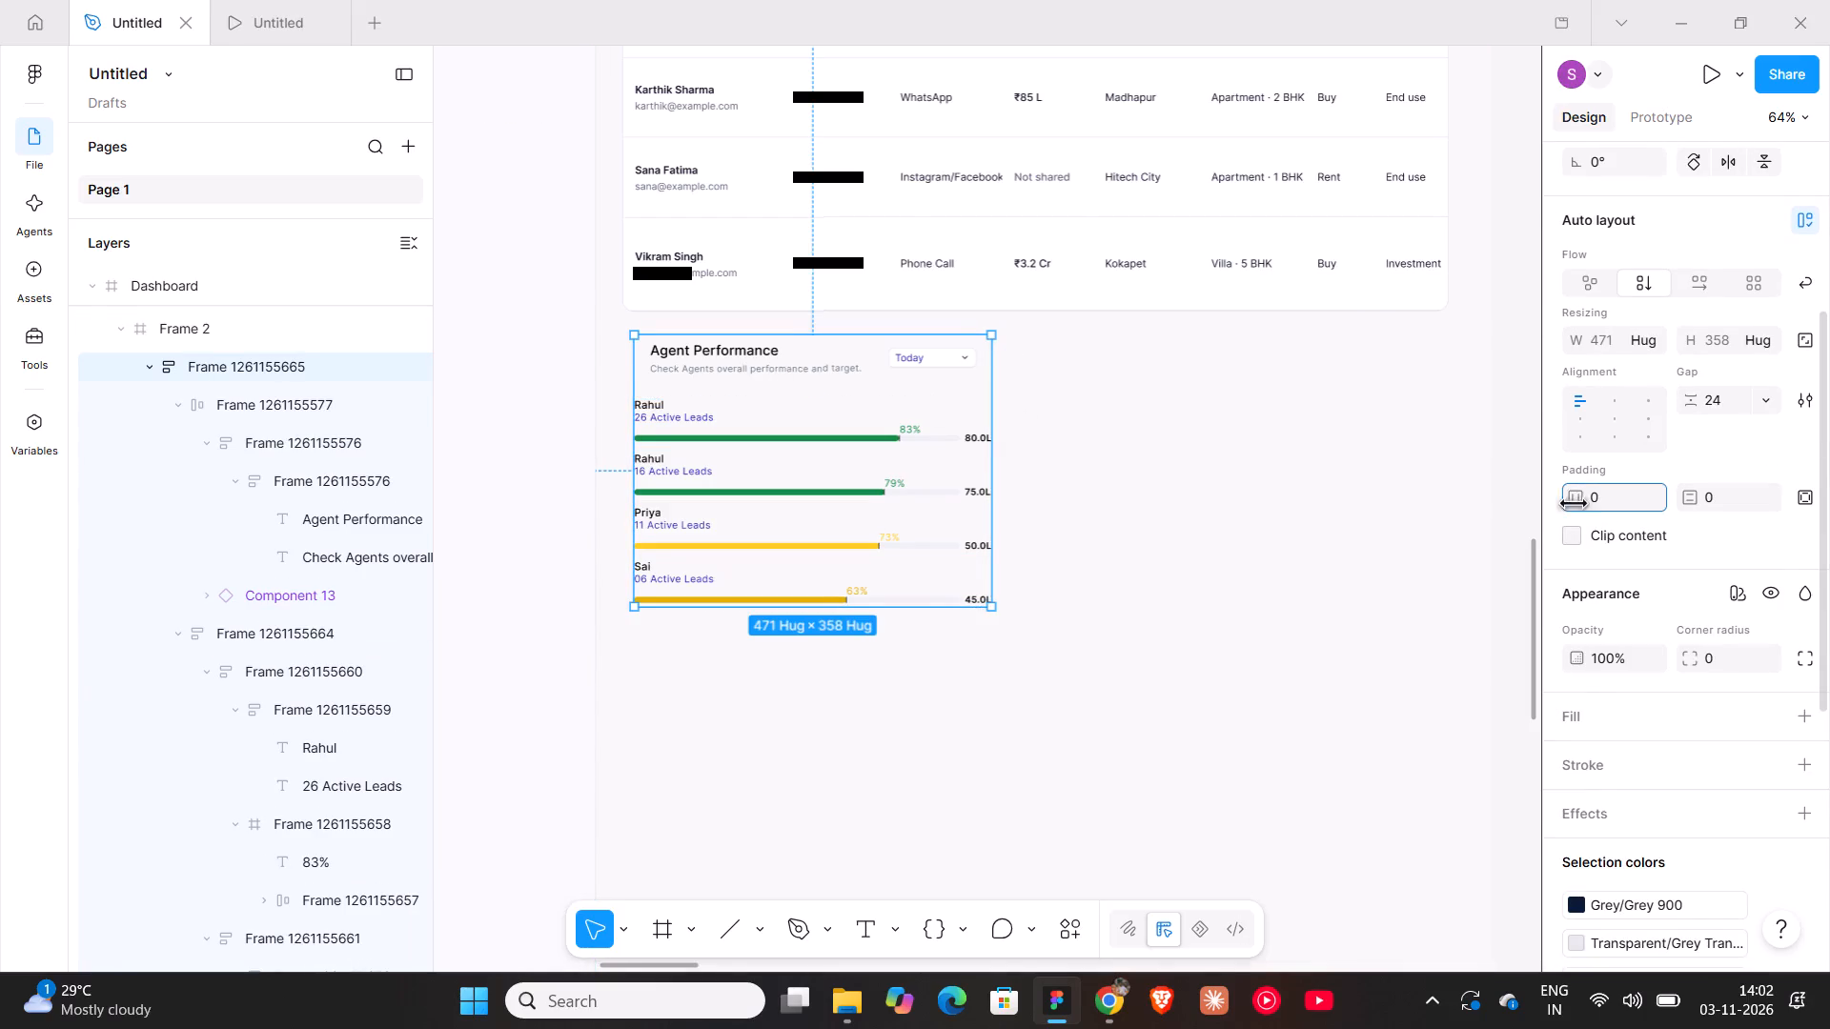
left_click_drag(919, 506, 941, 515)
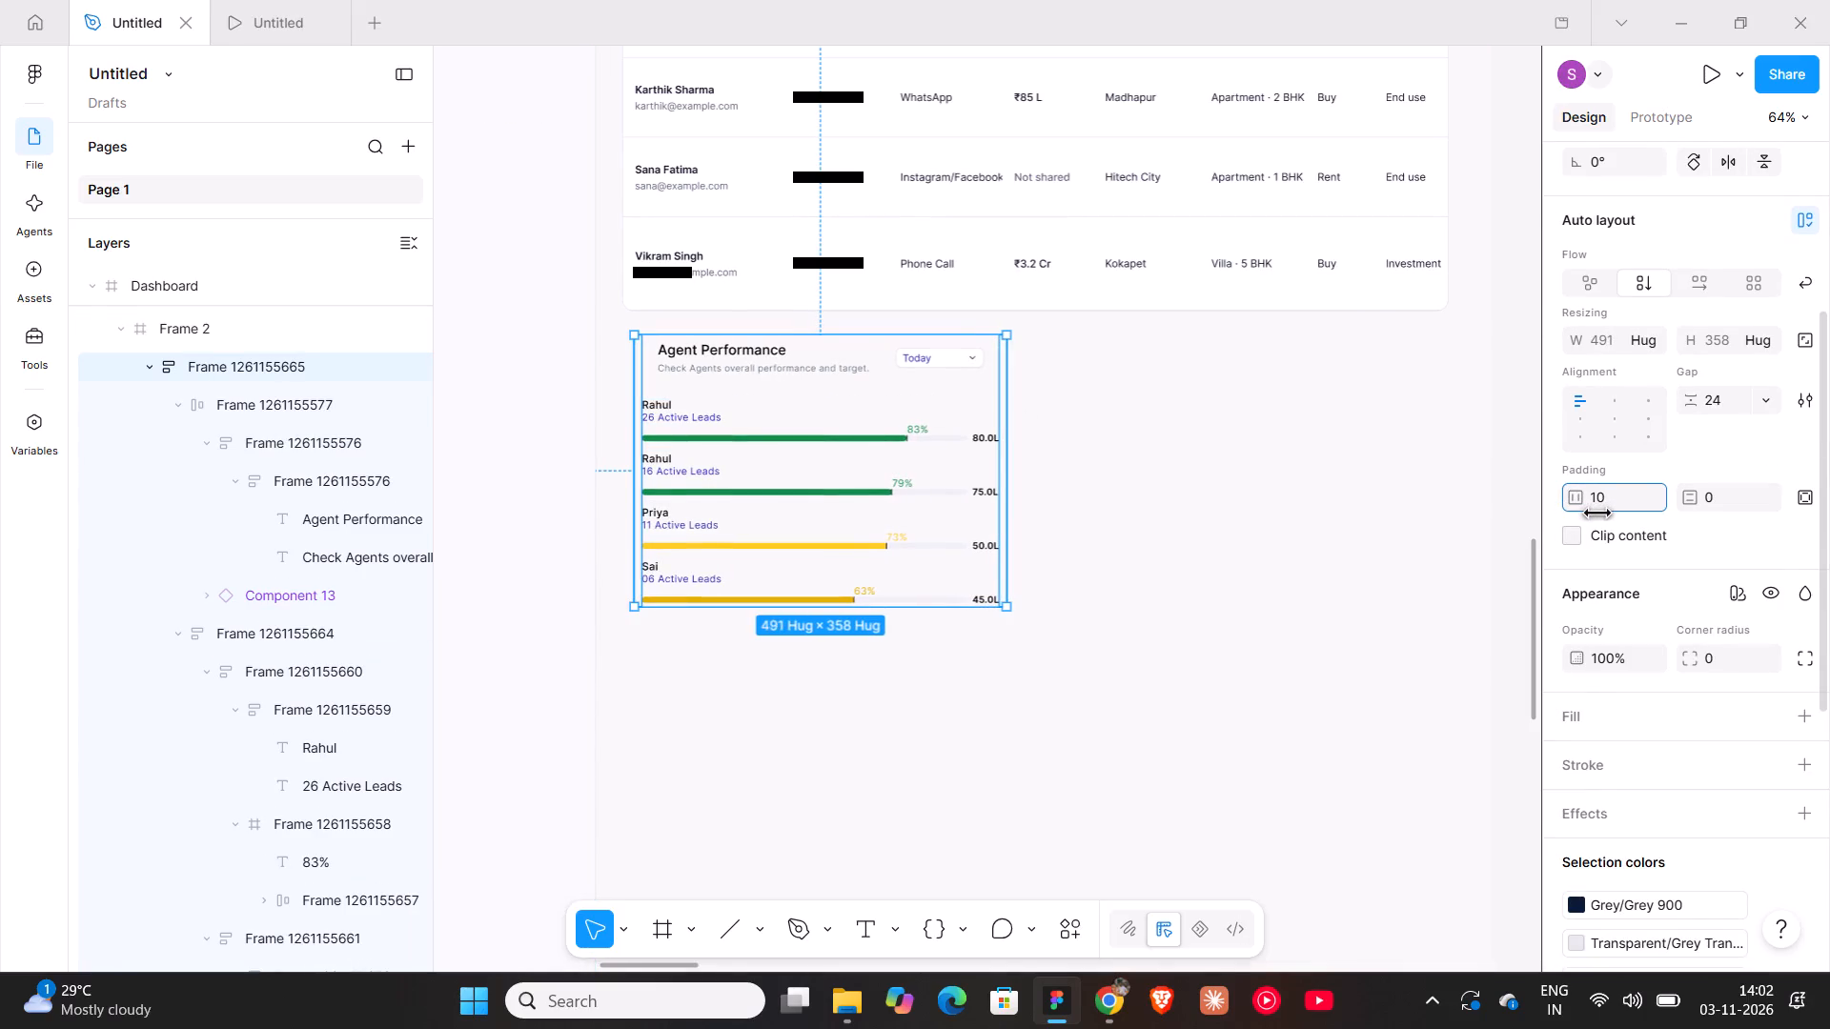
left_click_drag(941, 515, 945, 515)
left_click(1715, 496)
type("12")
key("Return")
Give the Agent Performance card a white FFFFFF fill and a corner radius of 18.
scroll(1692, 615, "down", 2)
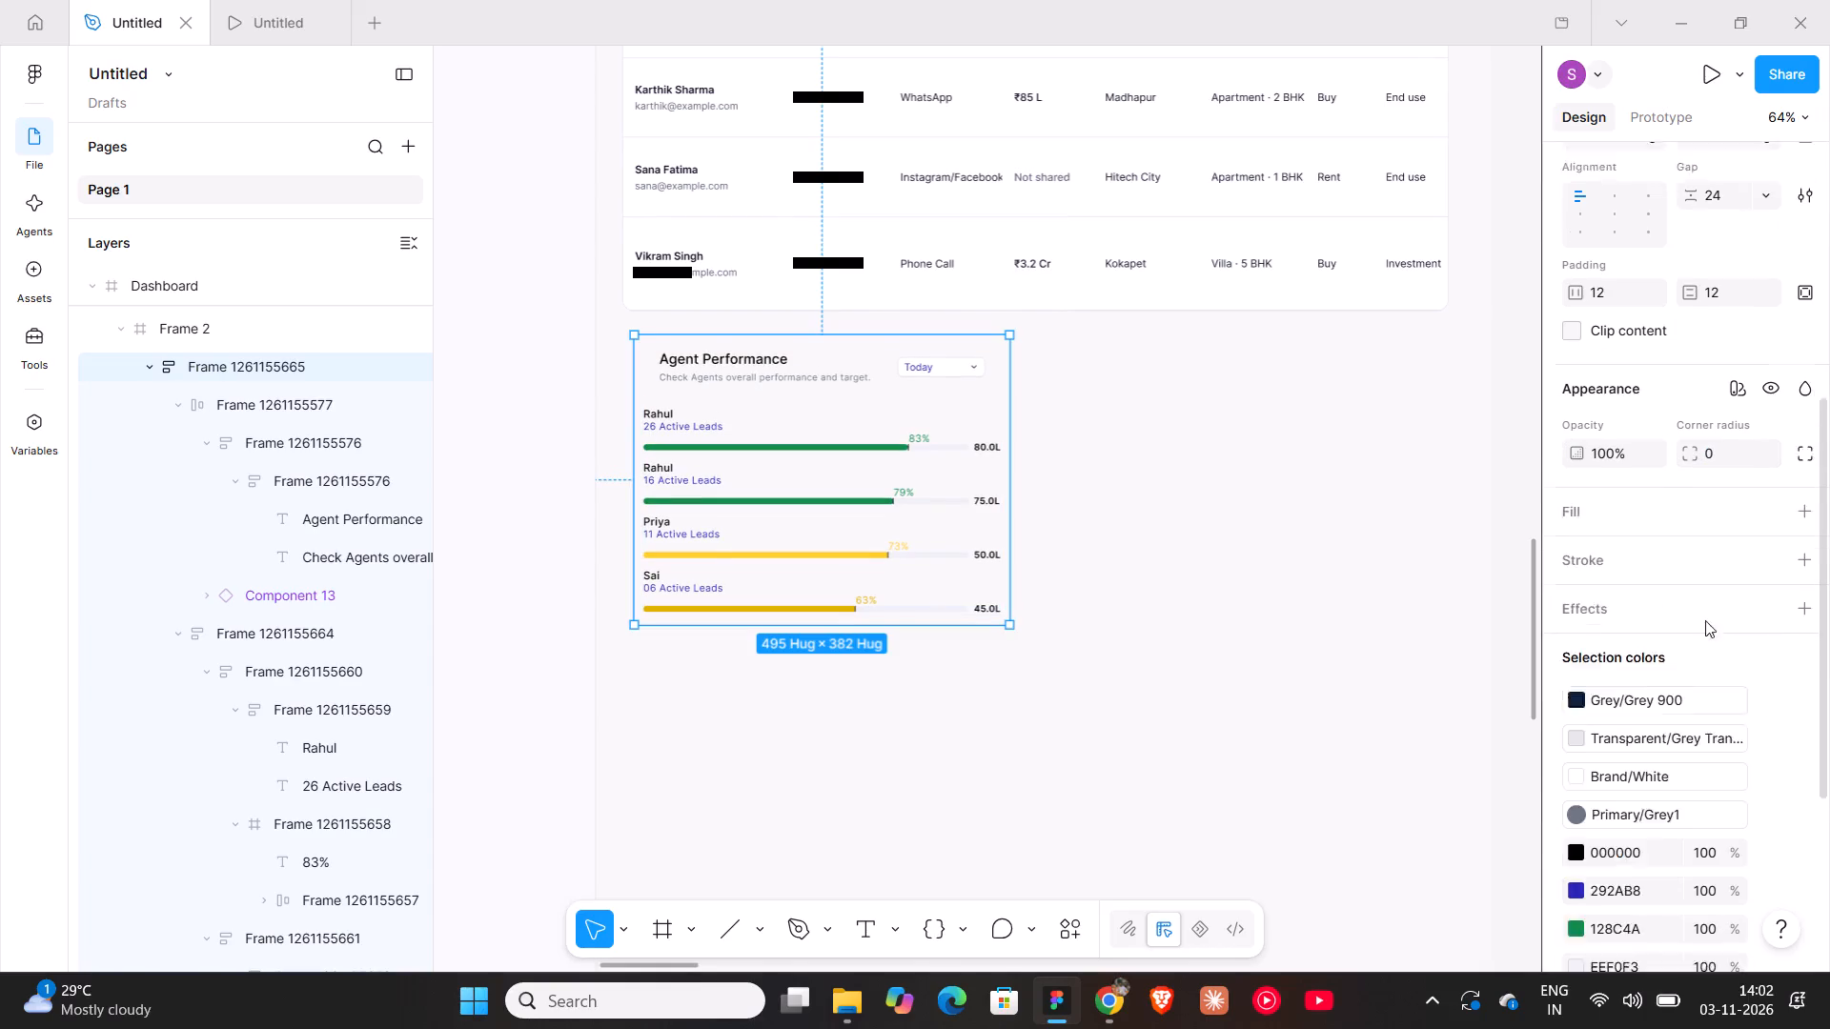
left_click(1802, 477)
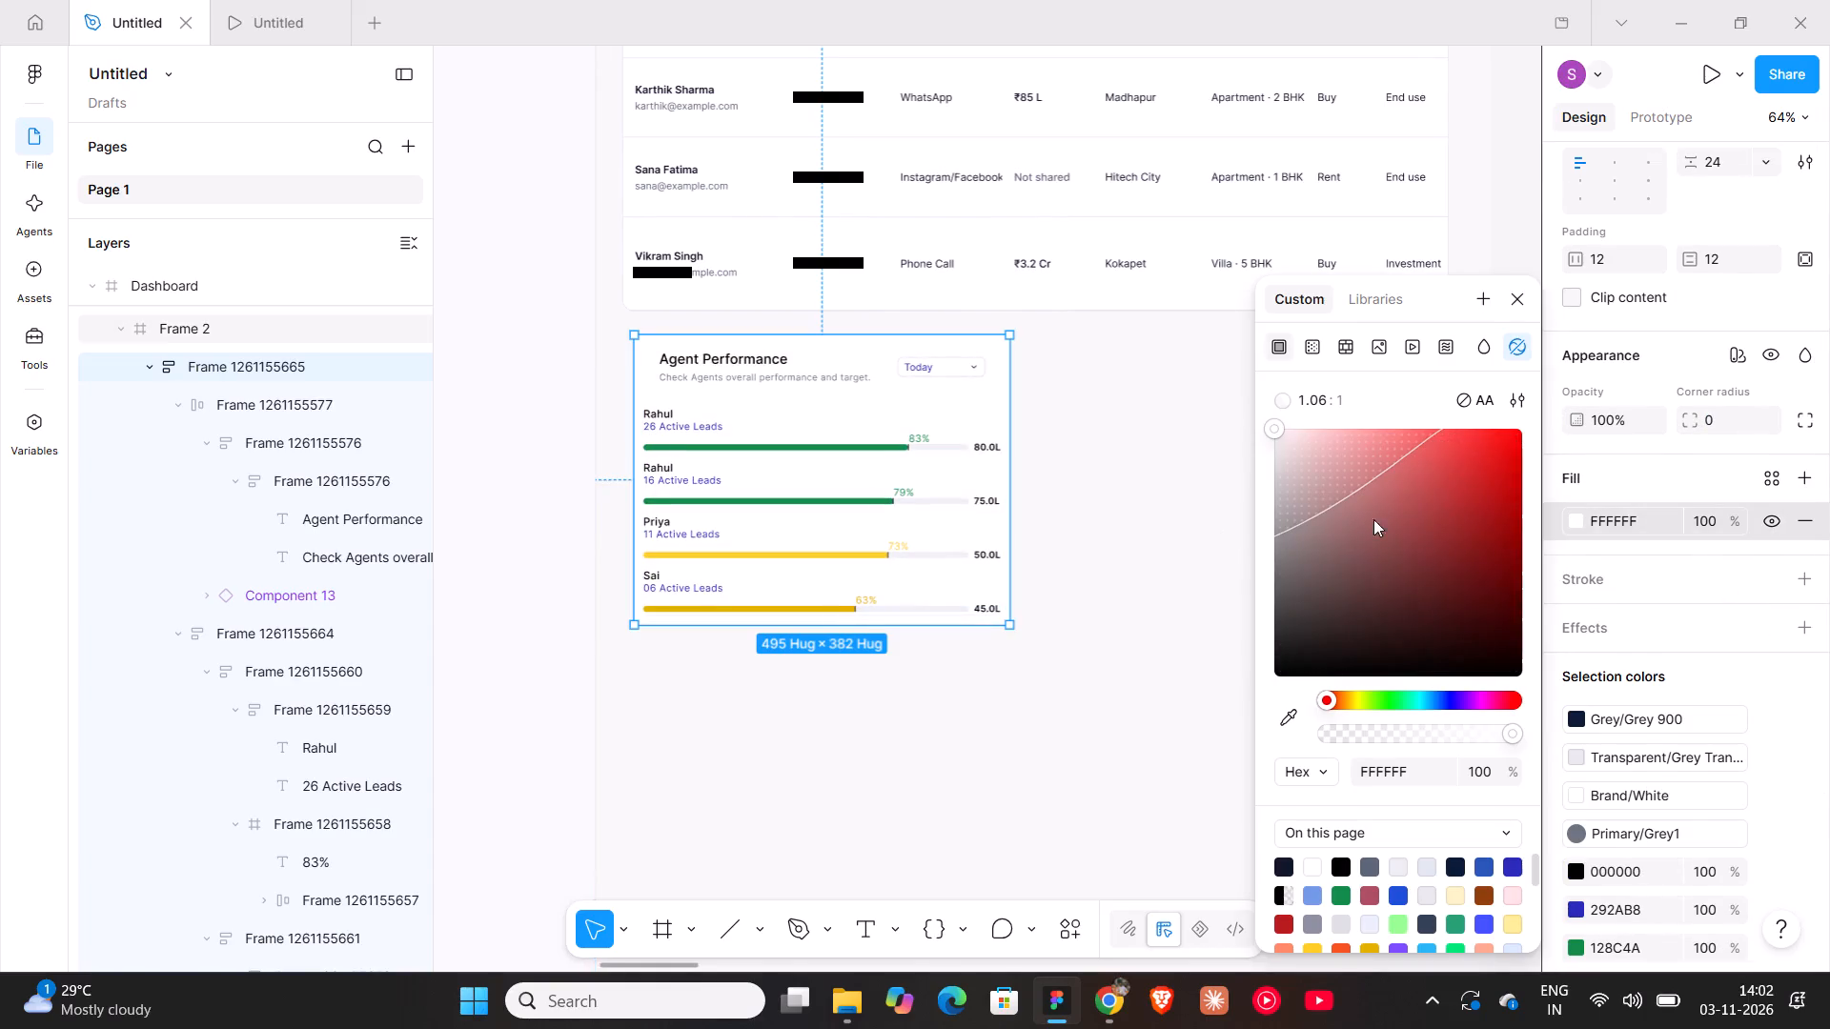
left_click(1716, 428)
type("18")
key("Return")
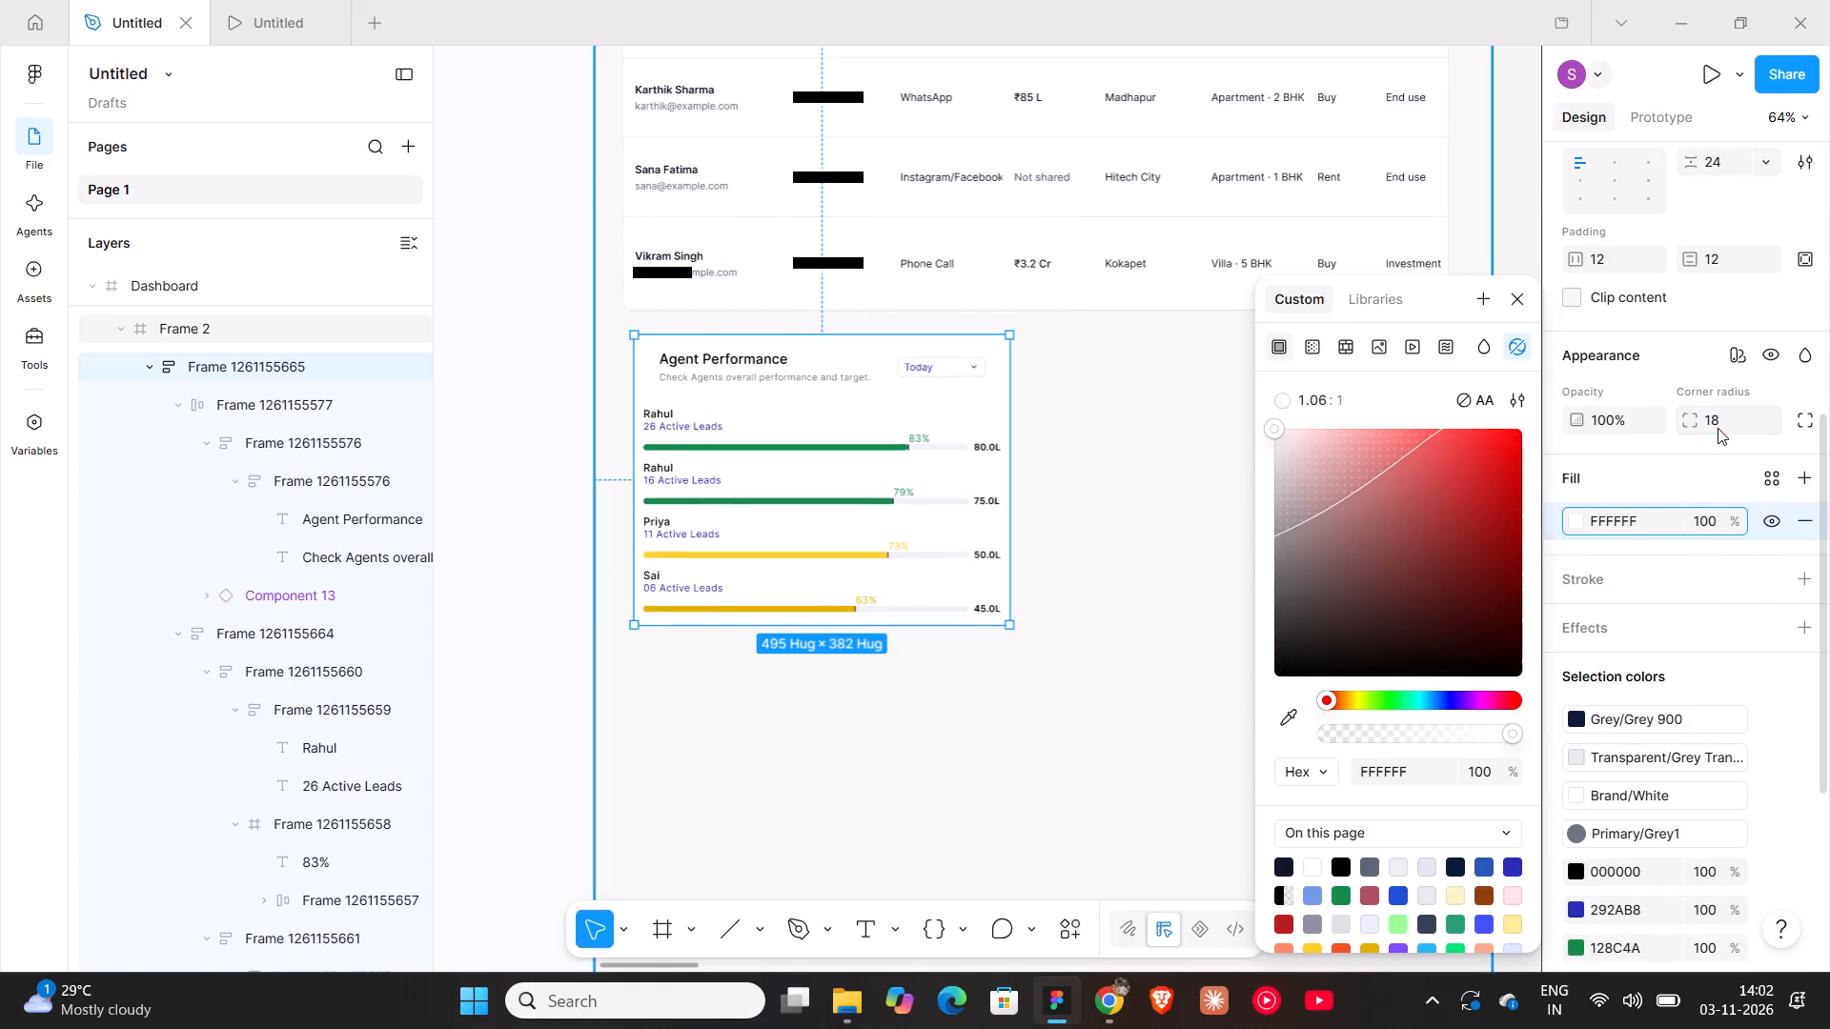
left_click(1100, 358)
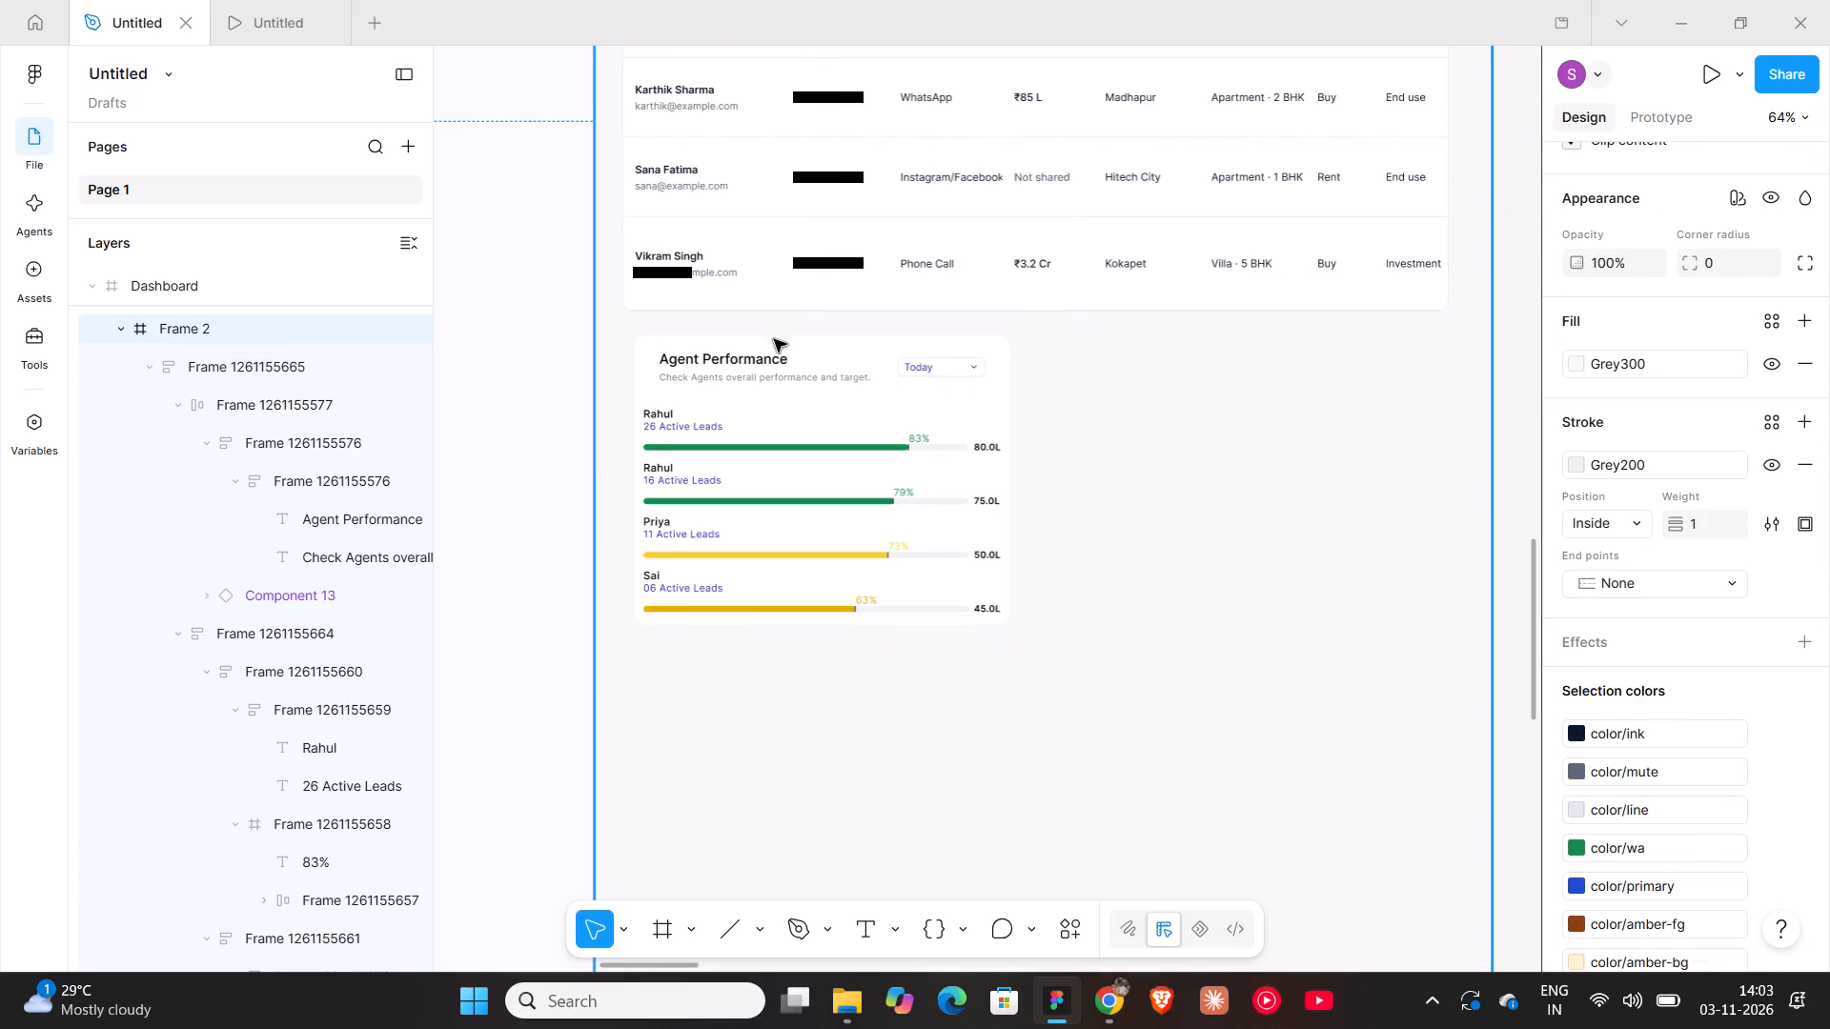
Copy the table row's stroke colour E2E8F0 and apply it as an inside stroke of weight 1 on the Agent Performance card.
scroll(719, 363, "up", 5)
triple_click(719, 363)
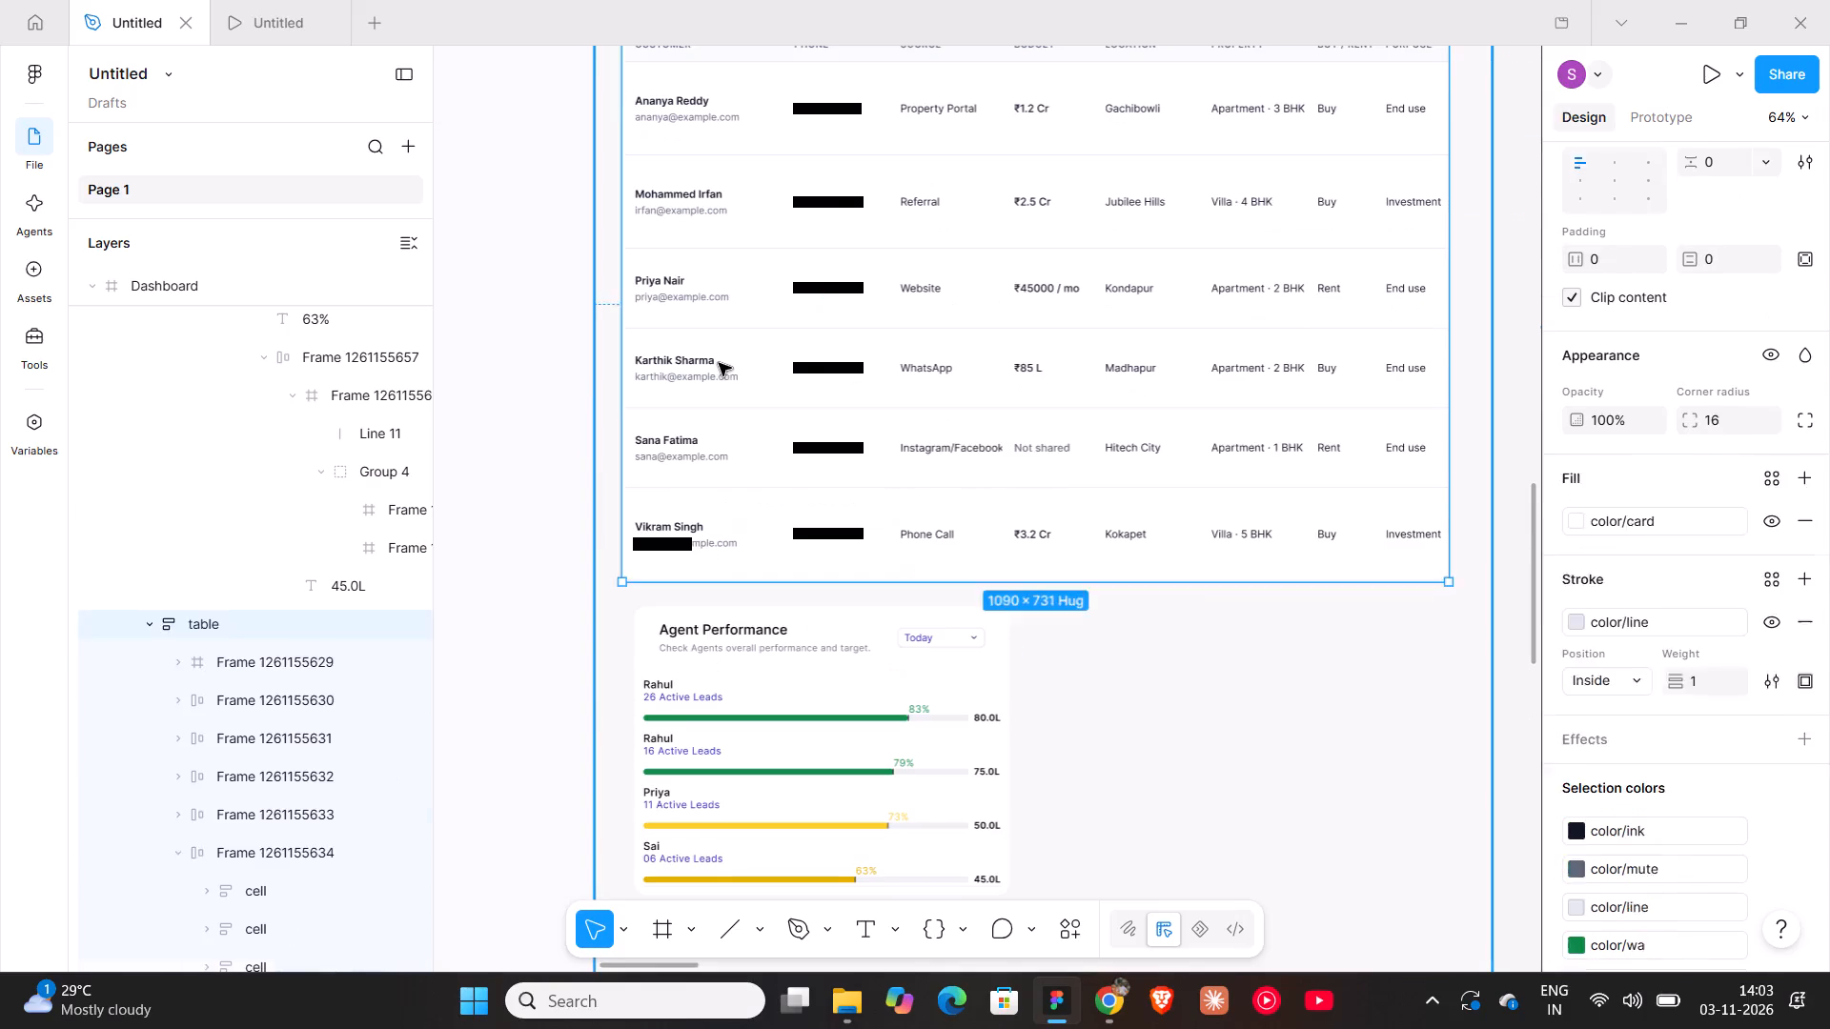
left_click(1735, 574)
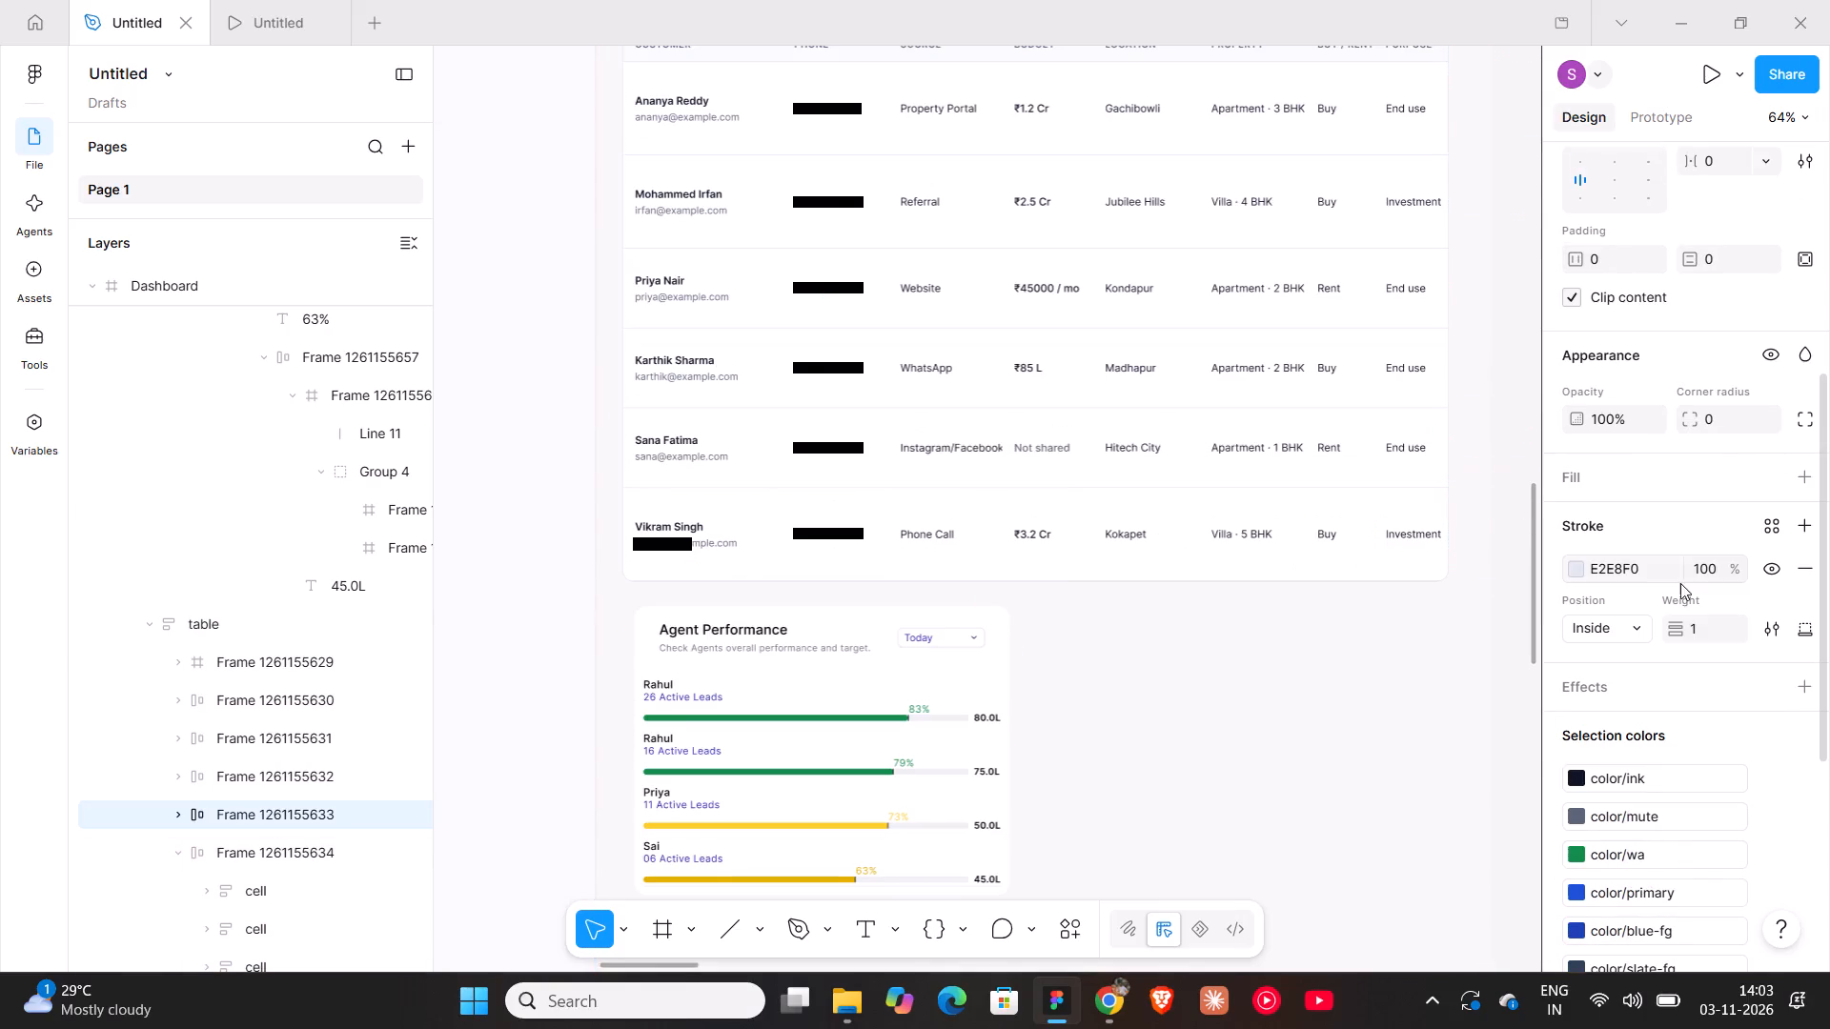
left_click(1628, 575)
key("ctrl+c")
scroll(1336, 559, "down", 5)
left_click(946, 411)
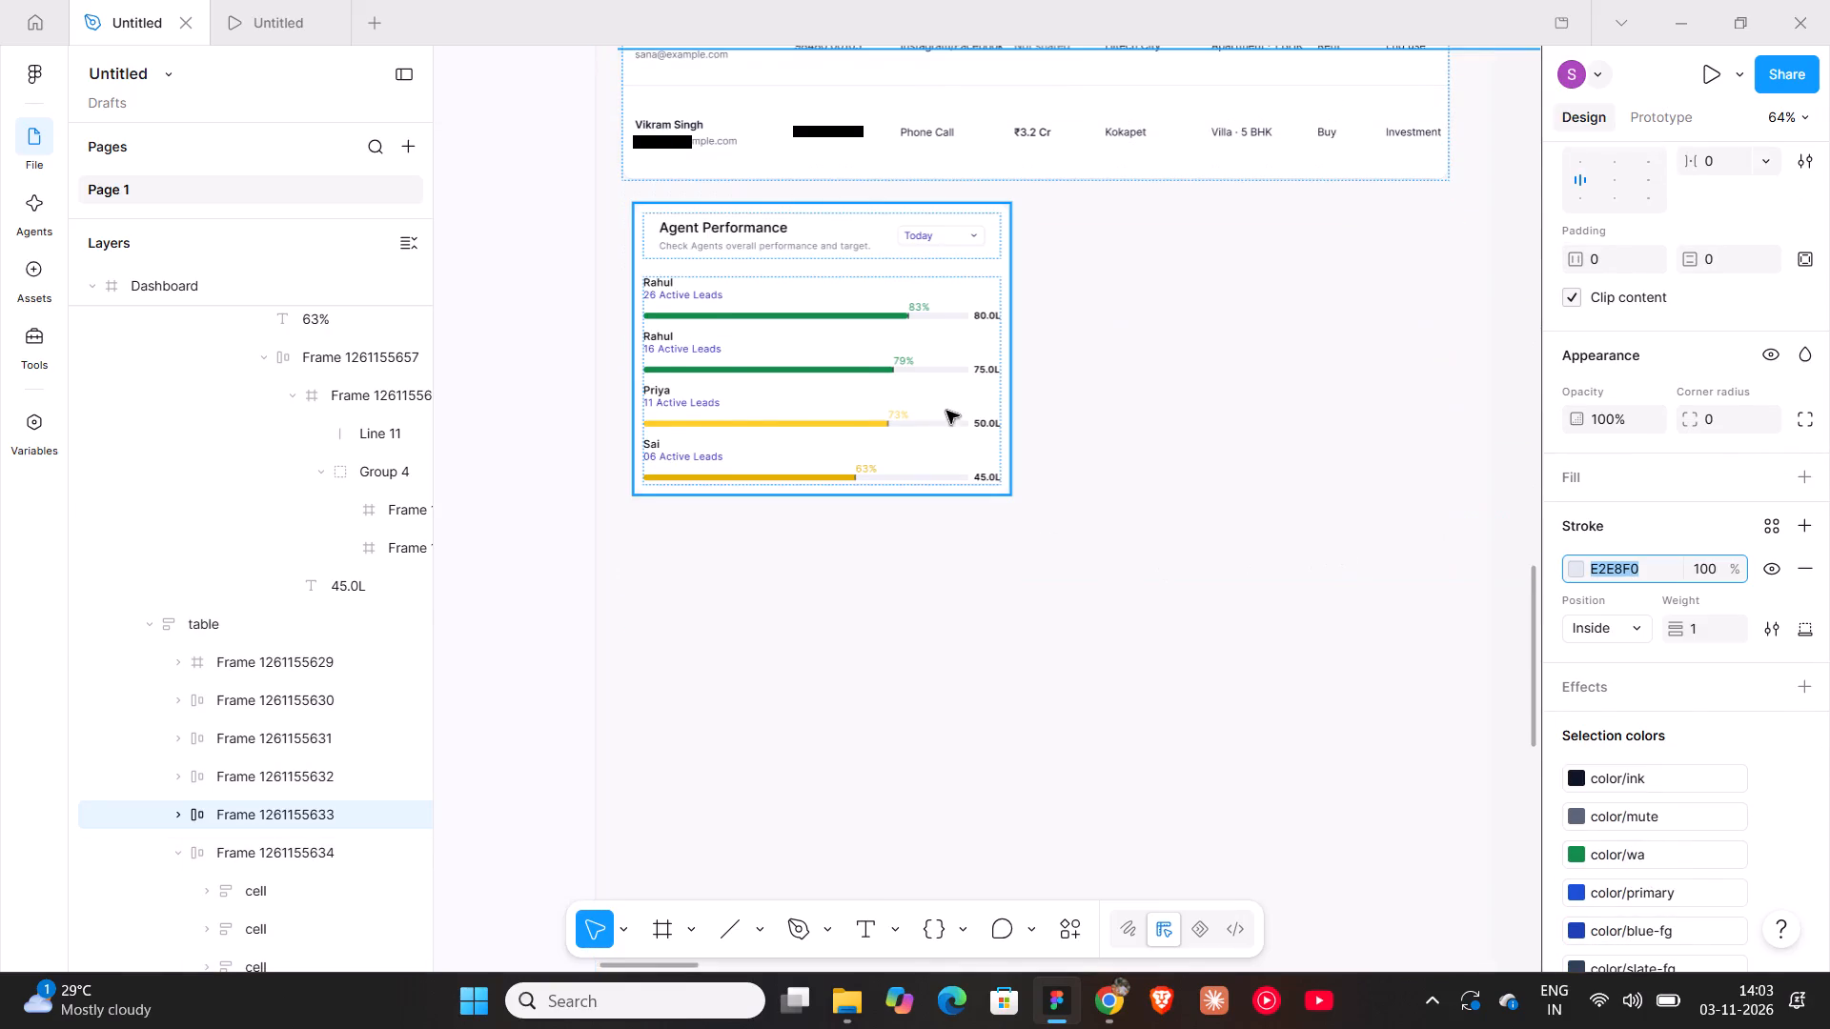
scroll(1633, 615, "down", 1)
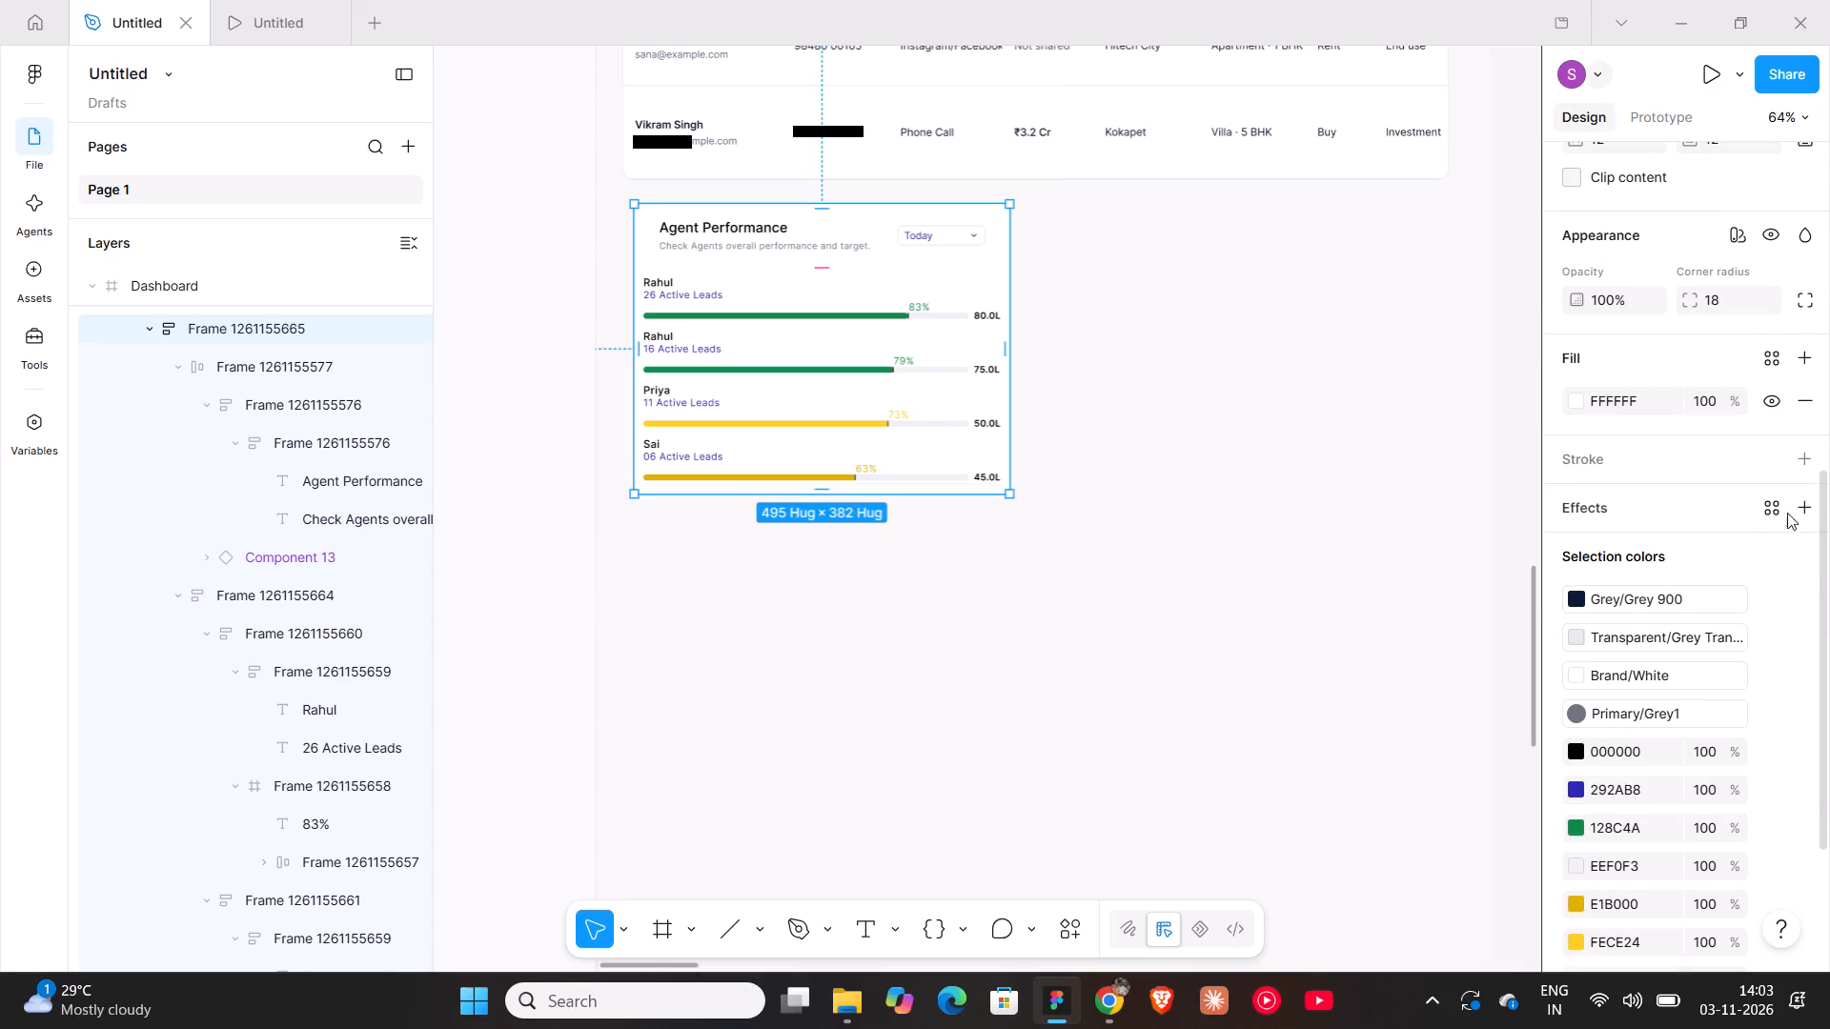
left_click(1810, 456)
left_click(1613, 509)
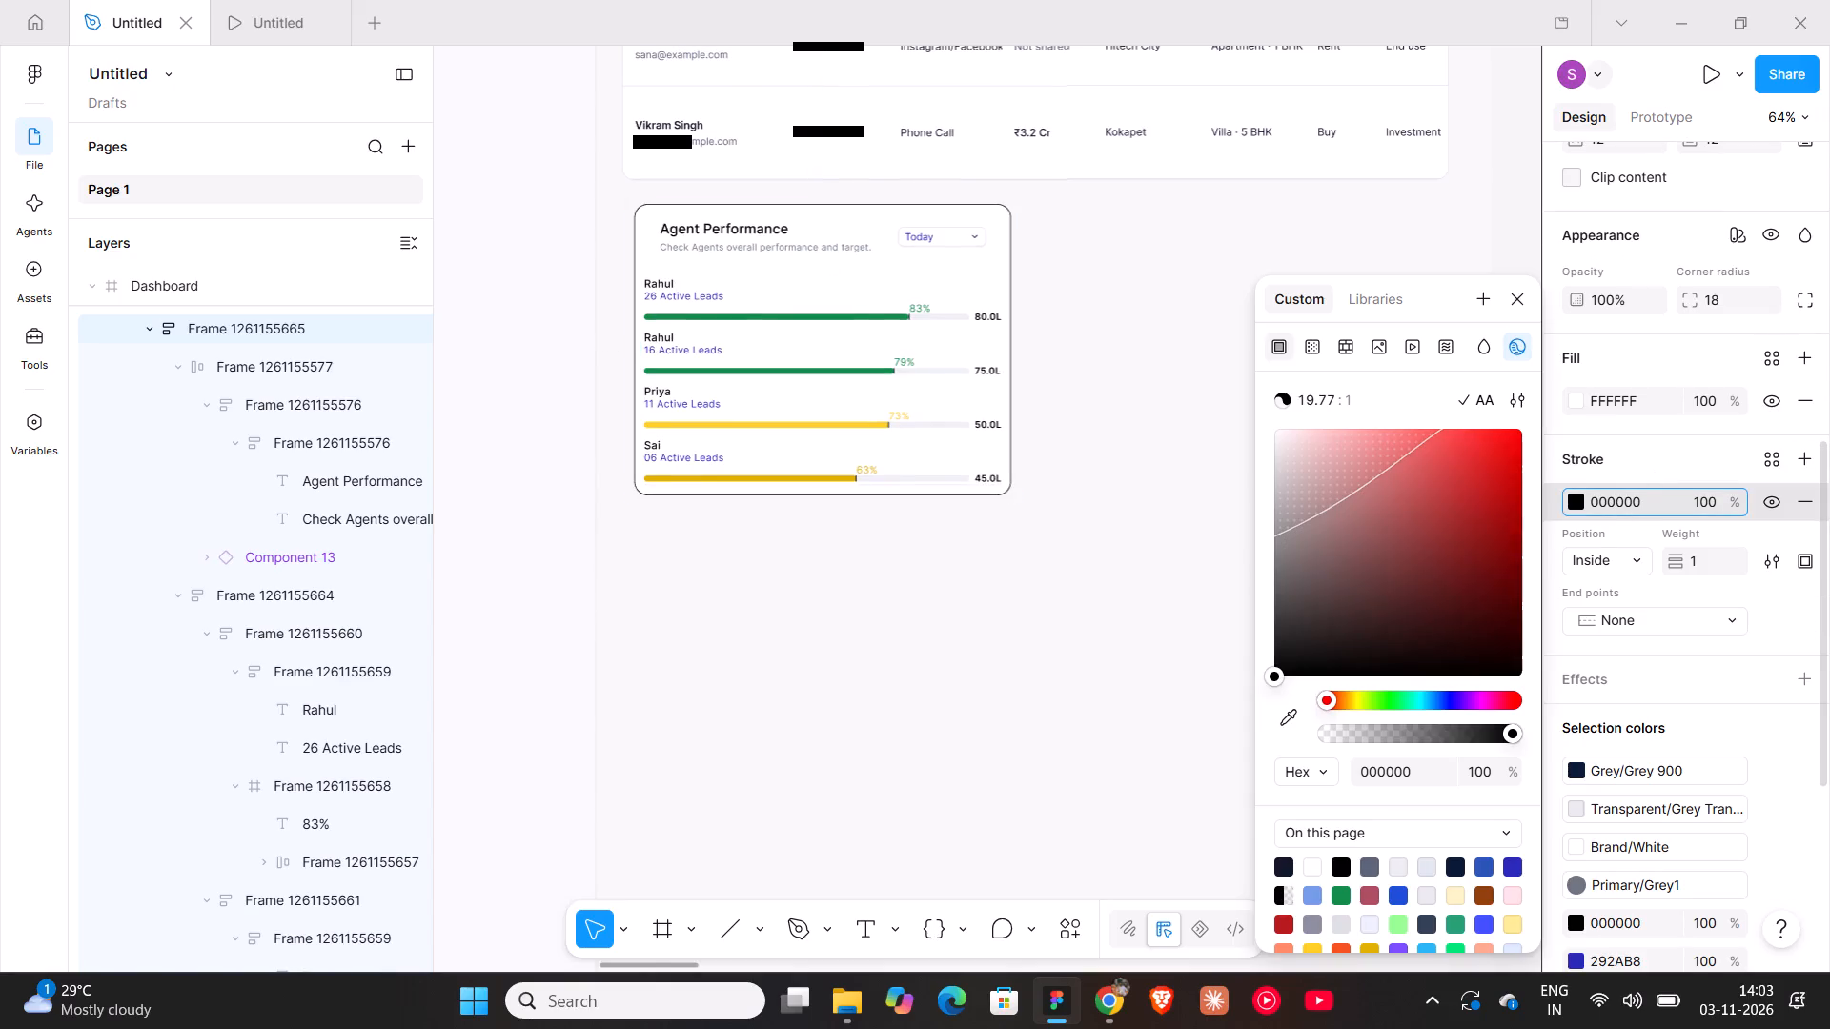
key("ctrl+v")
left_click(1144, 614)
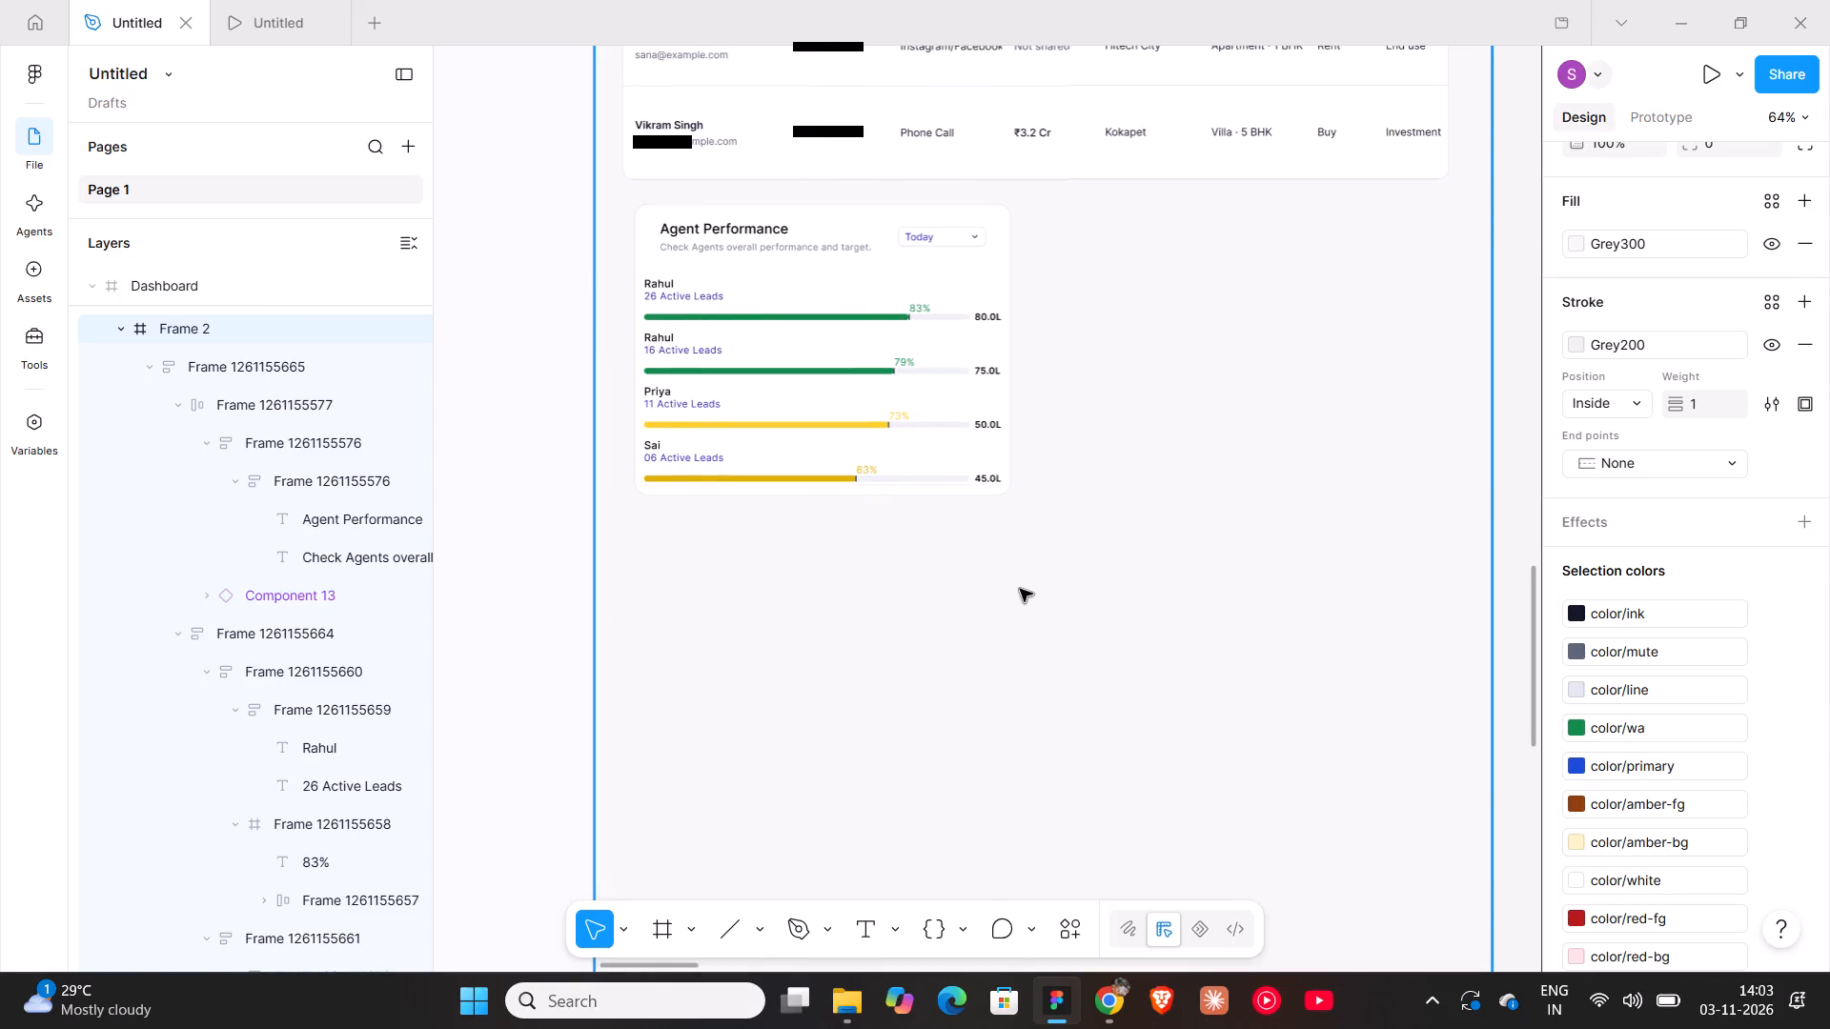
Check the Total Deals card's styling and set the Agent Performance card's corner radius to 16.
scroll(1005, 567, "up", 12)
double_click(820, 408)
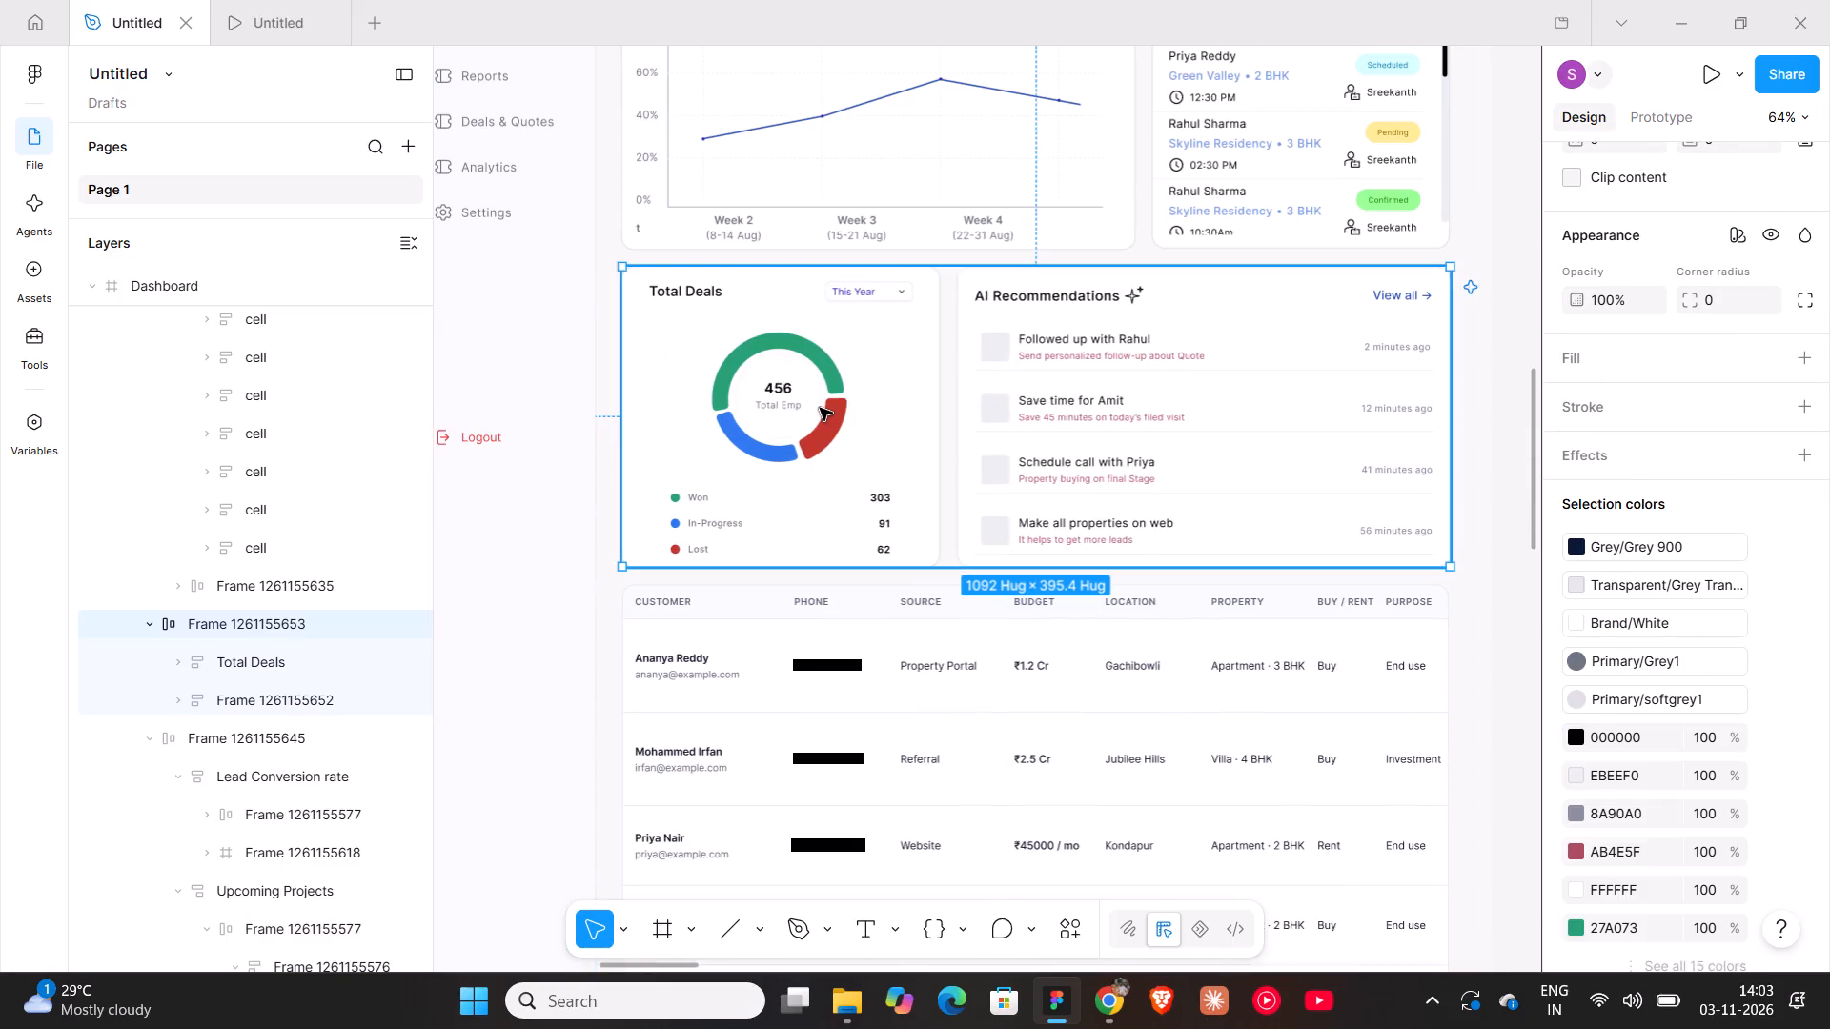
left_click(820, 408)
left_click(820, 408)
double_click(820, 408)
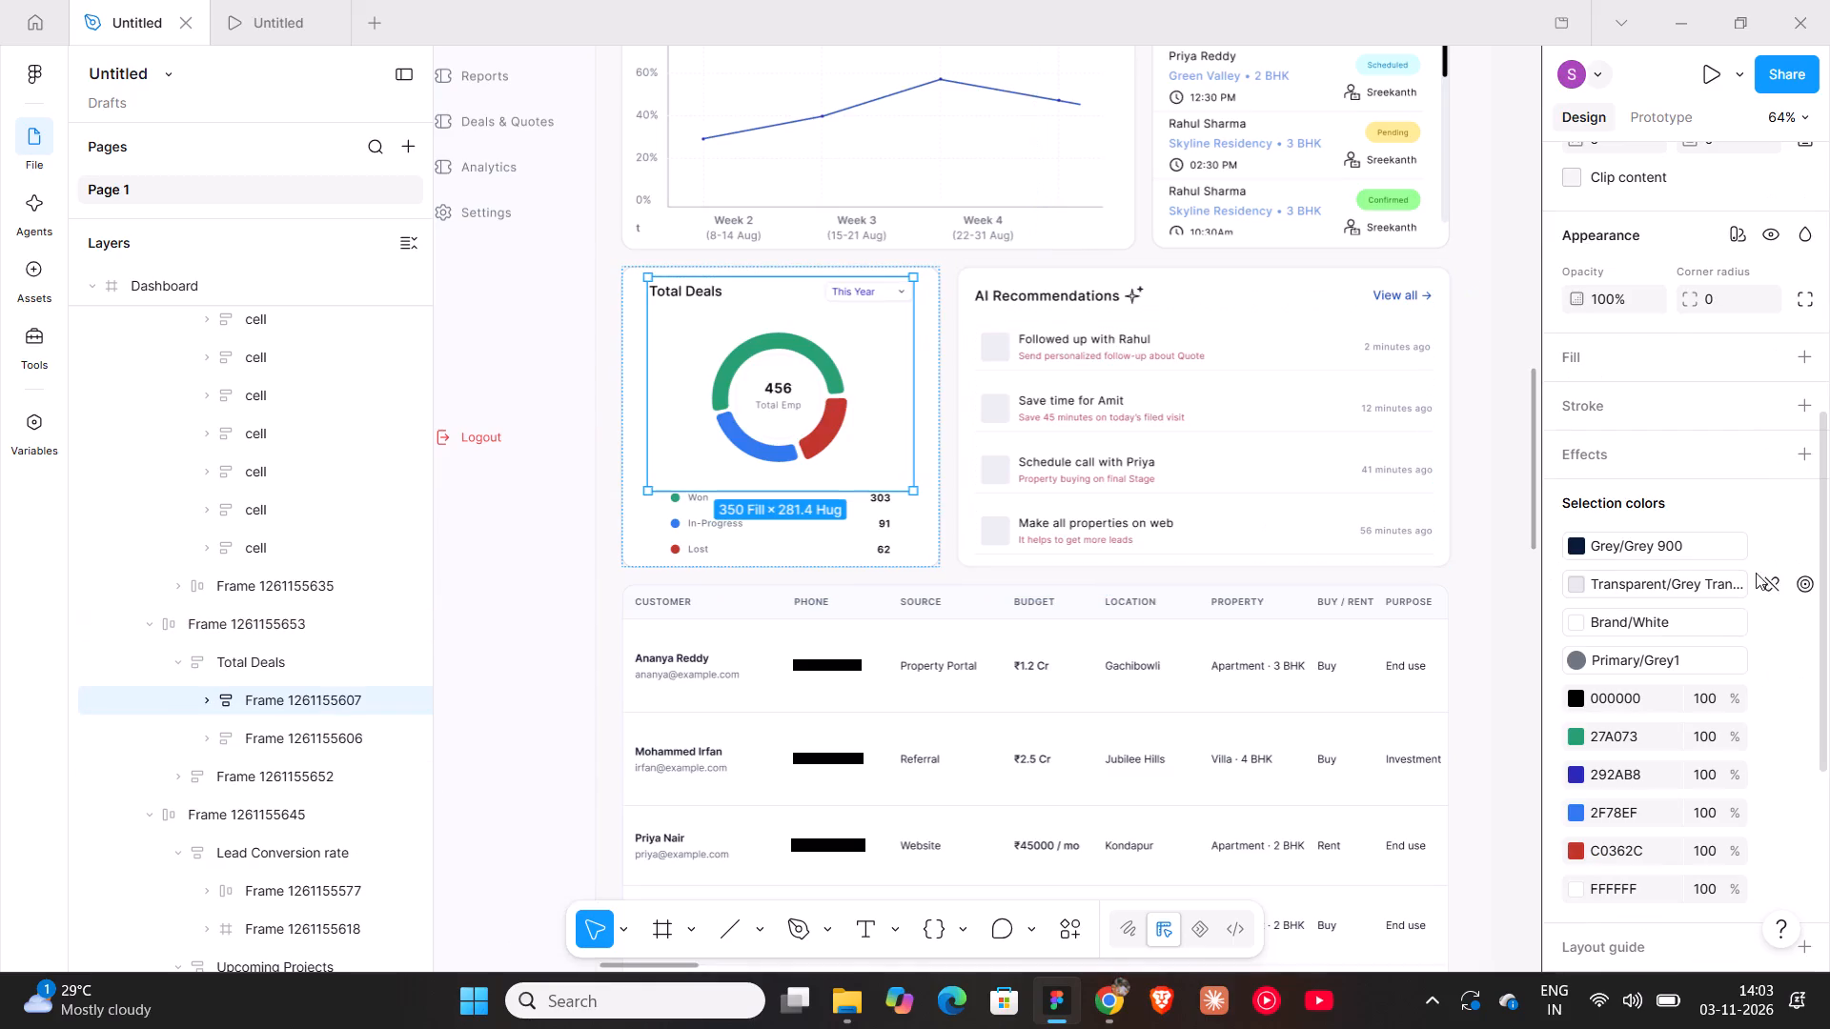
left_click(937, 327)
scroll(917, 382, "down", 7)
left_click(880, 551)
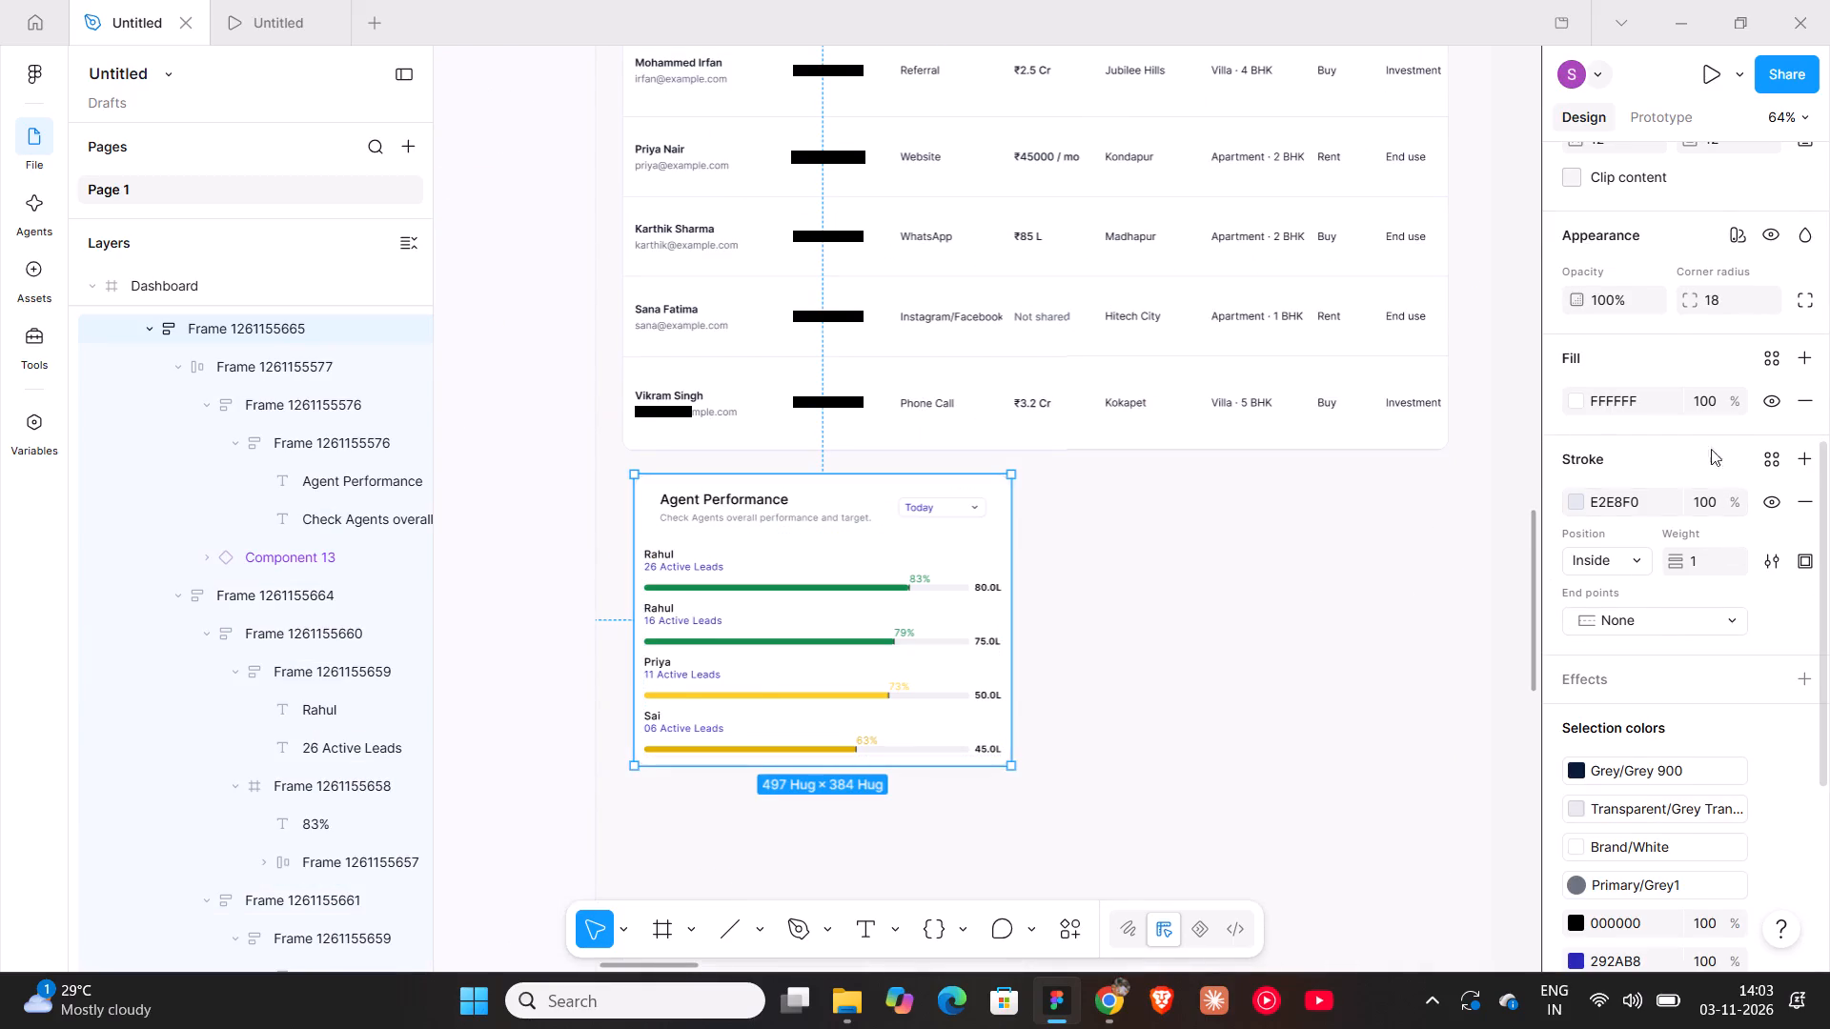
left_click(1711, 309)
type("16")
key("Return")
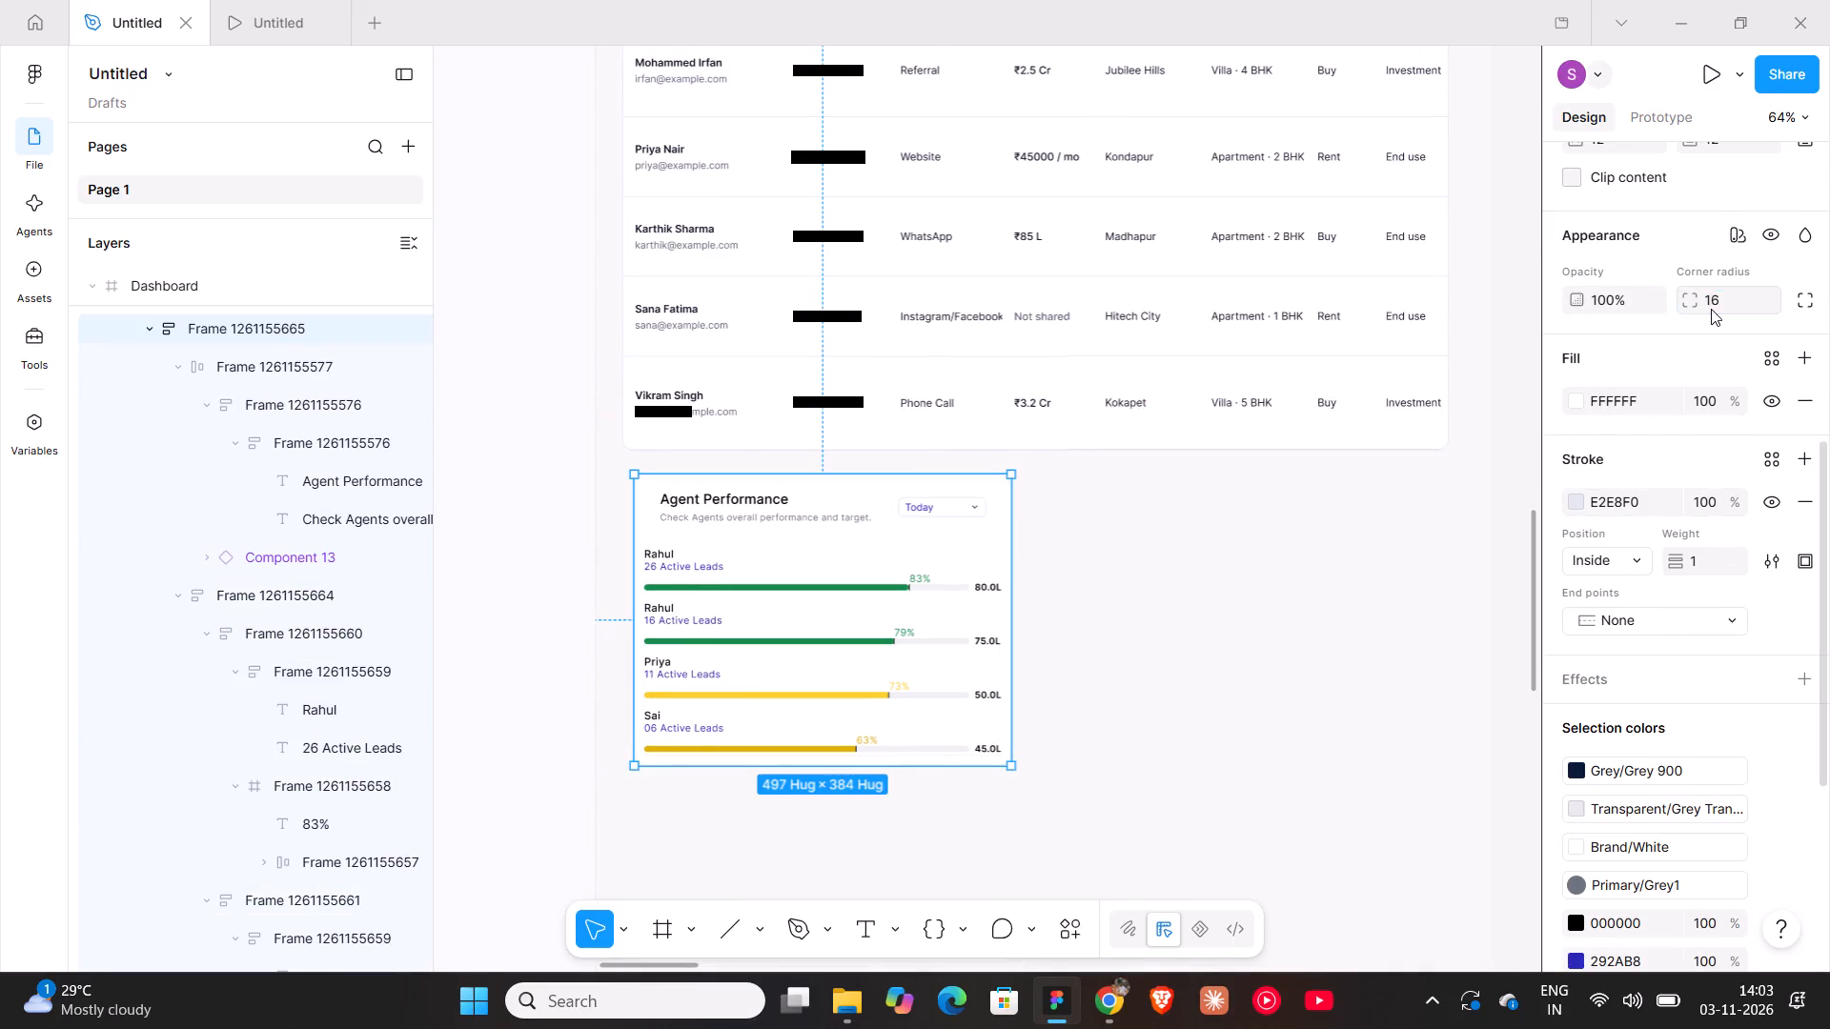
left_click(1112, 611)
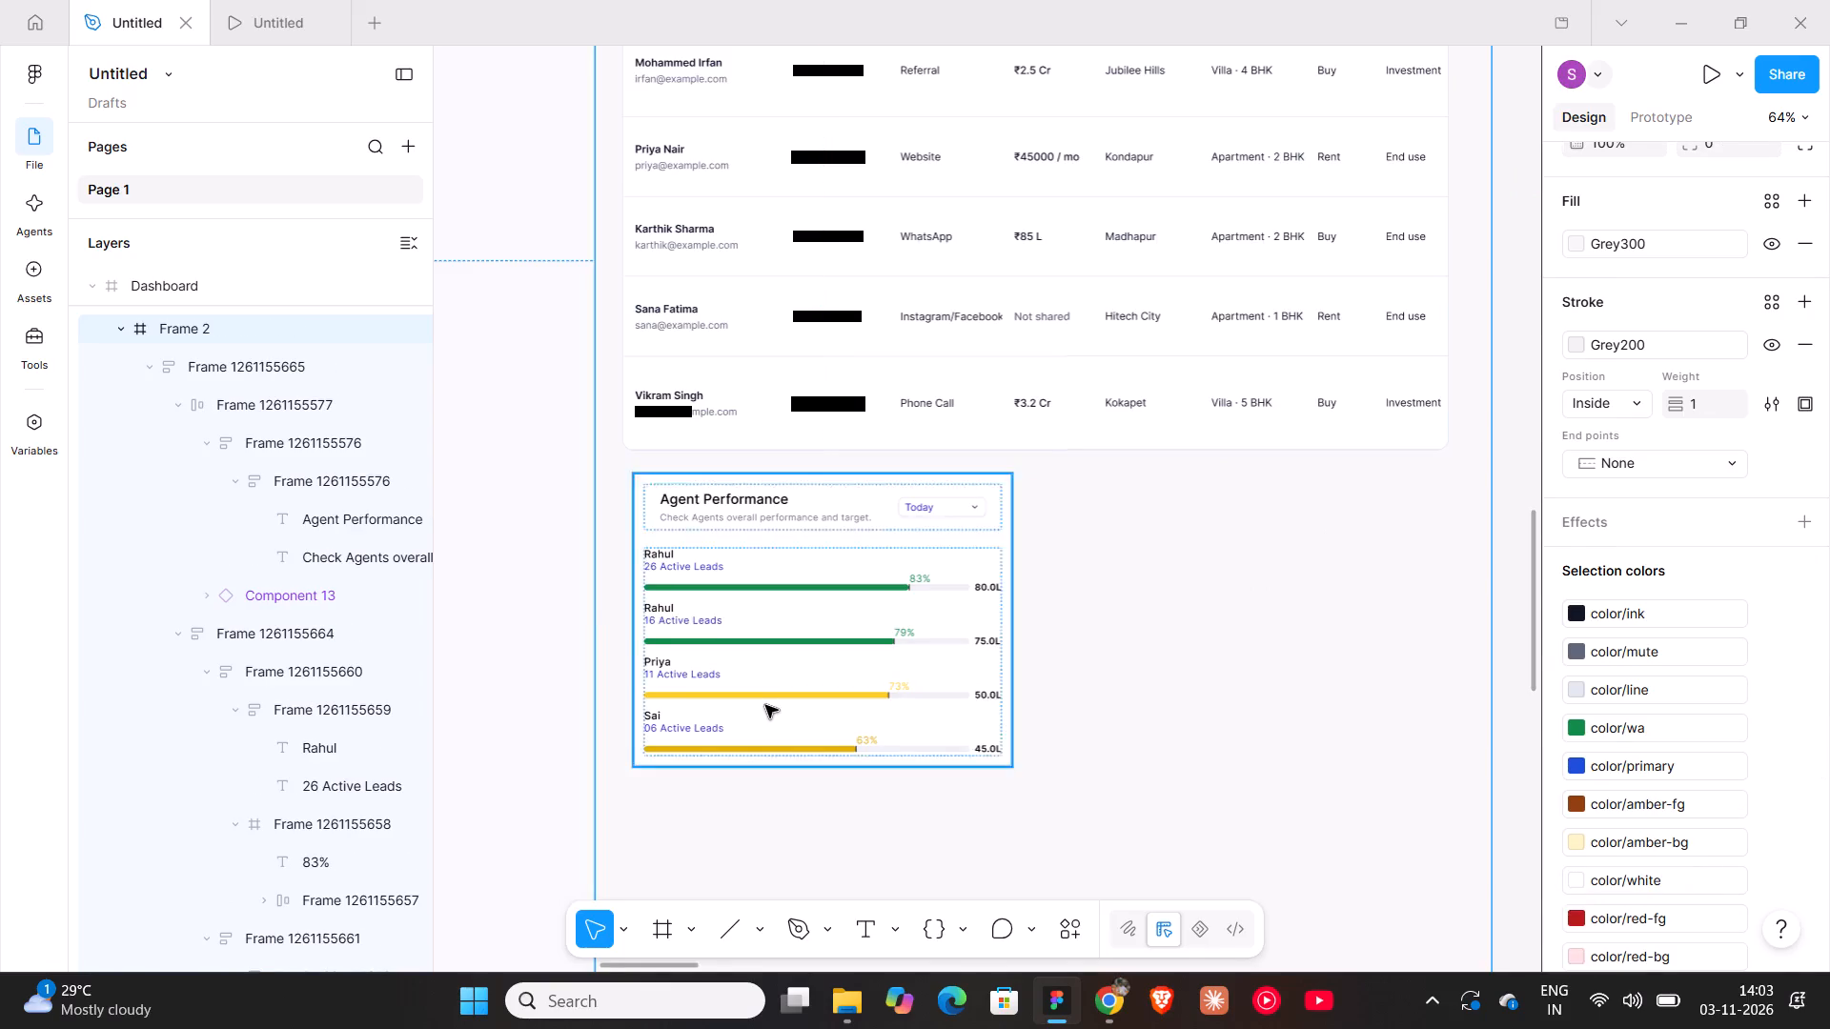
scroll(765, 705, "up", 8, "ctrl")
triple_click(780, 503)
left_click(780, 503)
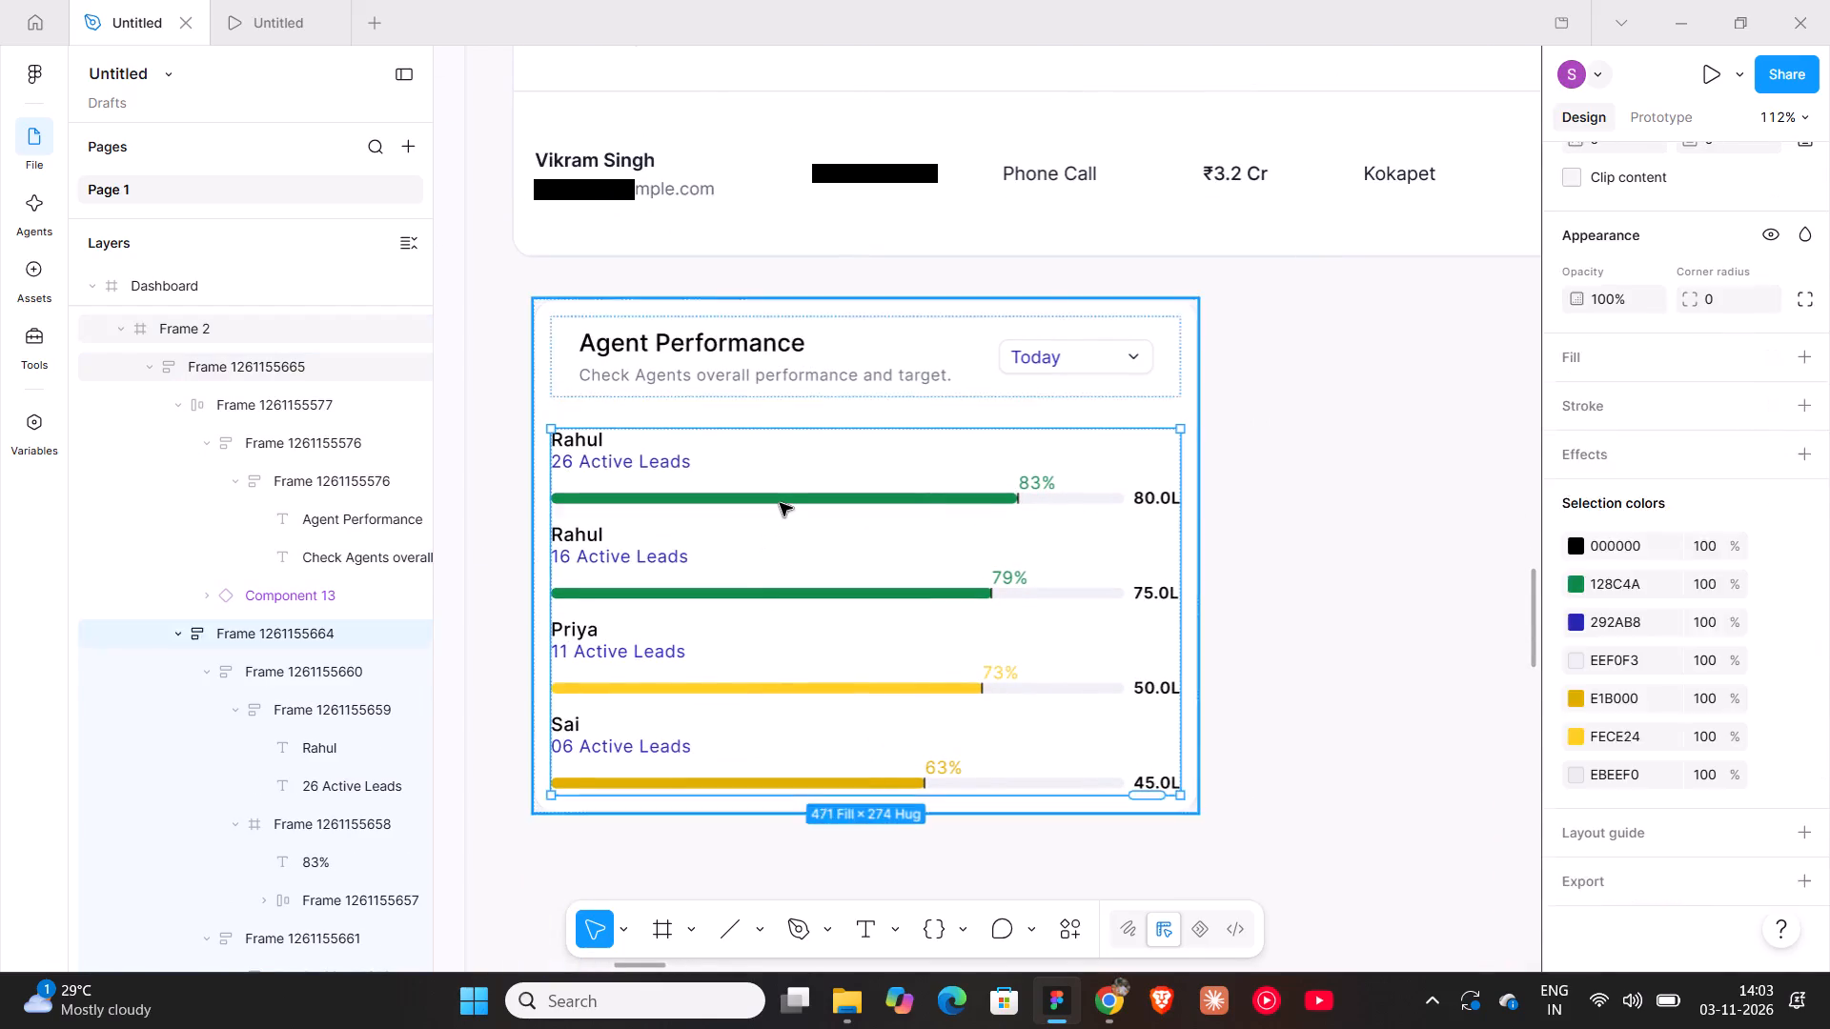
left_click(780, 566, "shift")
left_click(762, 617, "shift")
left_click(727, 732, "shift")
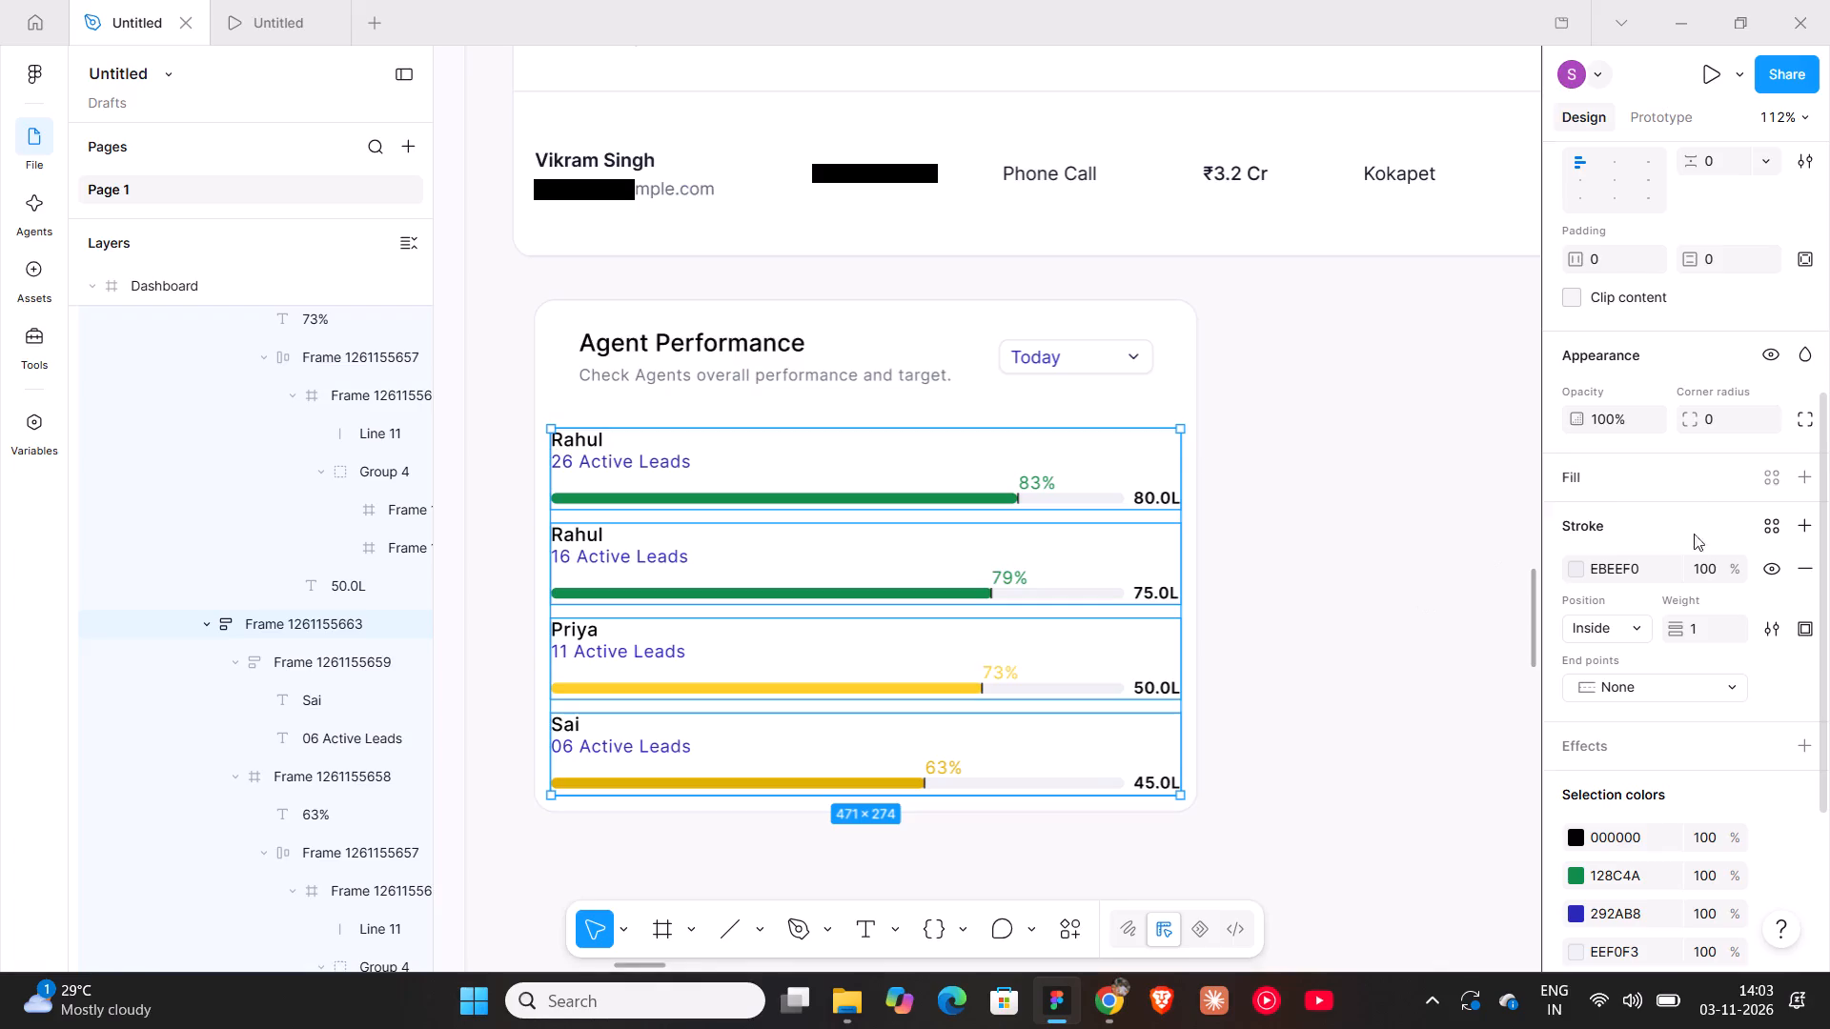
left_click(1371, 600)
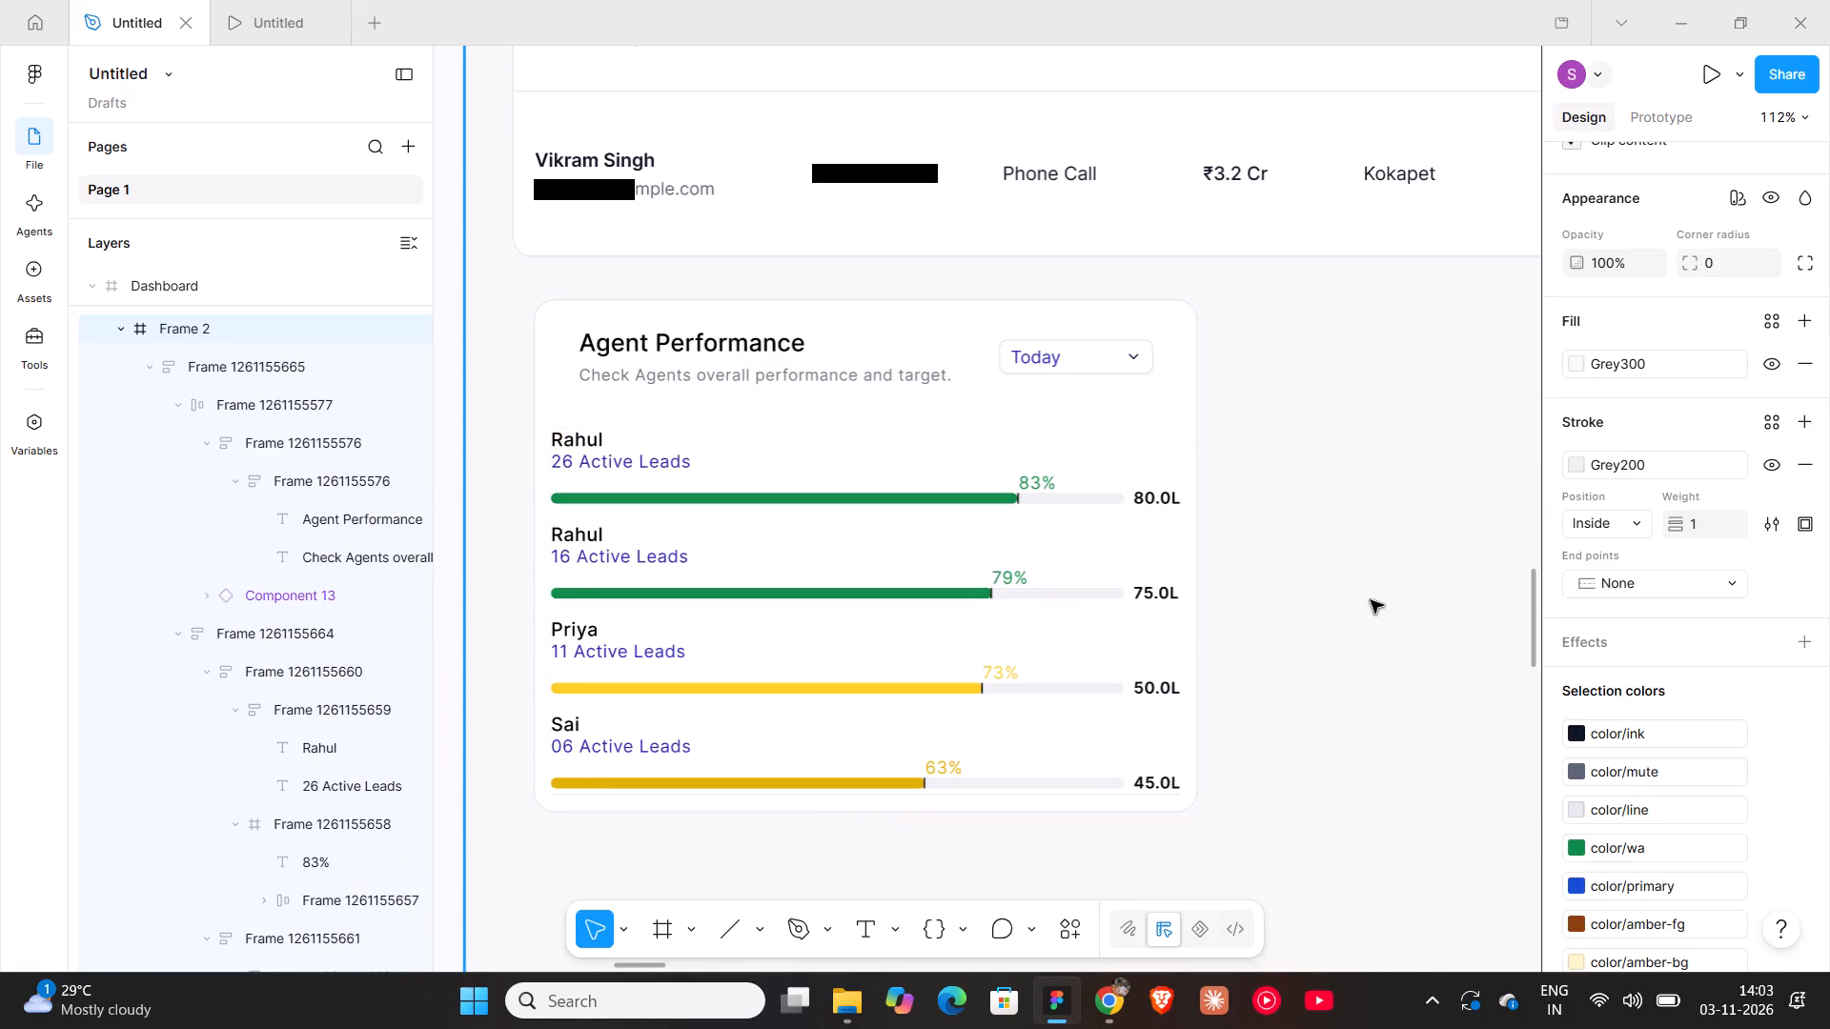
Add an inside stroke of weight 1 in E2E8F0 to both Rahul rows and the Priya row.
triple_click(888, 662)
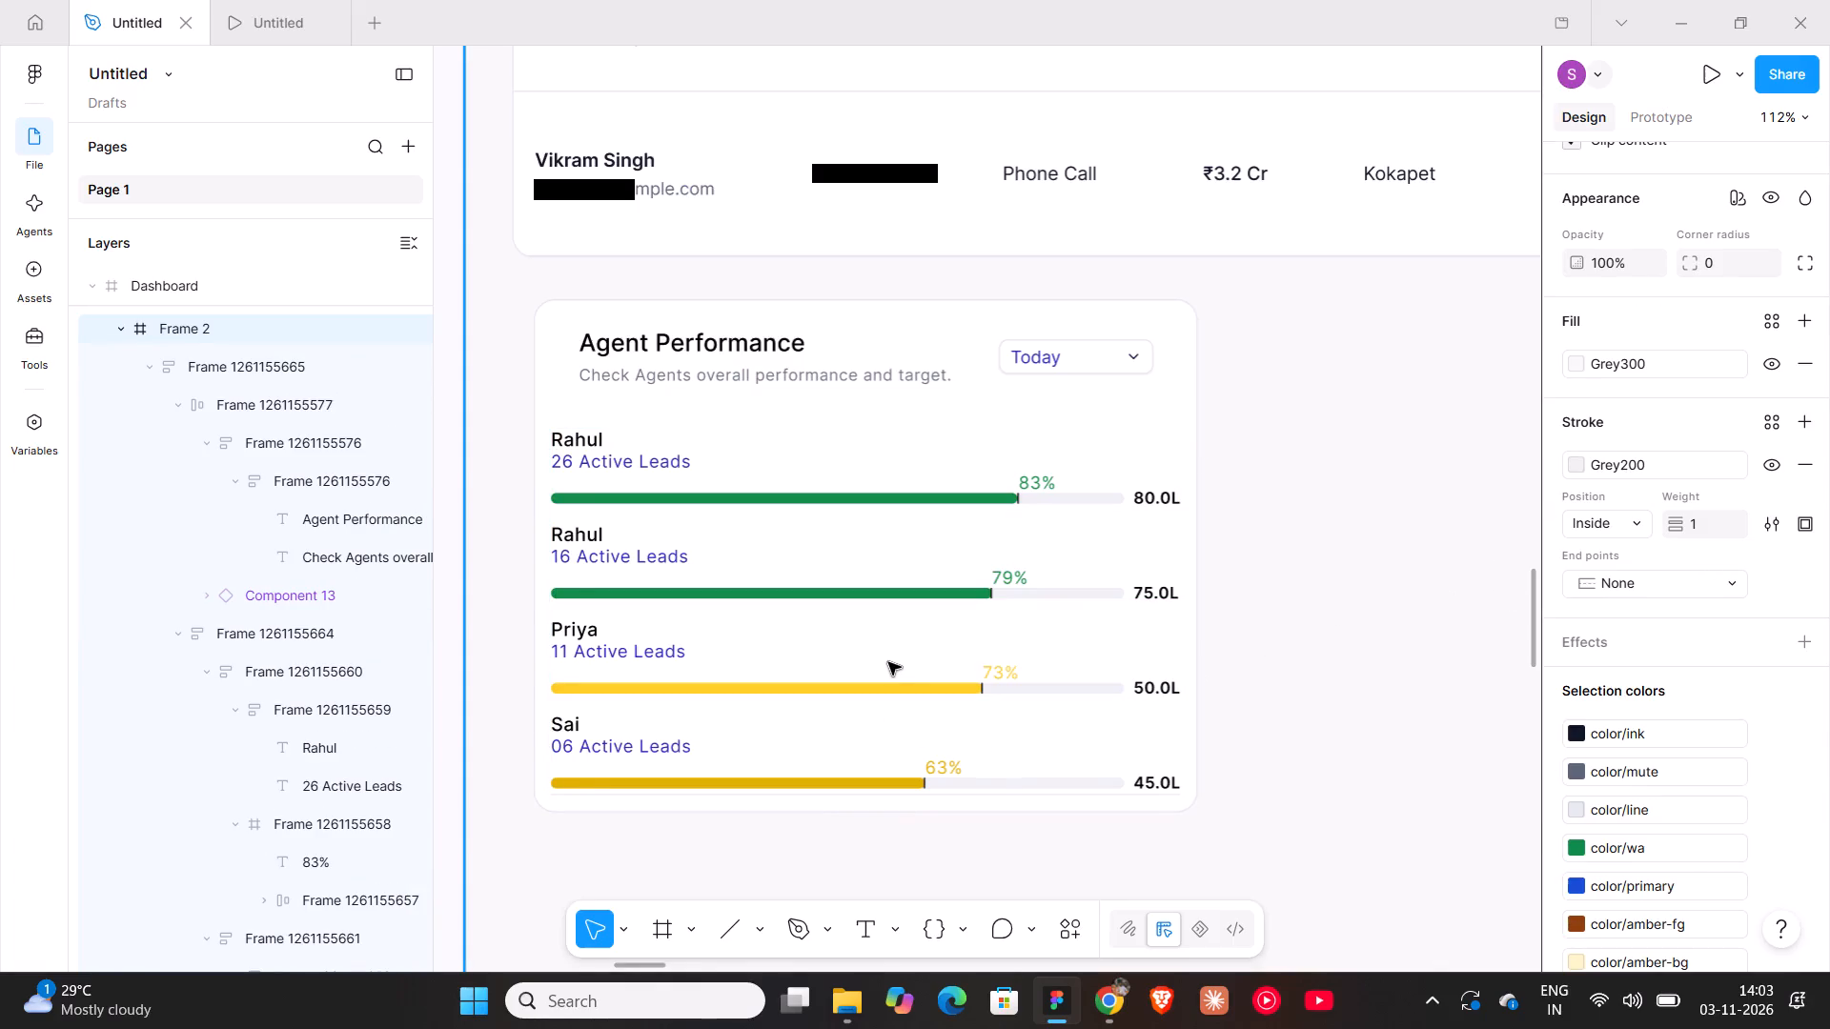
double_click(889, 646)
left_click(904, 572, "shift")
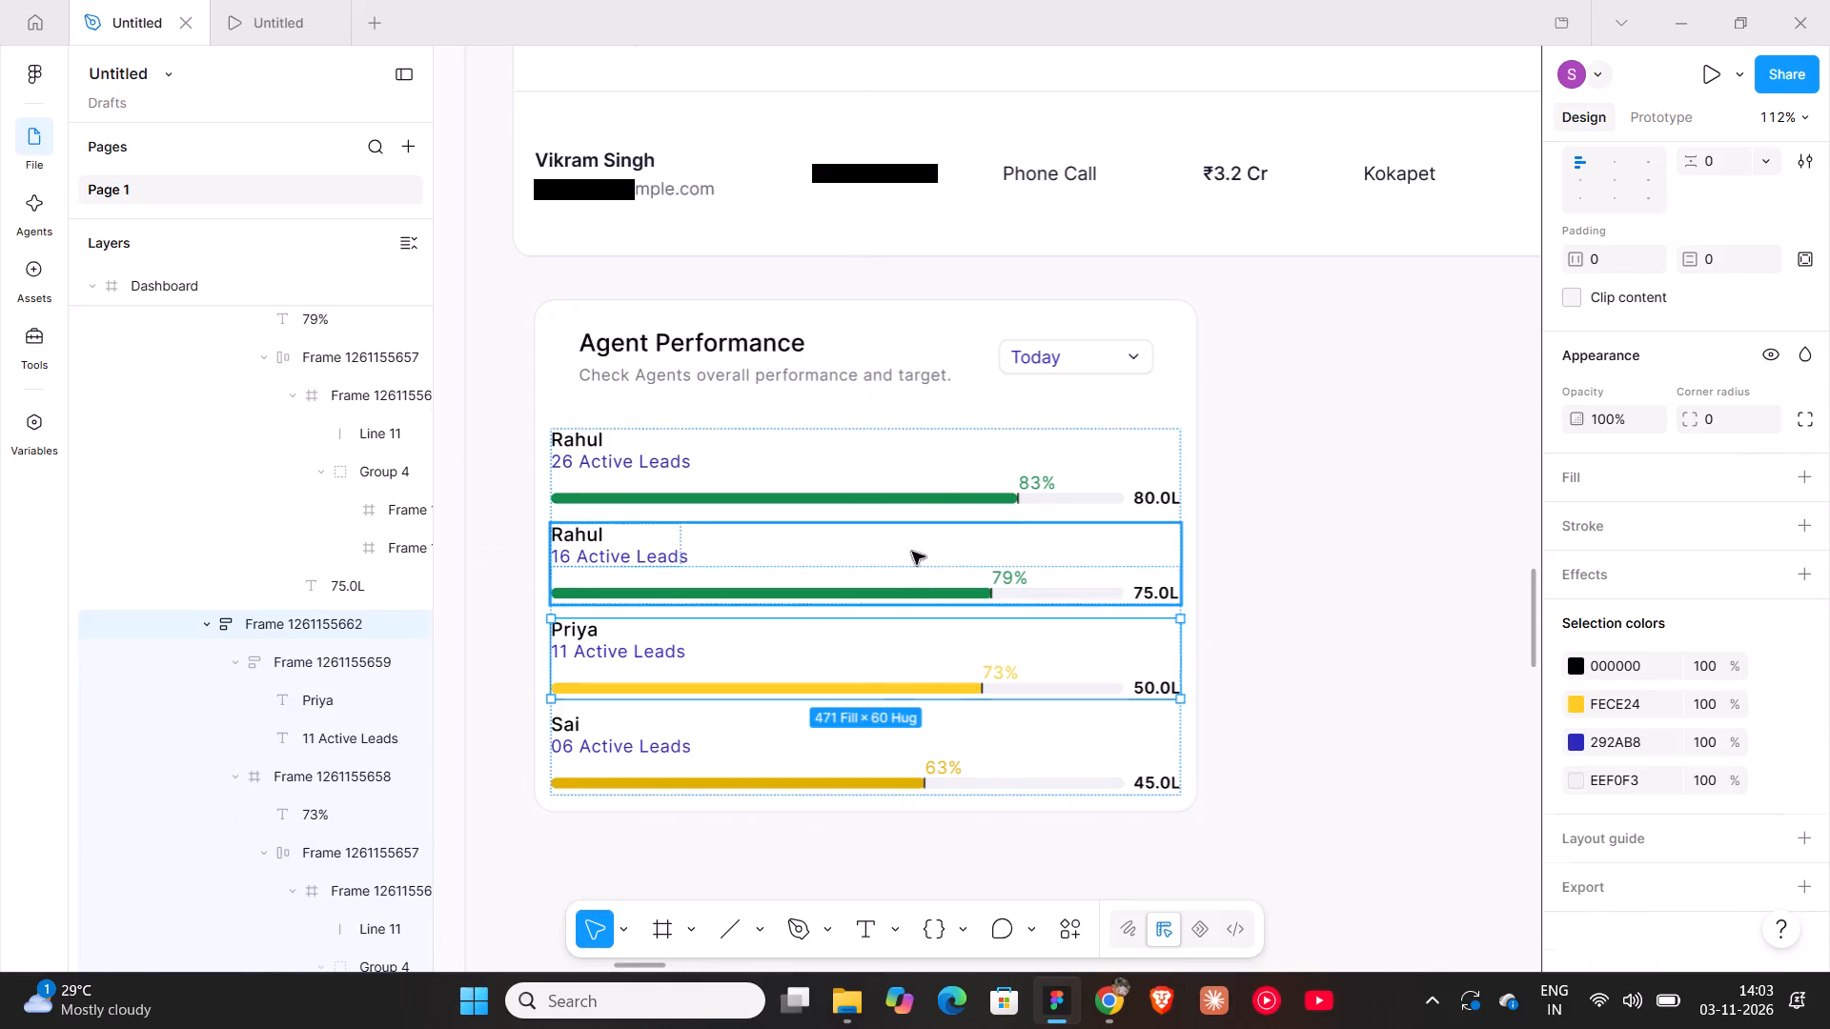
left_click(939, 479, "shift")
left_click(1789, 531)
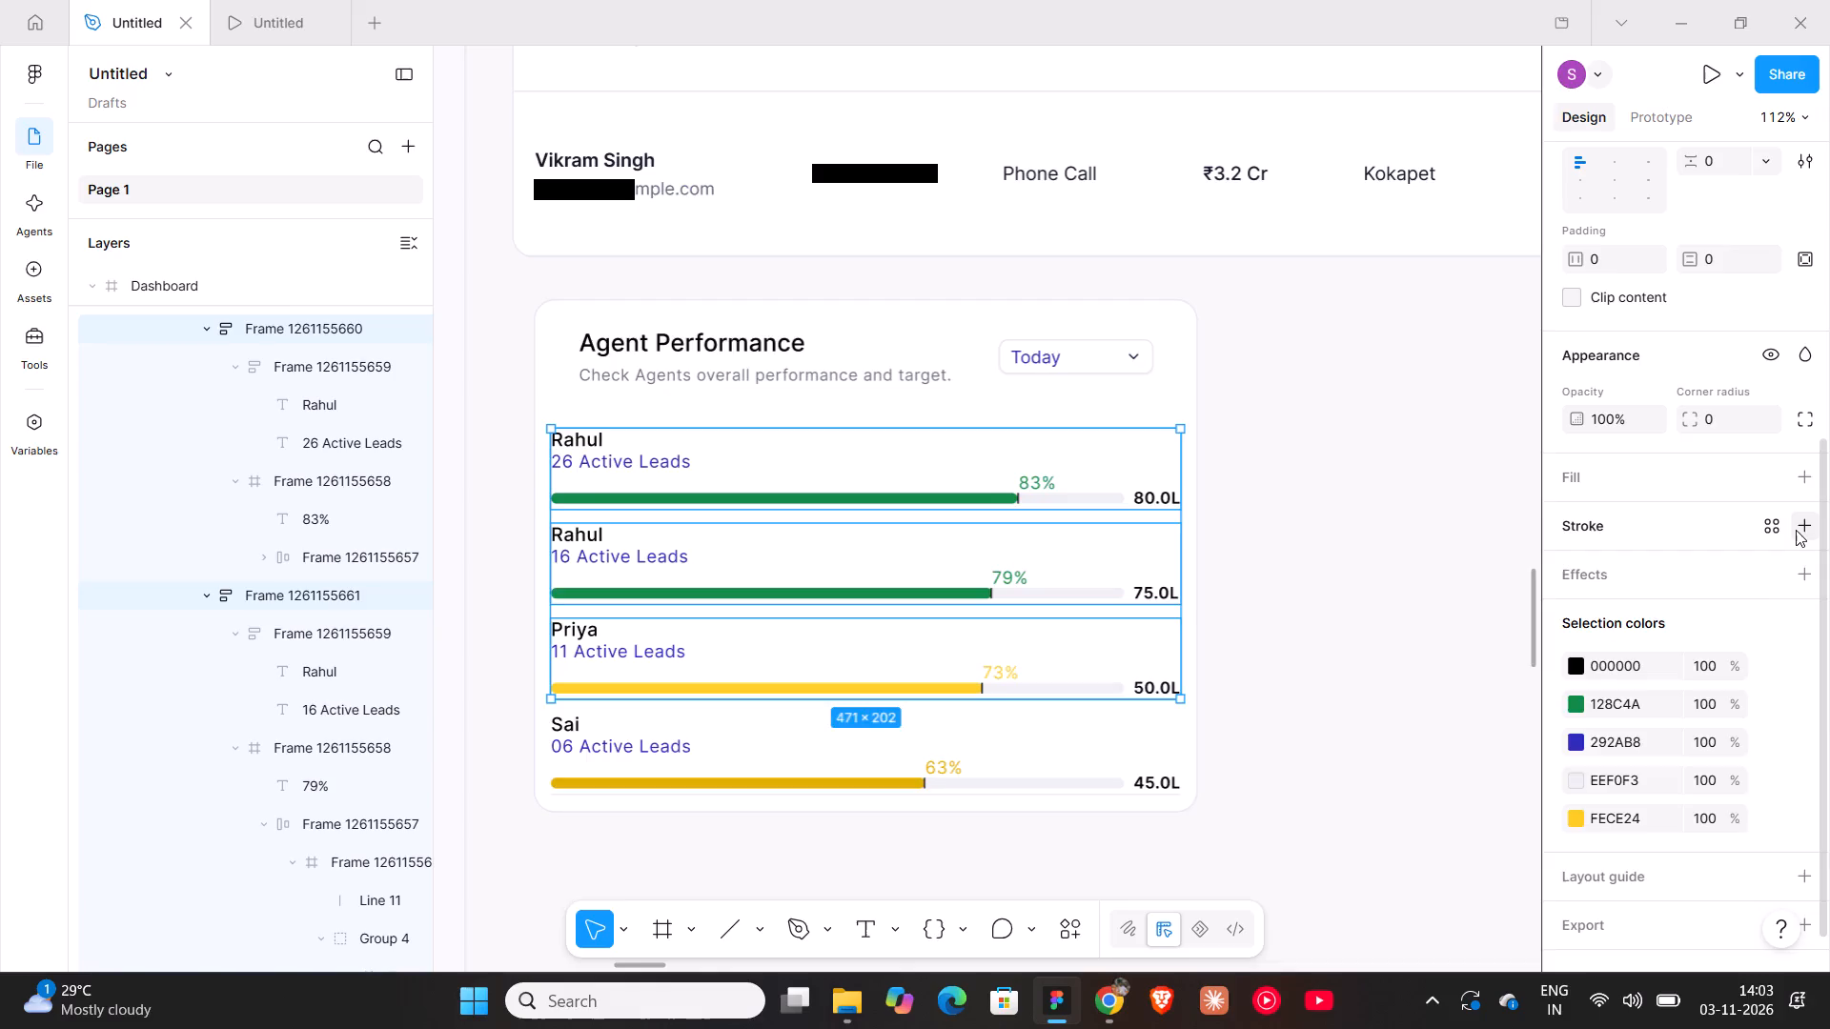
left_click(1796, 530)
left_click(1634, 574)
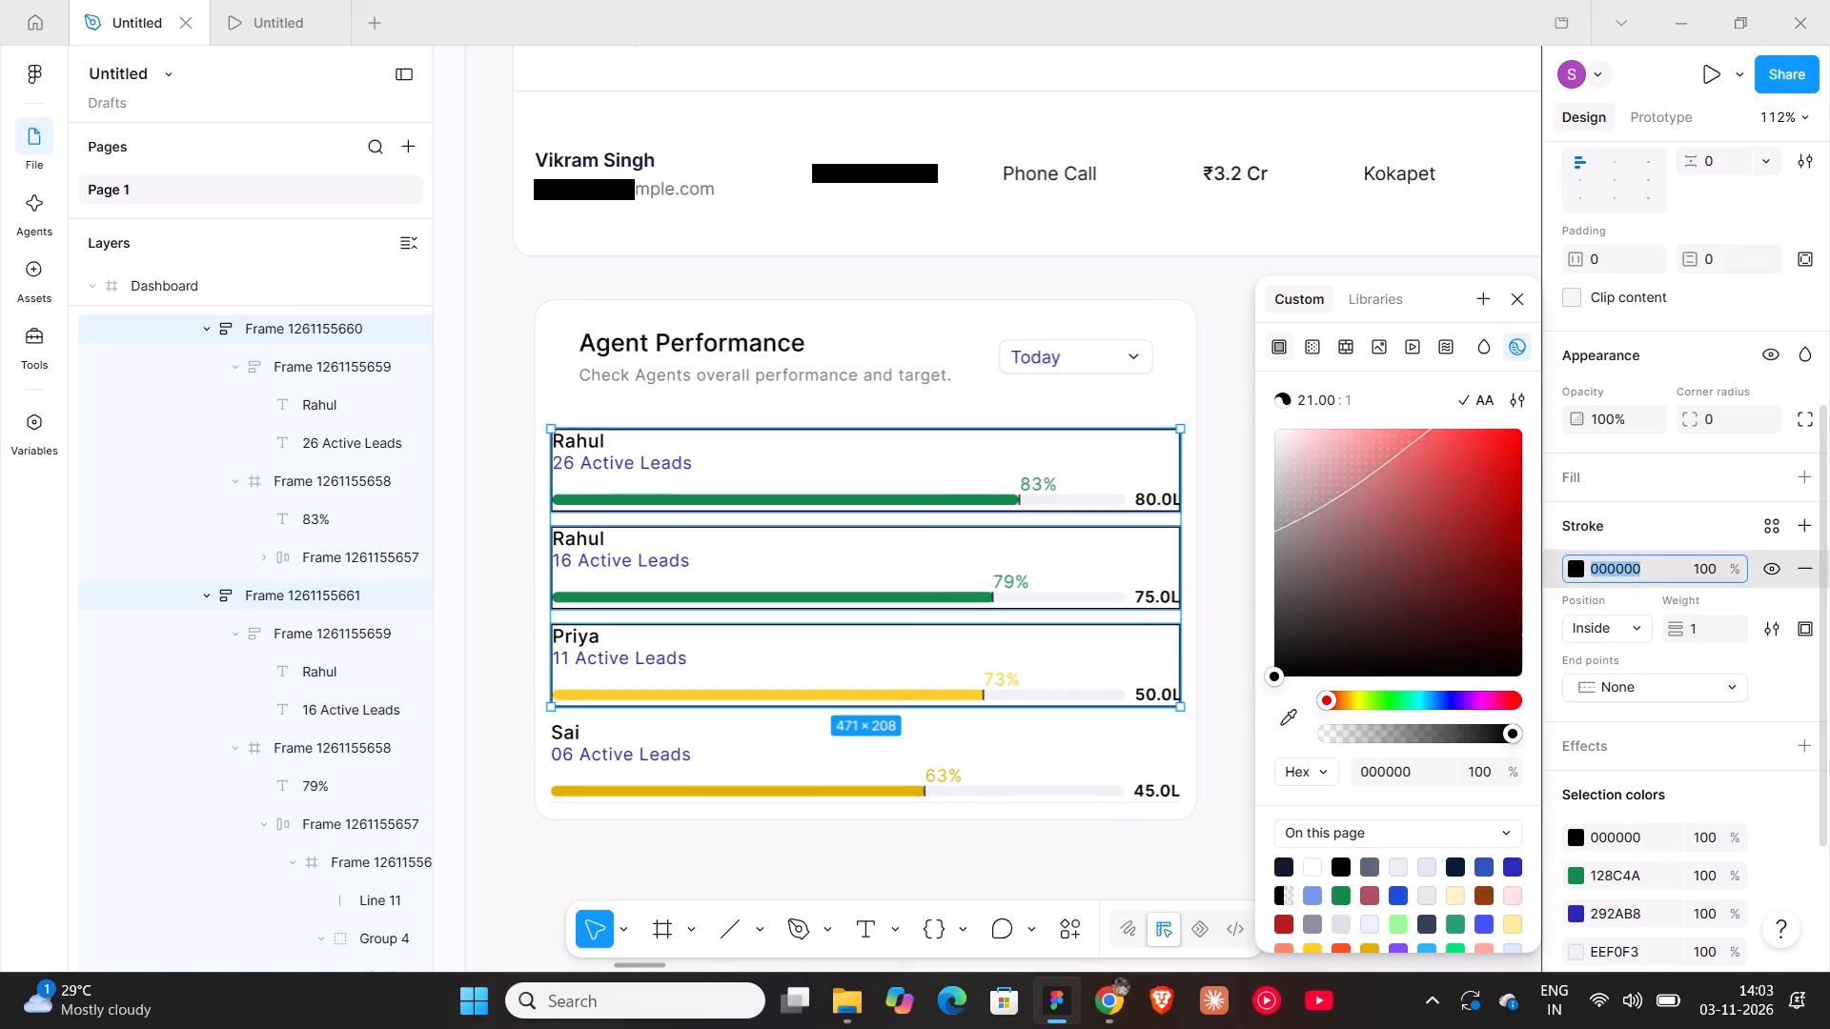
key("ctrl+v")
left_click(1208, 428)
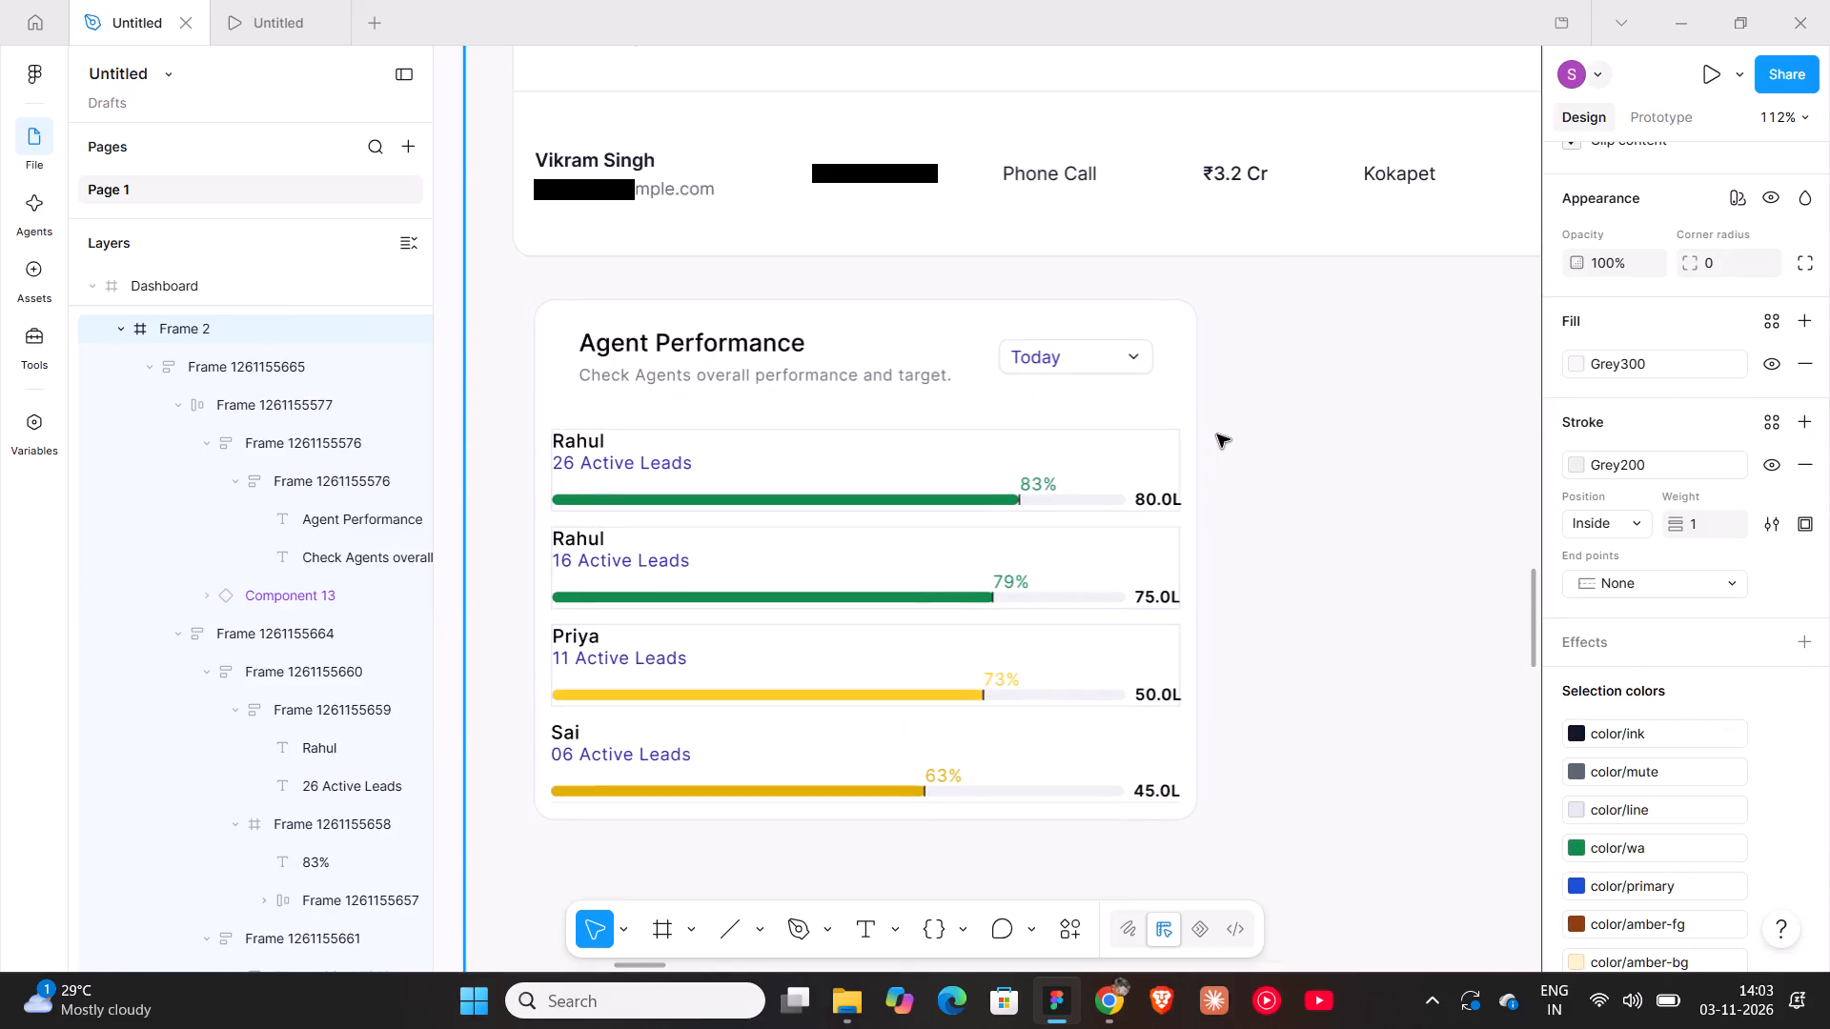
Limit the stroke on both Rahul rows and the Priya row to the bottom side only.
triple_click(1136, 452)
double_click(1132, 481)
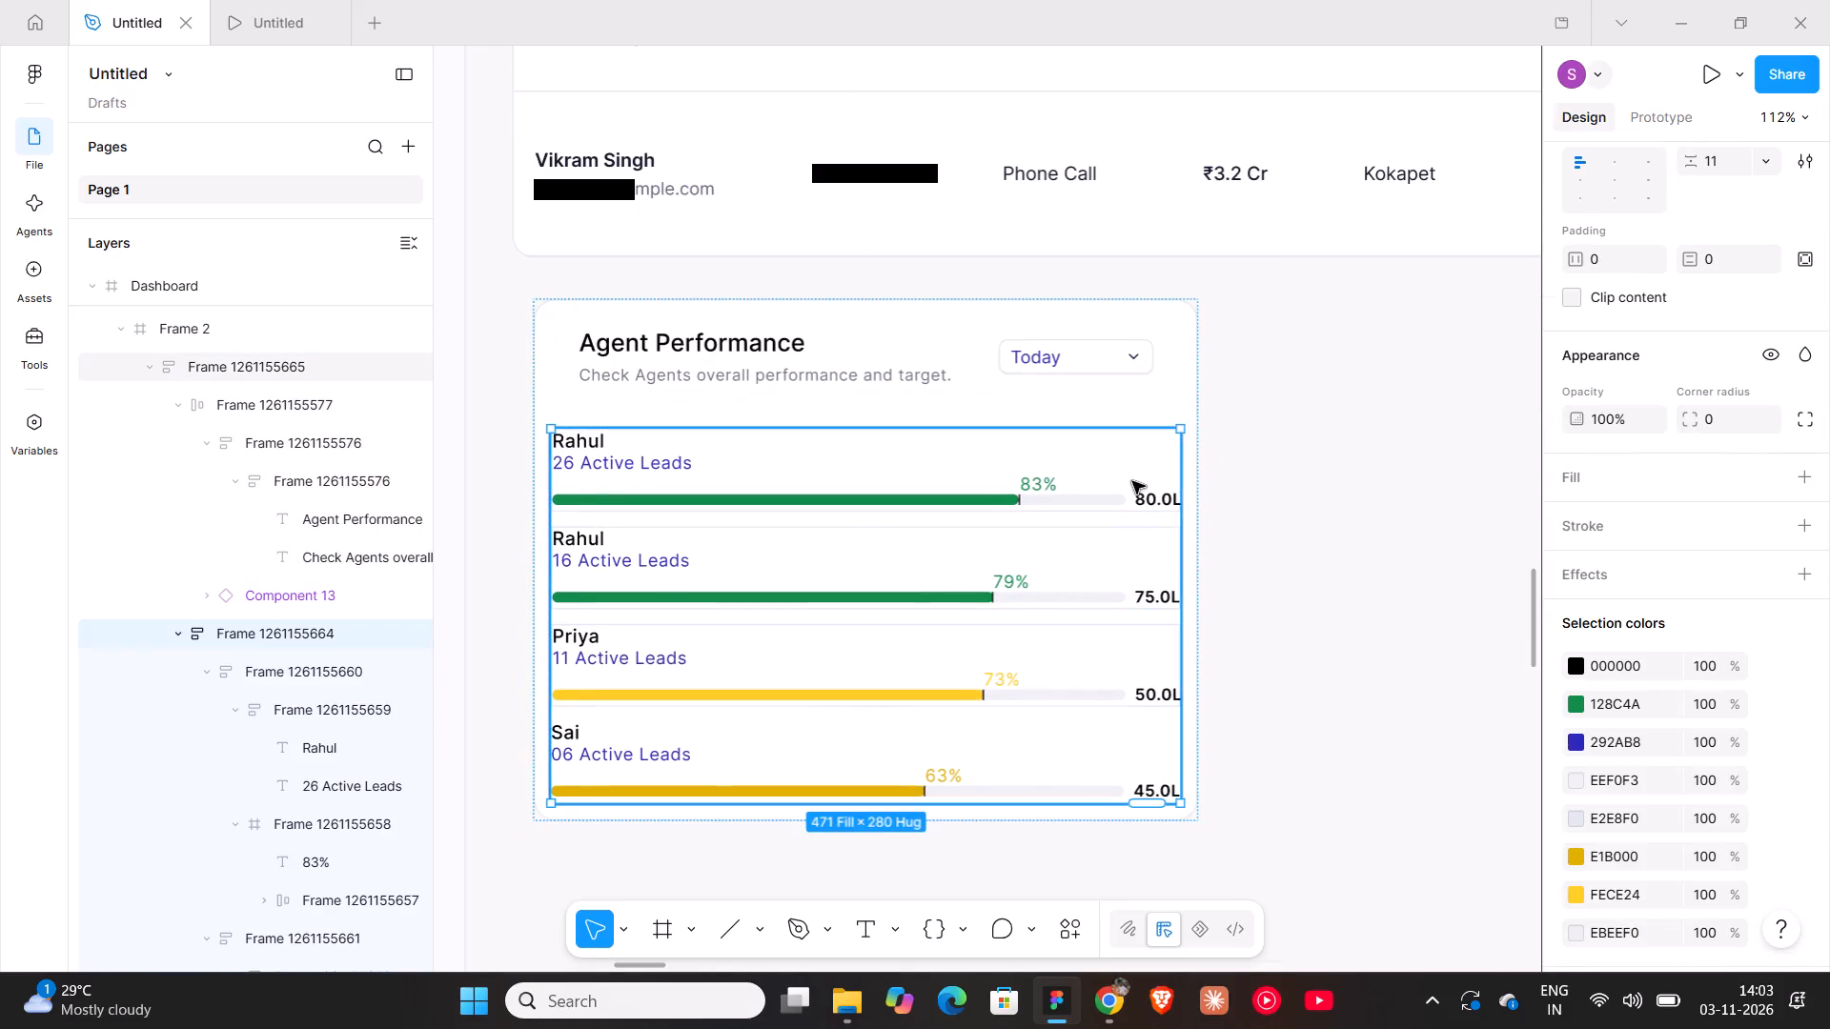
left_click(1117, 597, "shift")
left_click(1108, 665, "shift")
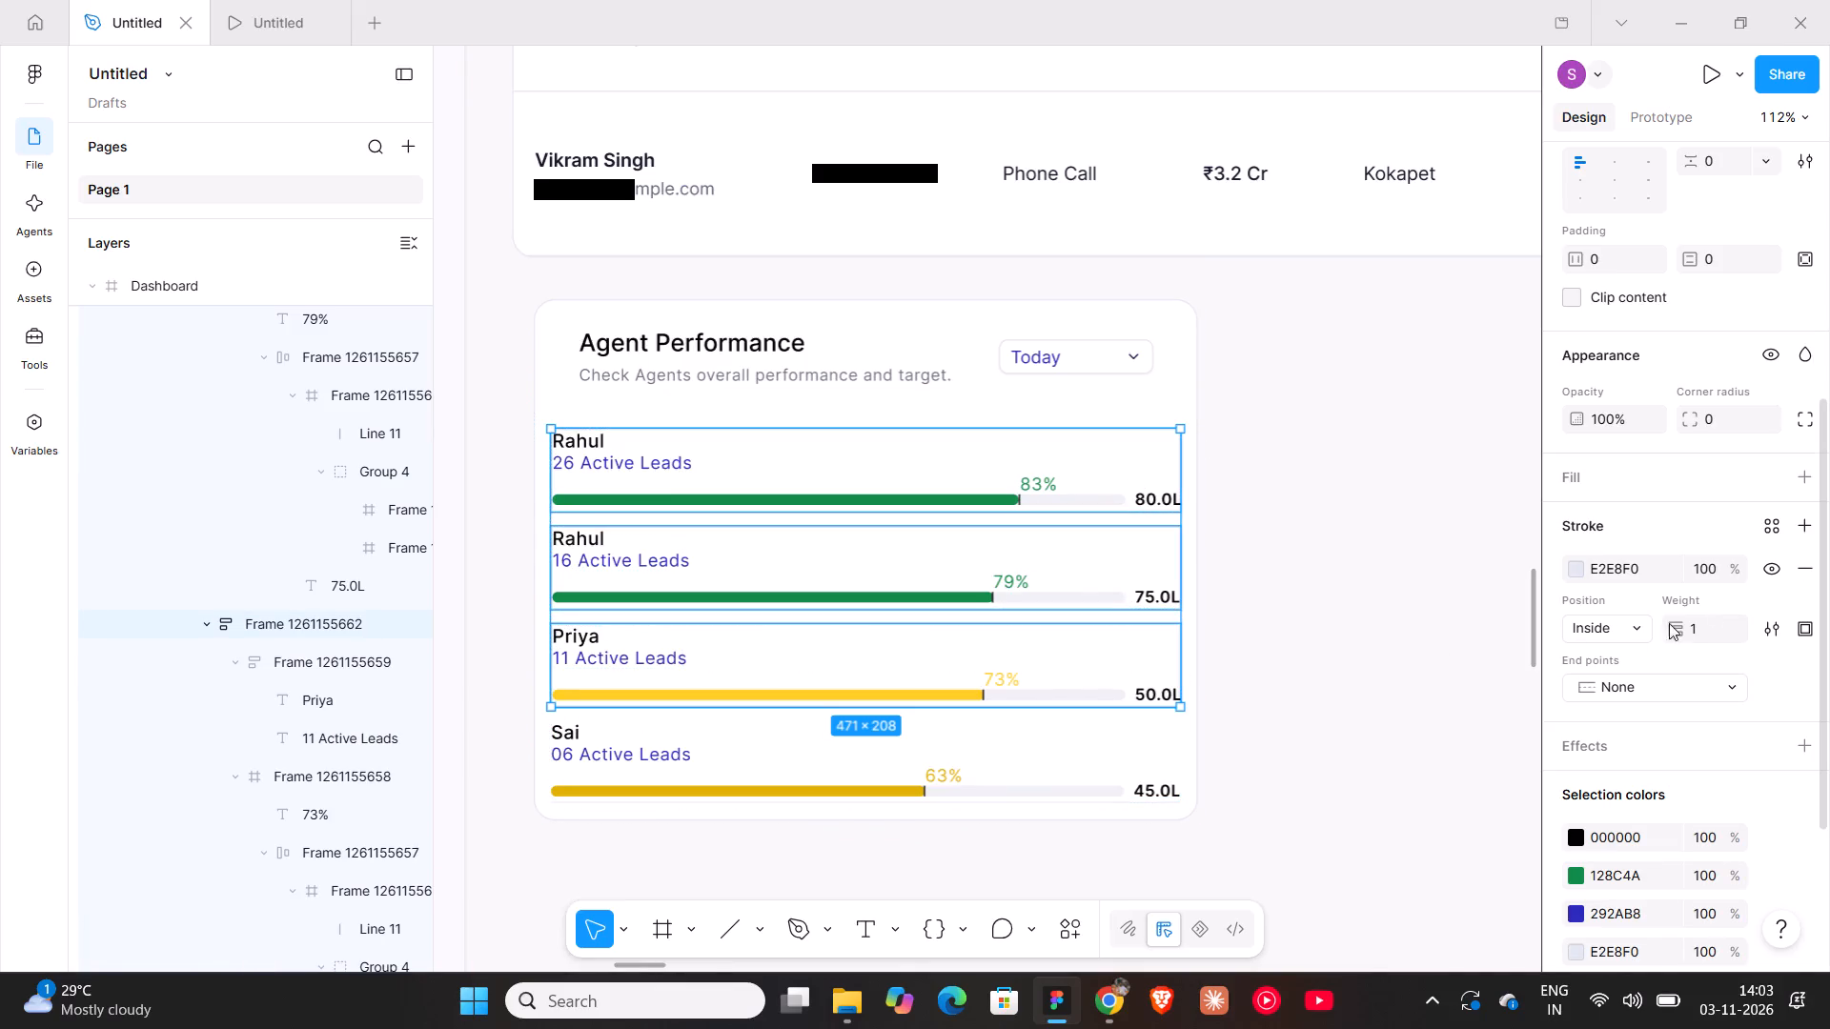
left_click(1800, 625)
left_click(1777, 716)
left_click(1398, 611)
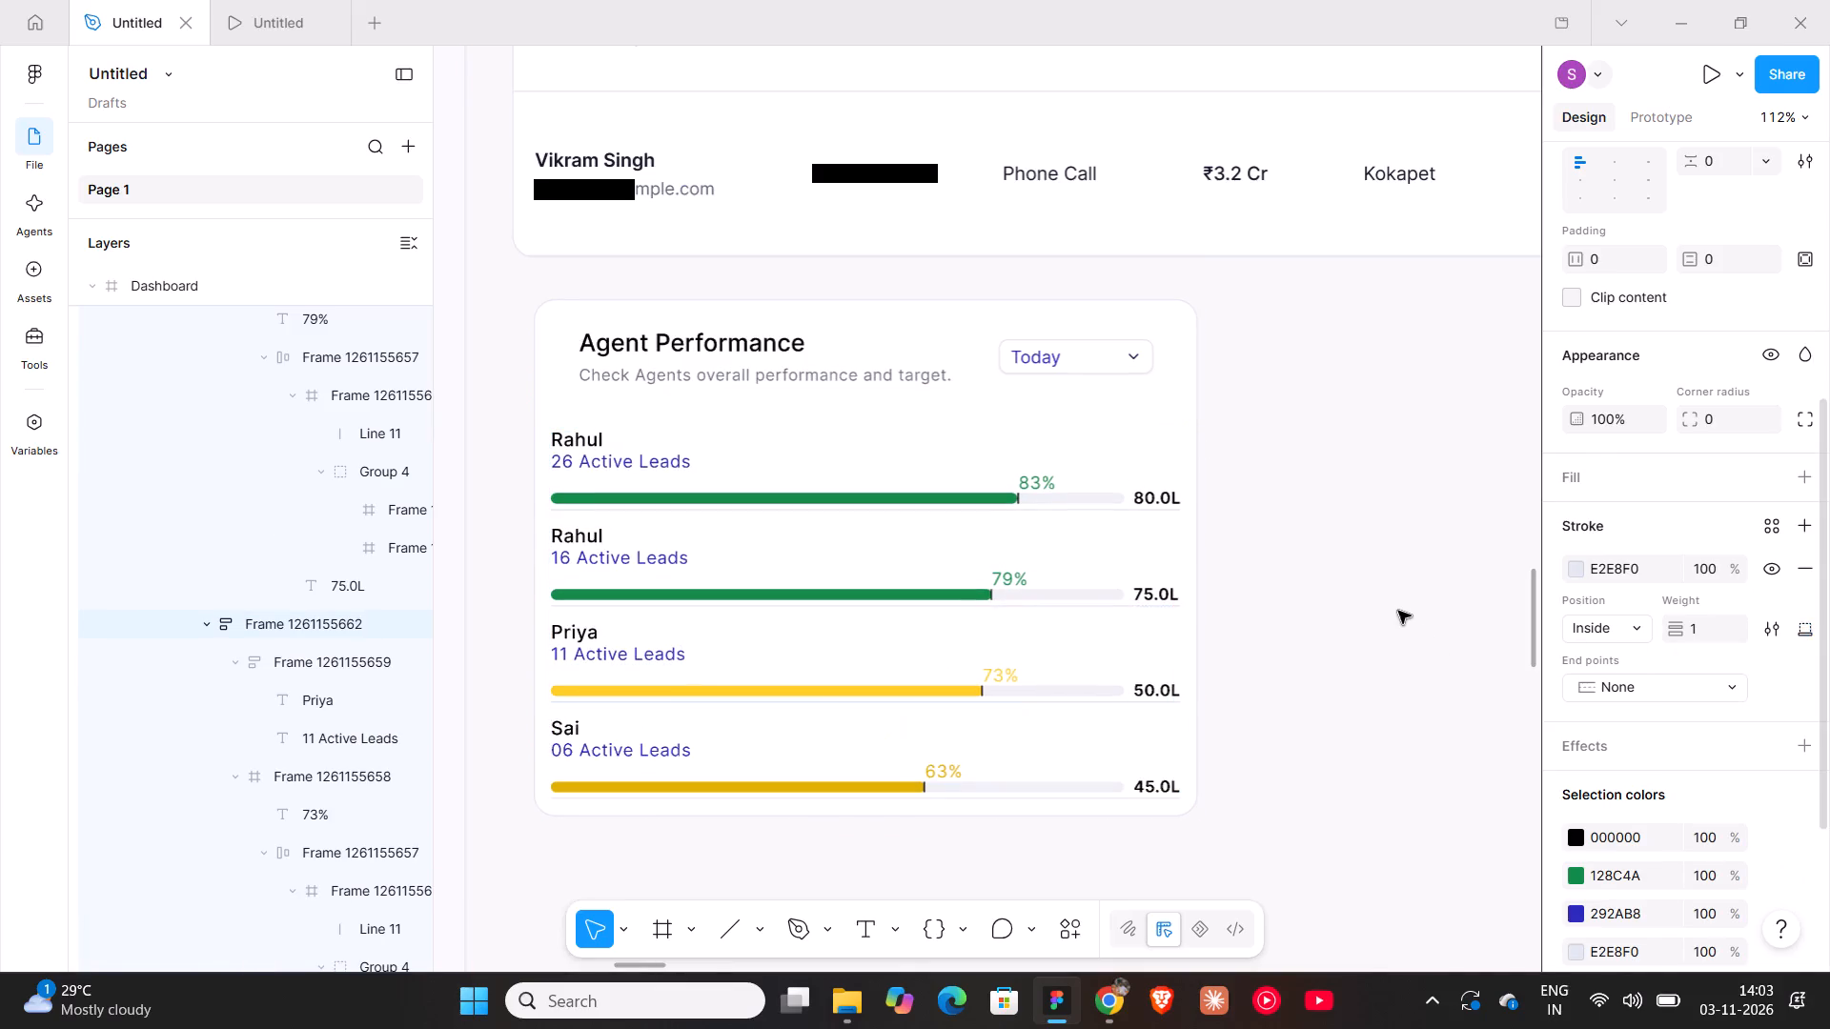
Align the Agent Performance card with the table's left edge and set the spacing between table and card to 24.
scroll(1315, 486, "down", 6, "ctrl")
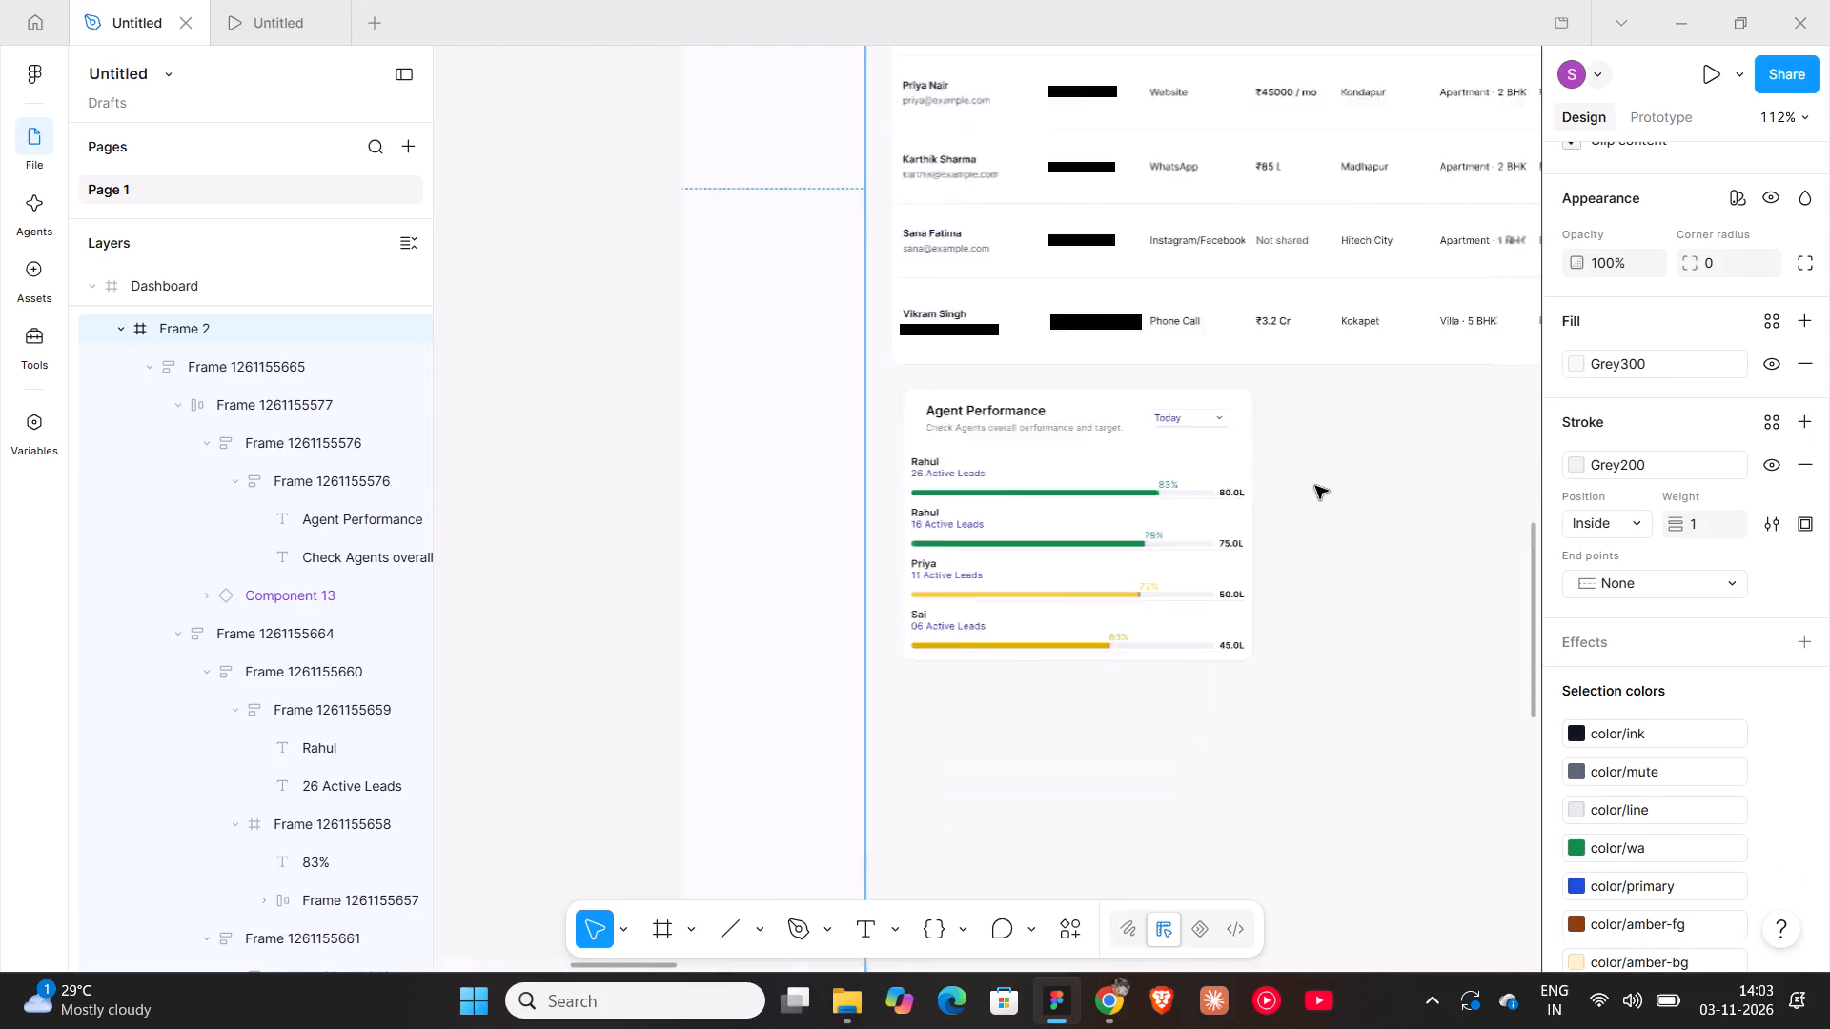
scroll(1315, 486, "down", 8, "shift")
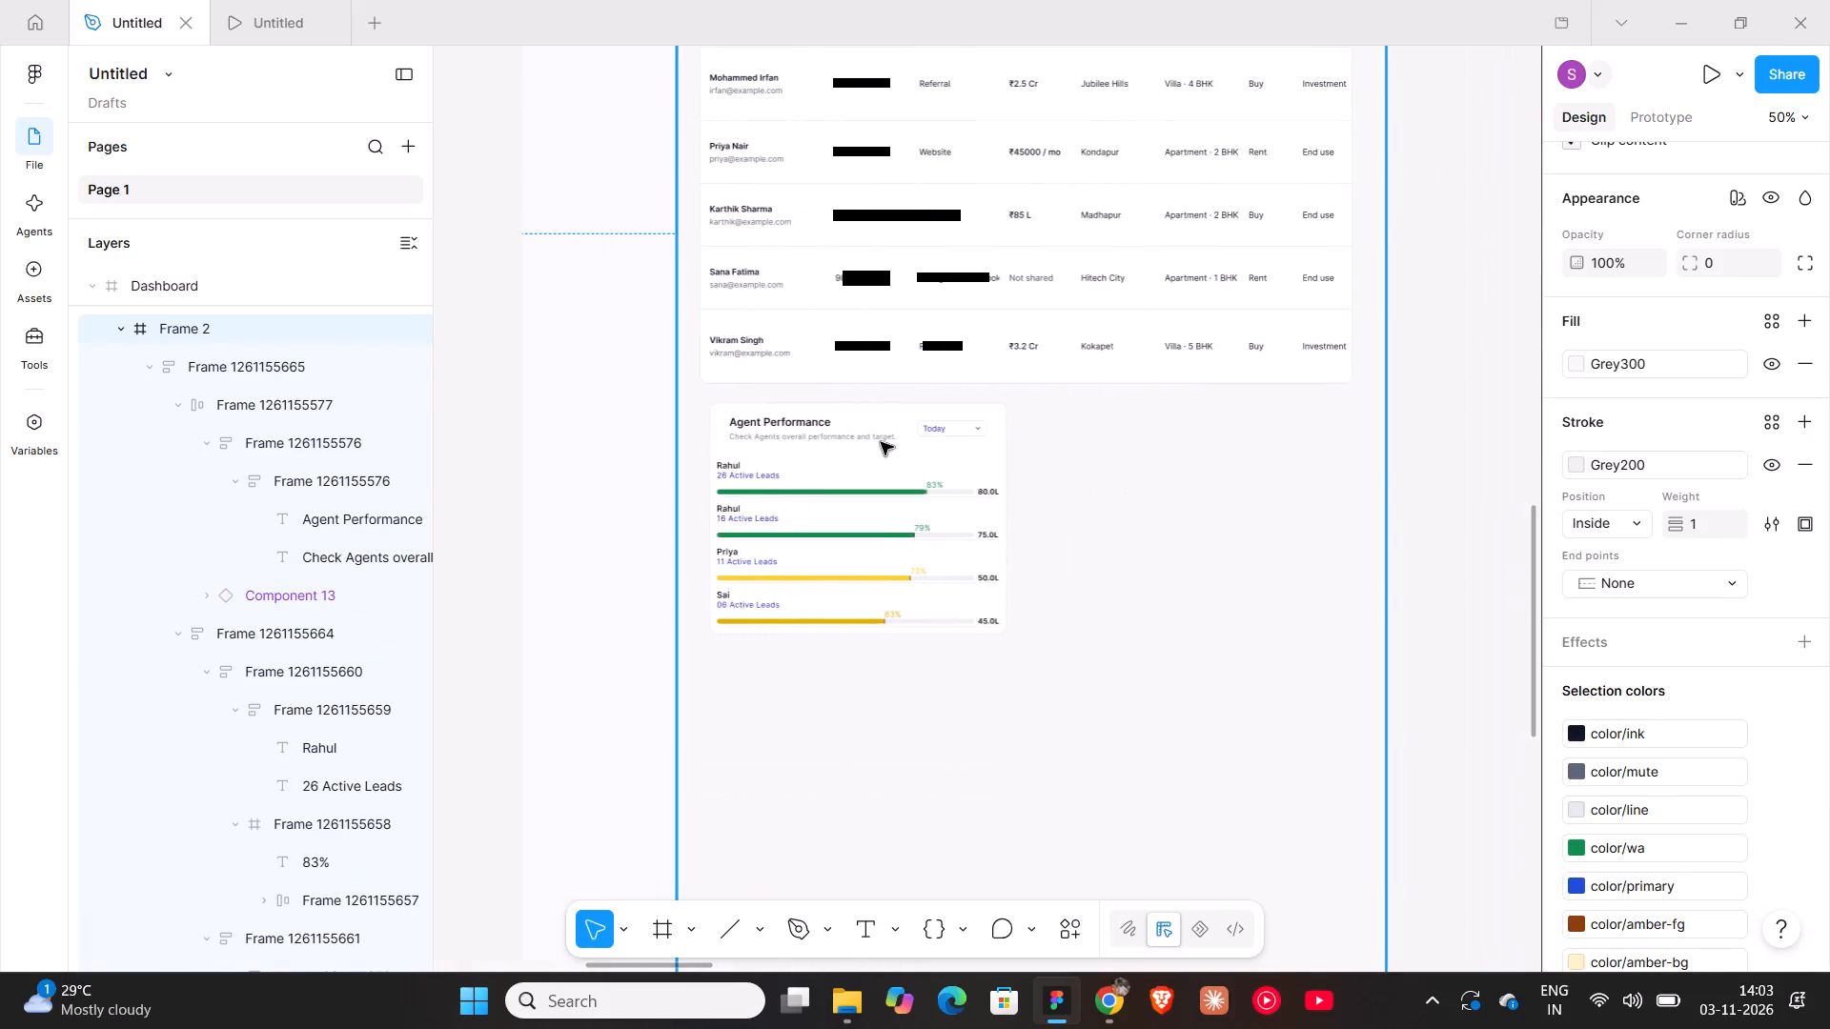
double_click(875, 439)
left_click_drag(857, 426, 853, 420)
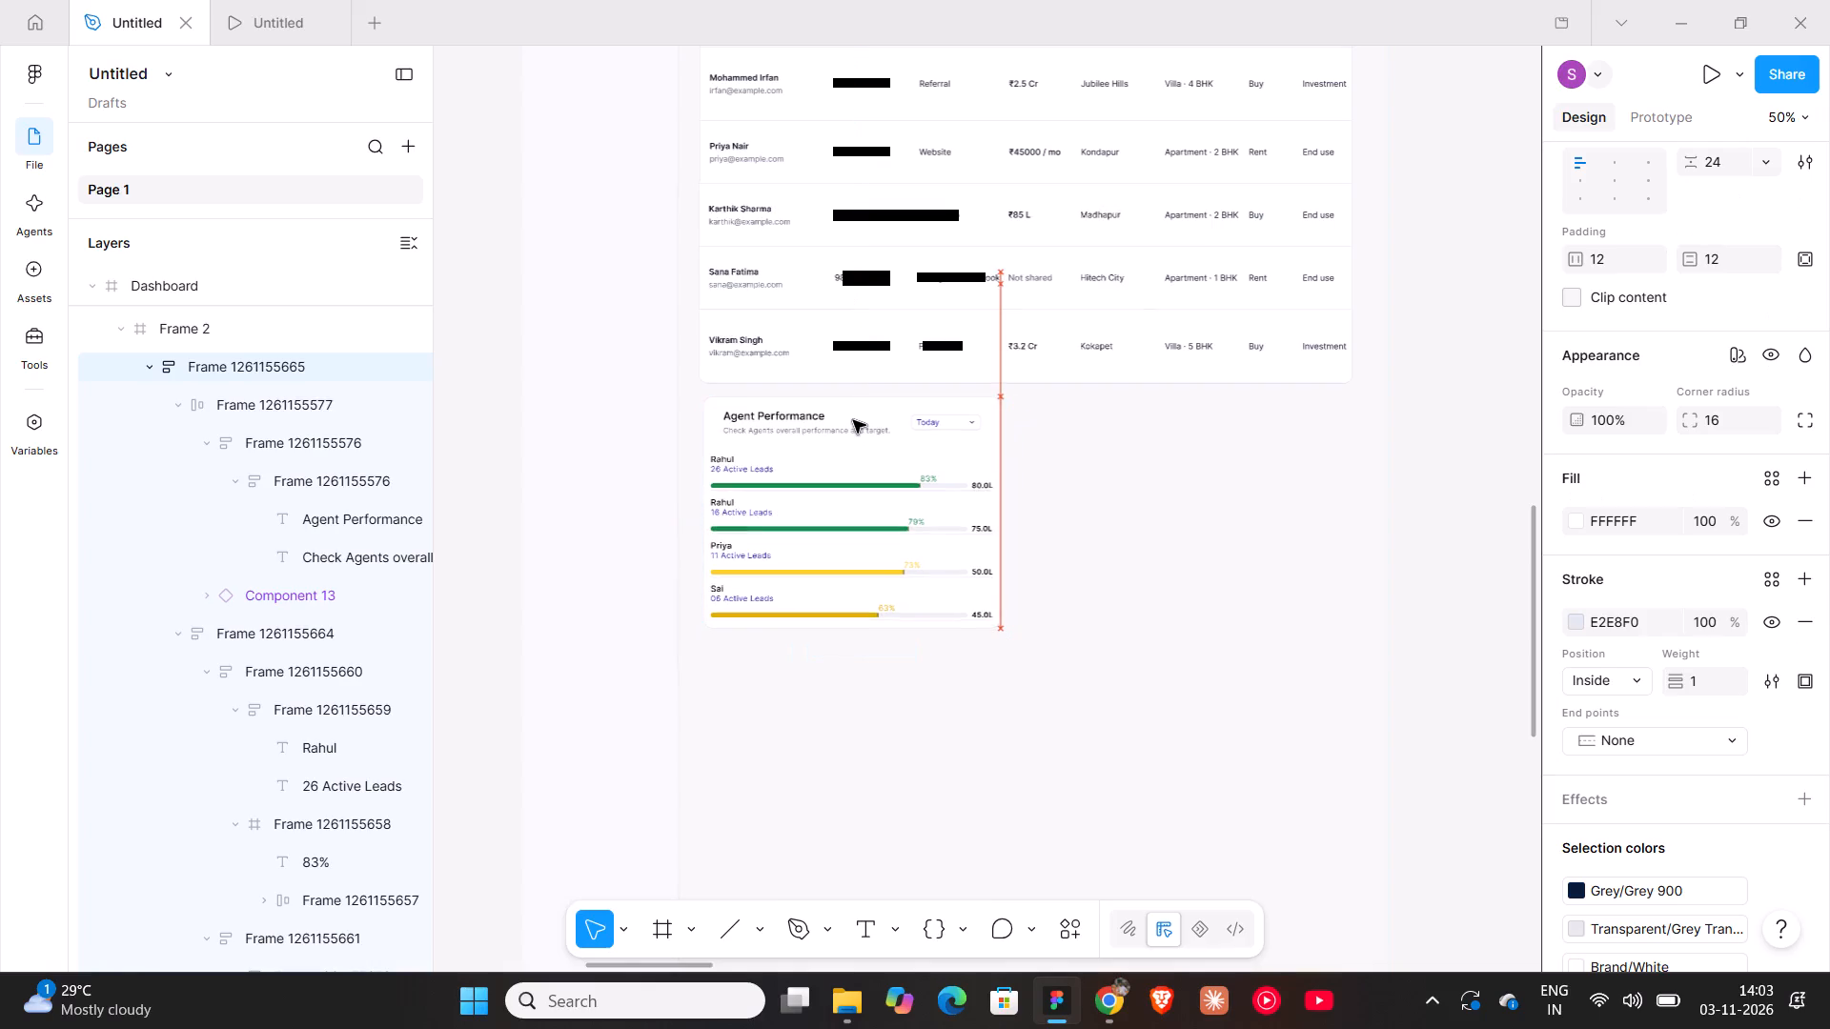
left_click_drag(853, 420, 843, 425)
left_click(893, 342, "shift")
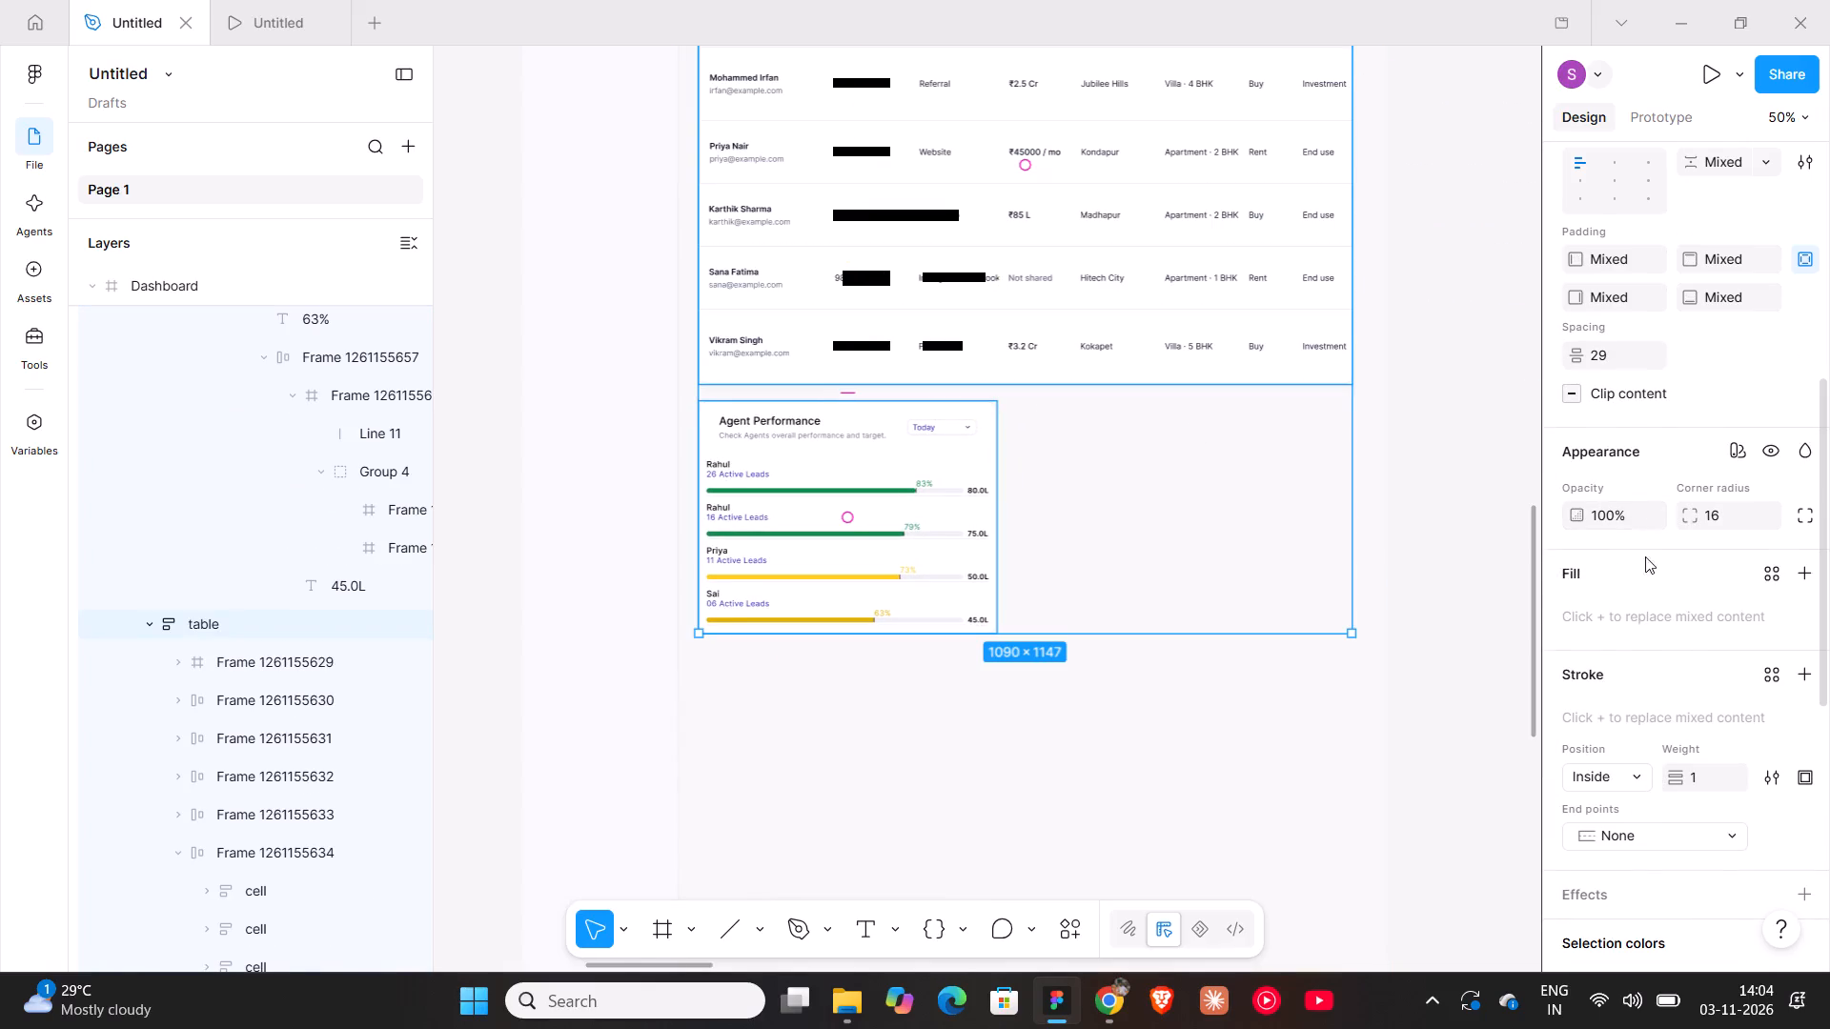
left_click(1620, 356)
type("24")
key("Return")
left_click(1390, 343)
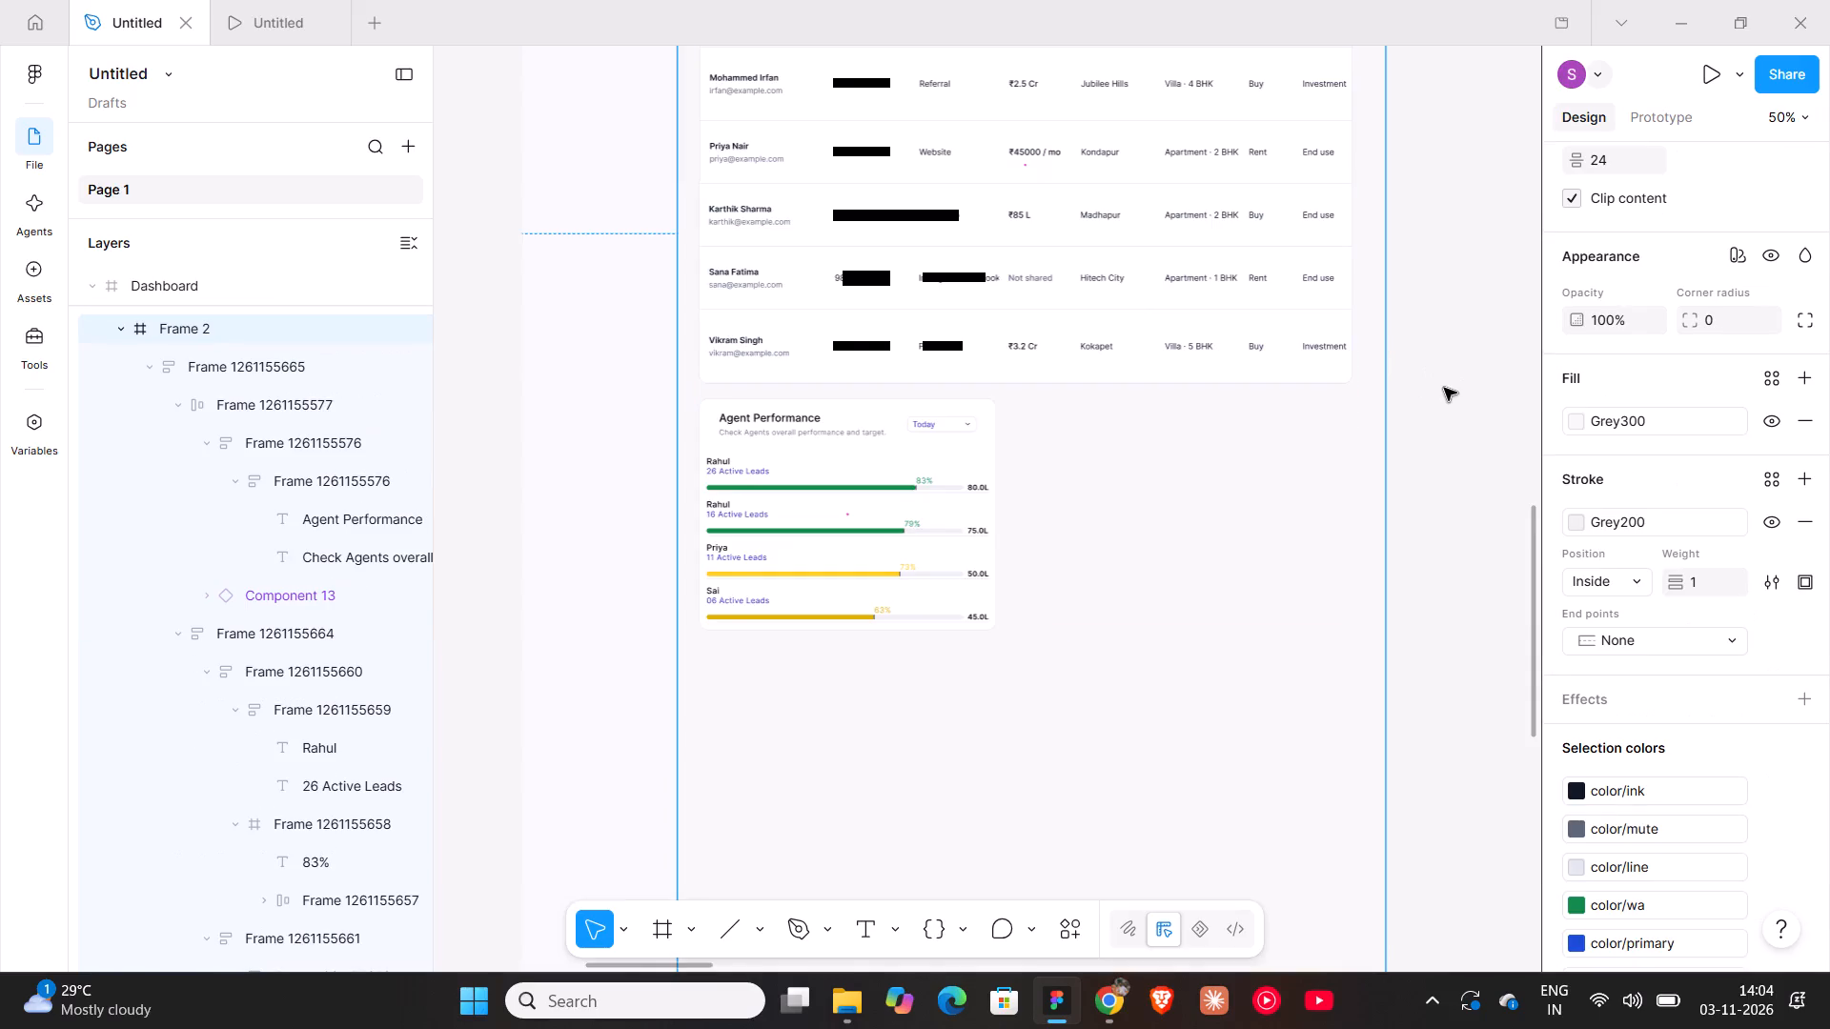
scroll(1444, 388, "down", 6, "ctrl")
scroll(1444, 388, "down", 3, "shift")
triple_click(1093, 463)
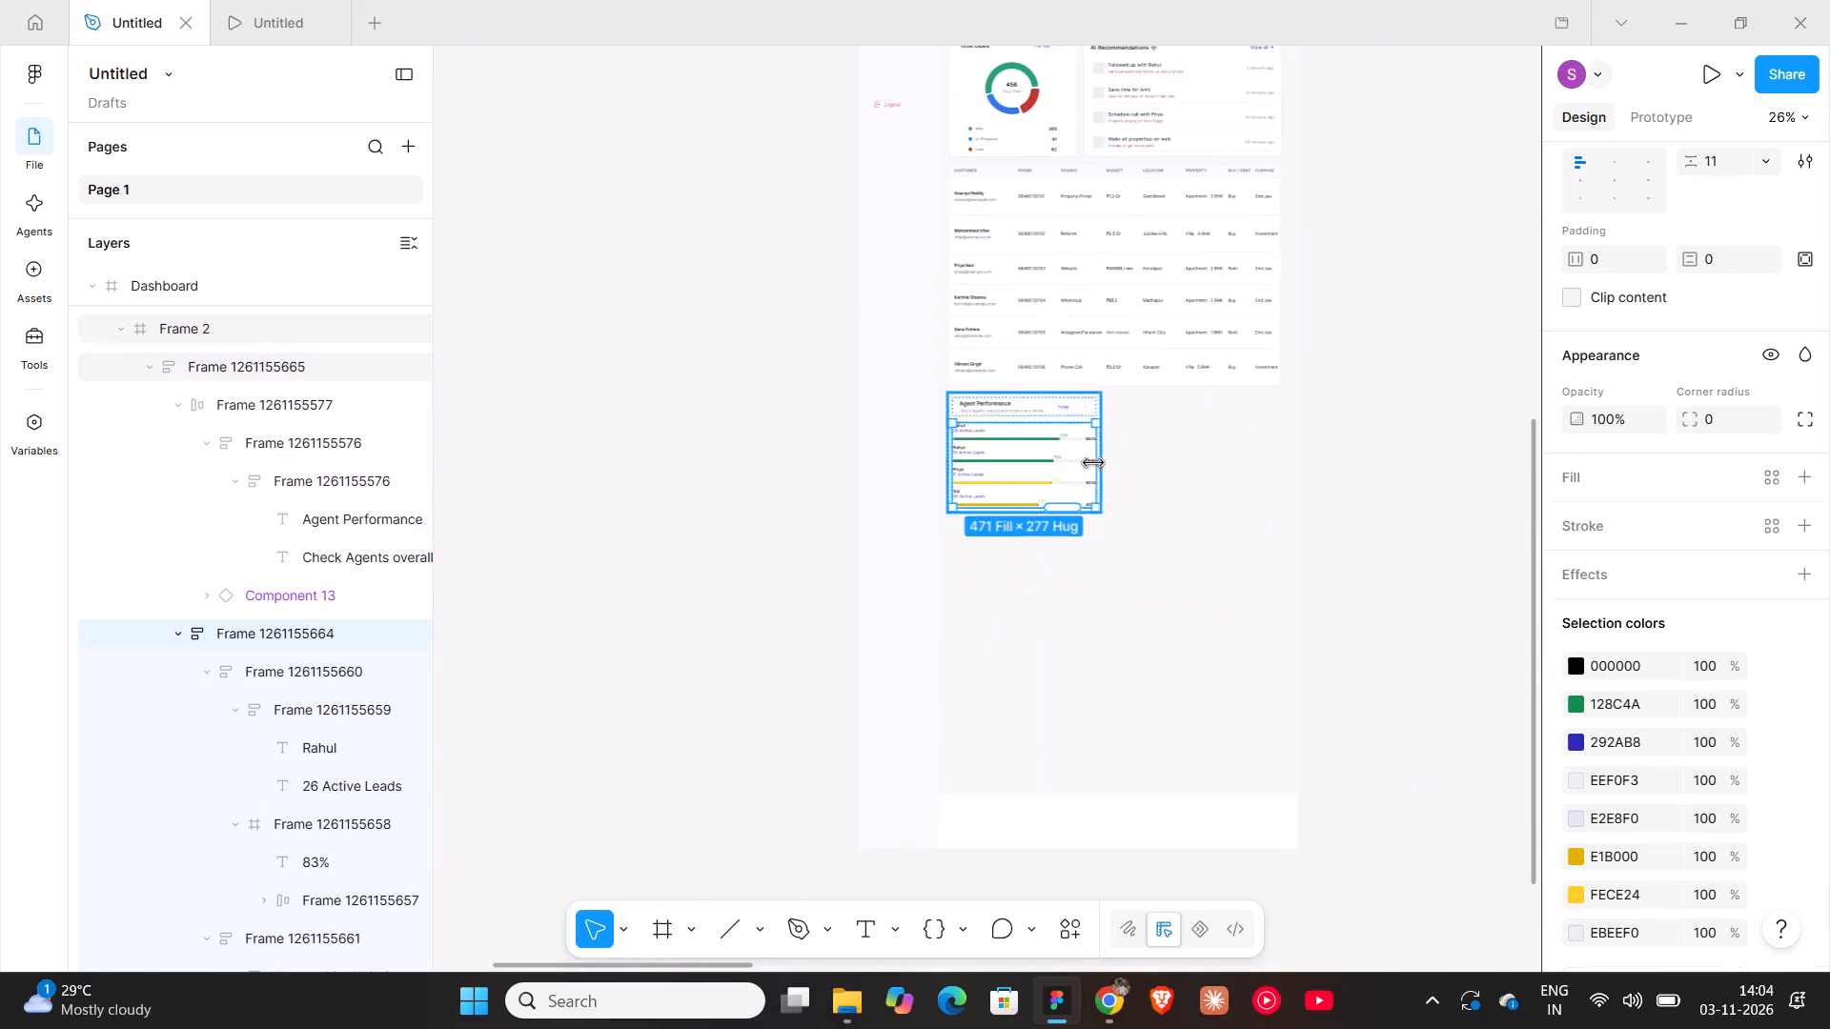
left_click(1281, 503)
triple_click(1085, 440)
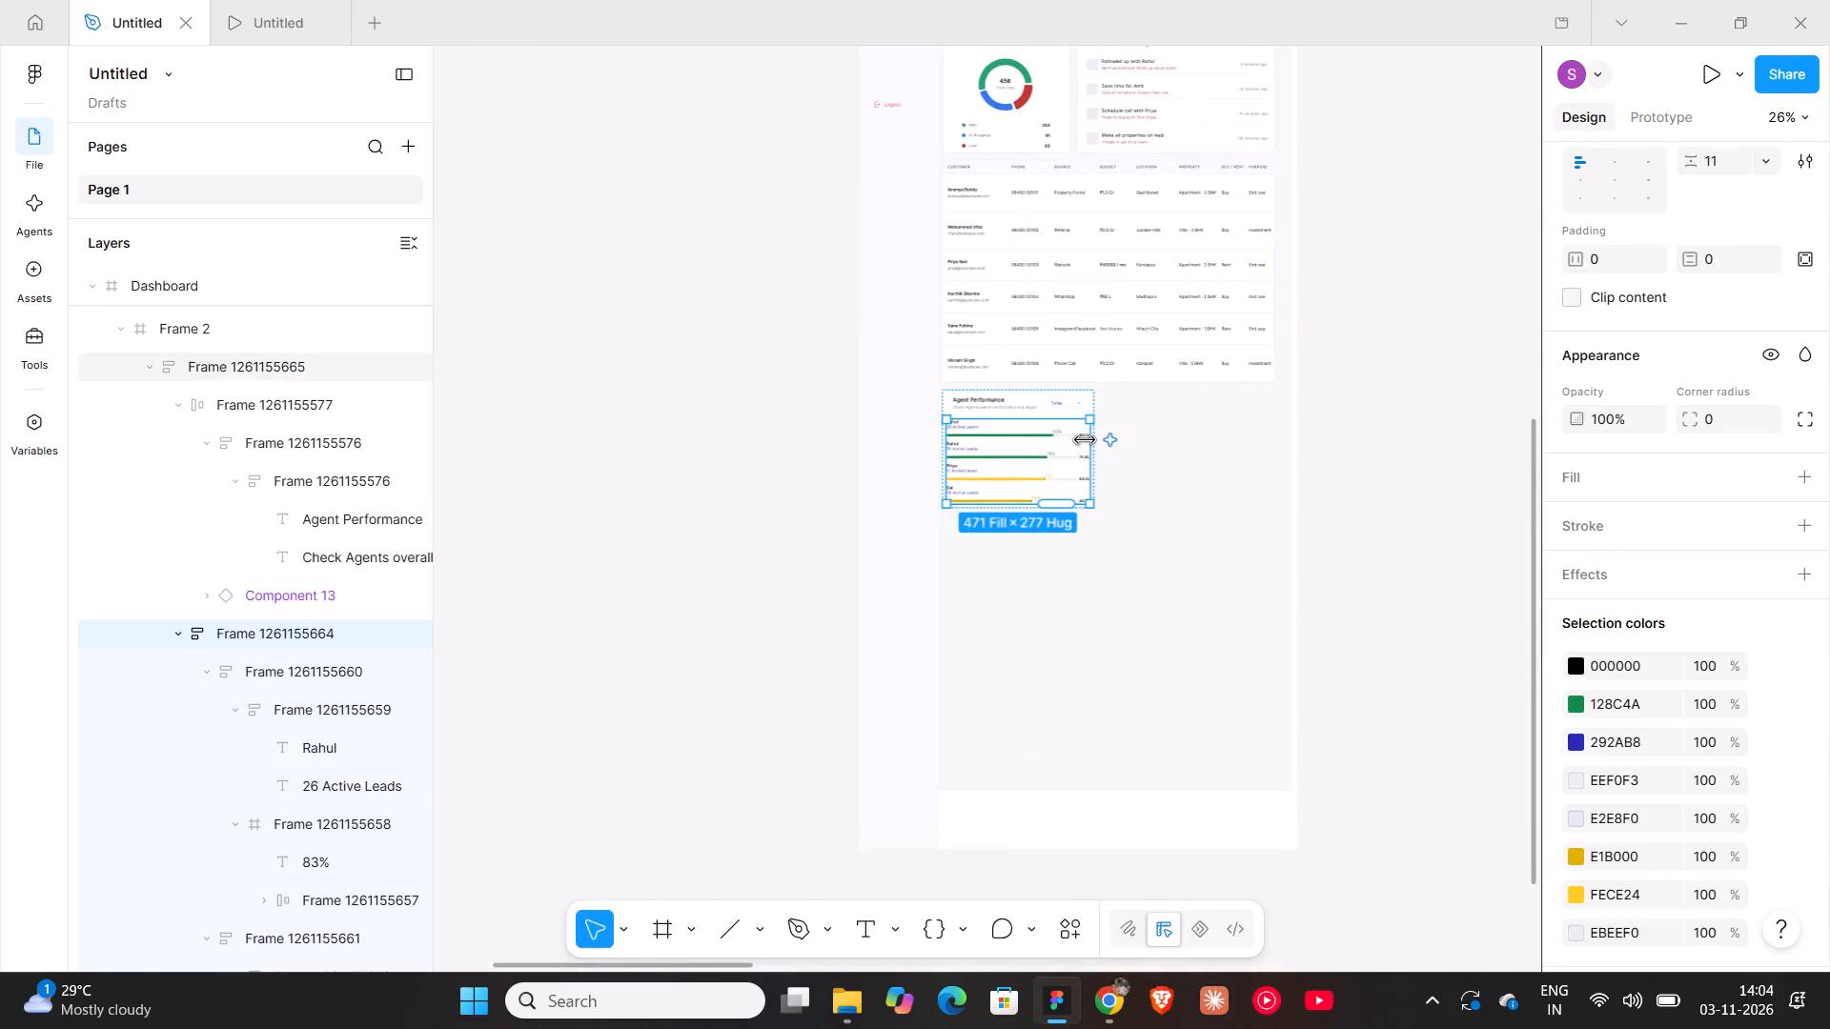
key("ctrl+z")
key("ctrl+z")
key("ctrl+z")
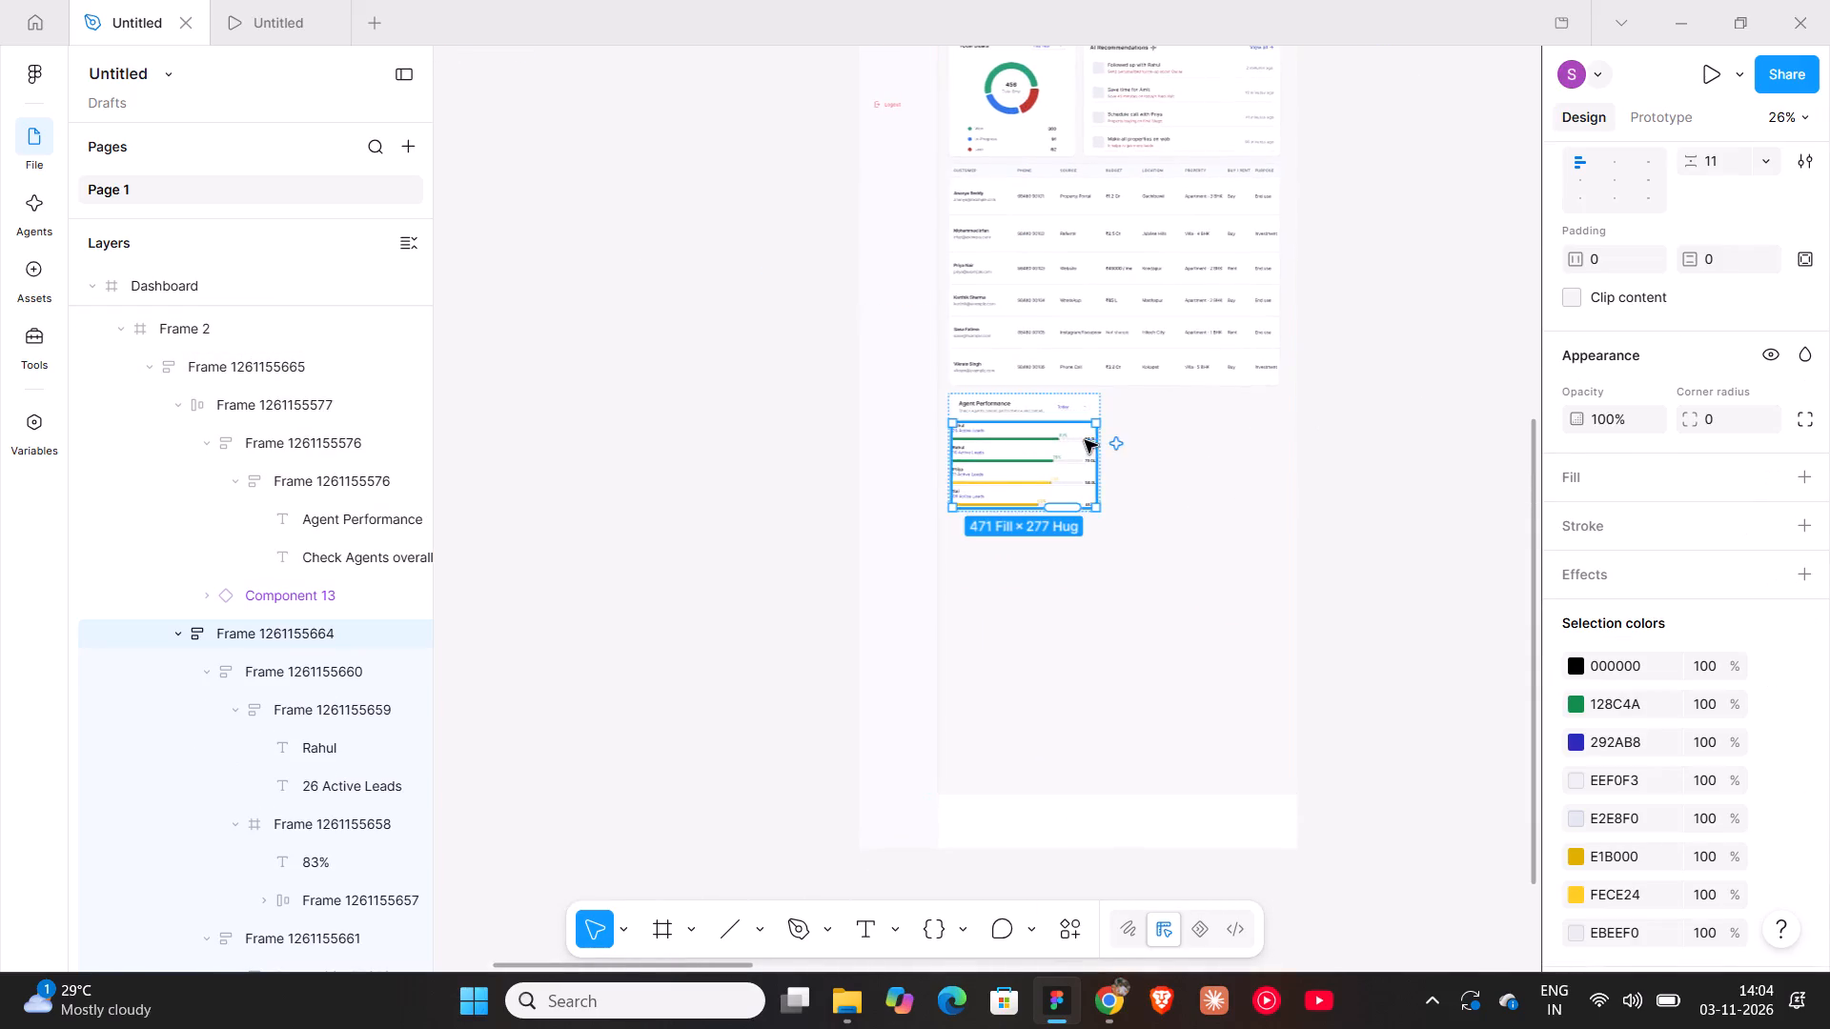
Add a uniform layer blur effect of 4 to the Agent Performance card.
scroll(1067, 430, "up", 12, "ctrl")
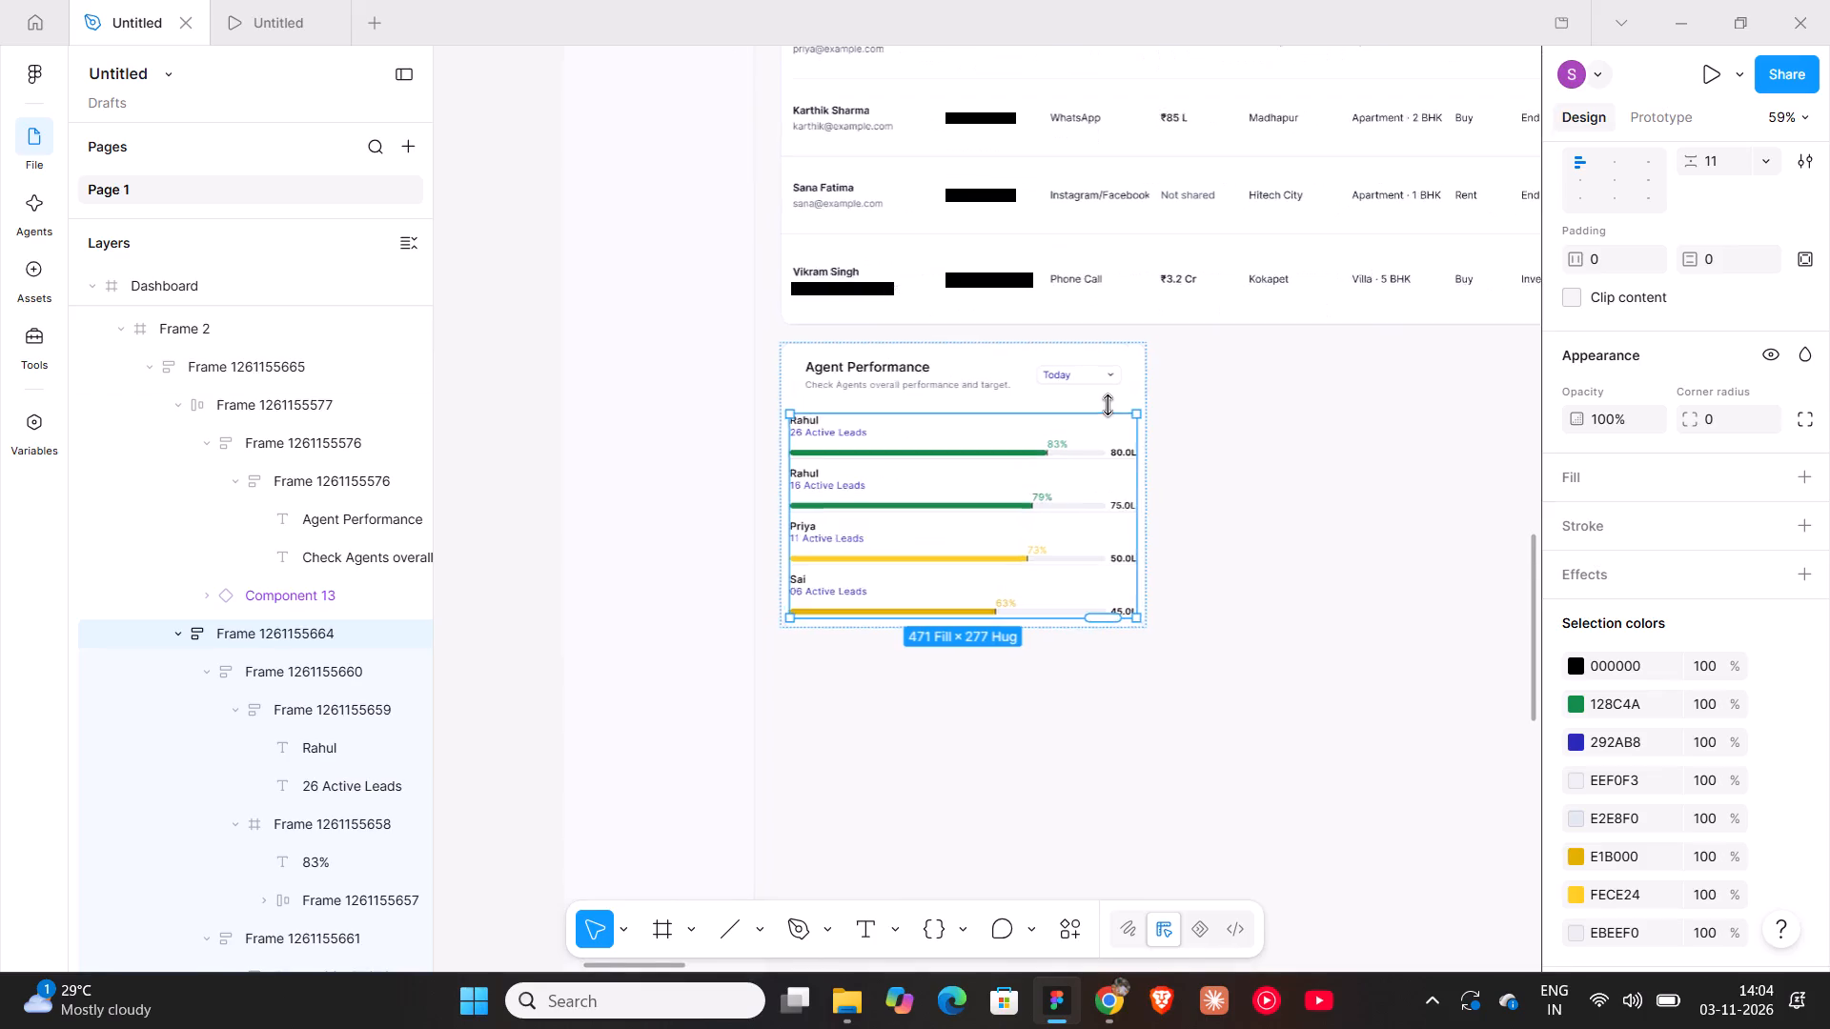
scroll(1108, 405, "up", 3, "ctrl")
left_click(1120, 406)
scroll(1624, 558, "down", 4)
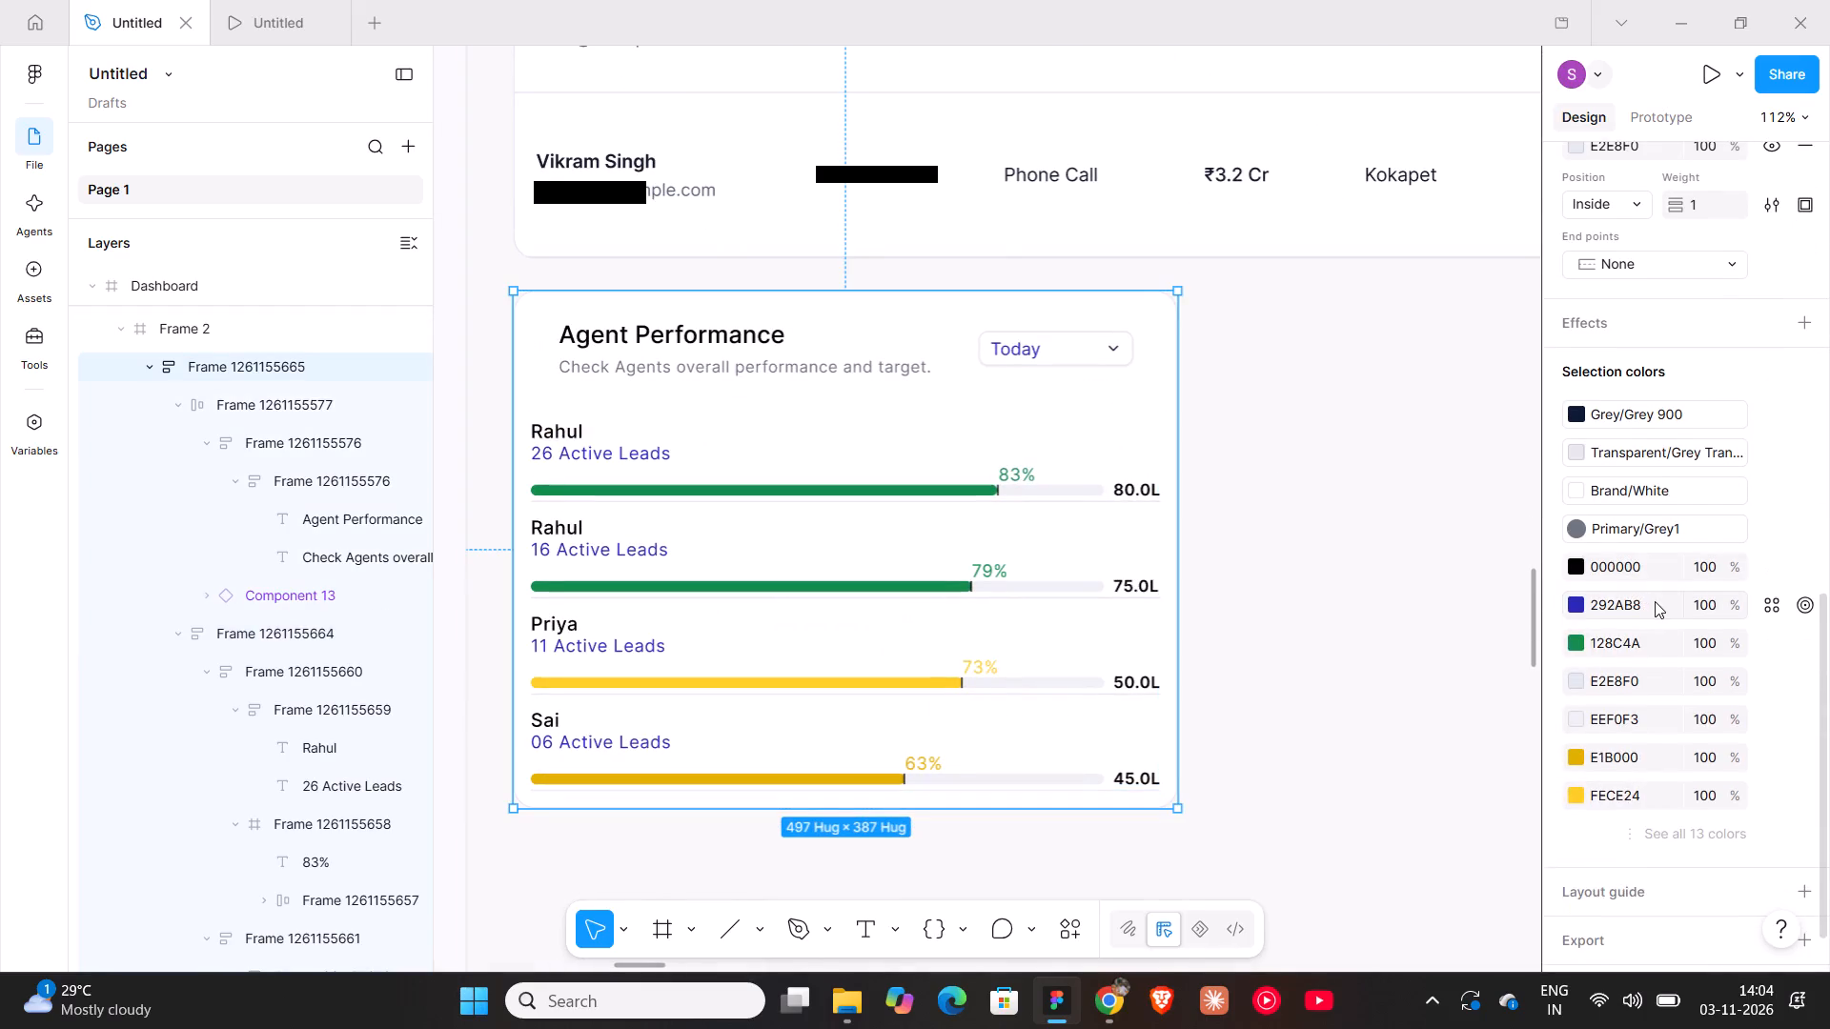
scroll(1655, 601, "down", 3)
left_click(1815, 266)
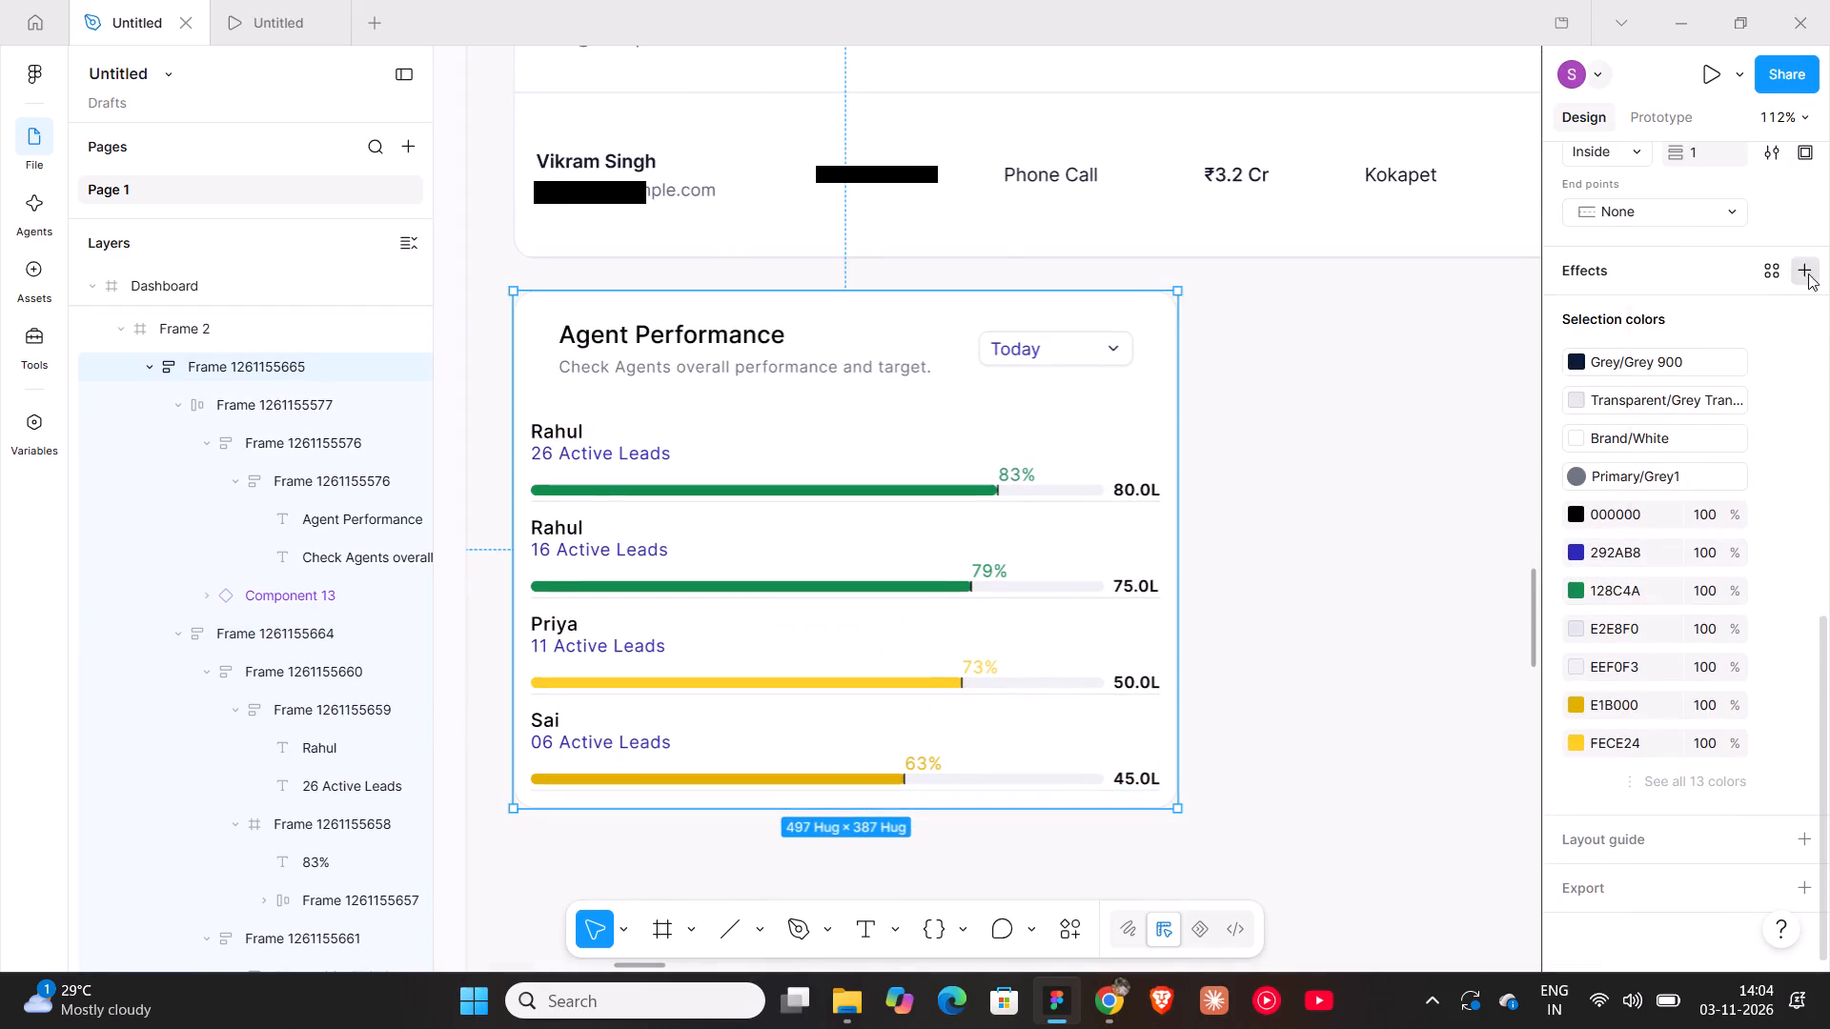
left_click(1738, 359)
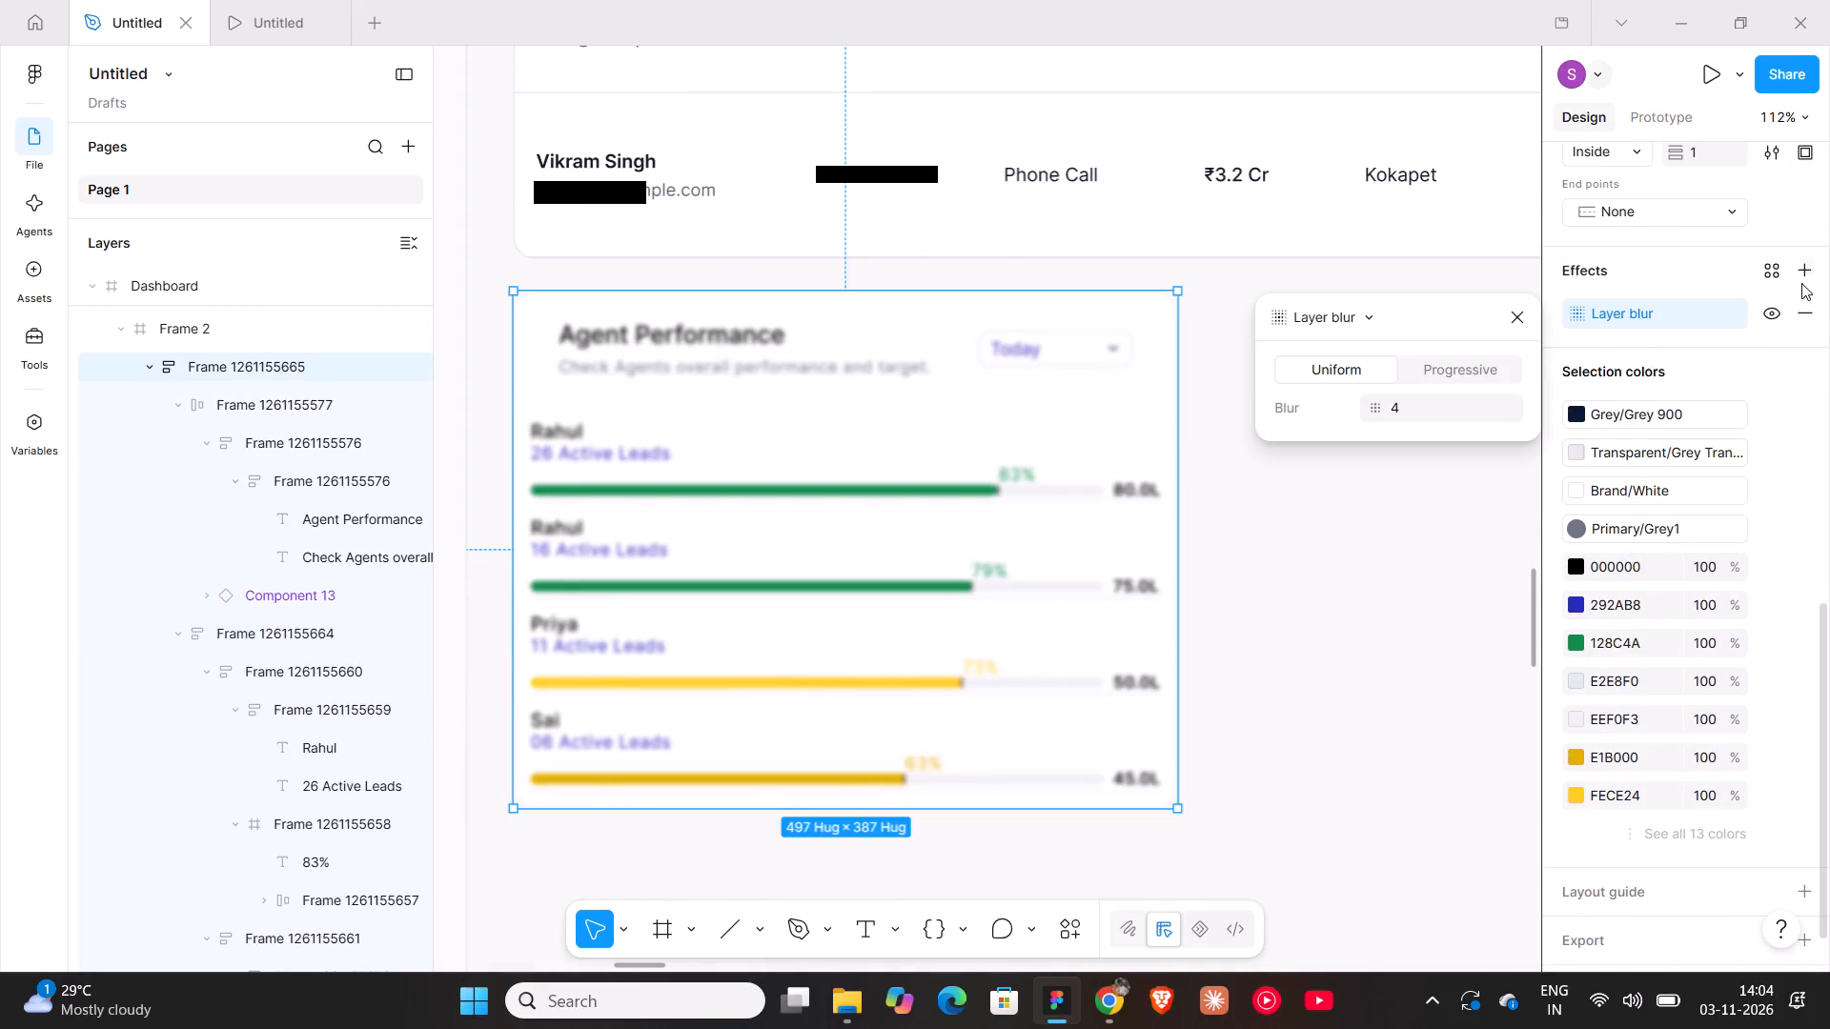
Replace the Agent Performance card's layer blur with a drop shadow at Y offset 0 and 5% opacity.
left_click(1799, 313)
left_click(1799, 274)
left_click(1751, 335)
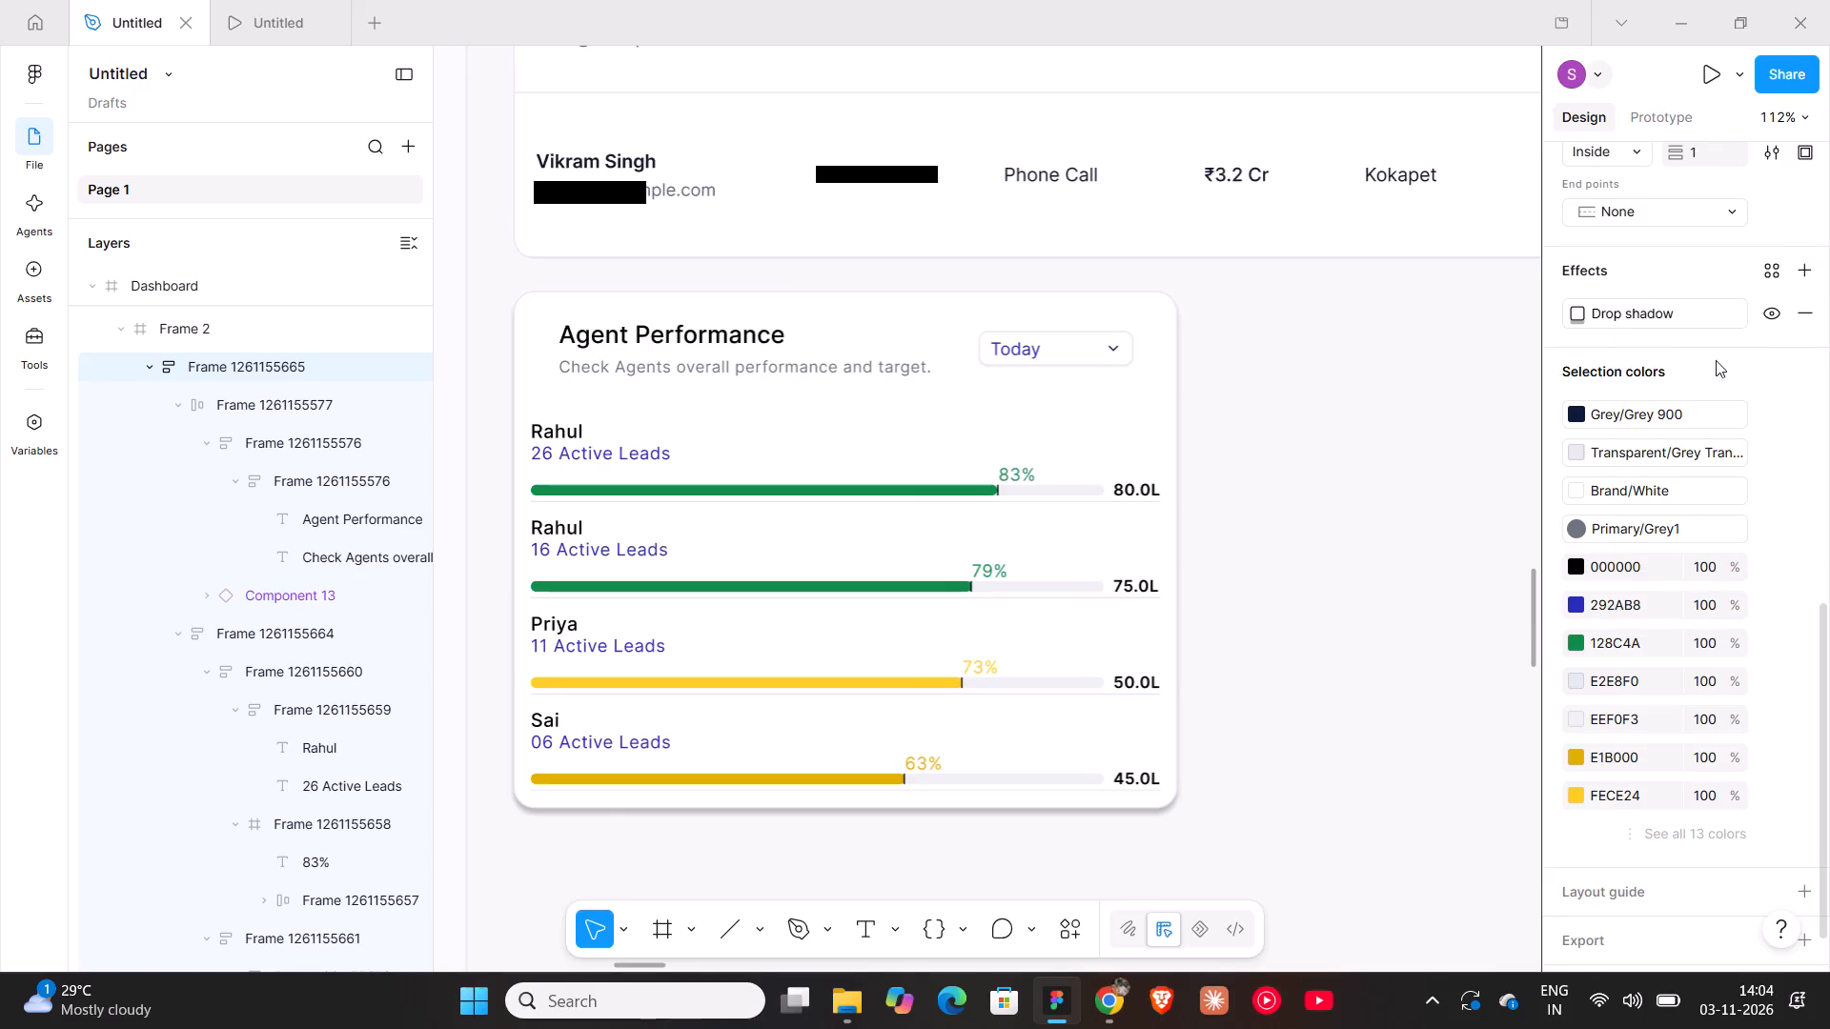
left_click(1424, 422)
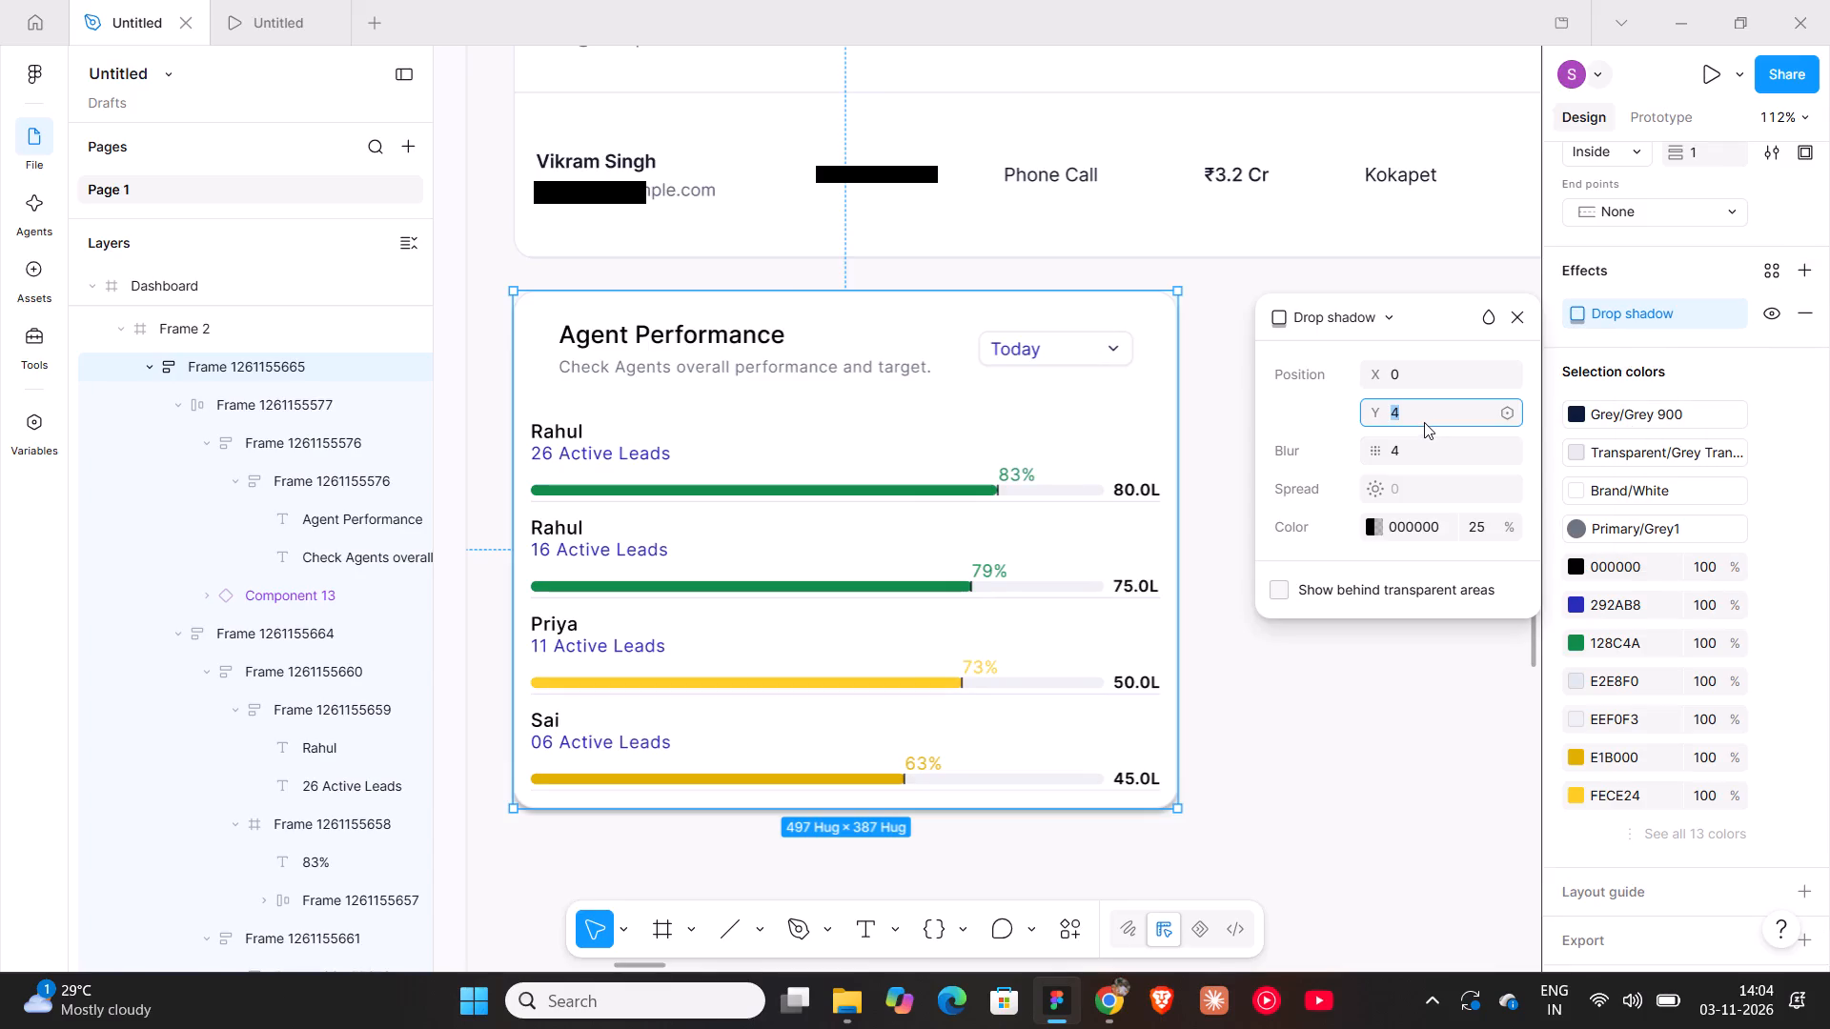
key("0")
key("Return")
left_click(1491, 525)
key("5")
key("Return")
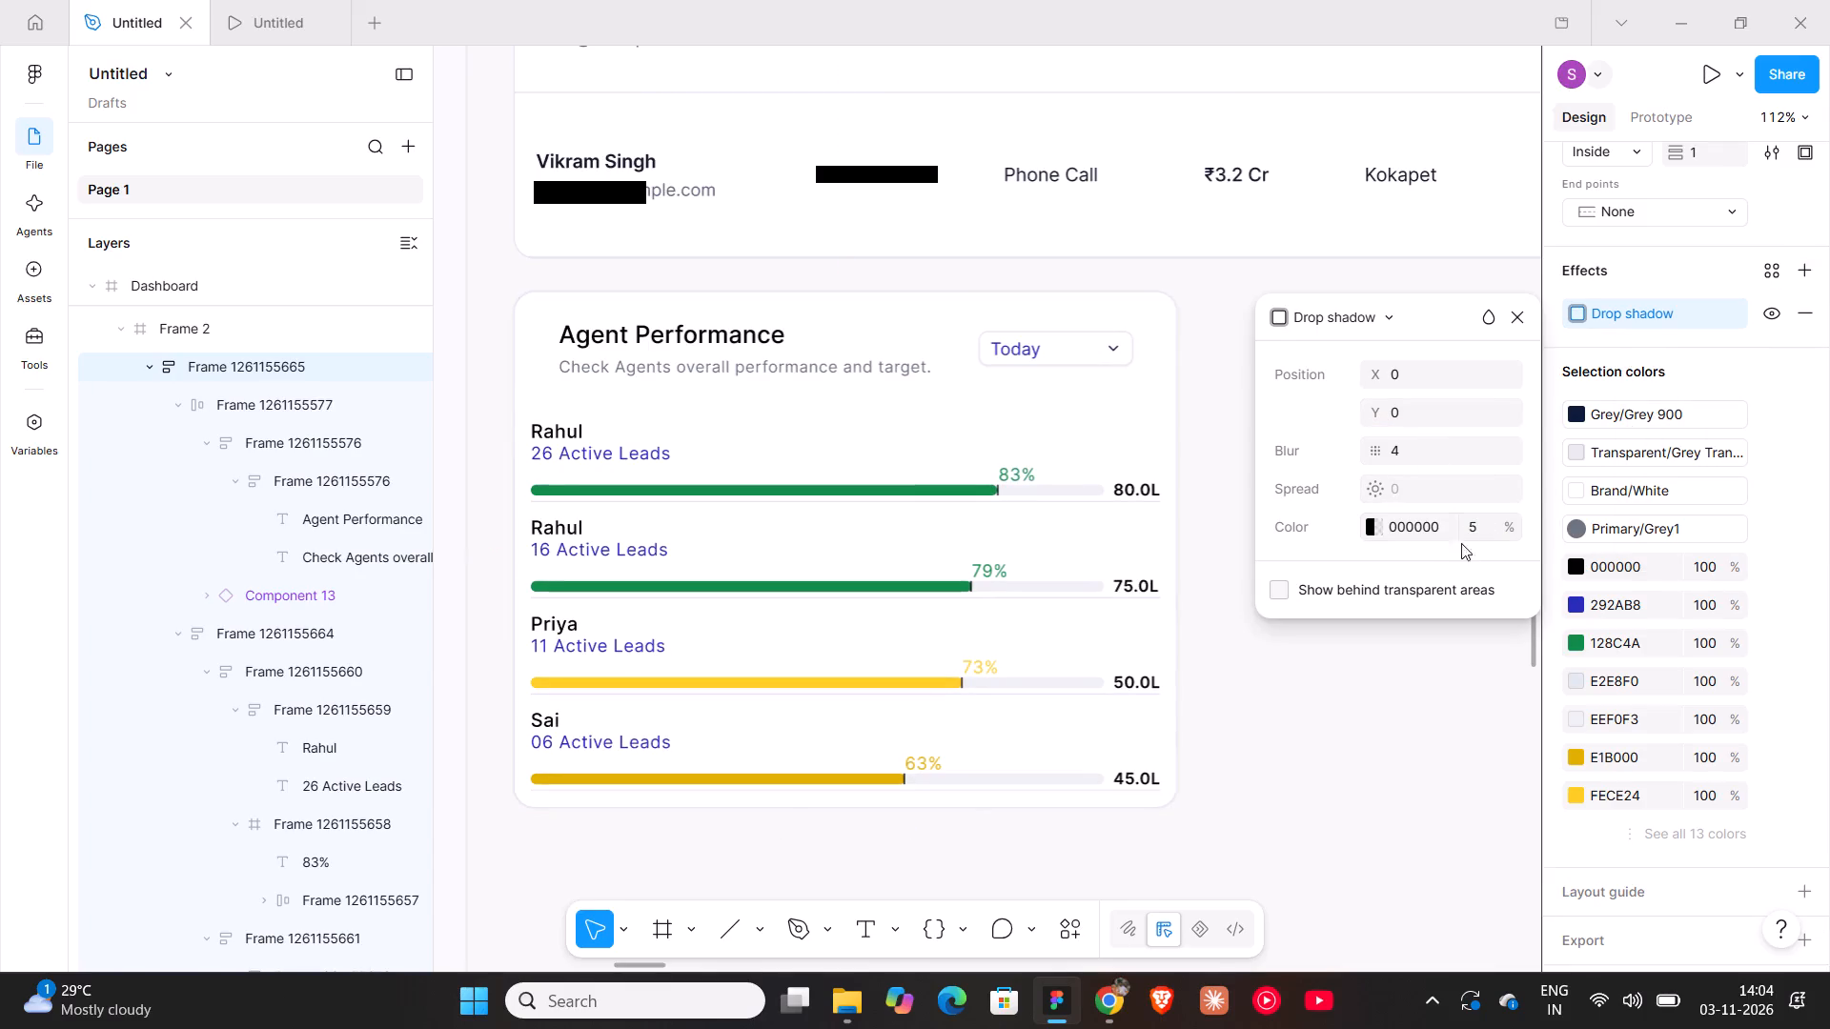
left_click(1371, 659)
Move the row holding the Total Deals and AI Recommendations cards out of the Dashboard onto the empty canvas beside it.
scroll(1371, 659, "down", 8, "ctrl")
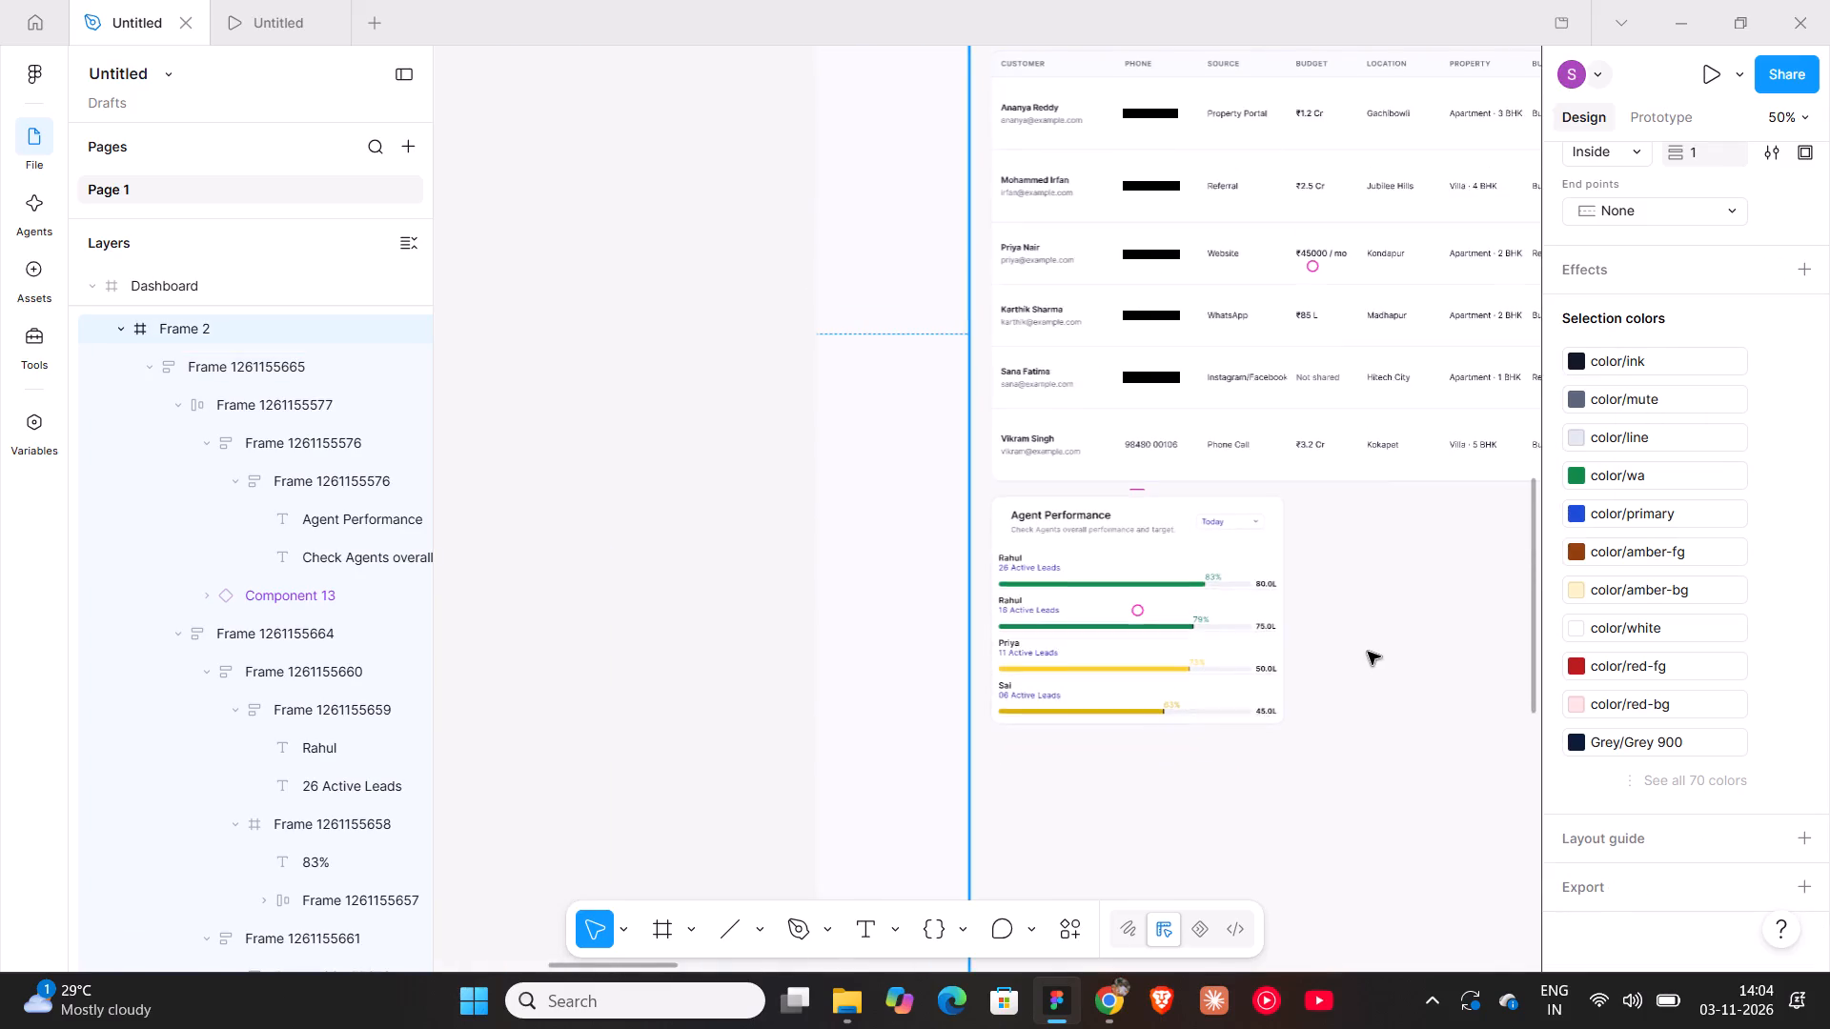
scroll(1368, 652, "down", 6, "ctrl")
scroll(1367, 650, "down", 6, "shift")
left_click(1427, 546)
scroll(1427, 546, "down", 2, "shift")
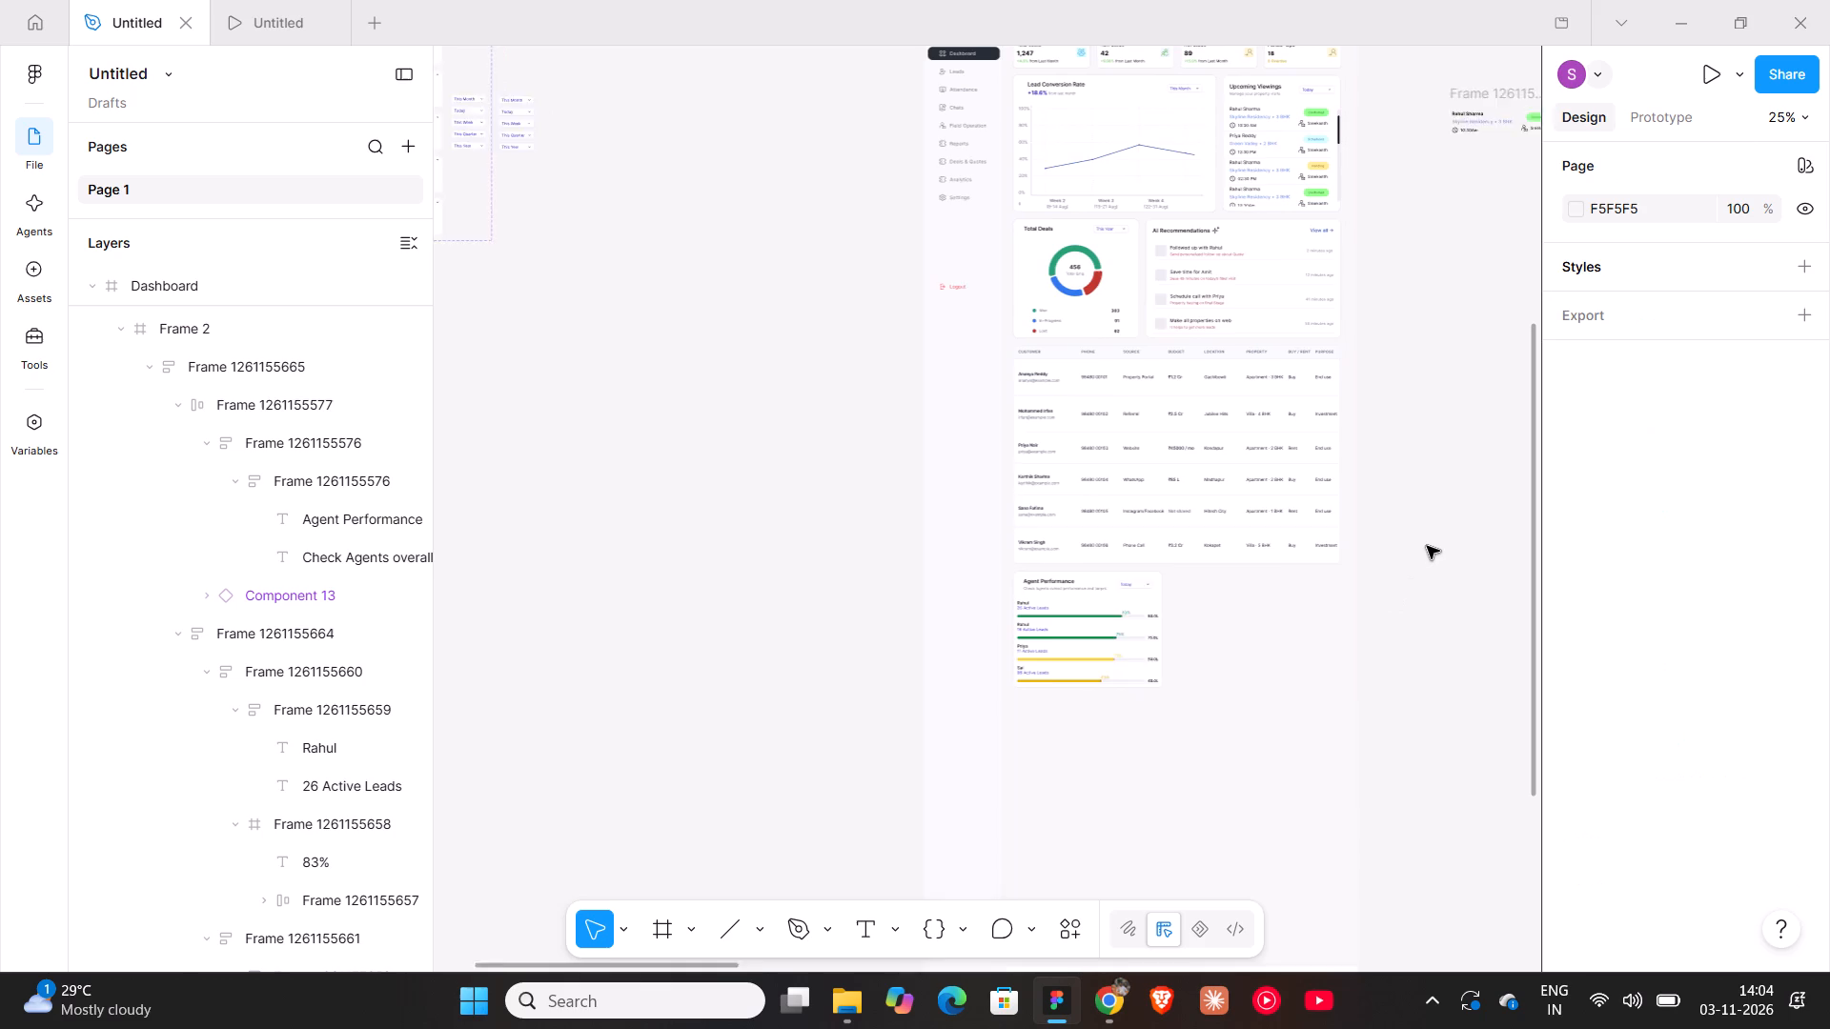
scroll(1427, 546, "down", 1, "shift")
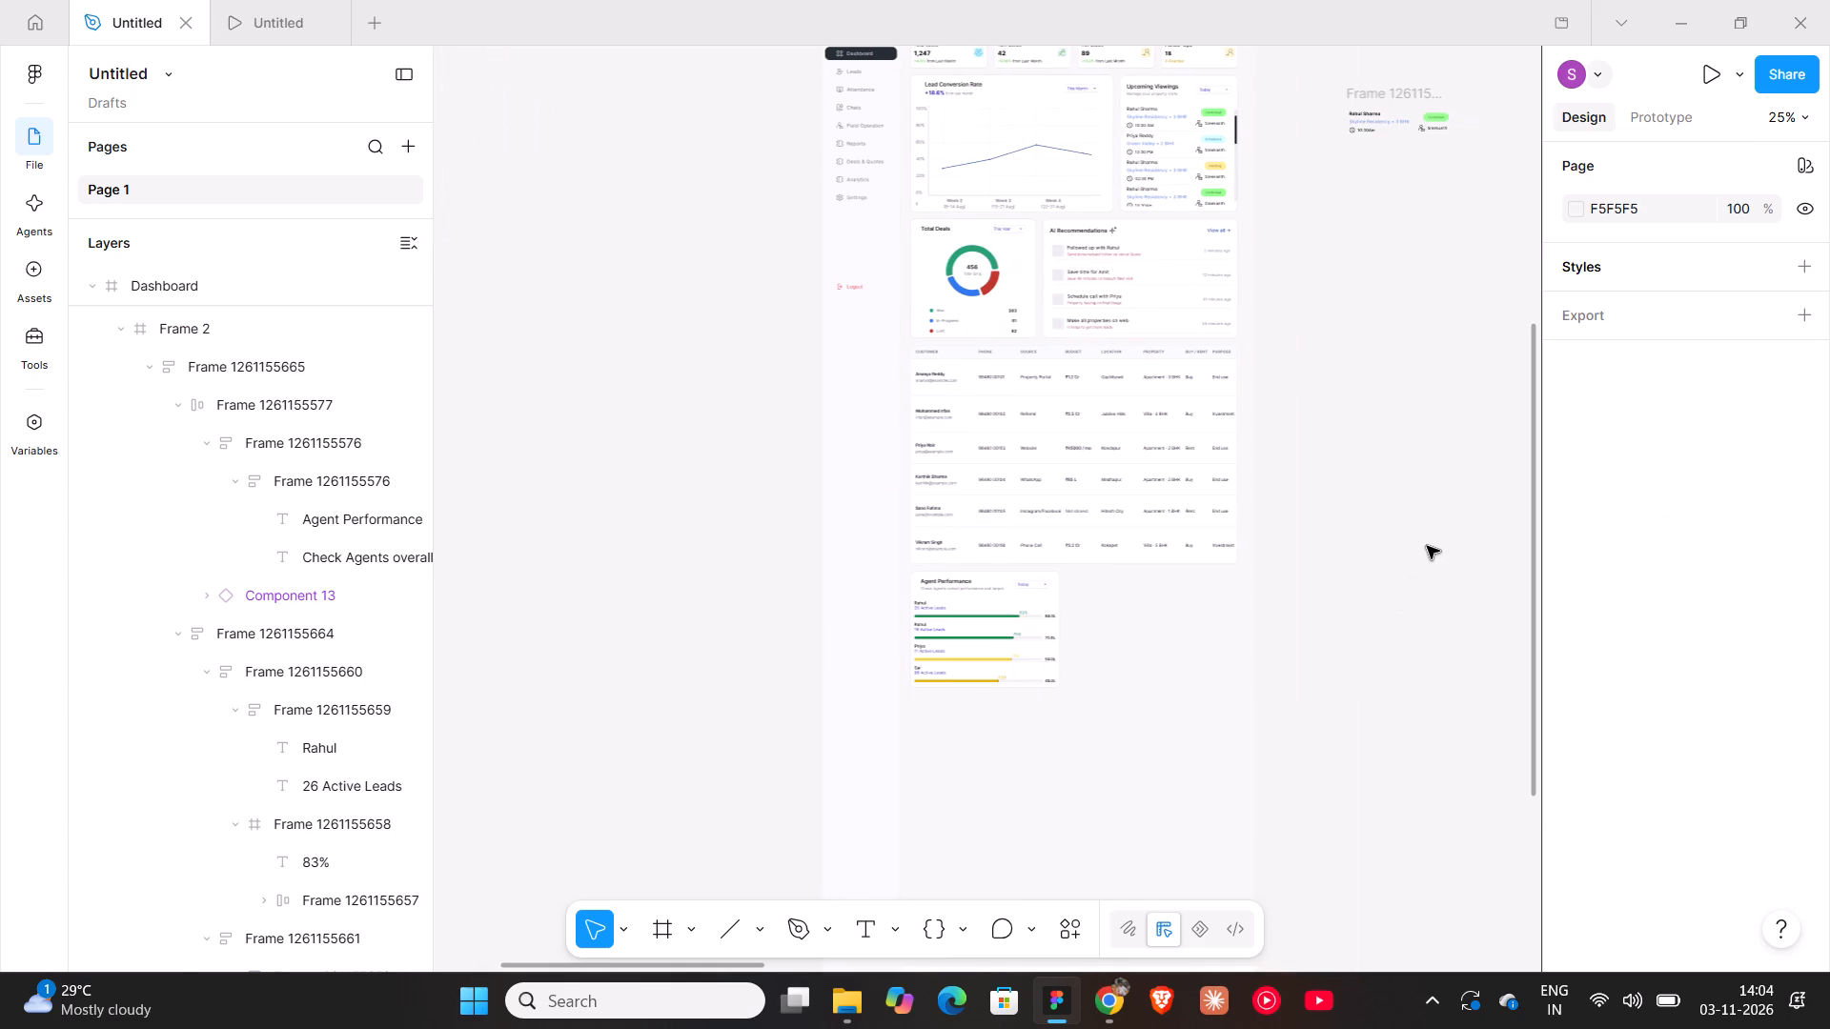
double_click(1080, 312)
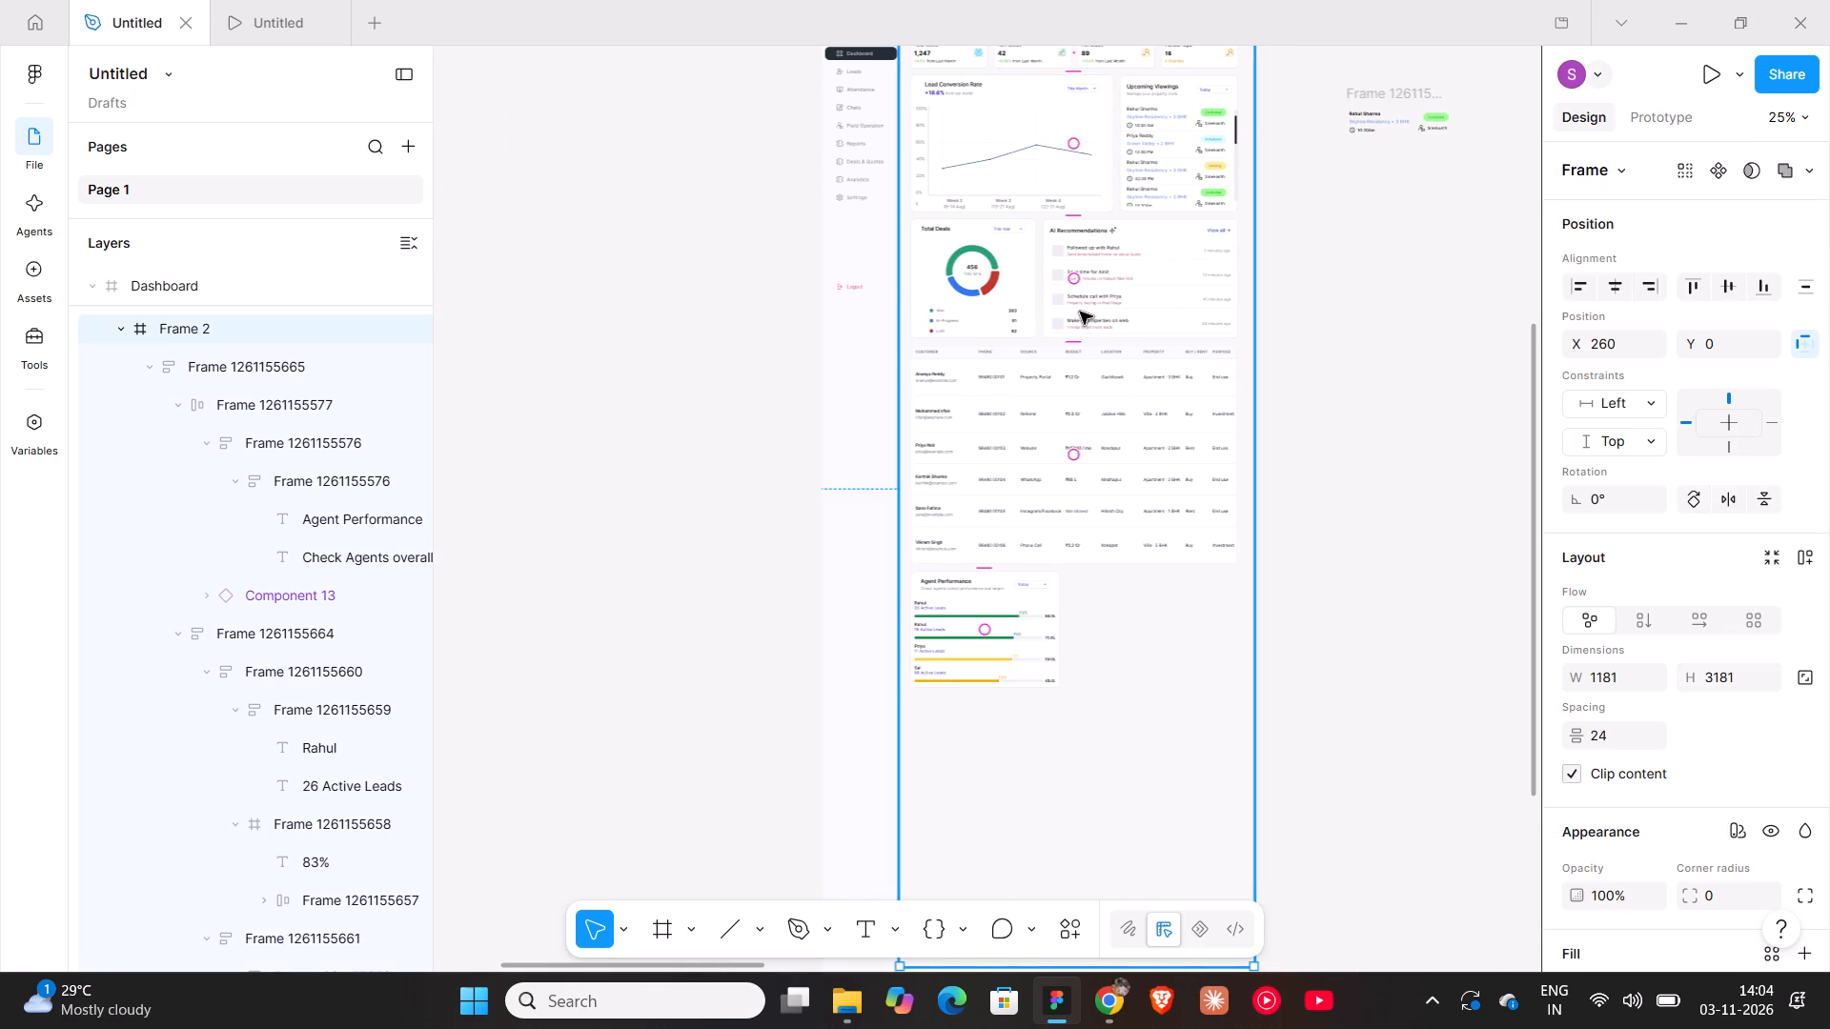
double_click(1065, 291)
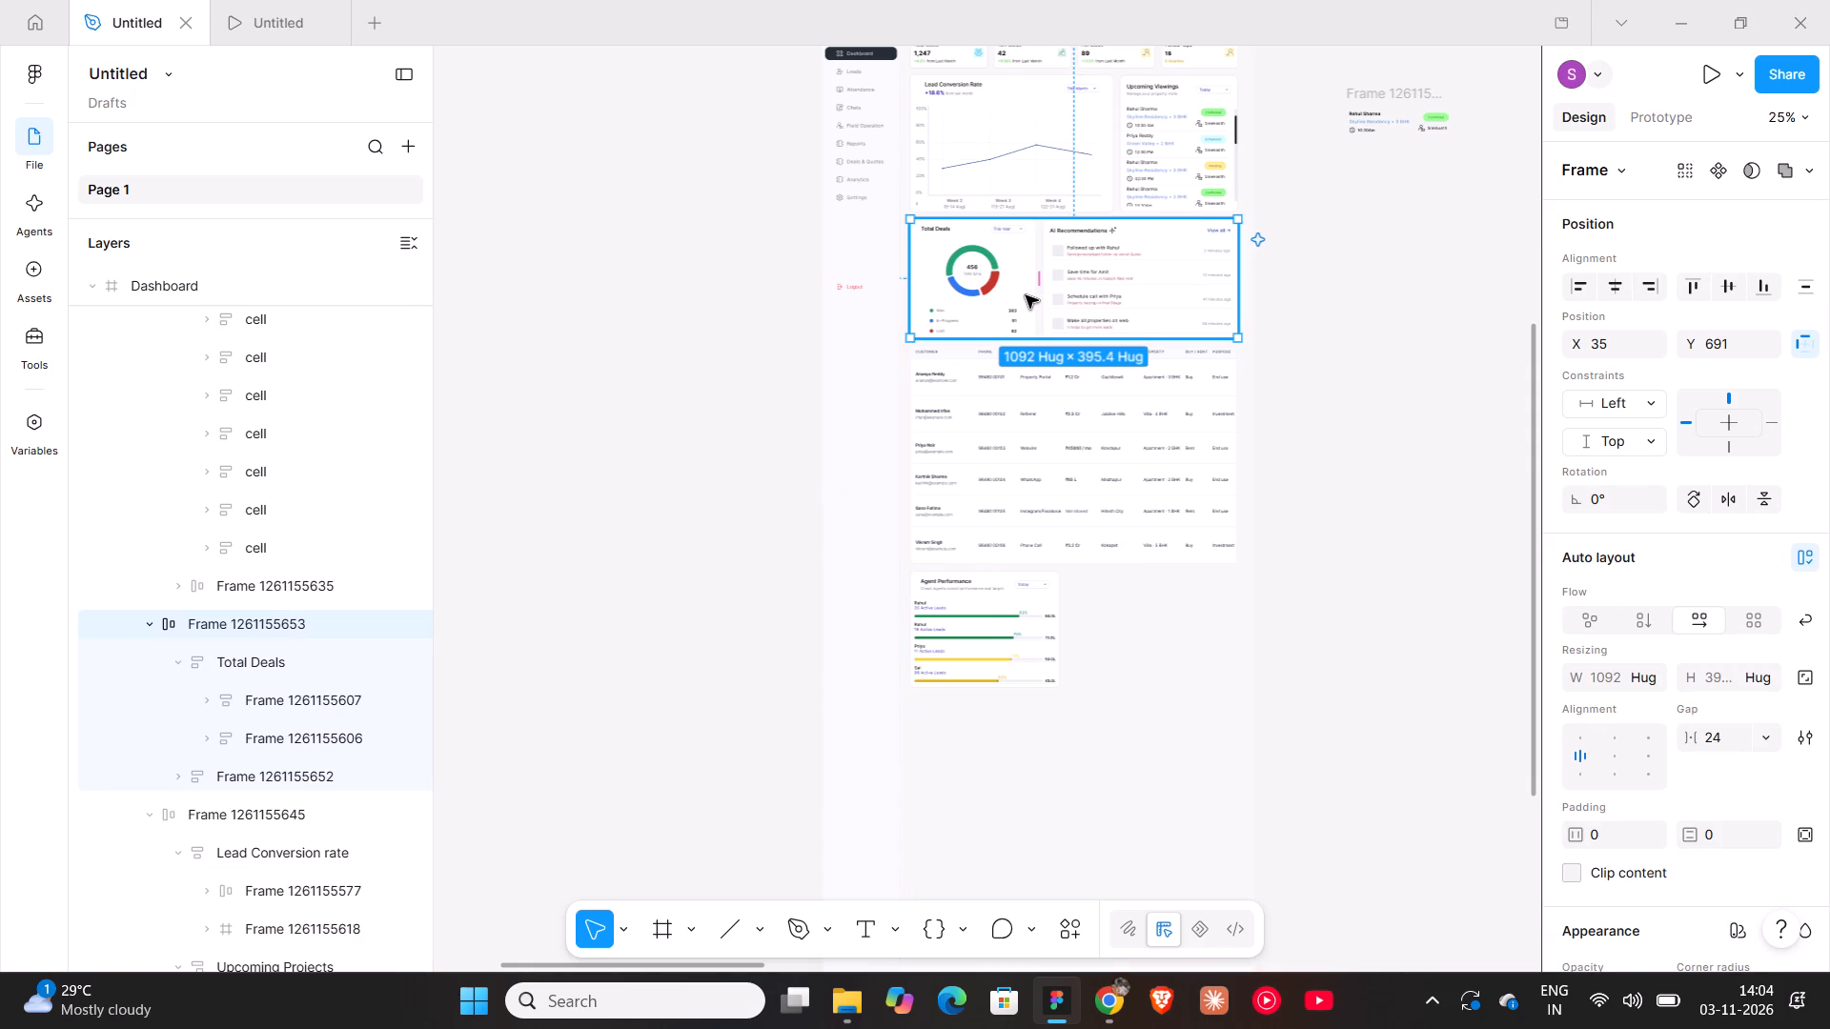
left_click_drag(1026, 295, 1395, 501)
Set the spacing between the Lead Conversion Rate and Upcoming Viewings row and the customer table to 24.
double_click(1113, 439)
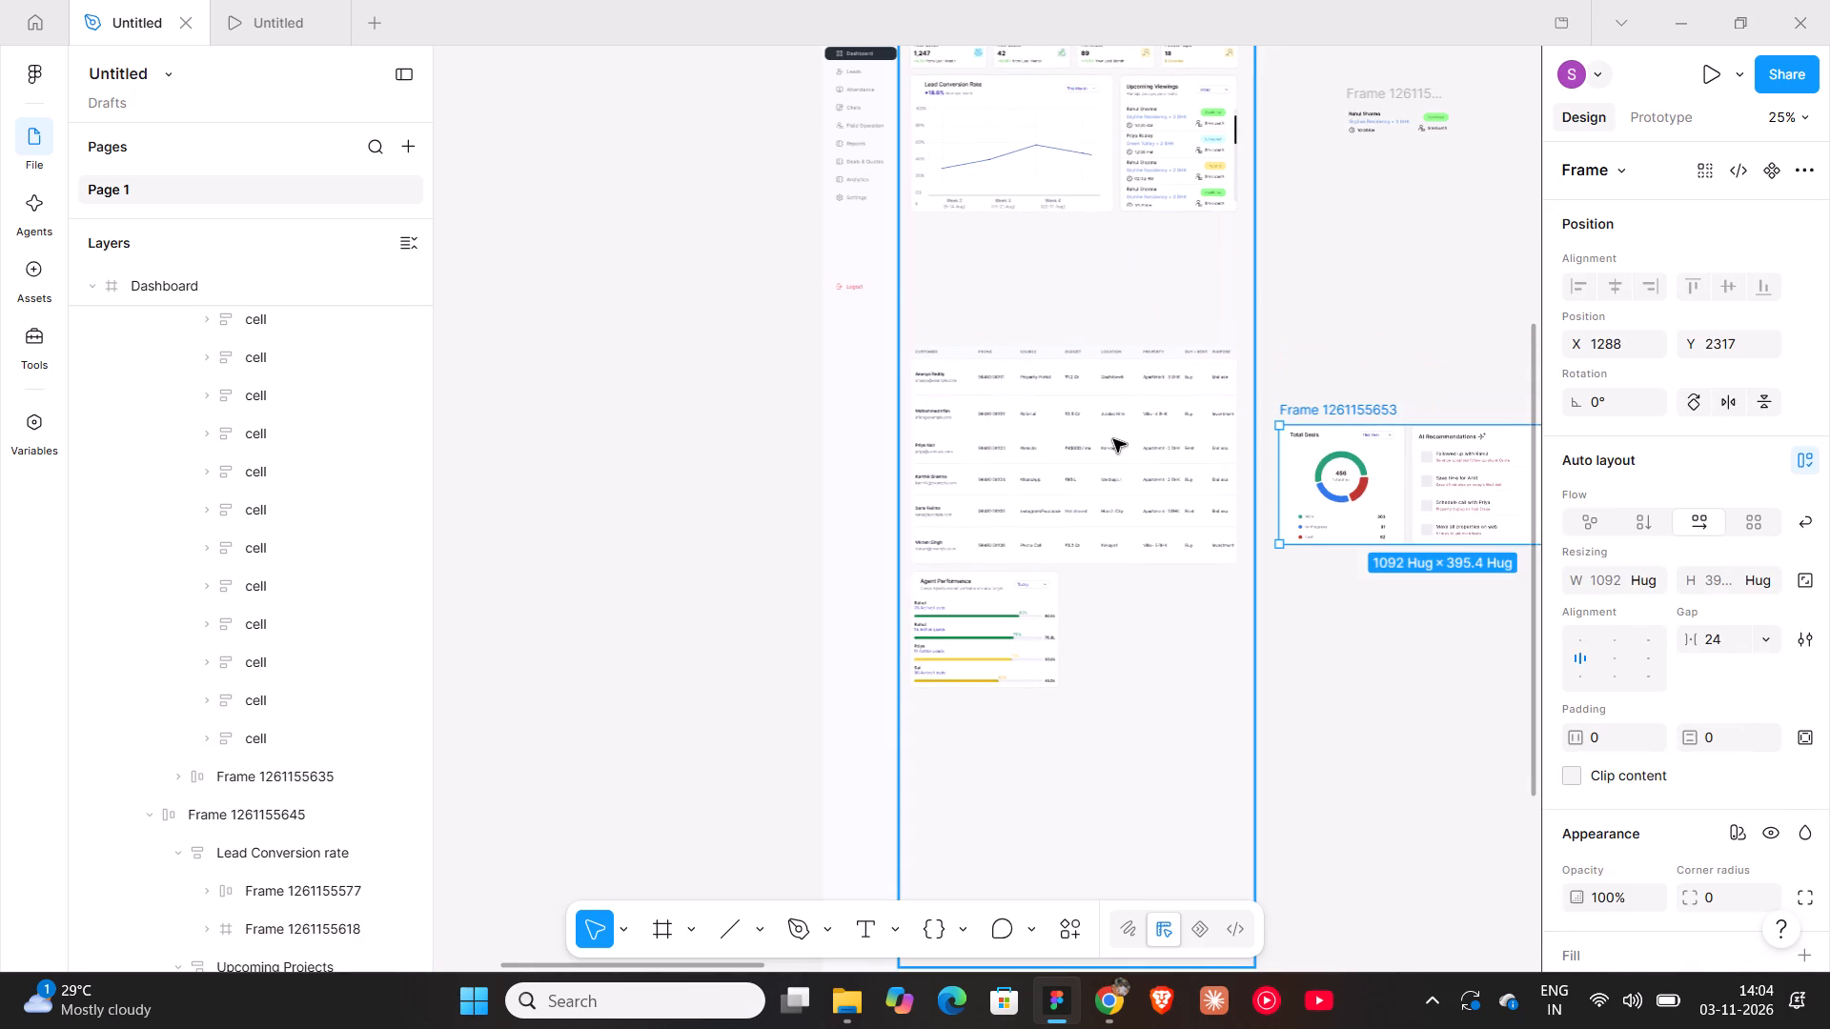
left_click(1099, 198, "shift")
left_click(1609, 887)
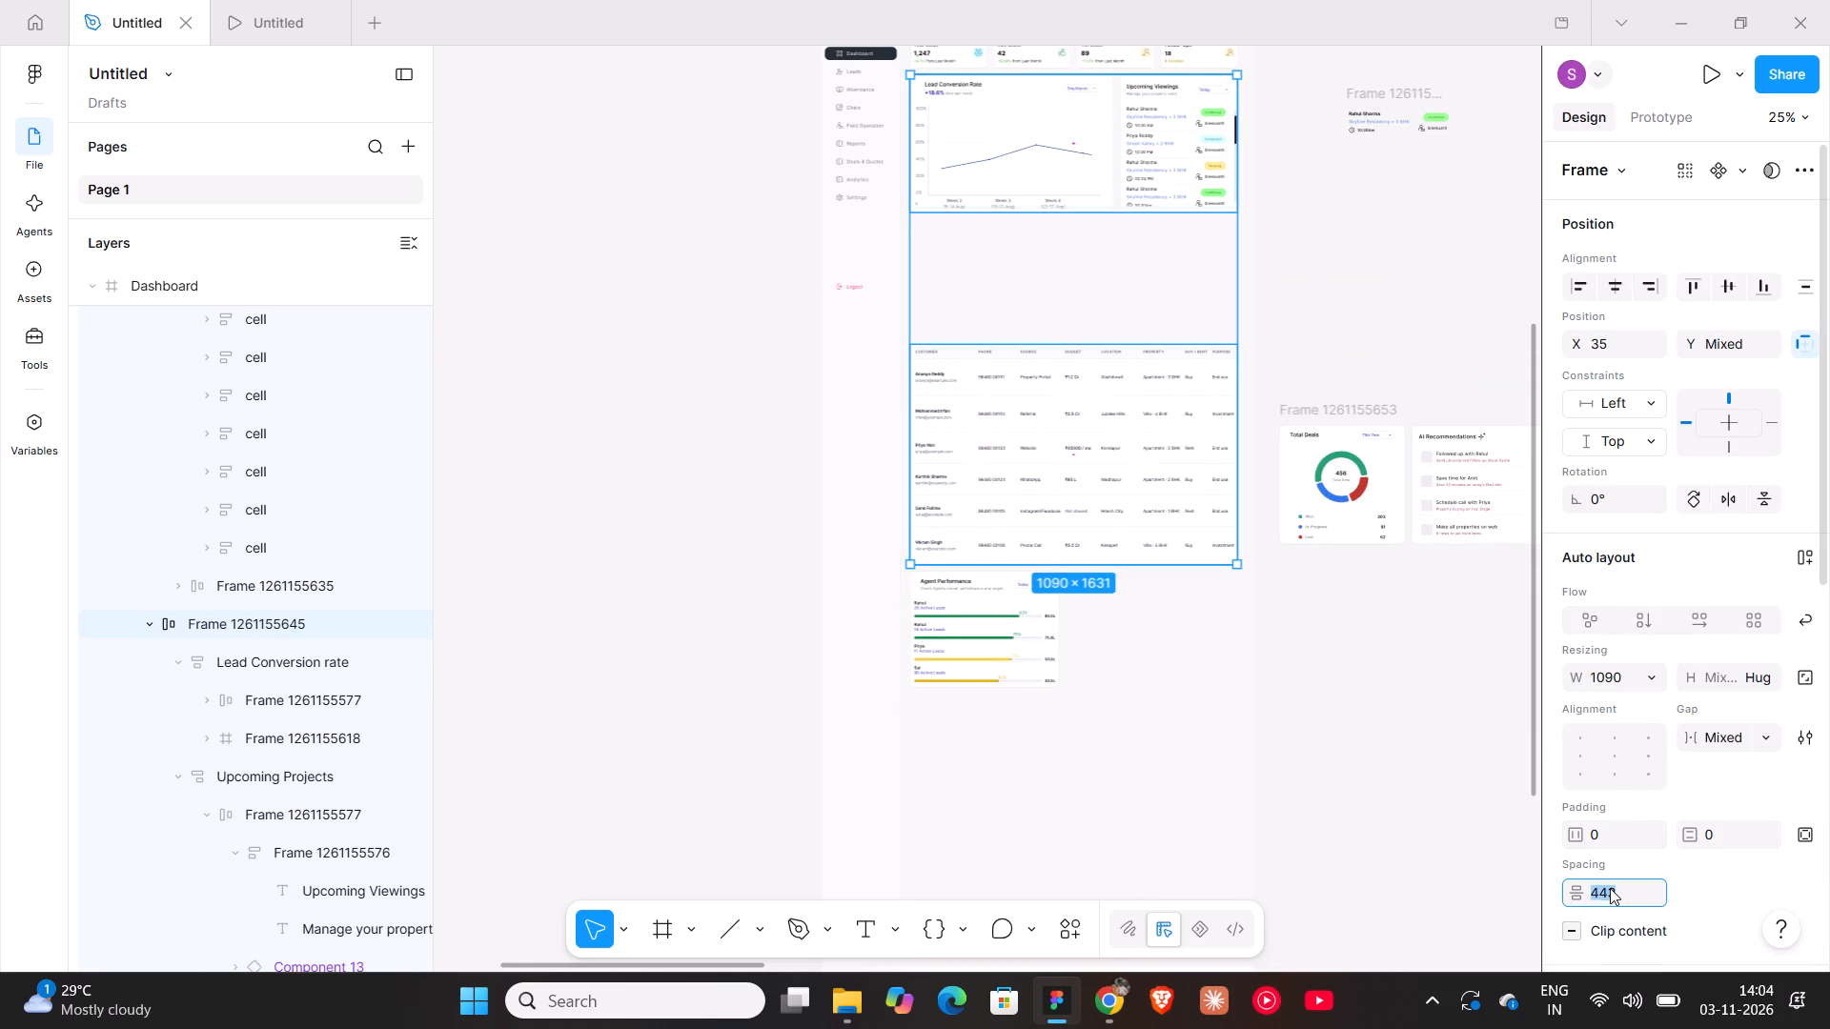
type("24")
key("Return")
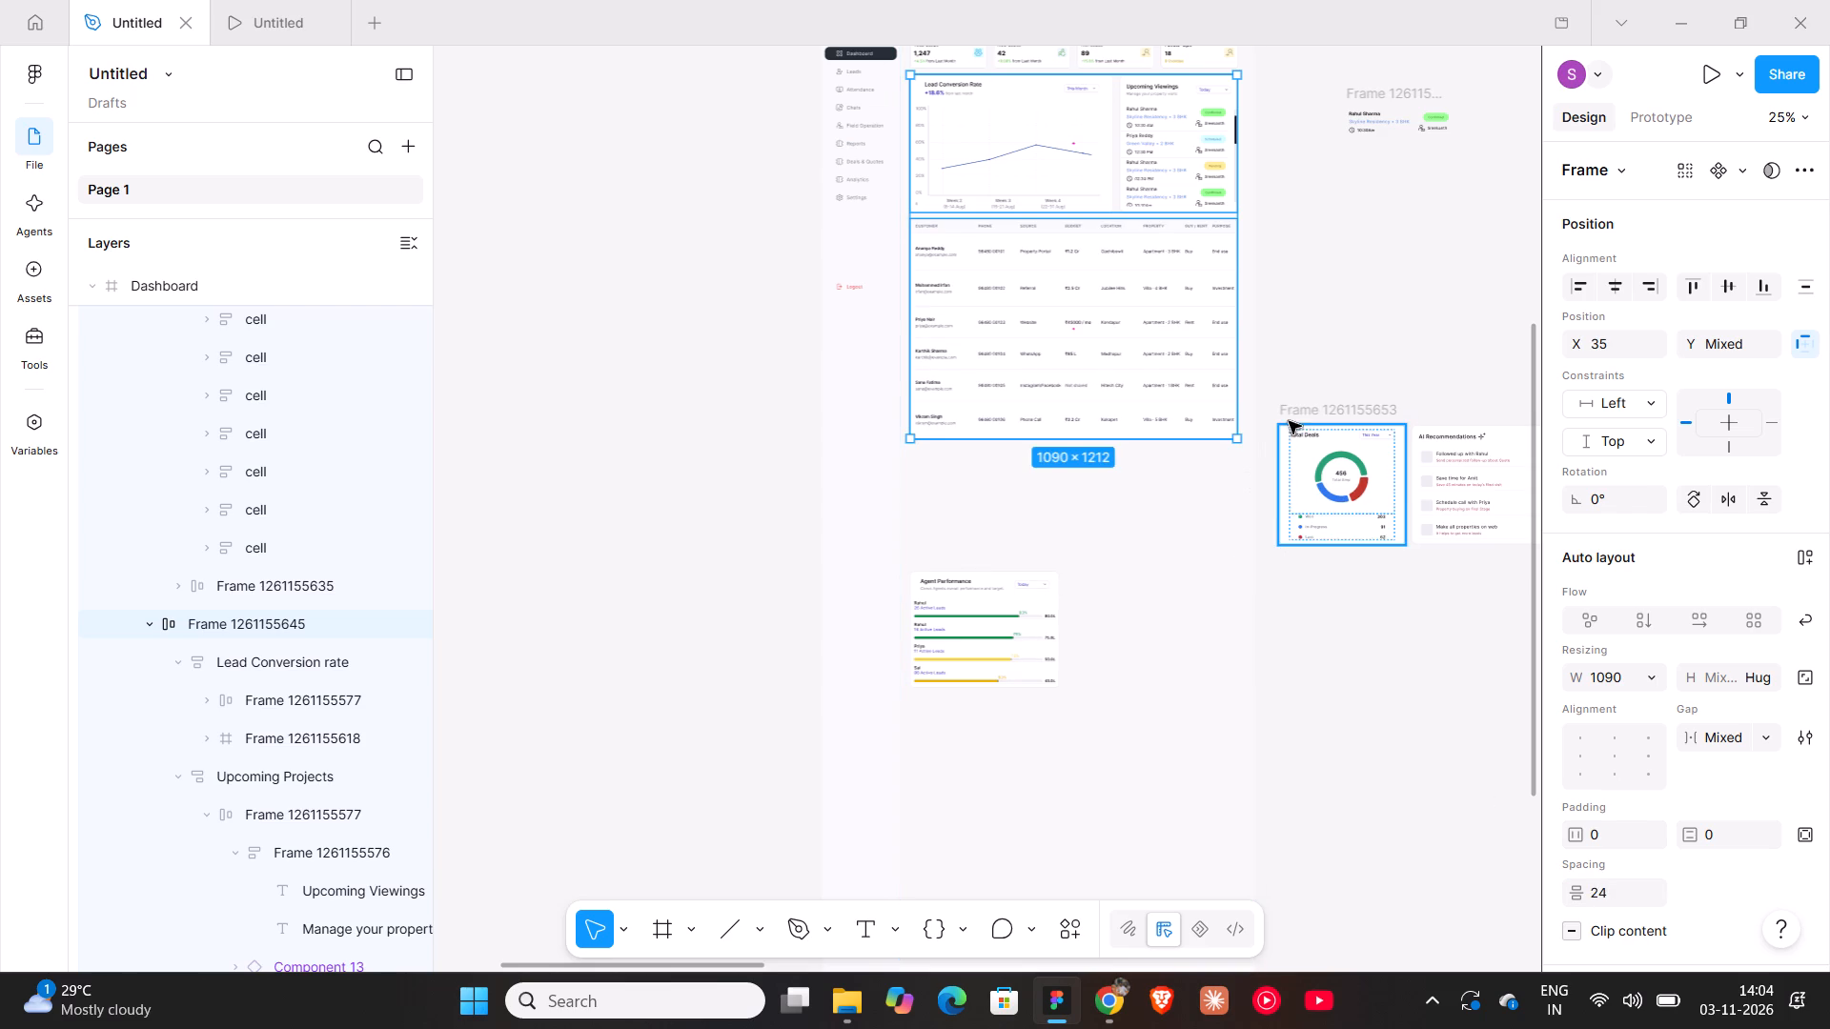
Move the Total Deals and AI Recommendations row back into the Dashboard below the Agent Performance card, in line with its left edge.
left_click(1302, 412)
left_click_drag(1333, 407, 985, 445)
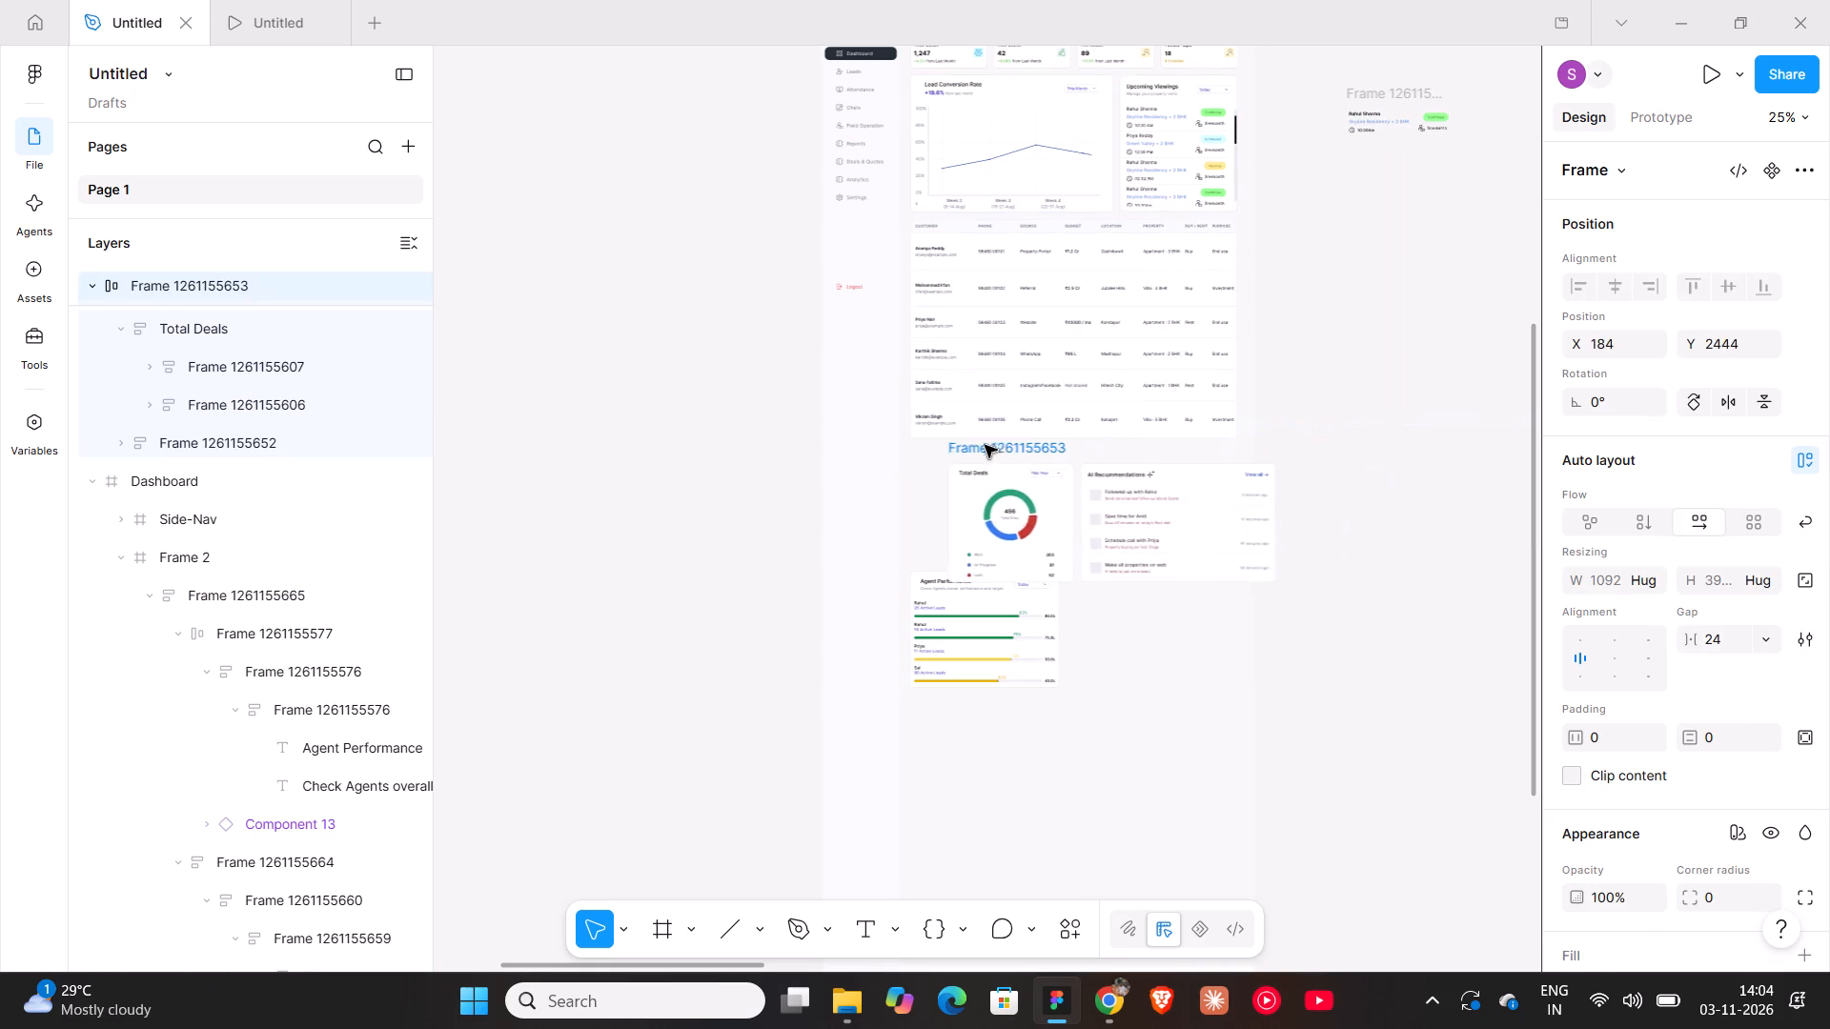
left_click_drag(985, 445, 963, 699)
Set the spacing between the customer table and the Agent Performance card to 24.
left_click(958, 622)
left_click(966, 374, "shift")
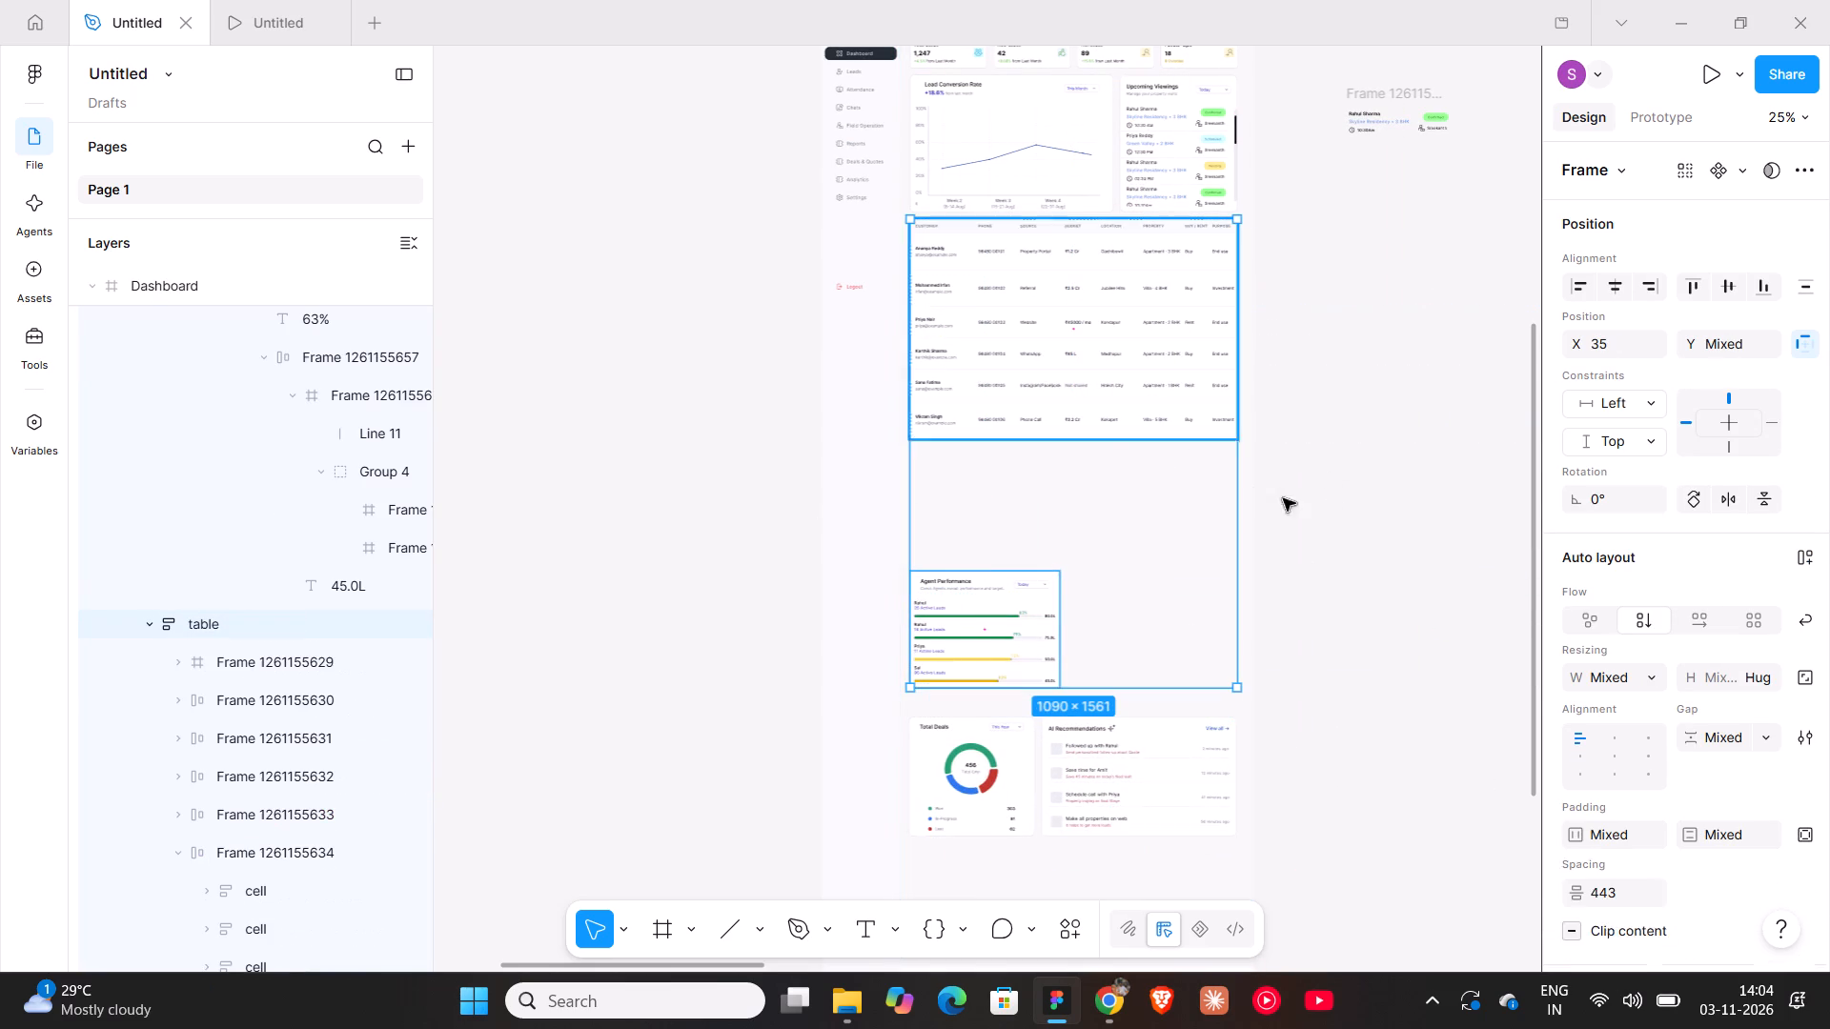
left_click(1619, 930)
type("24")
key("Return")
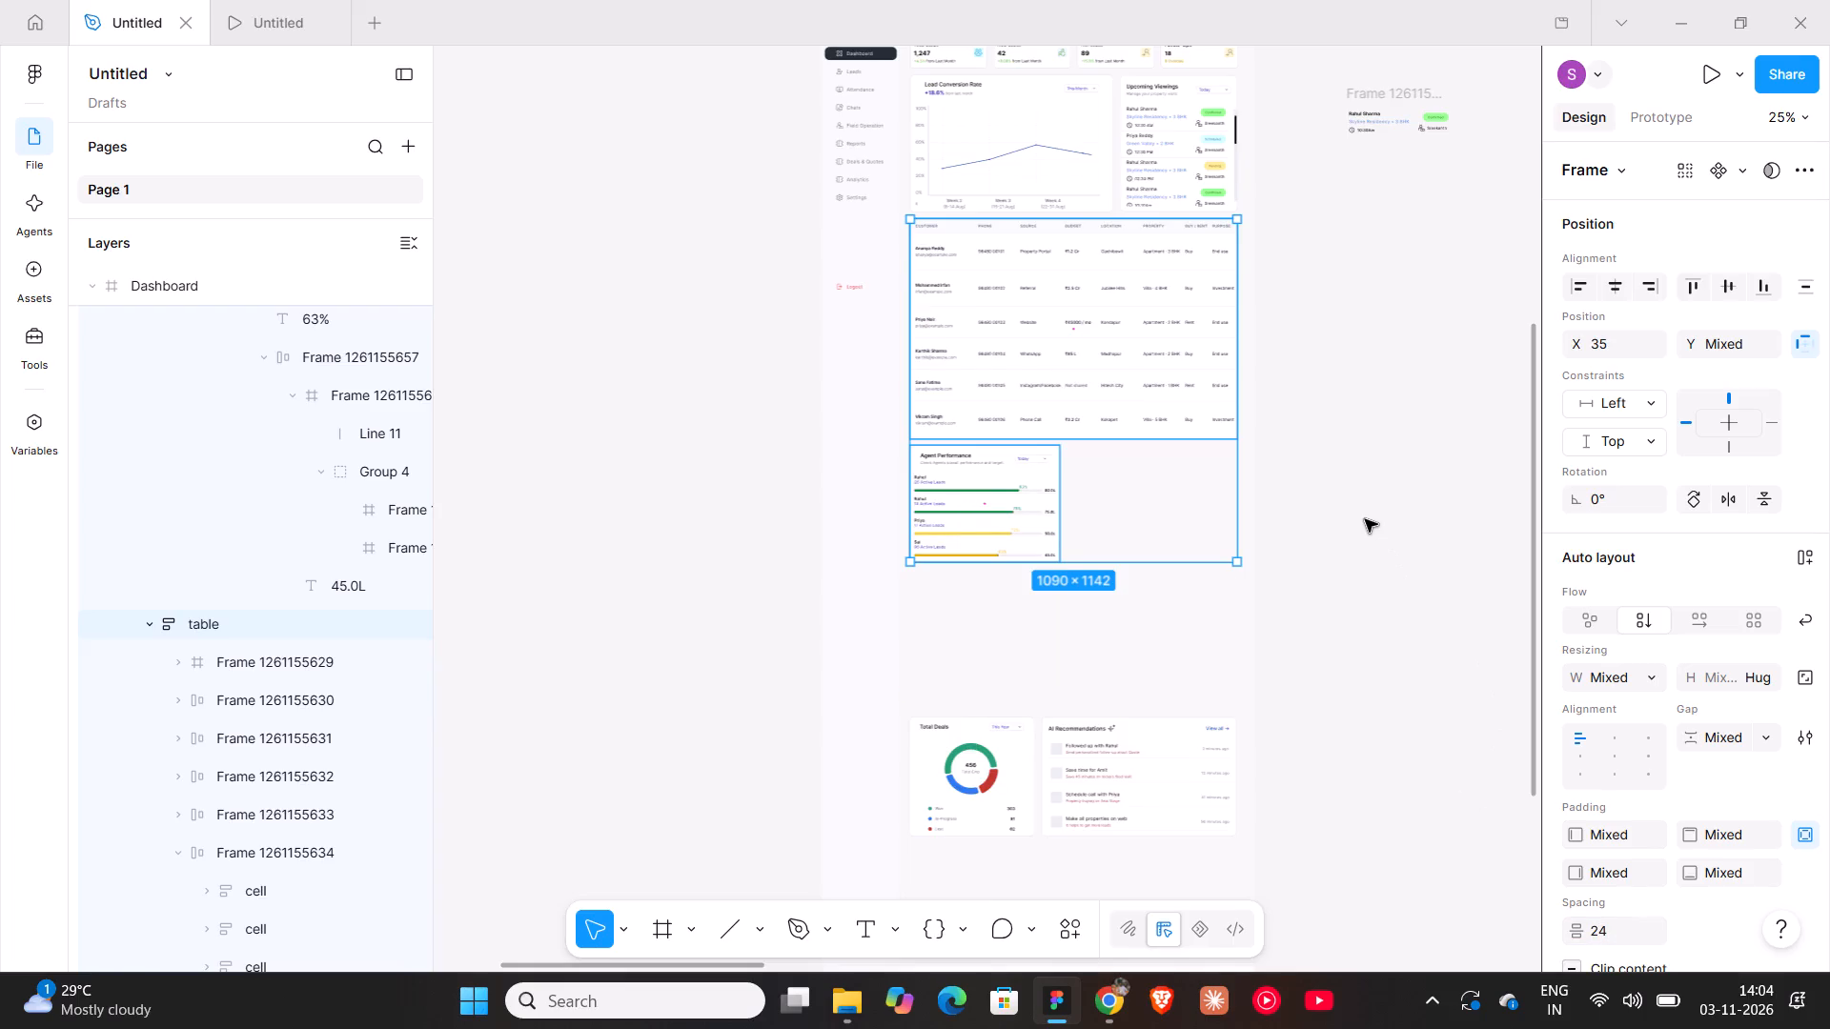
left_click(1365, 519)
scroll(1070, 602, "up", 9, "ctrl")
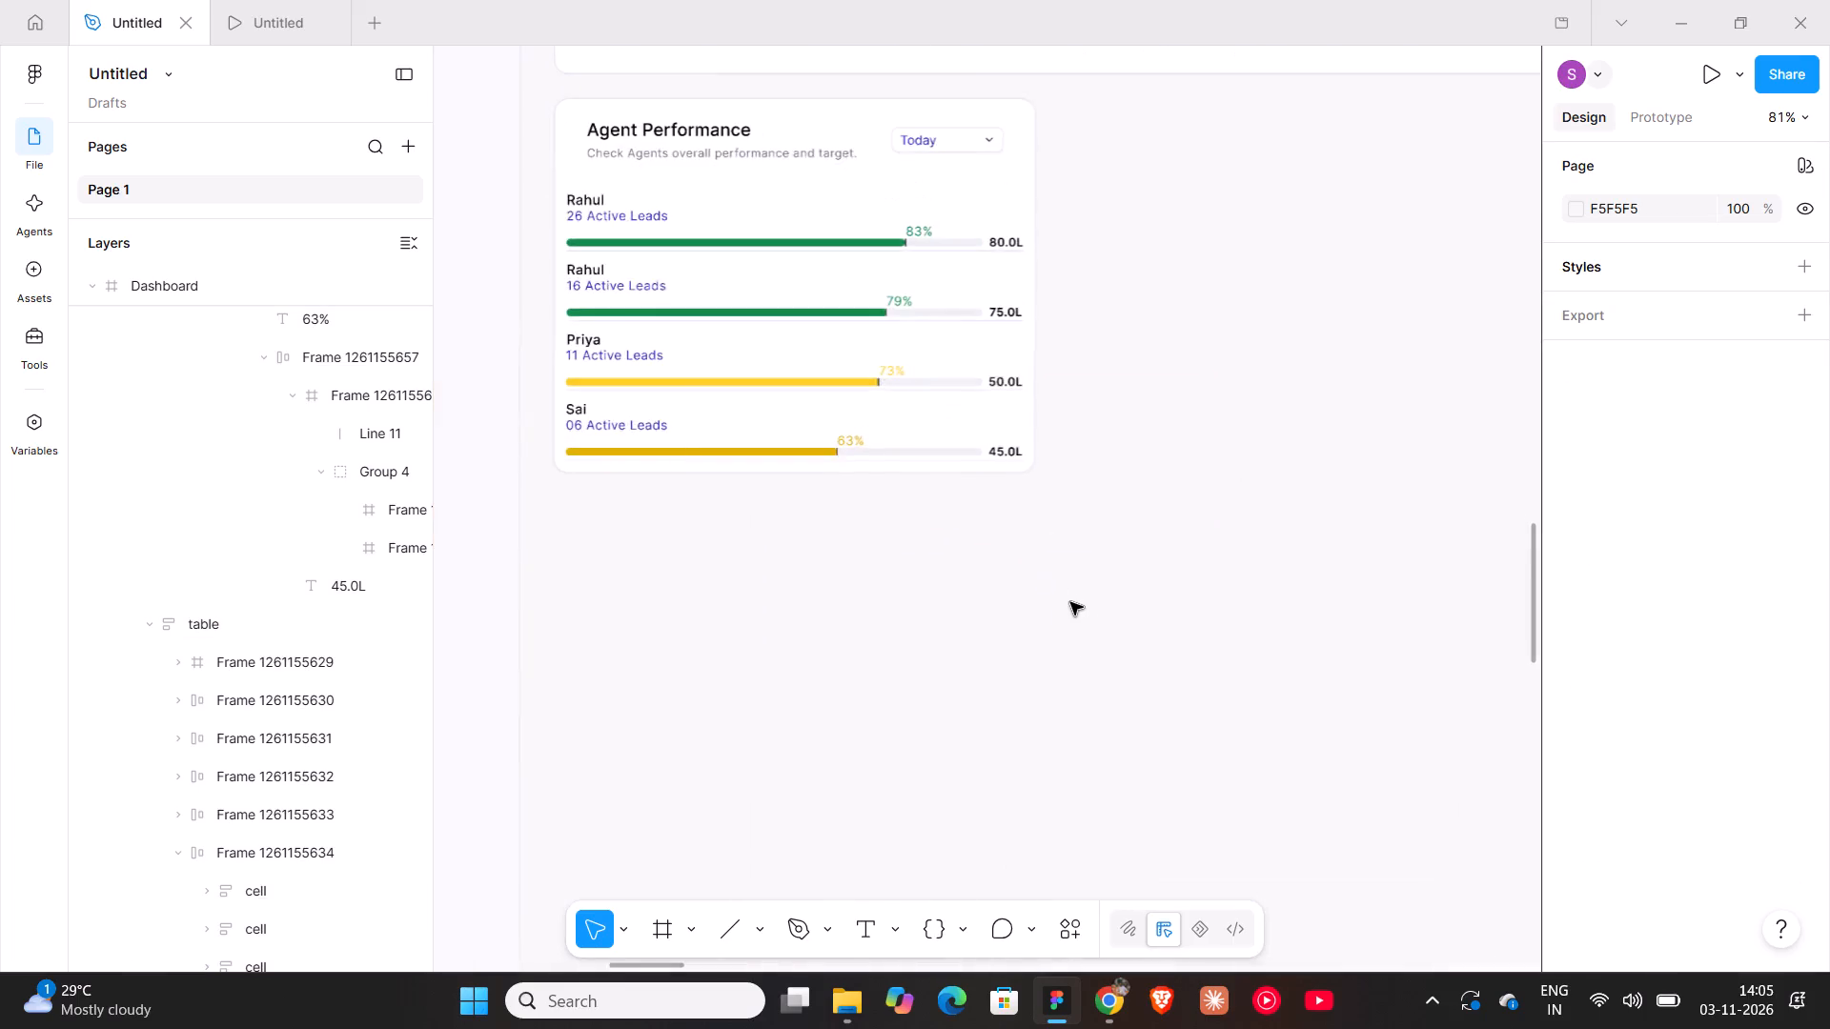
scroll(1079, 657, "down", 4, "ctrl")
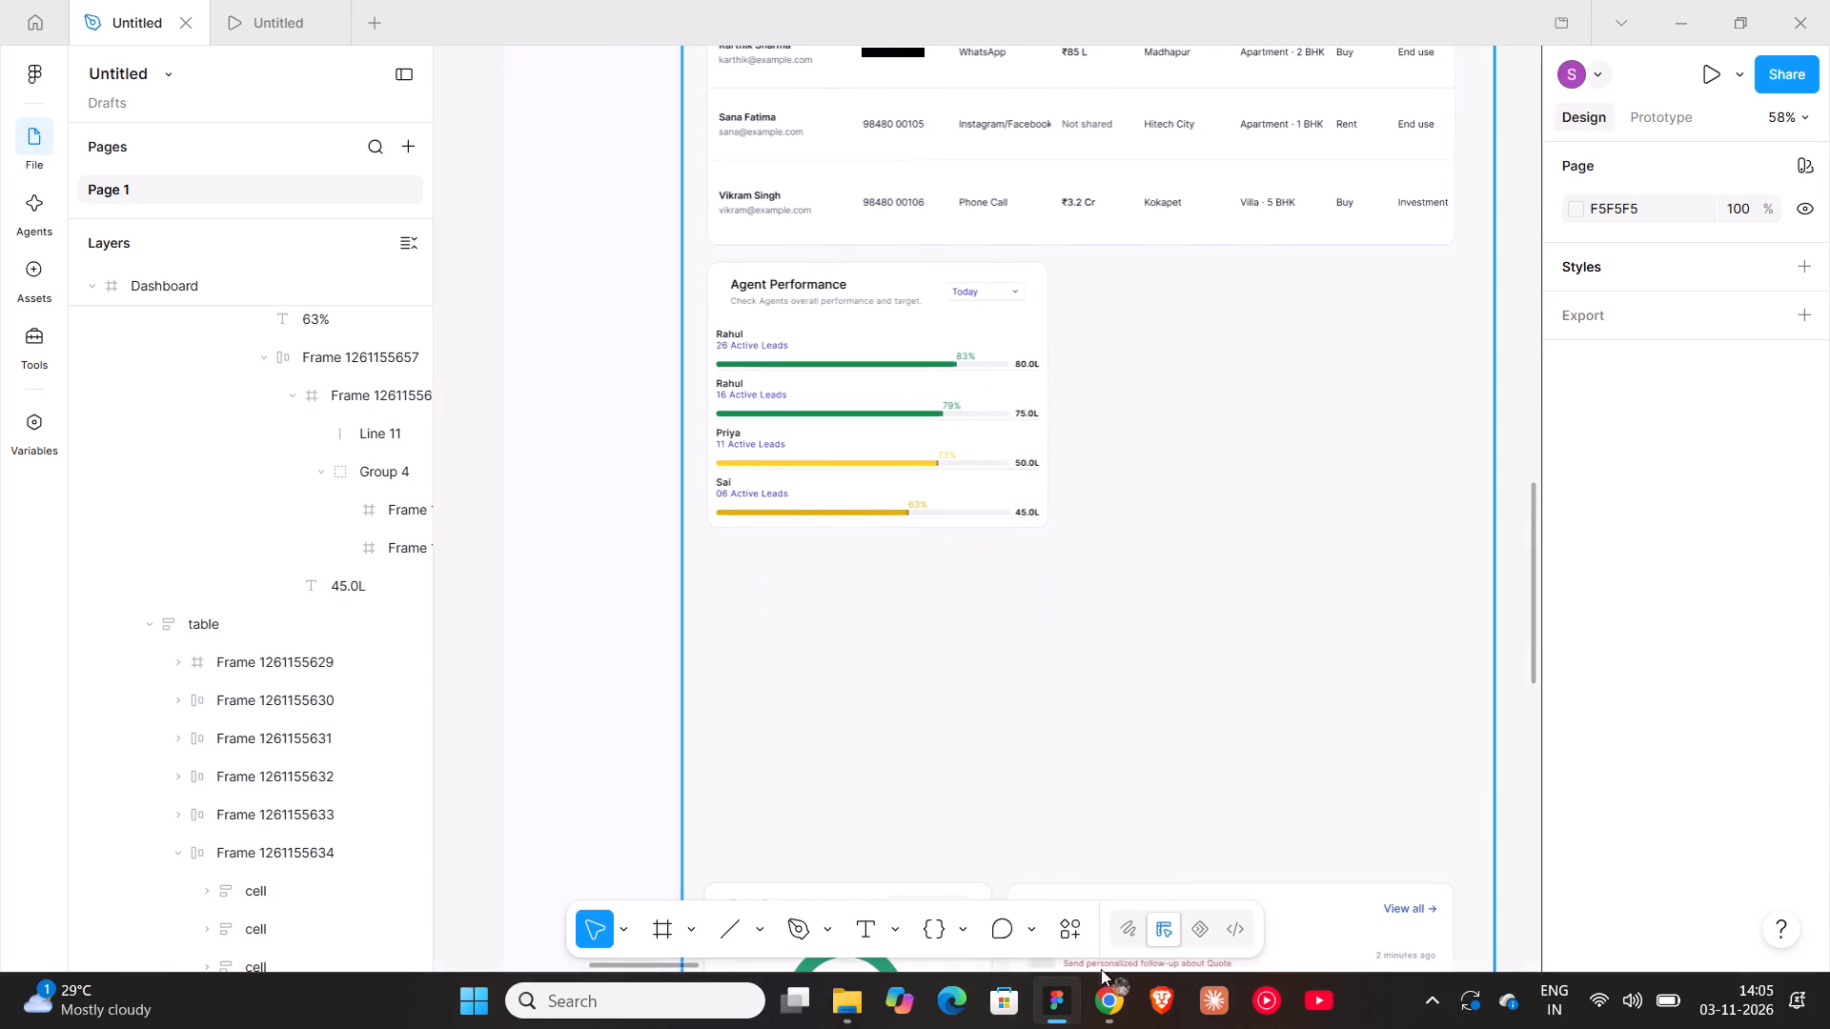
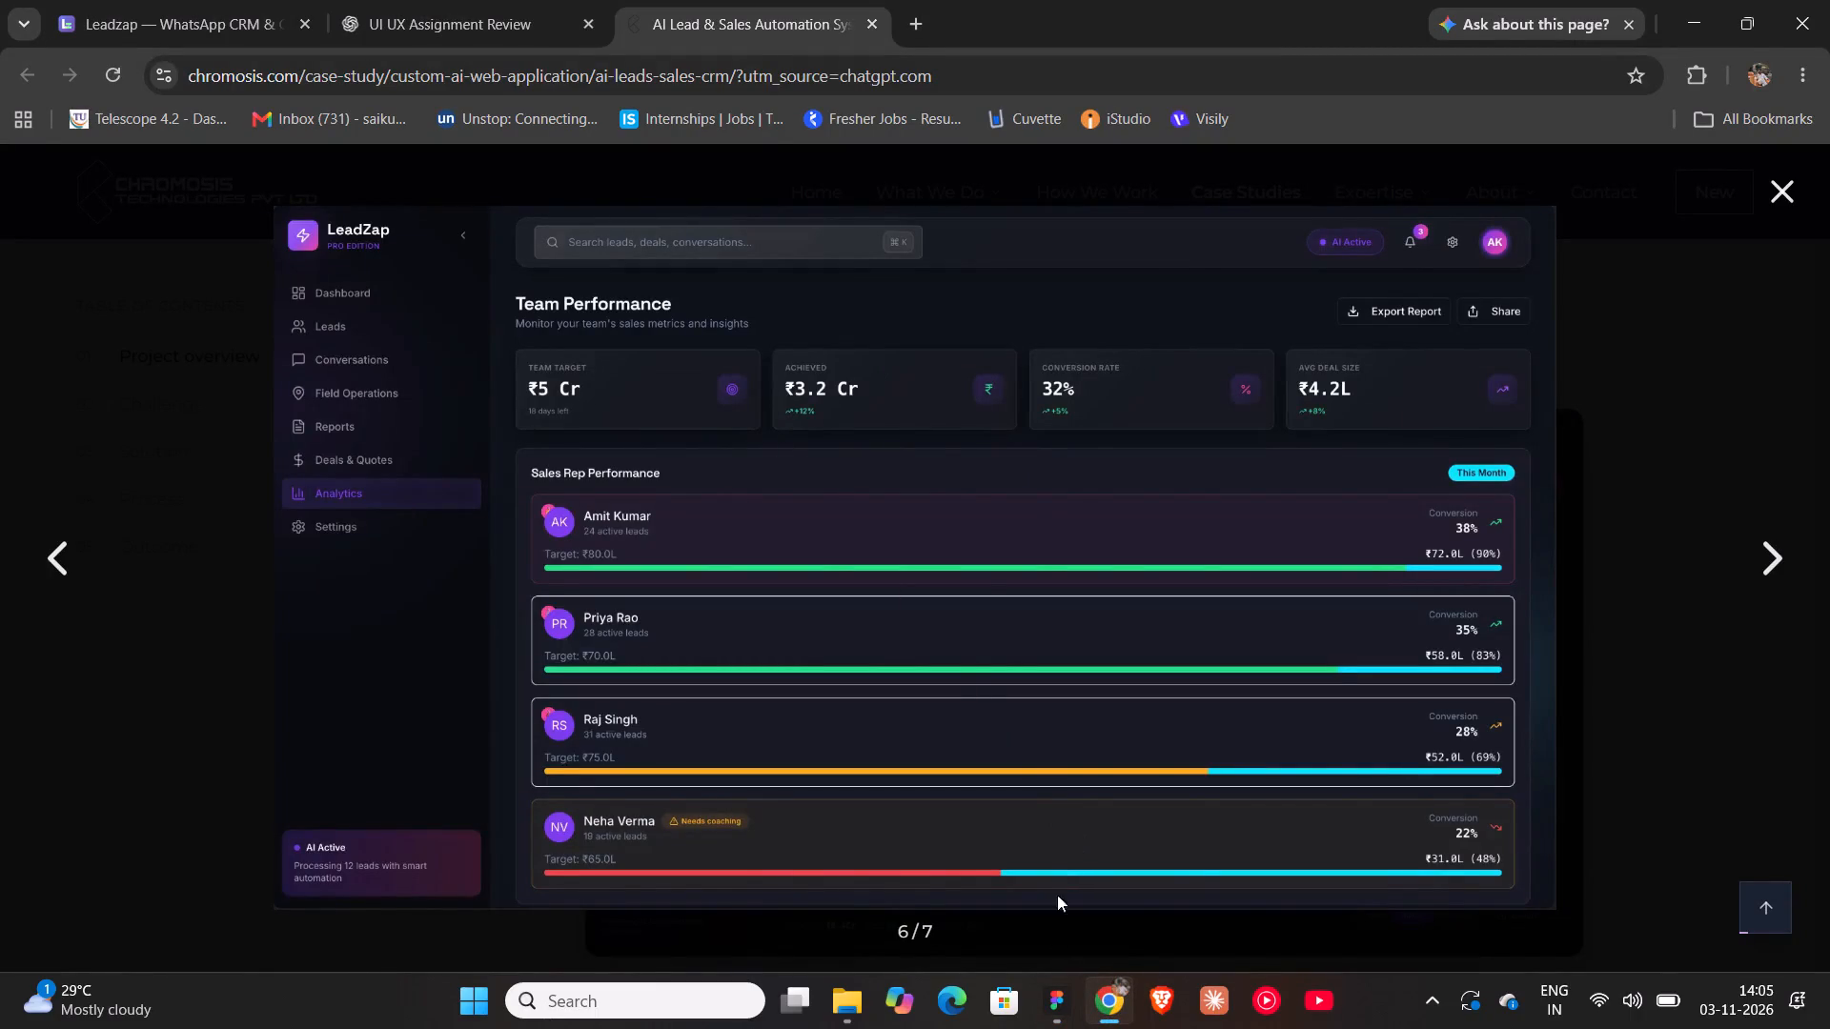
Open the MY_MITRAA Real Estate OS assignment pack PDF from Downloads and read the Assignment 1 dashboard requirements.
left_click(1054, 994)
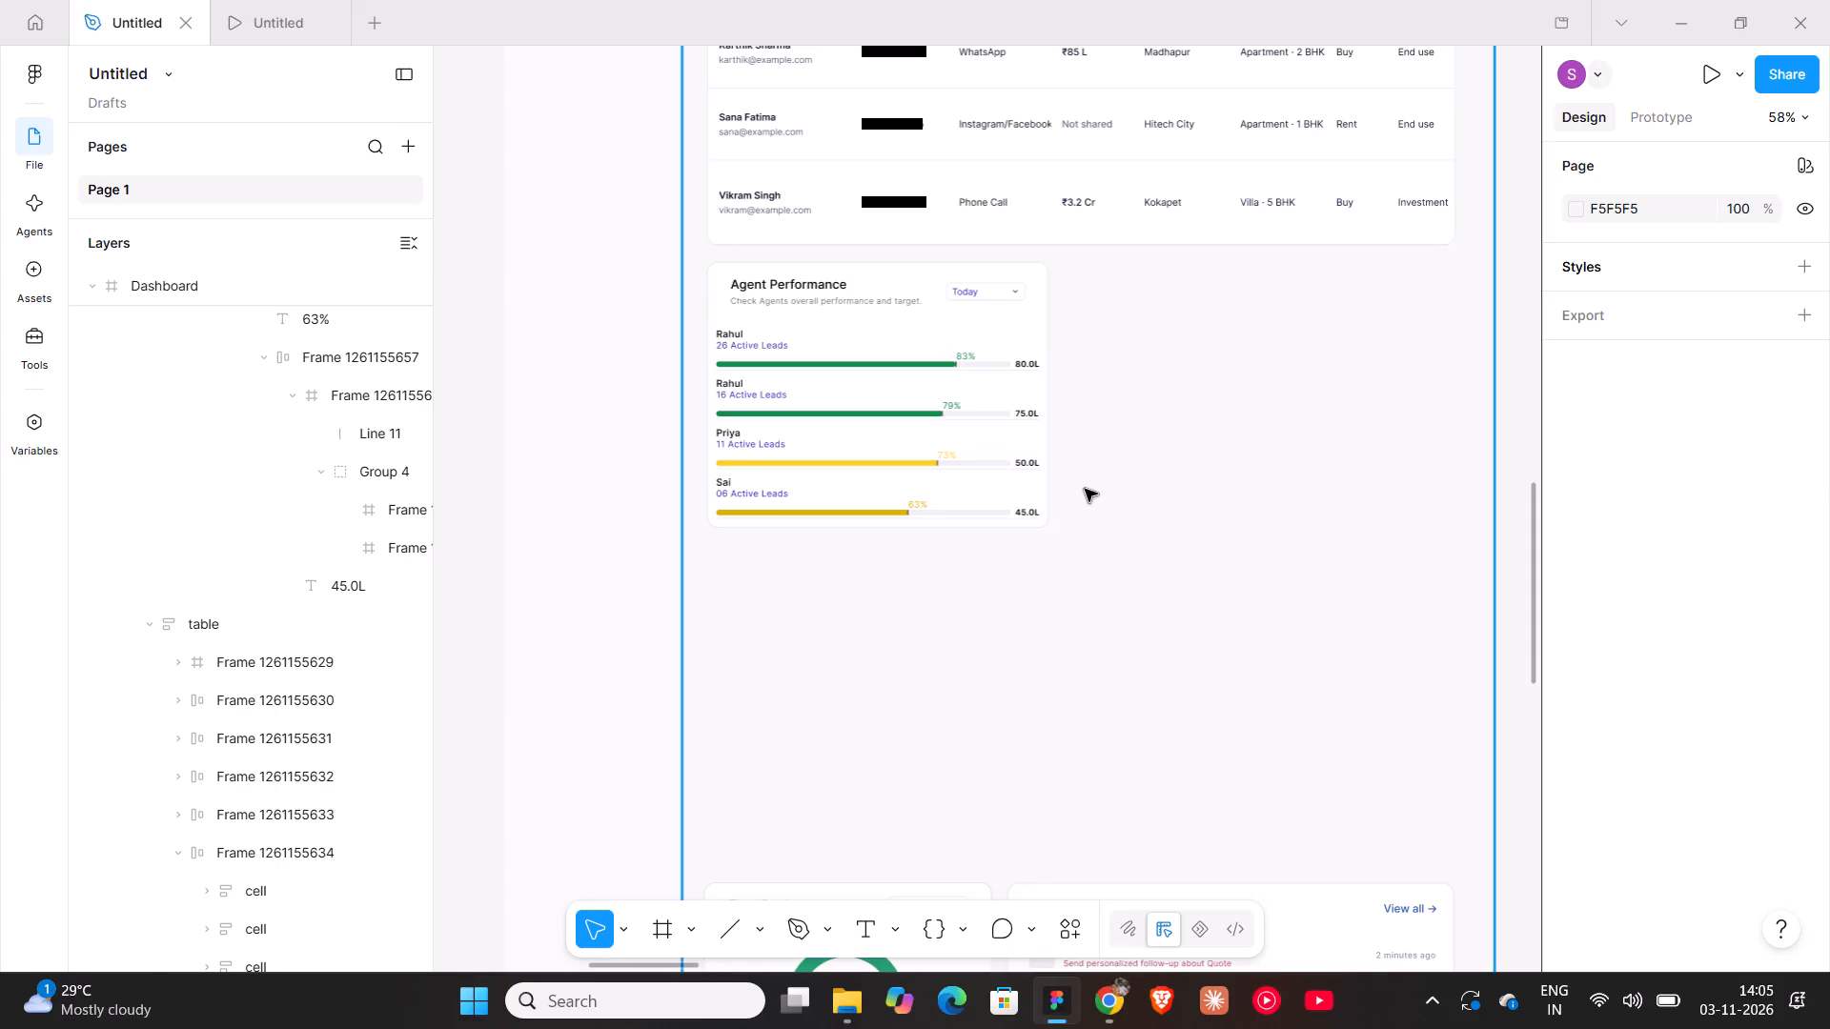
scroll(1085, 489, "down", 5, "ctrl")
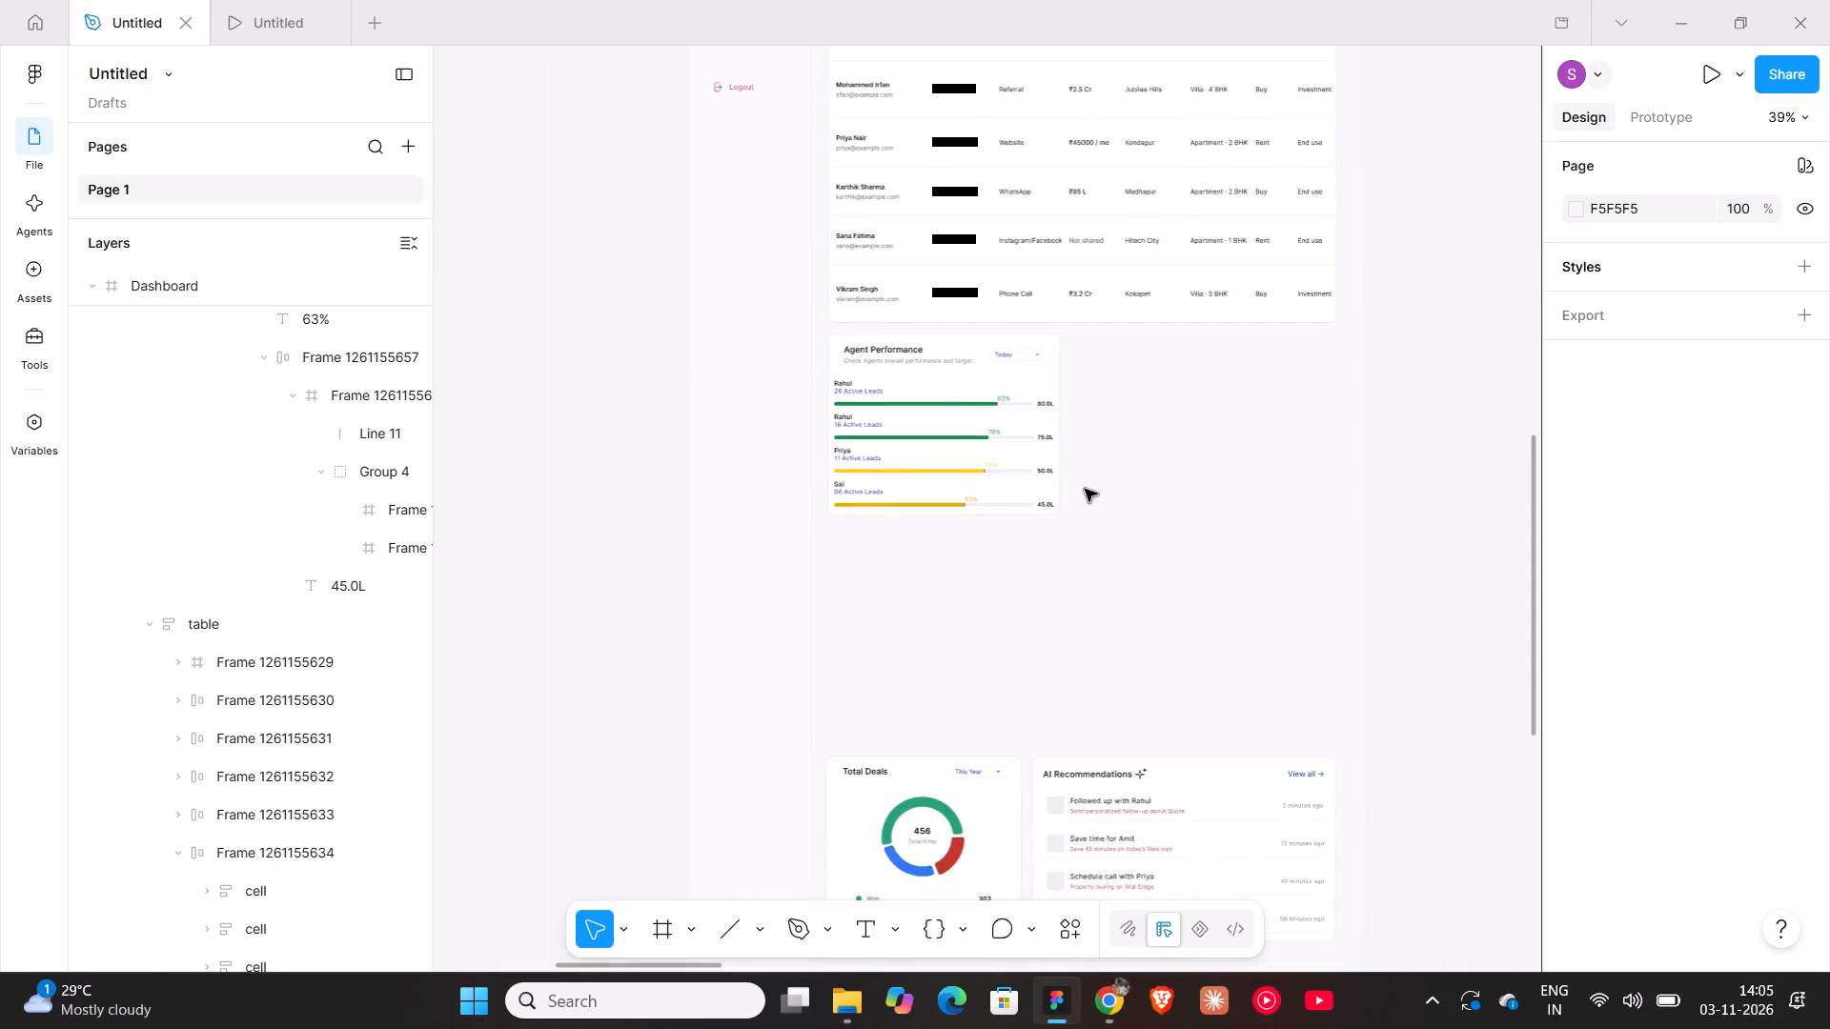
scroll(1085, 489, "up", 6)
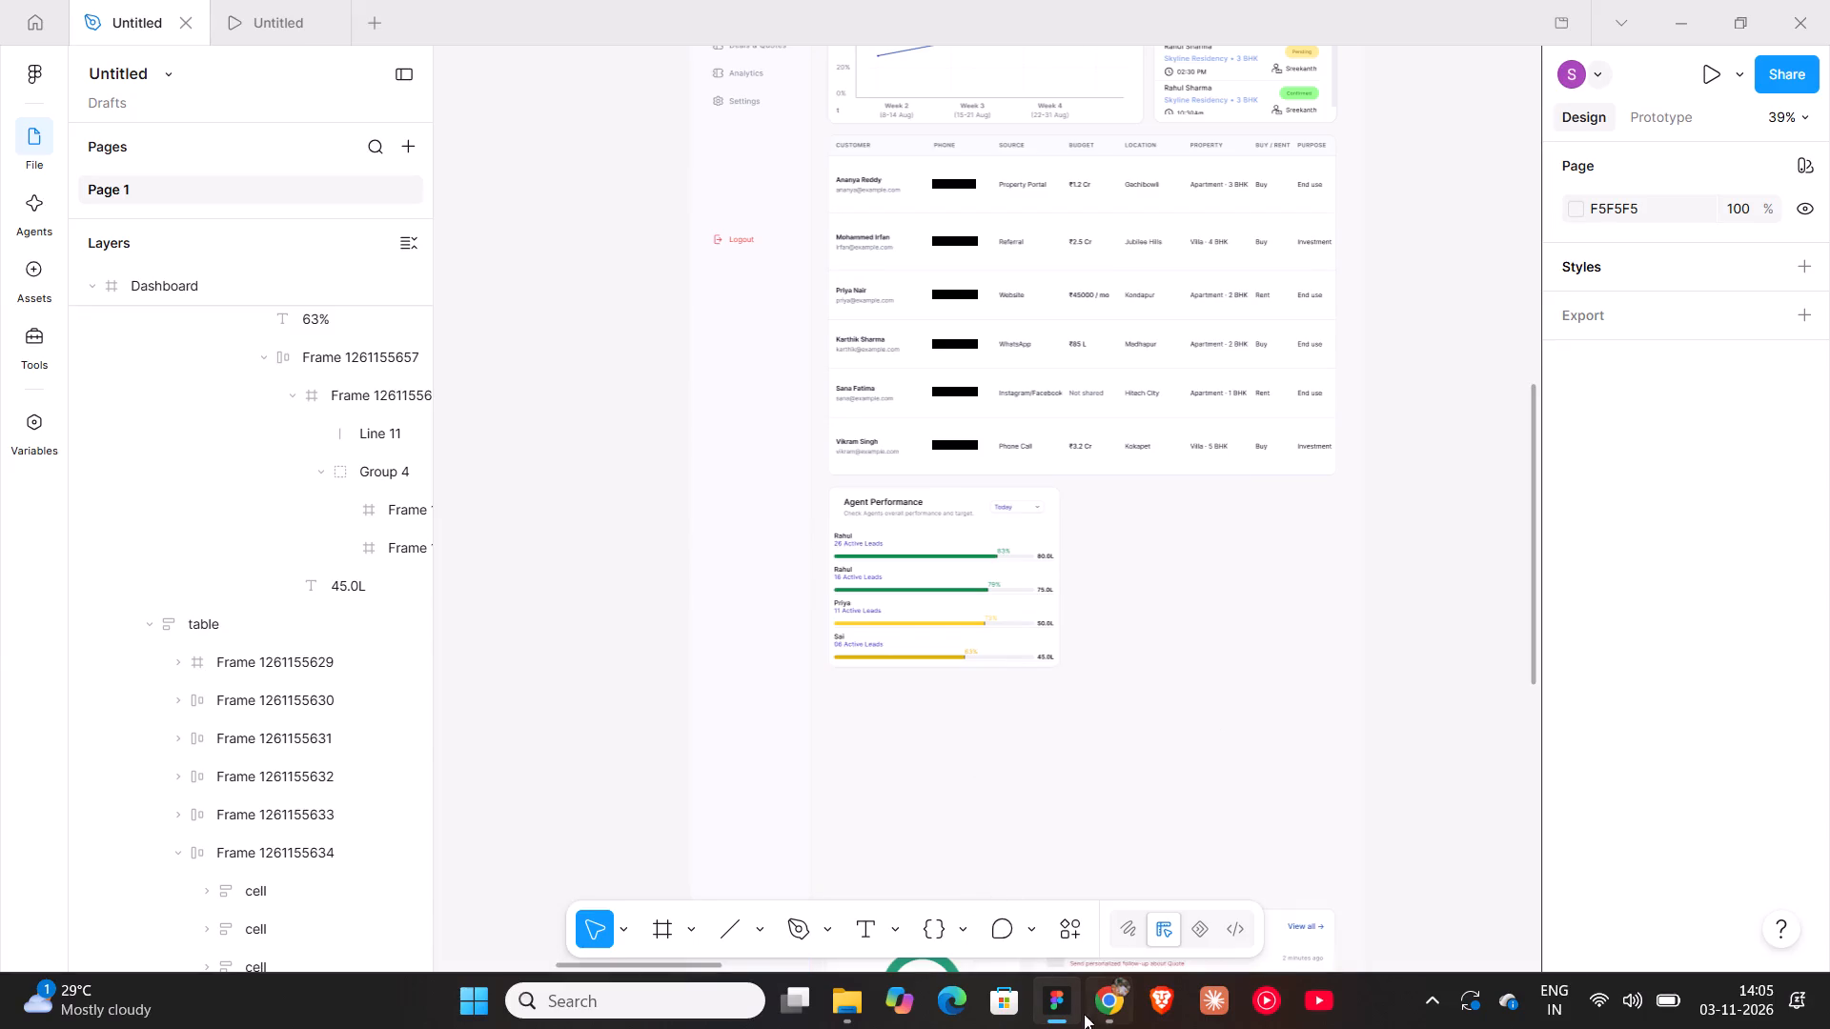
left_click(859, 1002)
double_click(352, 294)
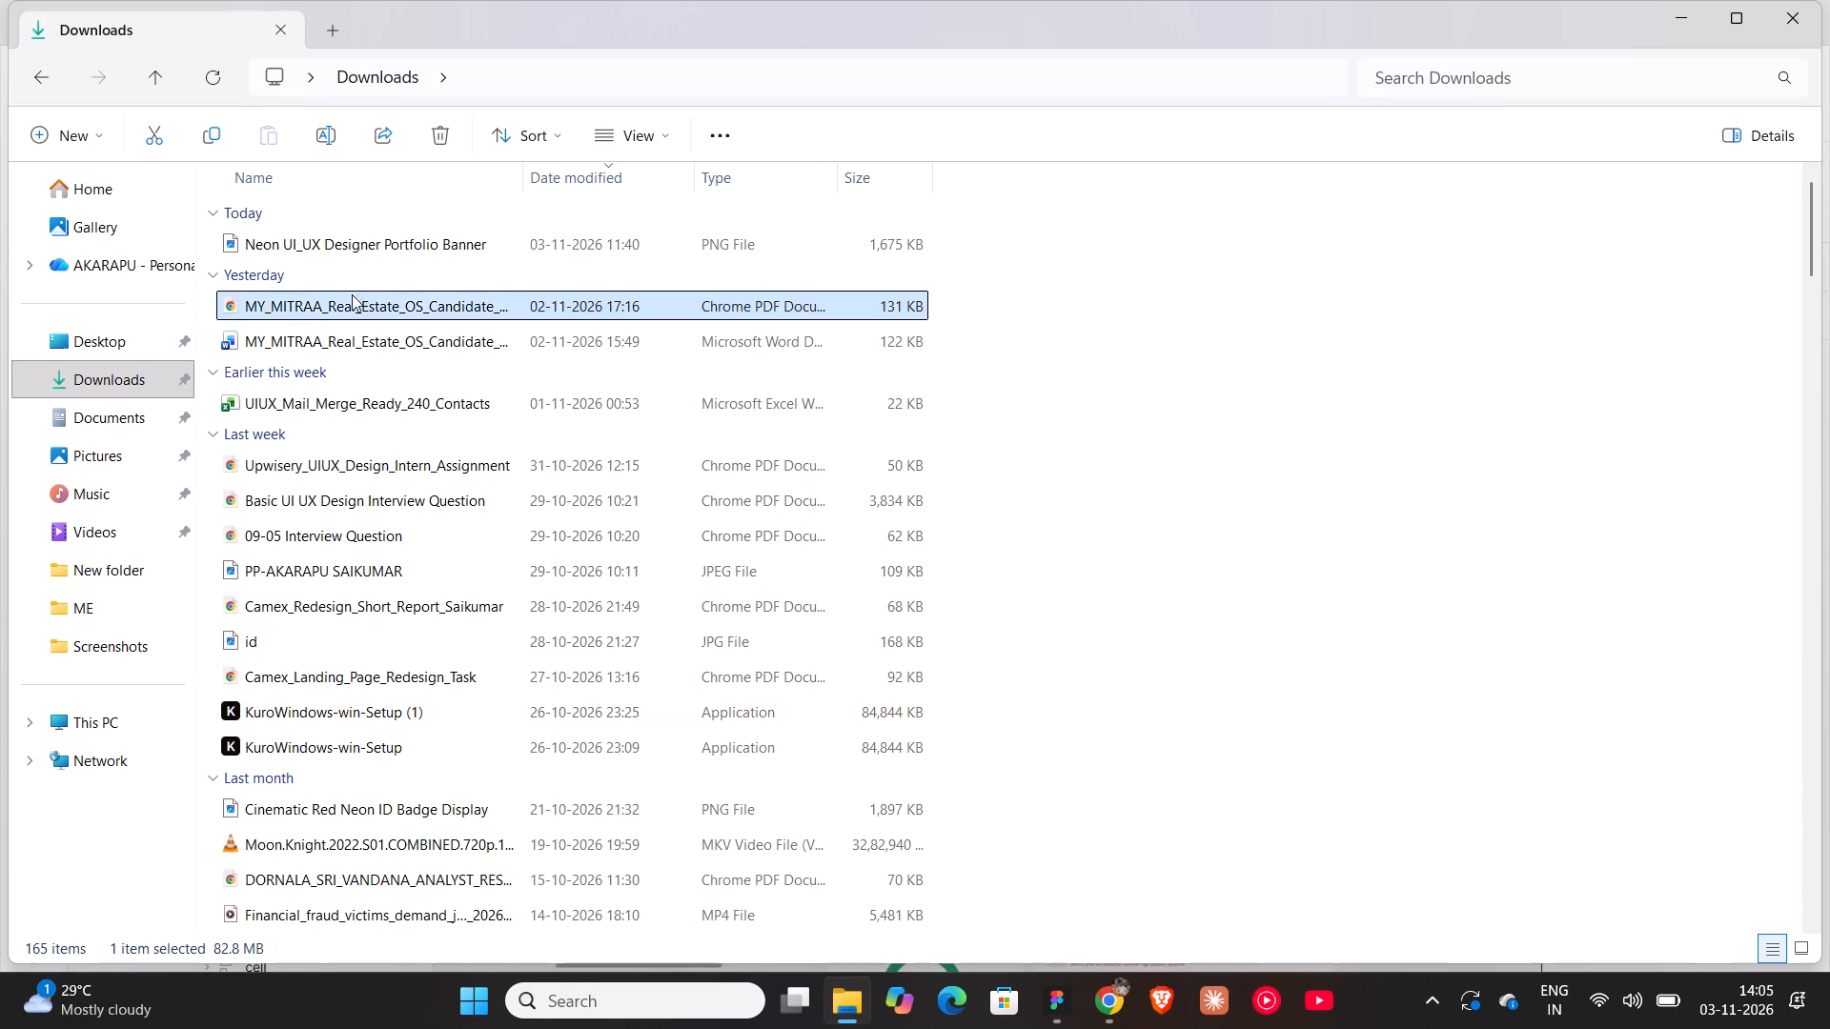
scroll(681, 433, "down", 6)
scroll(752, 553, "down", 7)
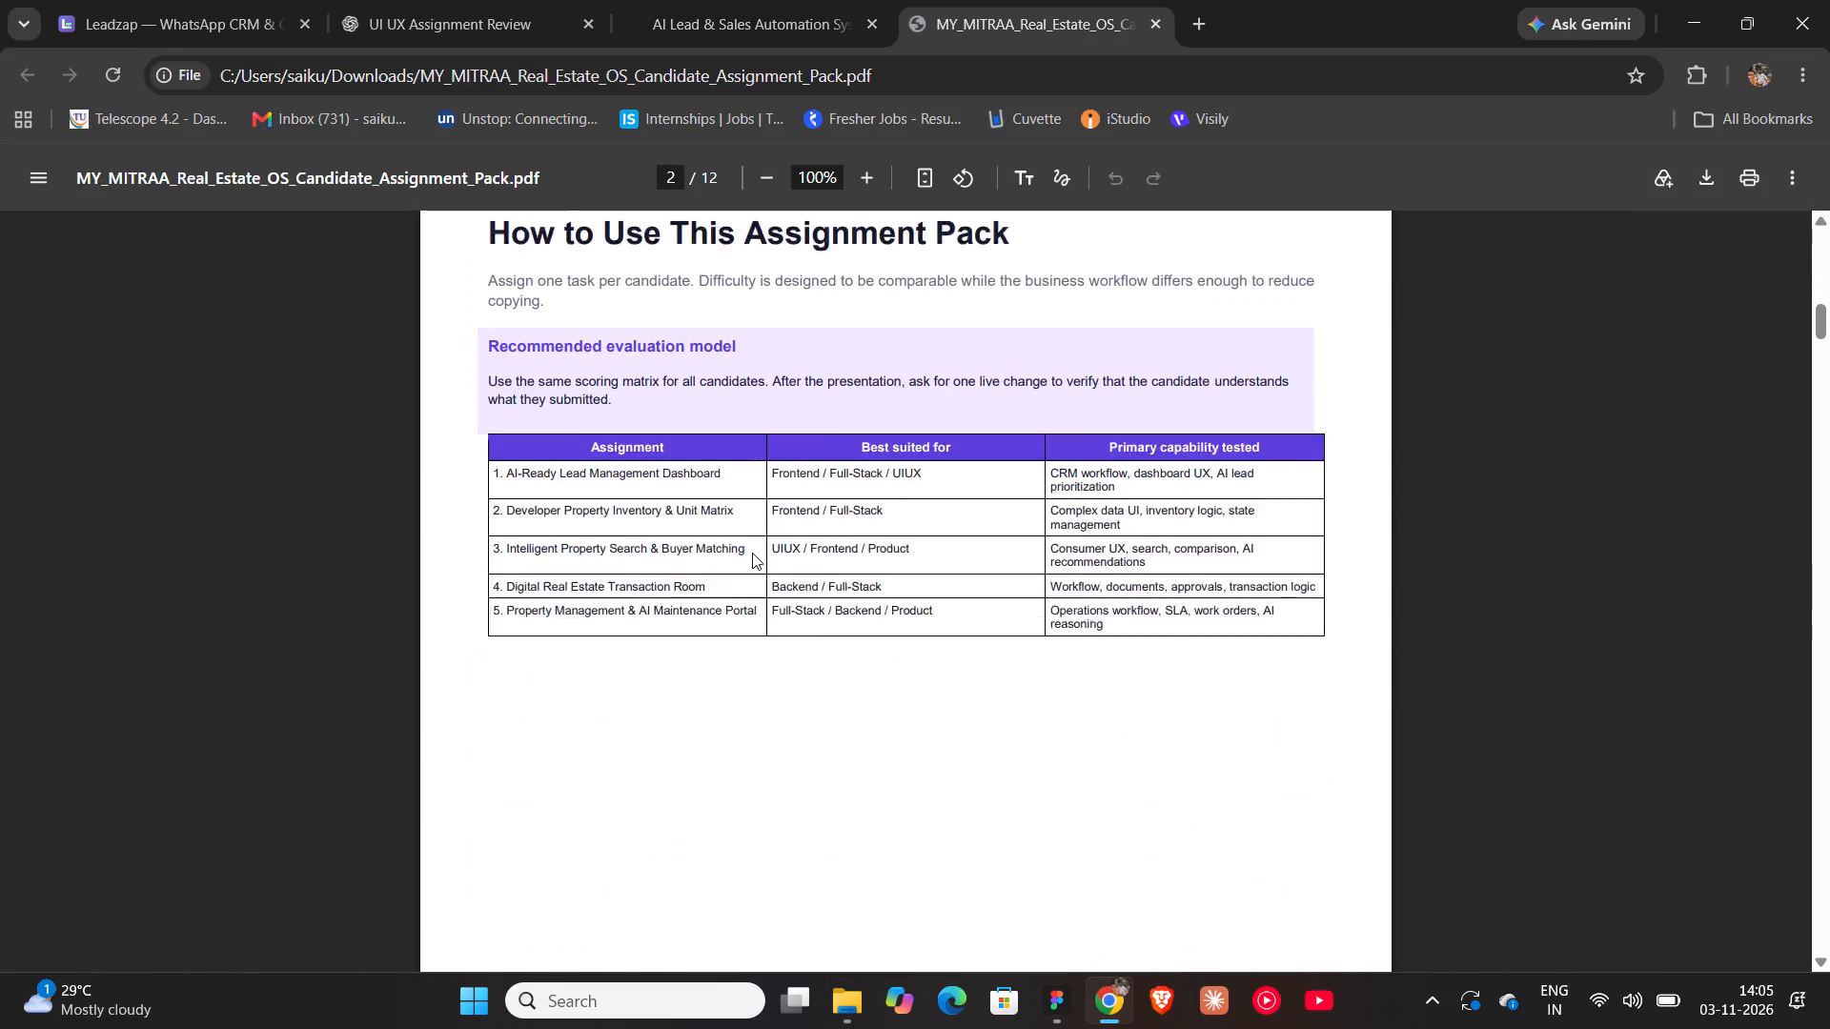
scroll(752, 553, "down", 9)
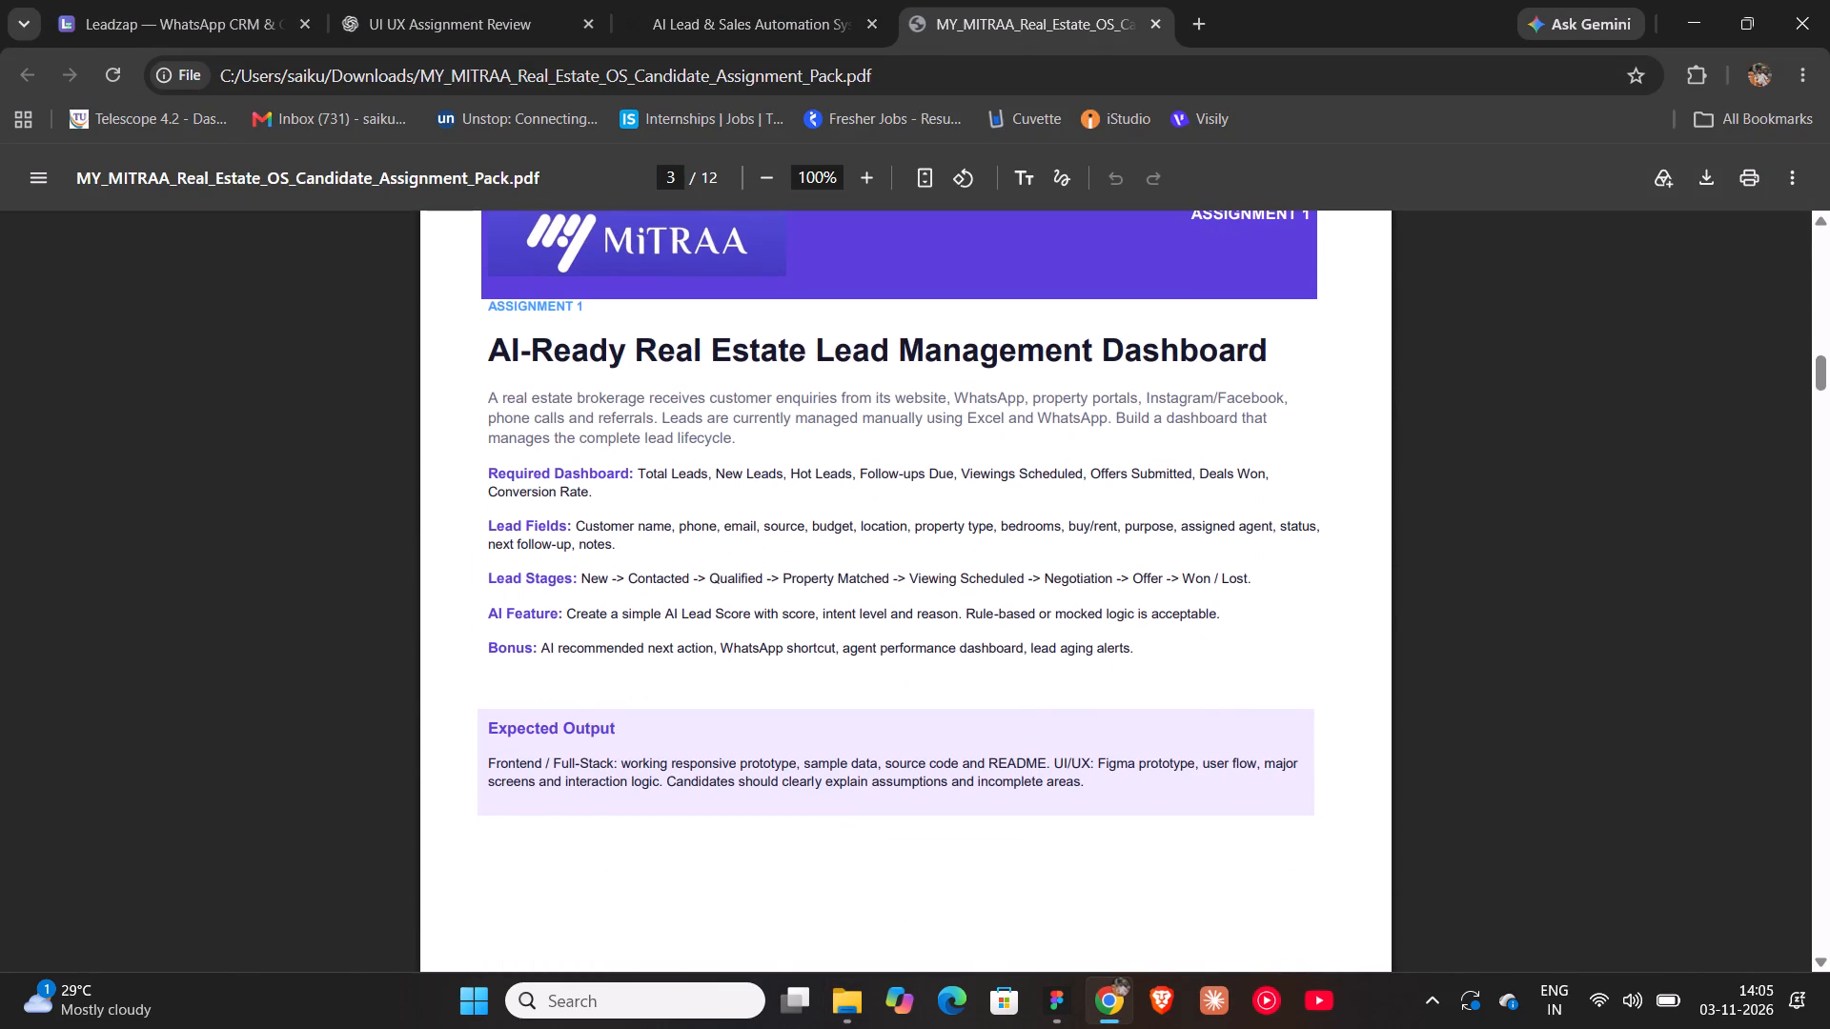
Switch back to Figma and check the full leads table's columns and rows against the Assignment 1 brief.
left_click(1041, 995)
scroll(862, 688, "down", 5, "ctrl")
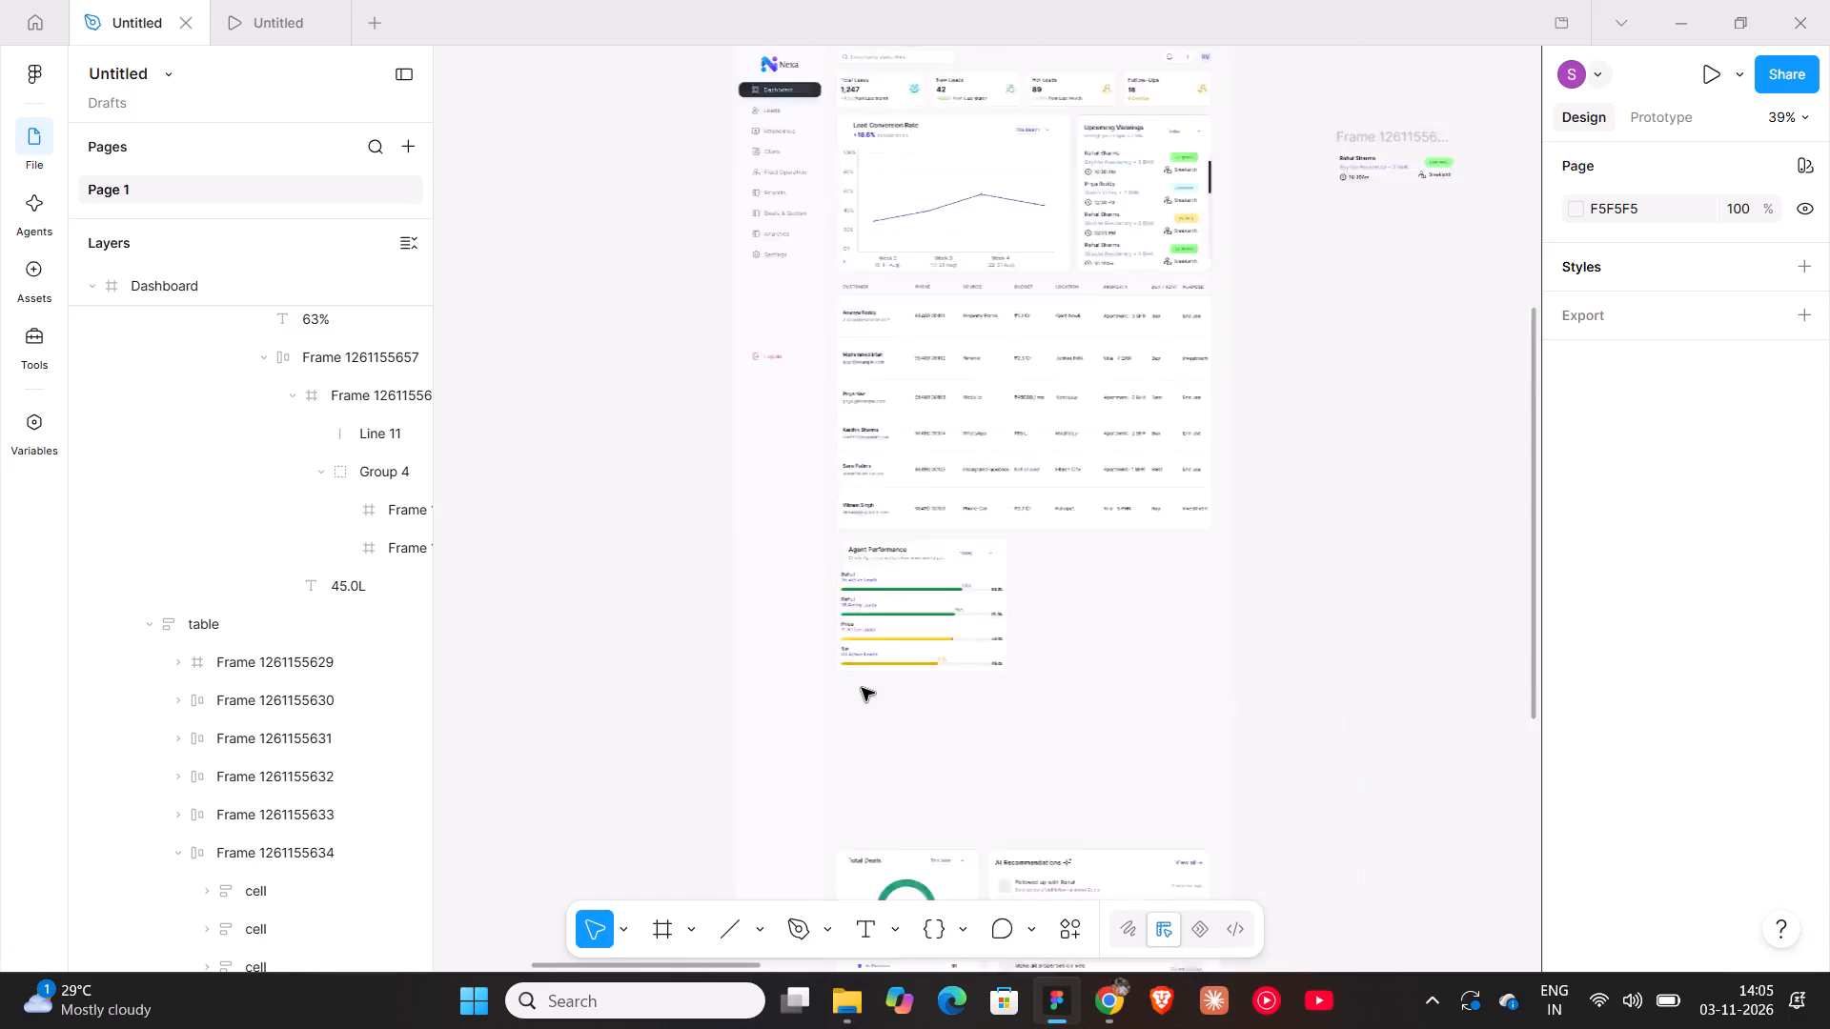
scroll(862, 688, "down", 10, "ctrl")
scroll(876, 632, "down", 7)
scroll(926, 286, "up", 11, "ctrl")
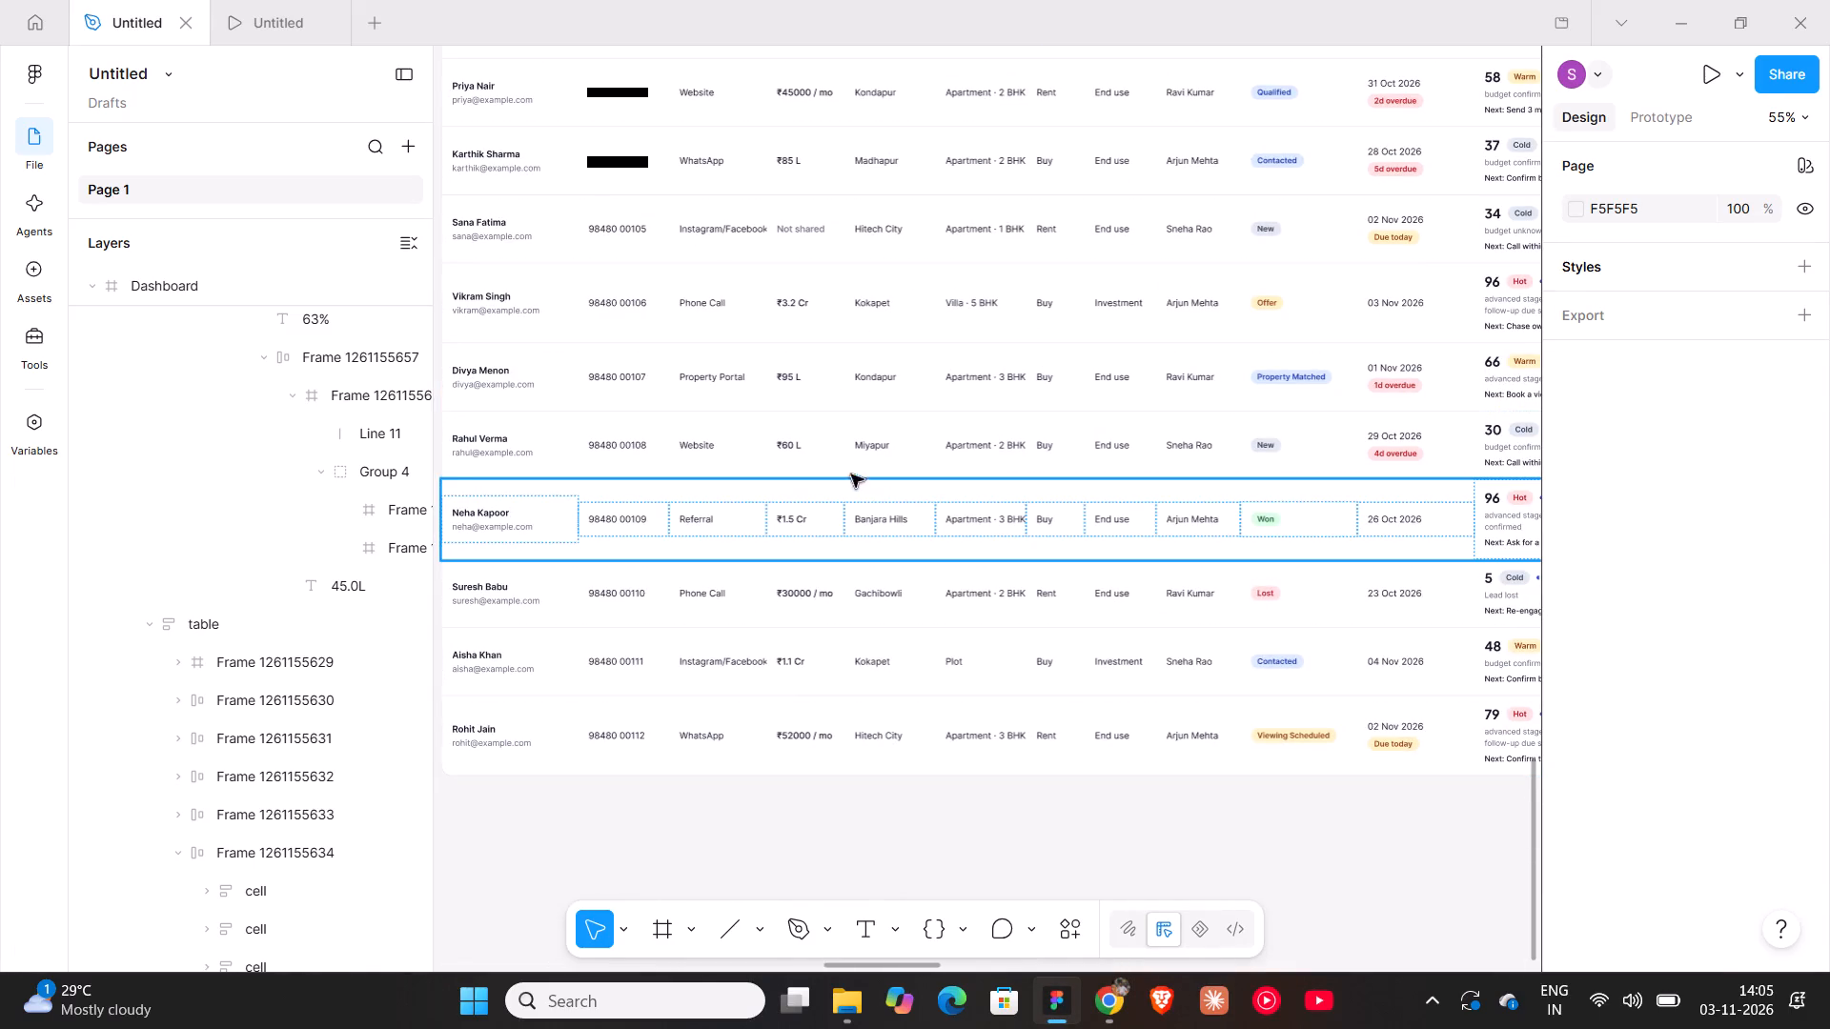
scroll(683, 443, "down", 4, "shift")
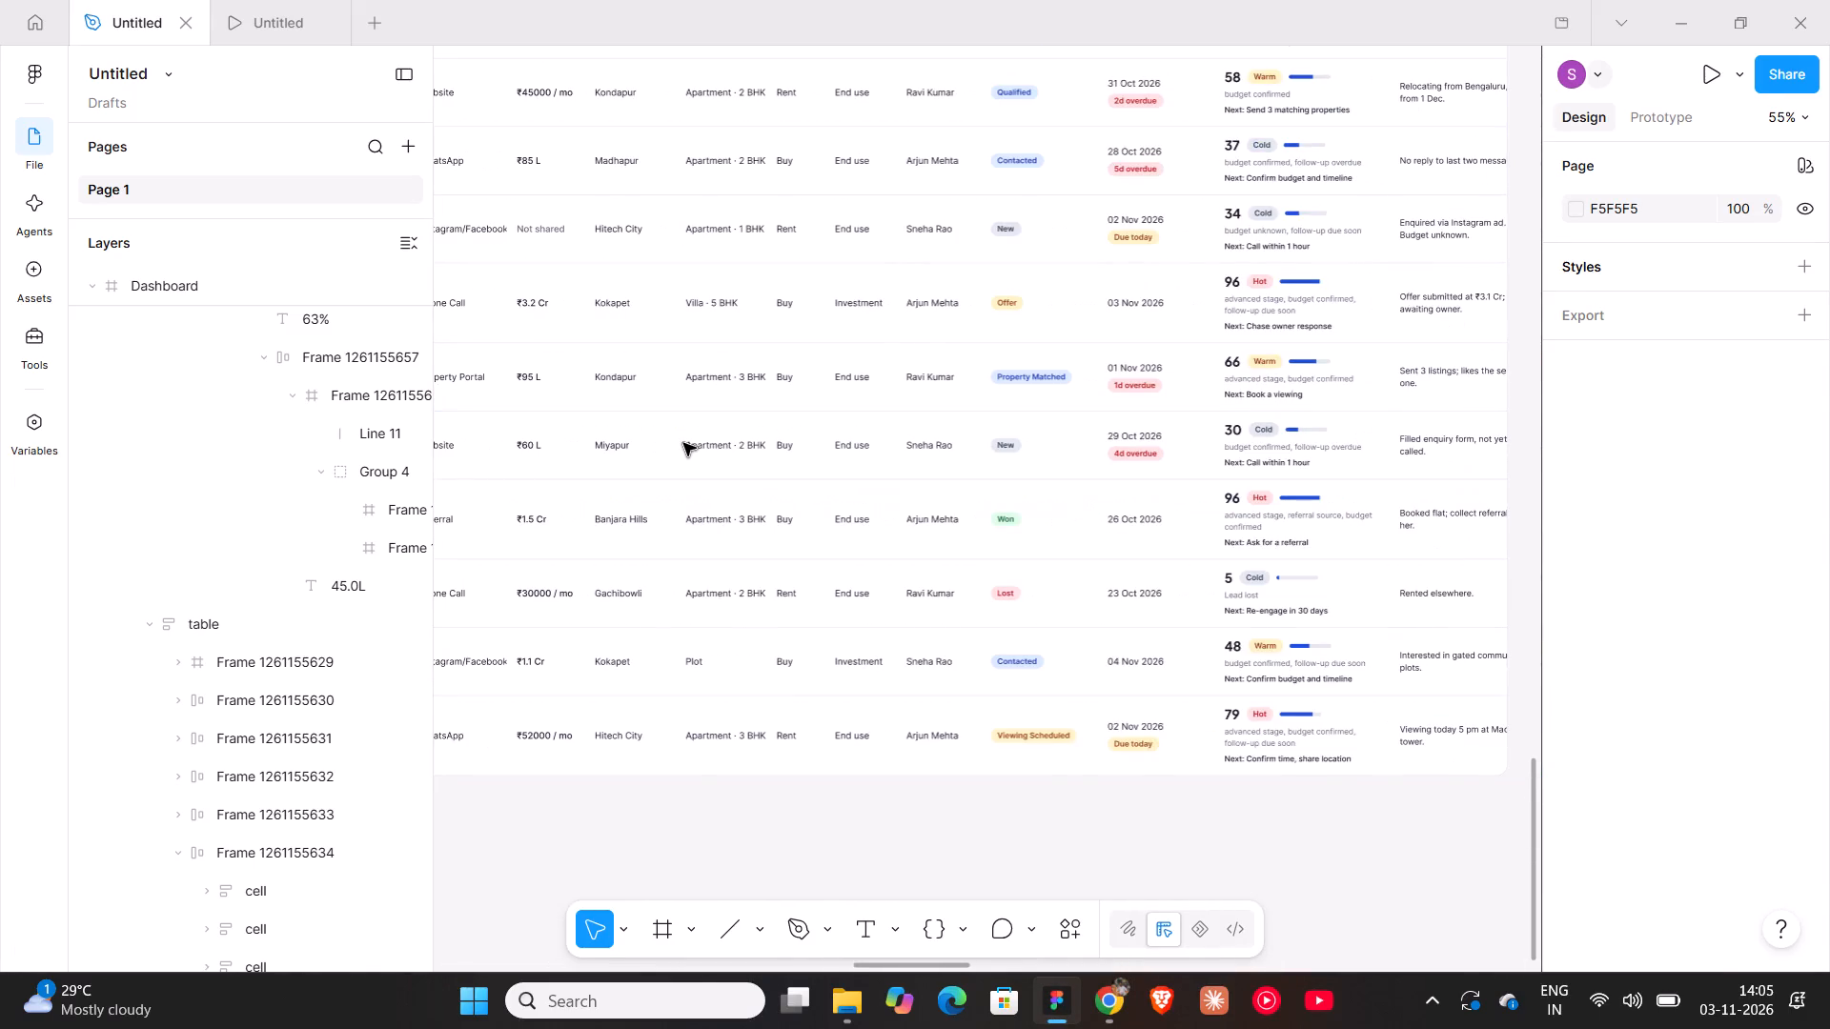
scroll(683, 443, "up", 8)
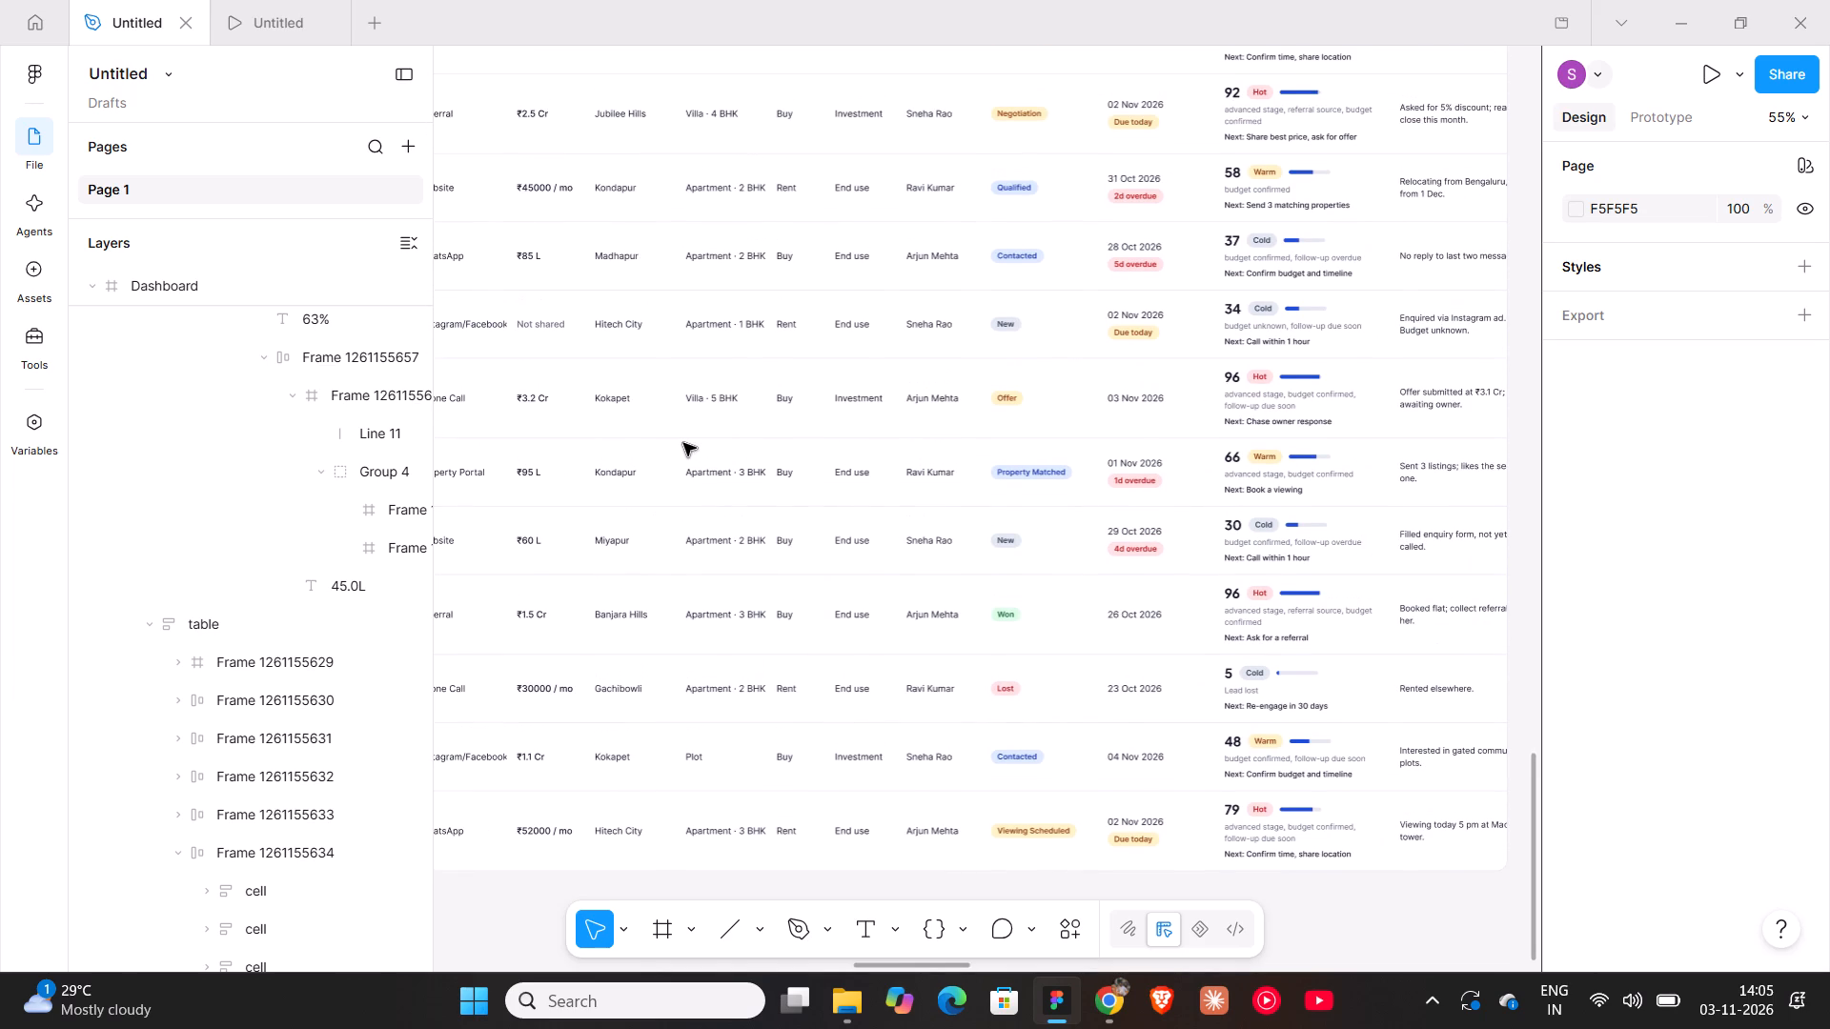
left_click(1121, 993)
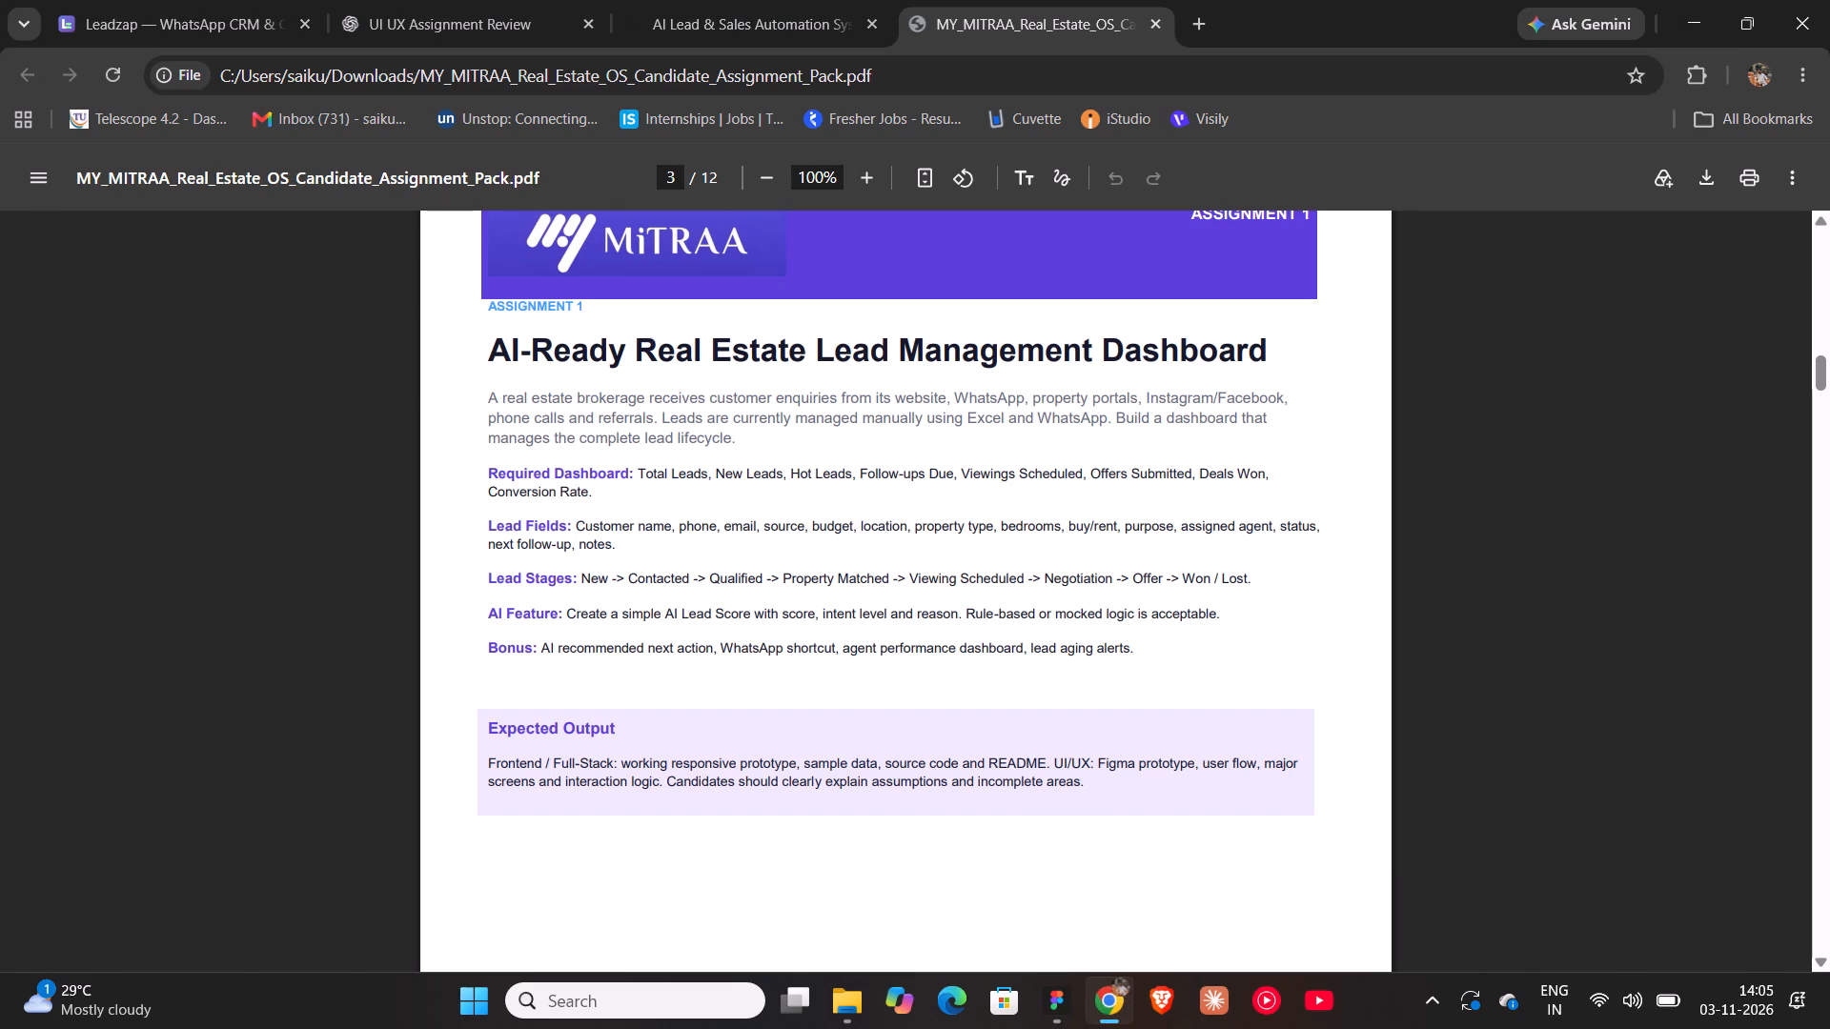
left_click(1047, 994)
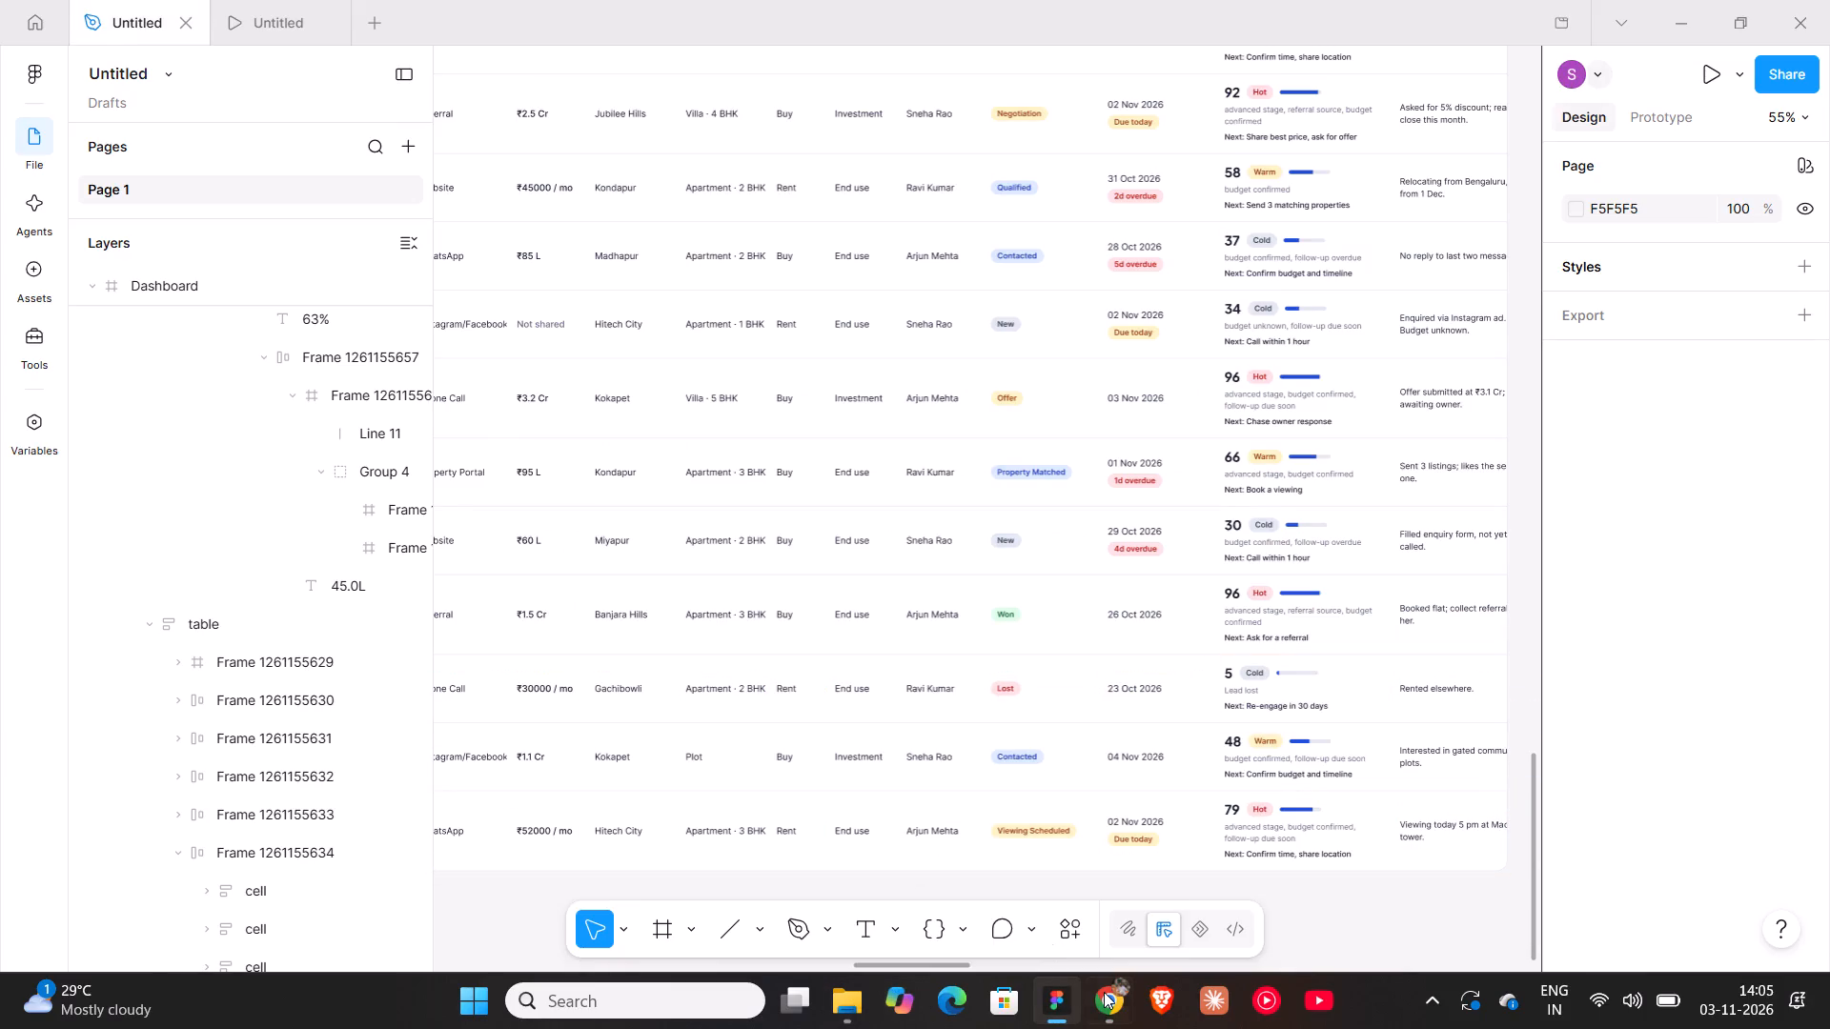
left_click(1032, 1001)
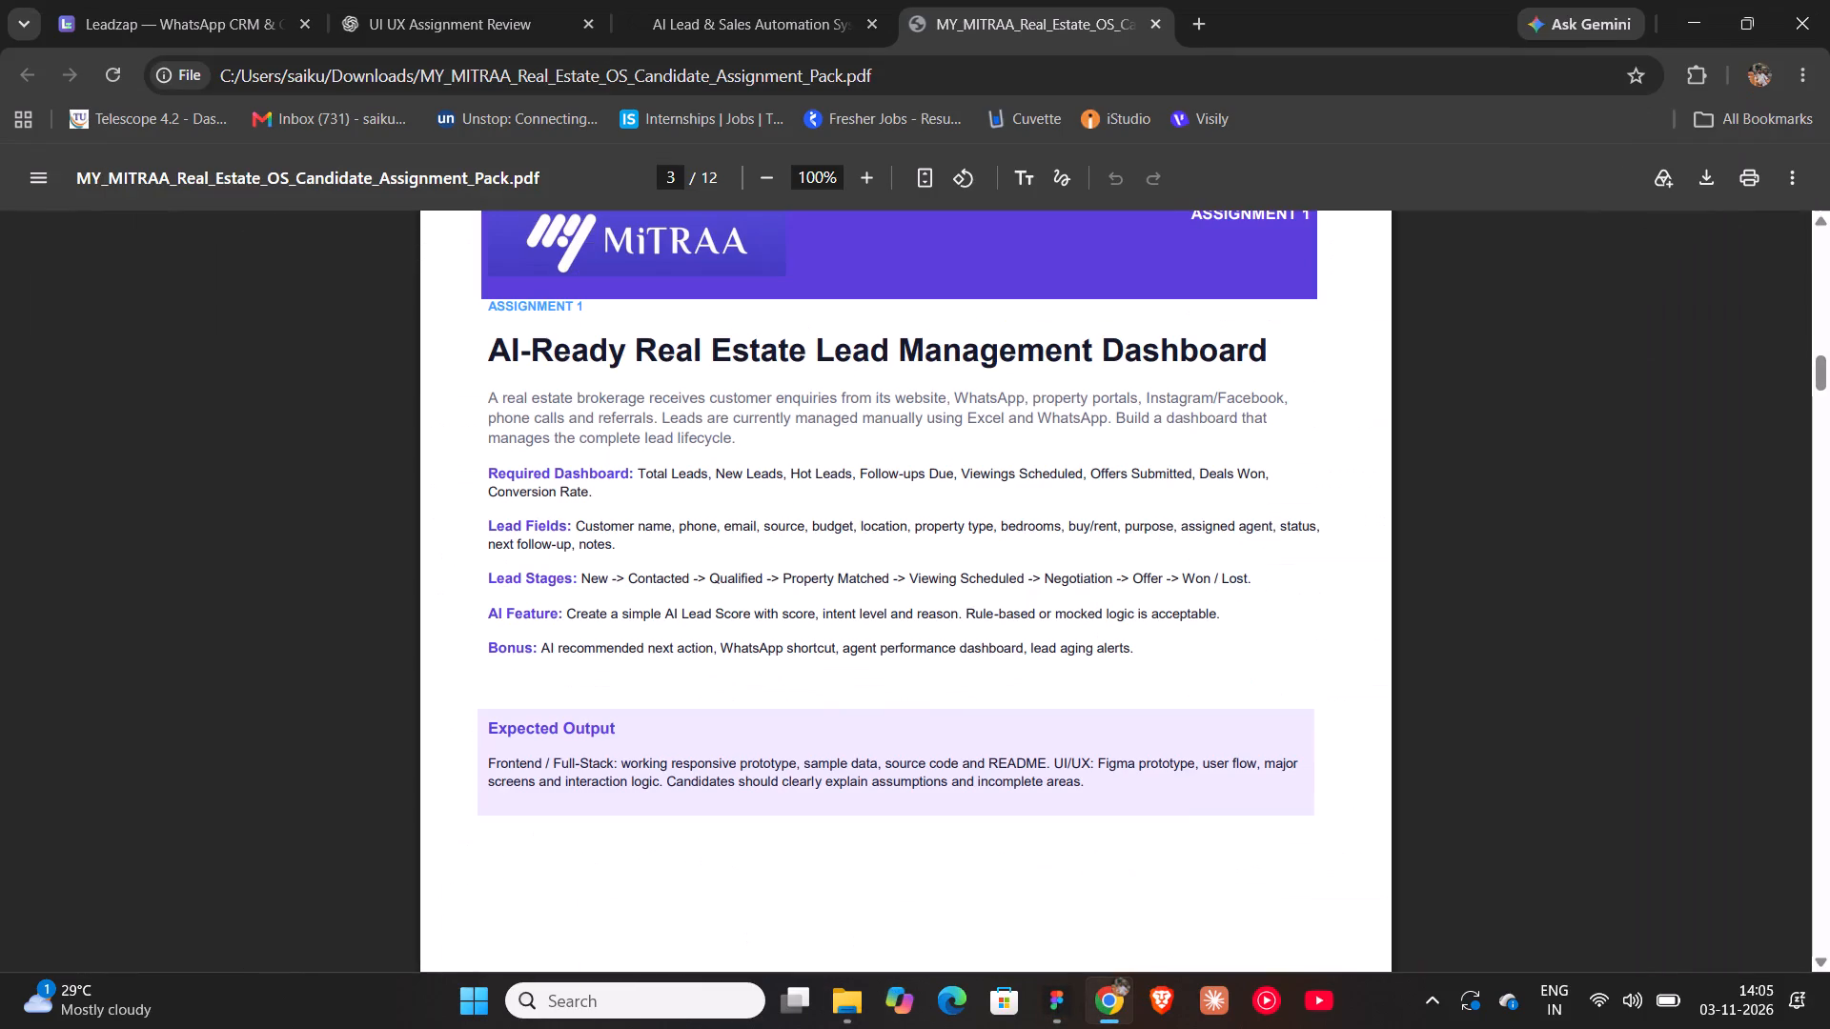
left_click(1064, 999)
Move the Total Deals and AI Recommendations row up to just below the Agent Performance card in the Dashboard.
scroll(897, 424, "down", 4, "ctrl")
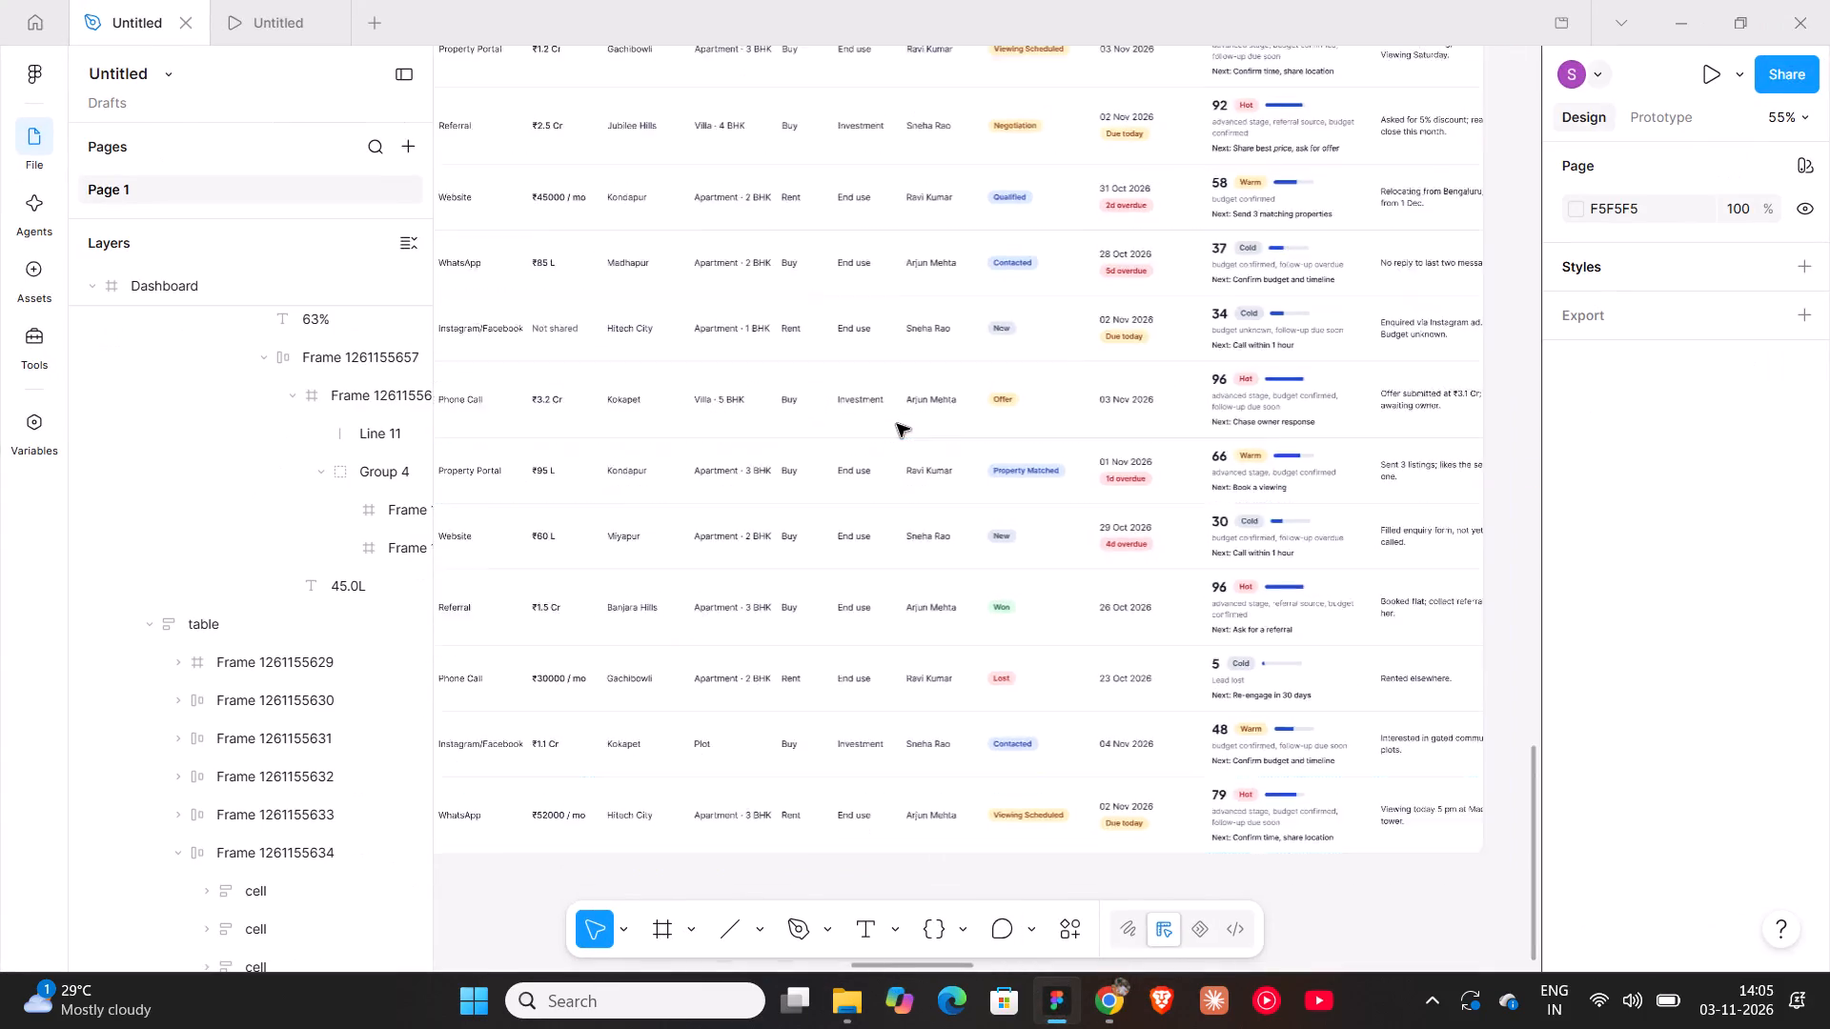
scroll(897, 424, "down", 4, "ctrl")
scroll(897, 424, "up", 13, "shift")
scroll(944, 518, "up", 4, "shift")
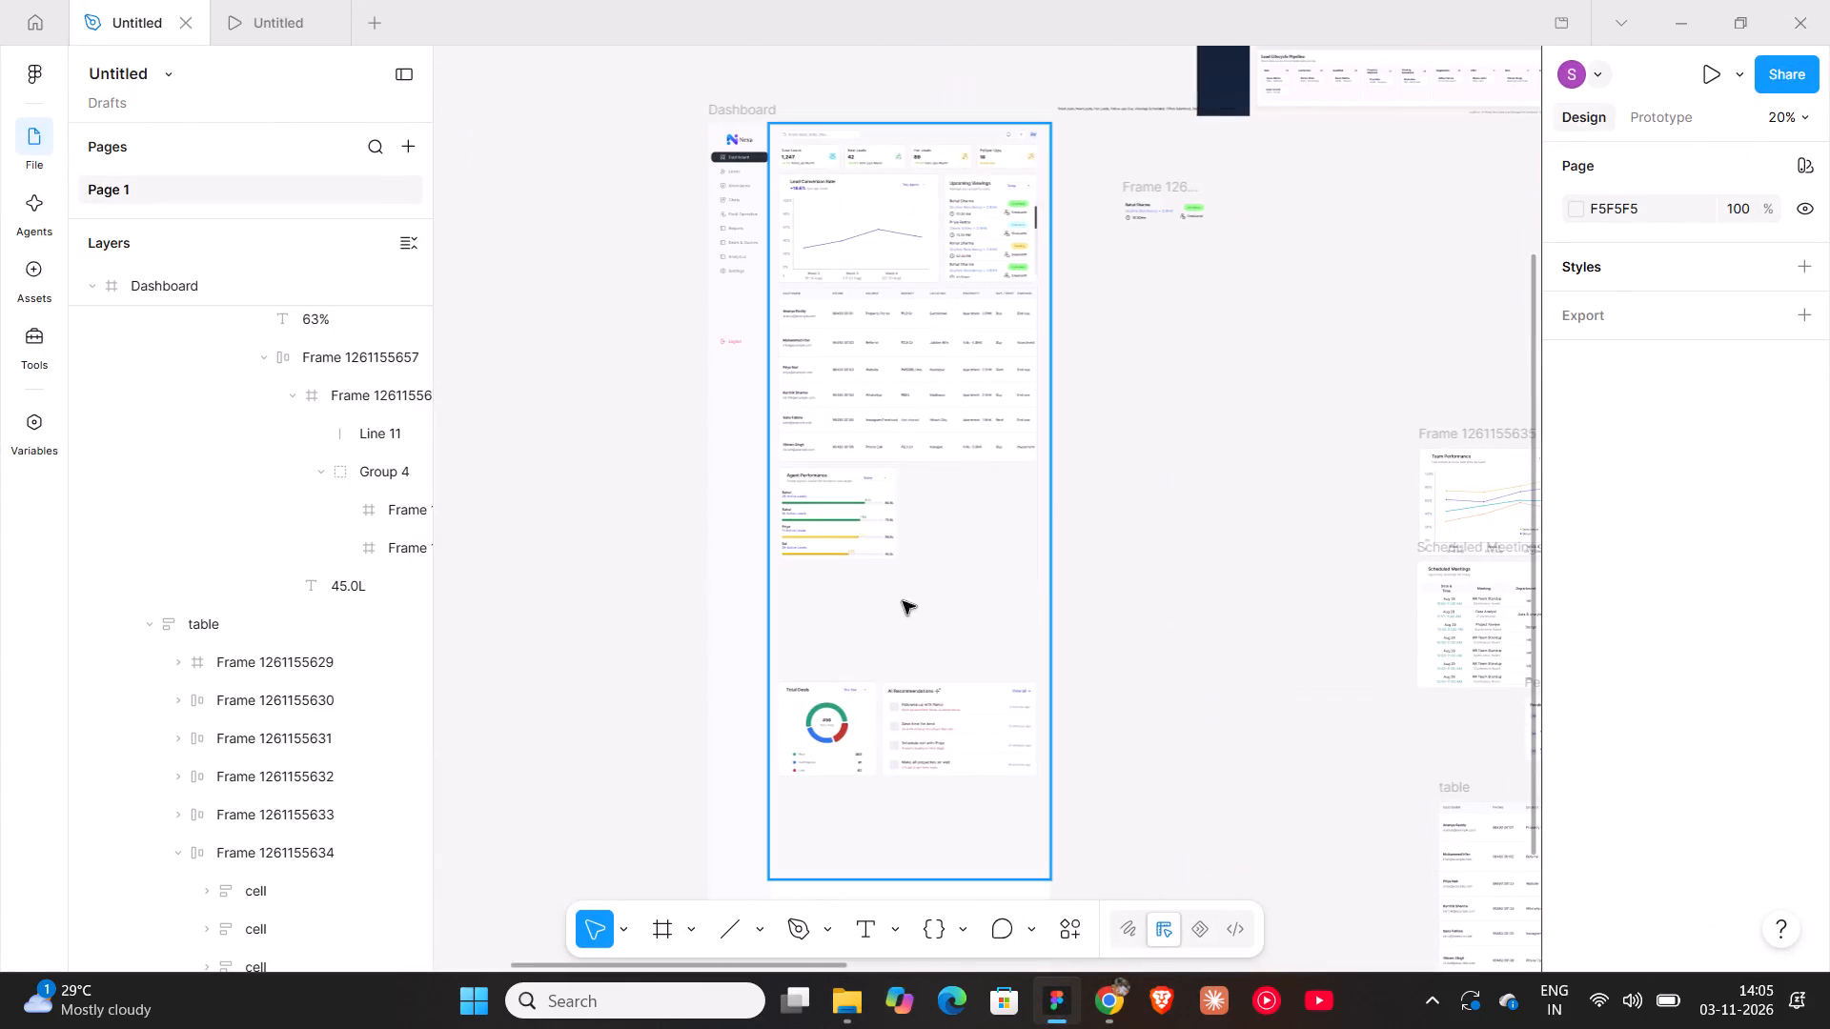
double_click(876, 707)
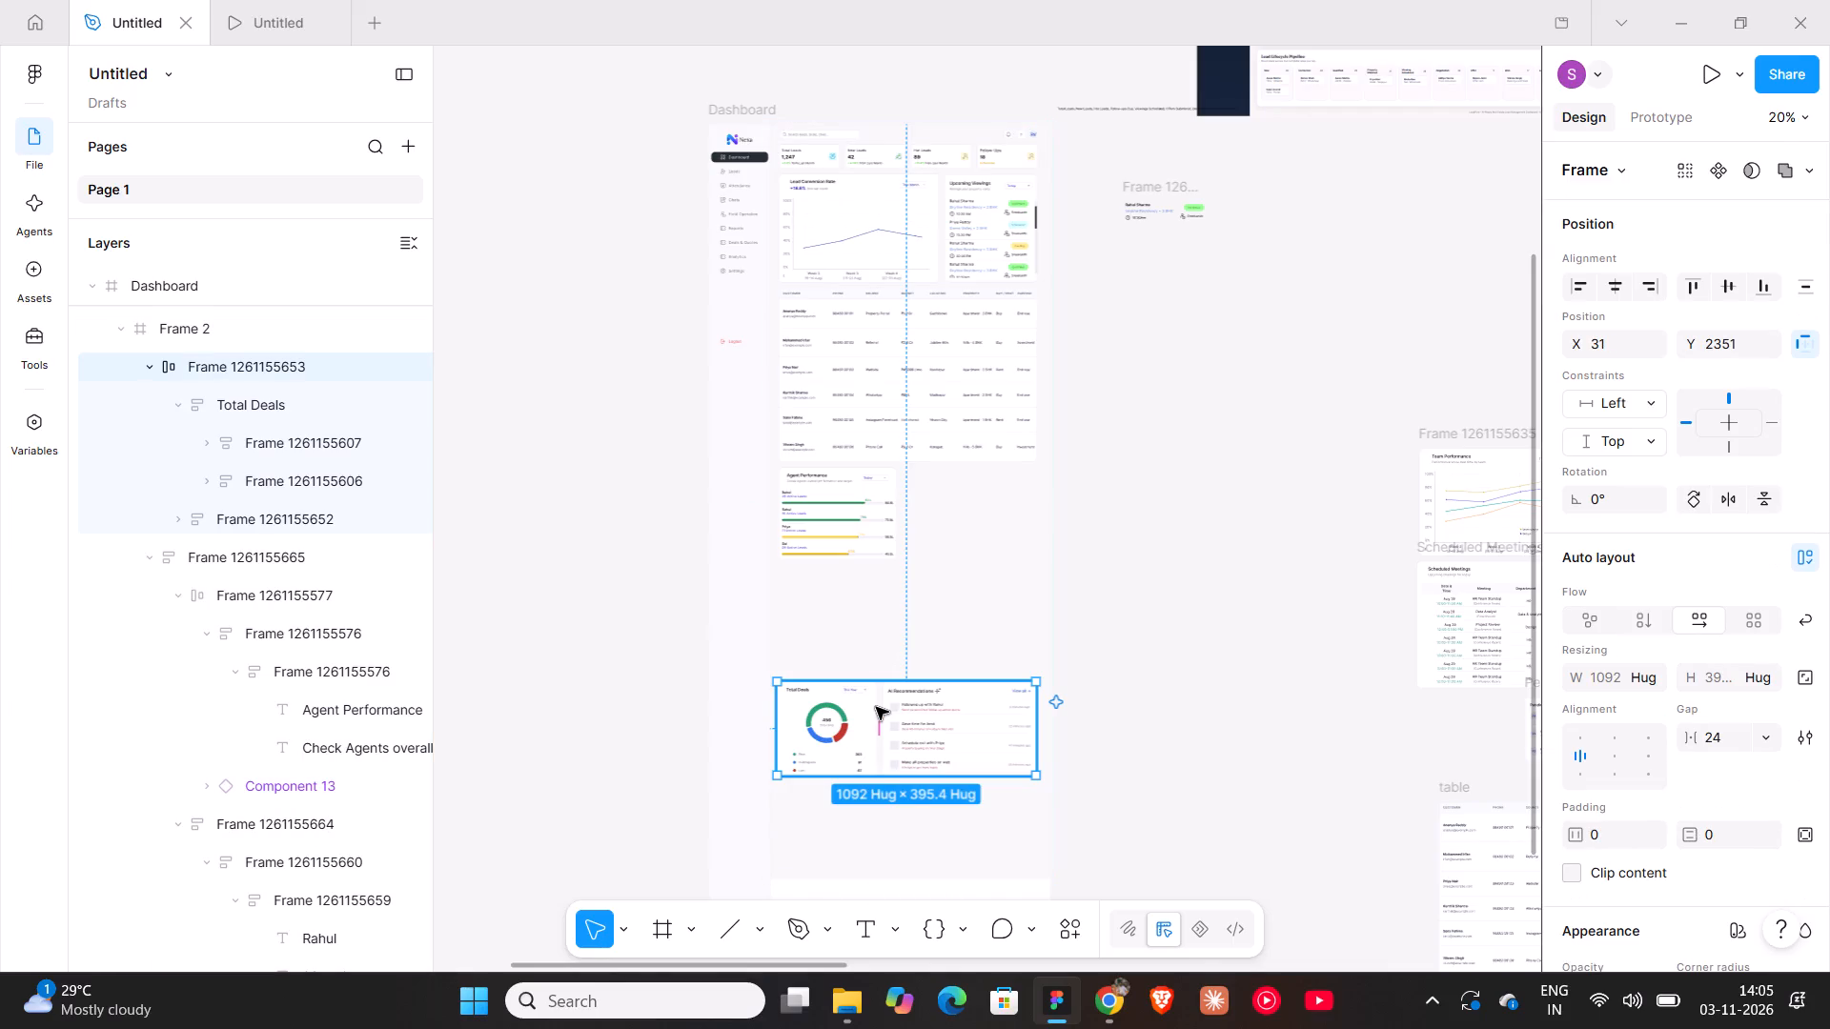
left_click_drag(876, 707, 876, 703)
left_click_drag(876, 703, 881, 591)
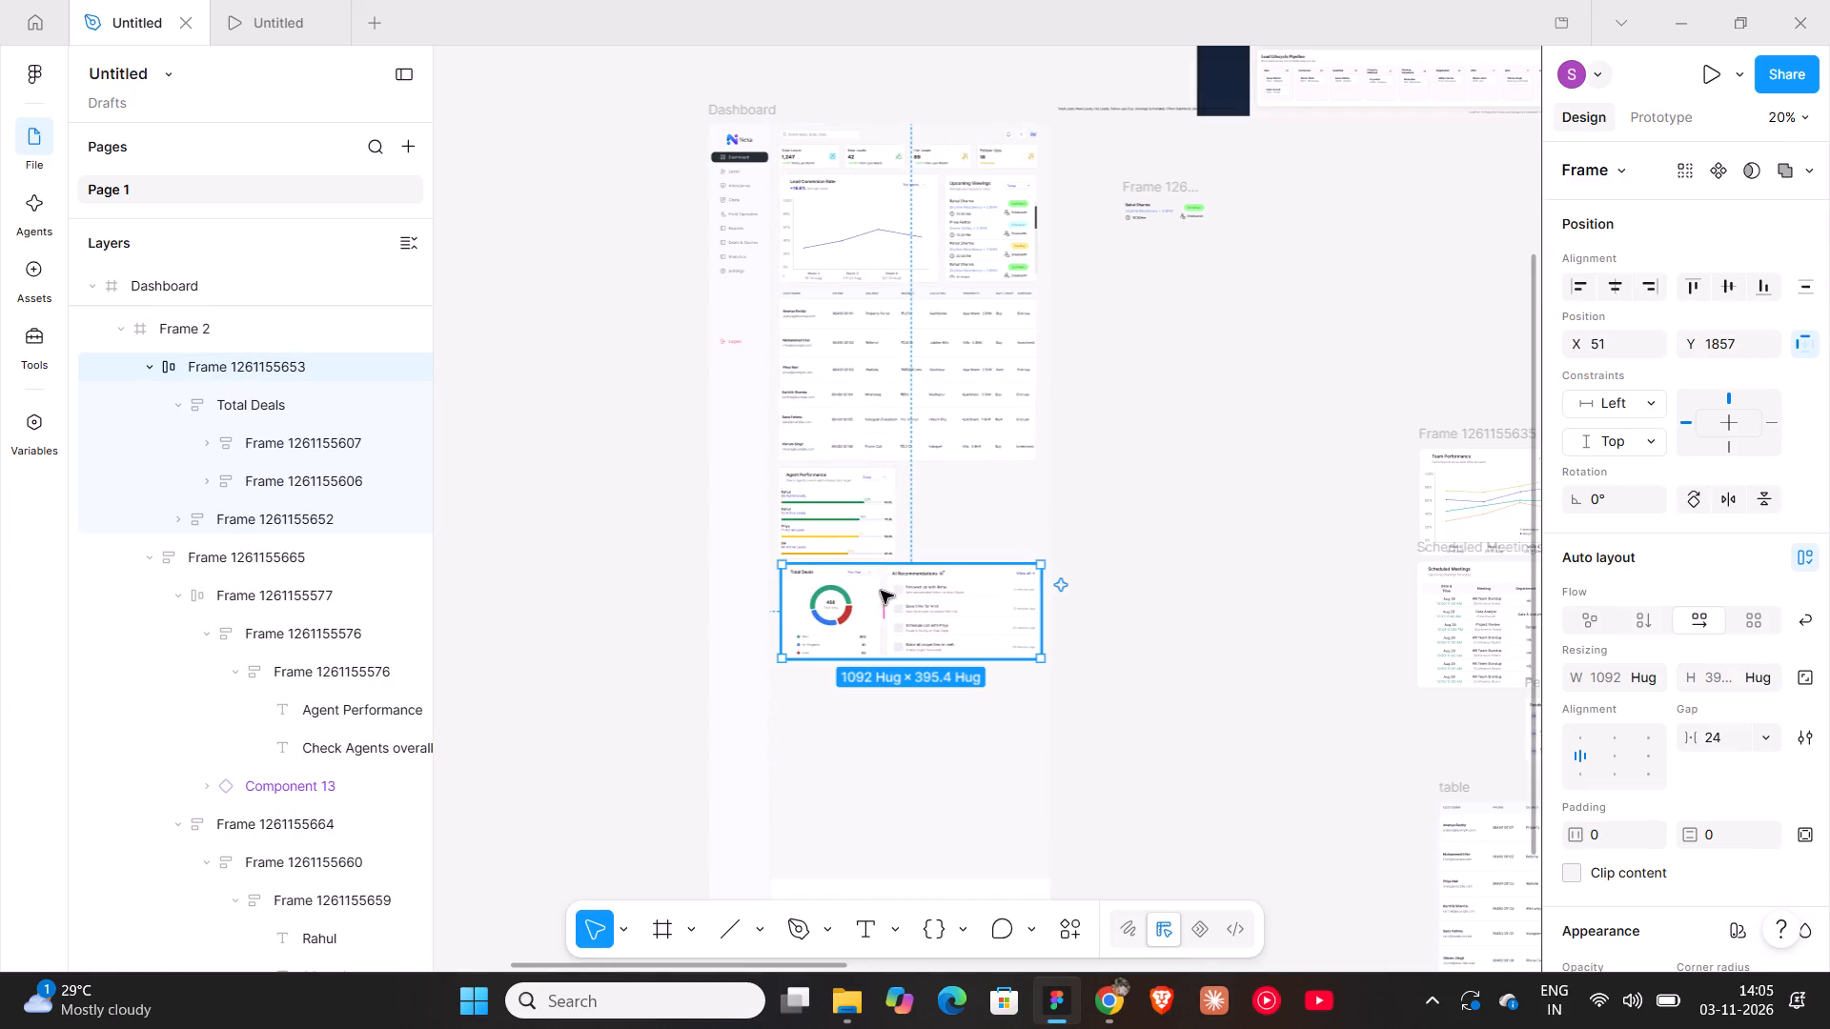
Move the Agent Performance card below the Total Deals and AI Recommendations row, in line with its left edge.
scroll(881, 591, "up", 15, "ctrl")
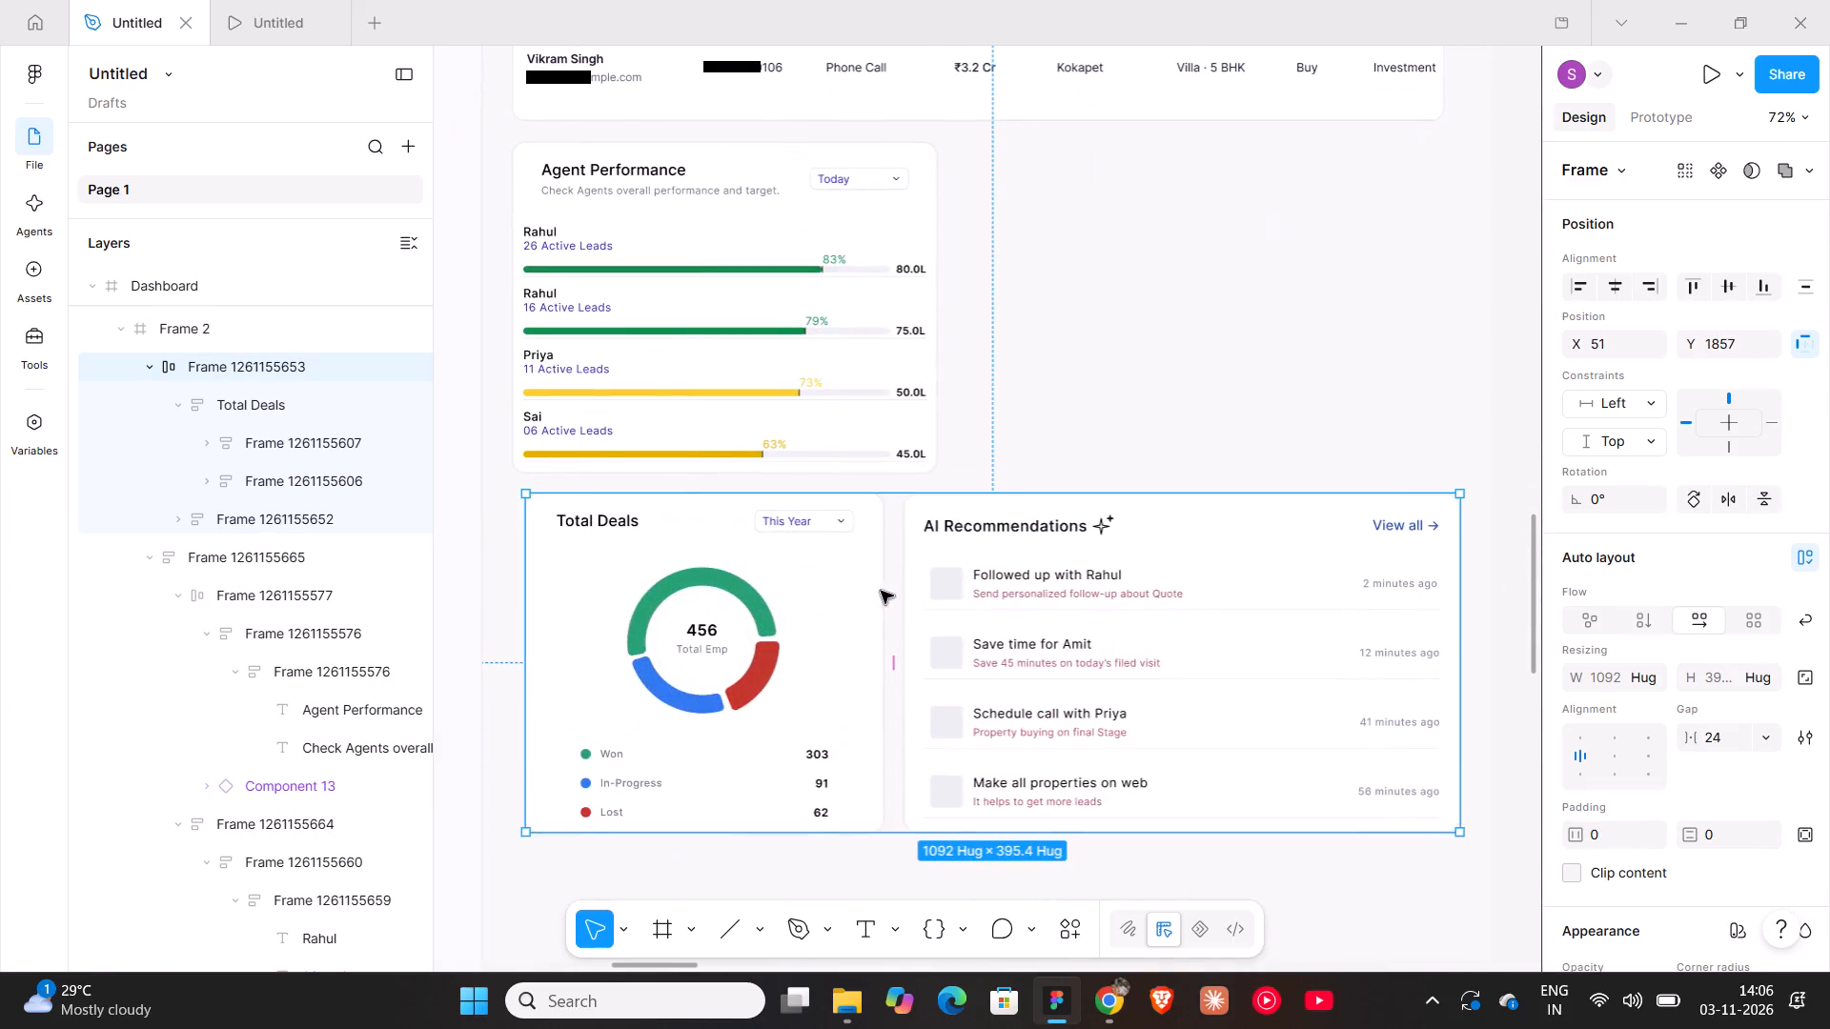
left_click(792, 412)
left_click_drag(777, 310, 840, 932)
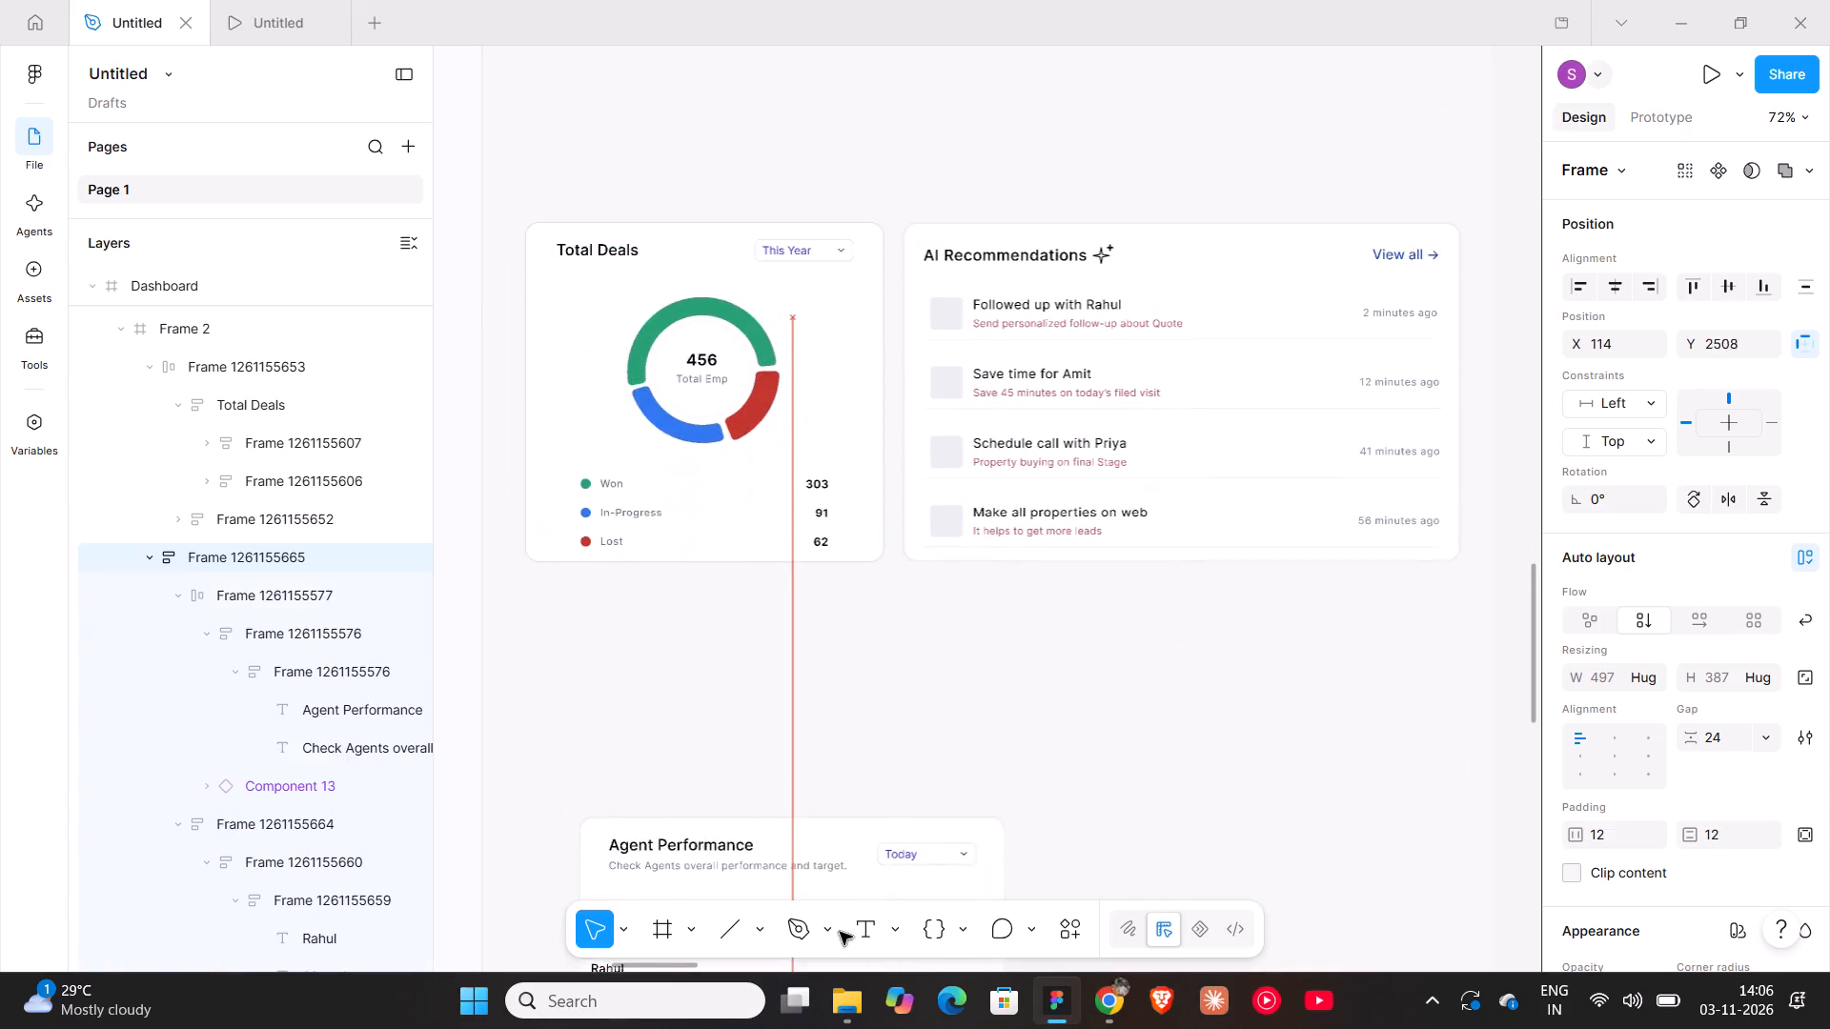
left_click_drag(840, 932, 794, 716)
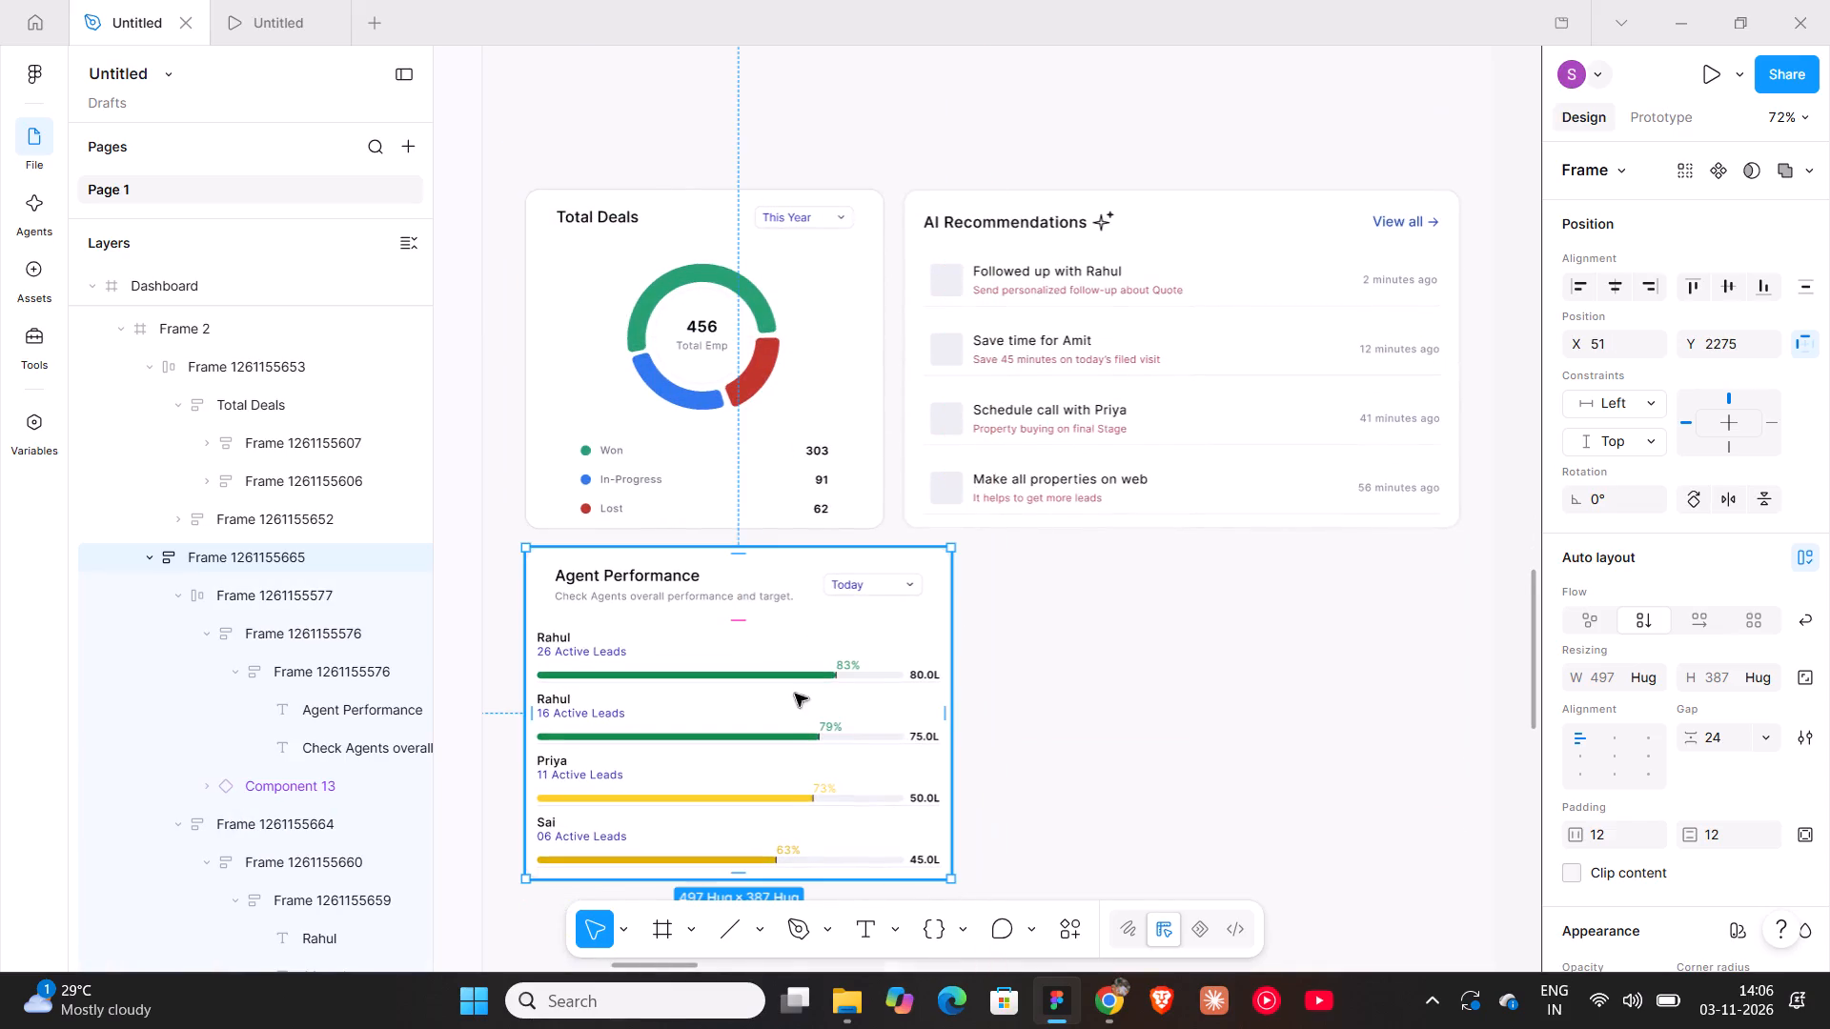
Set the spacing between the Total Deals and AI Recommendations row and the Agent Performance card to 24.
left_click(769, 547, "shift")
left_click(774, 516, "shift")
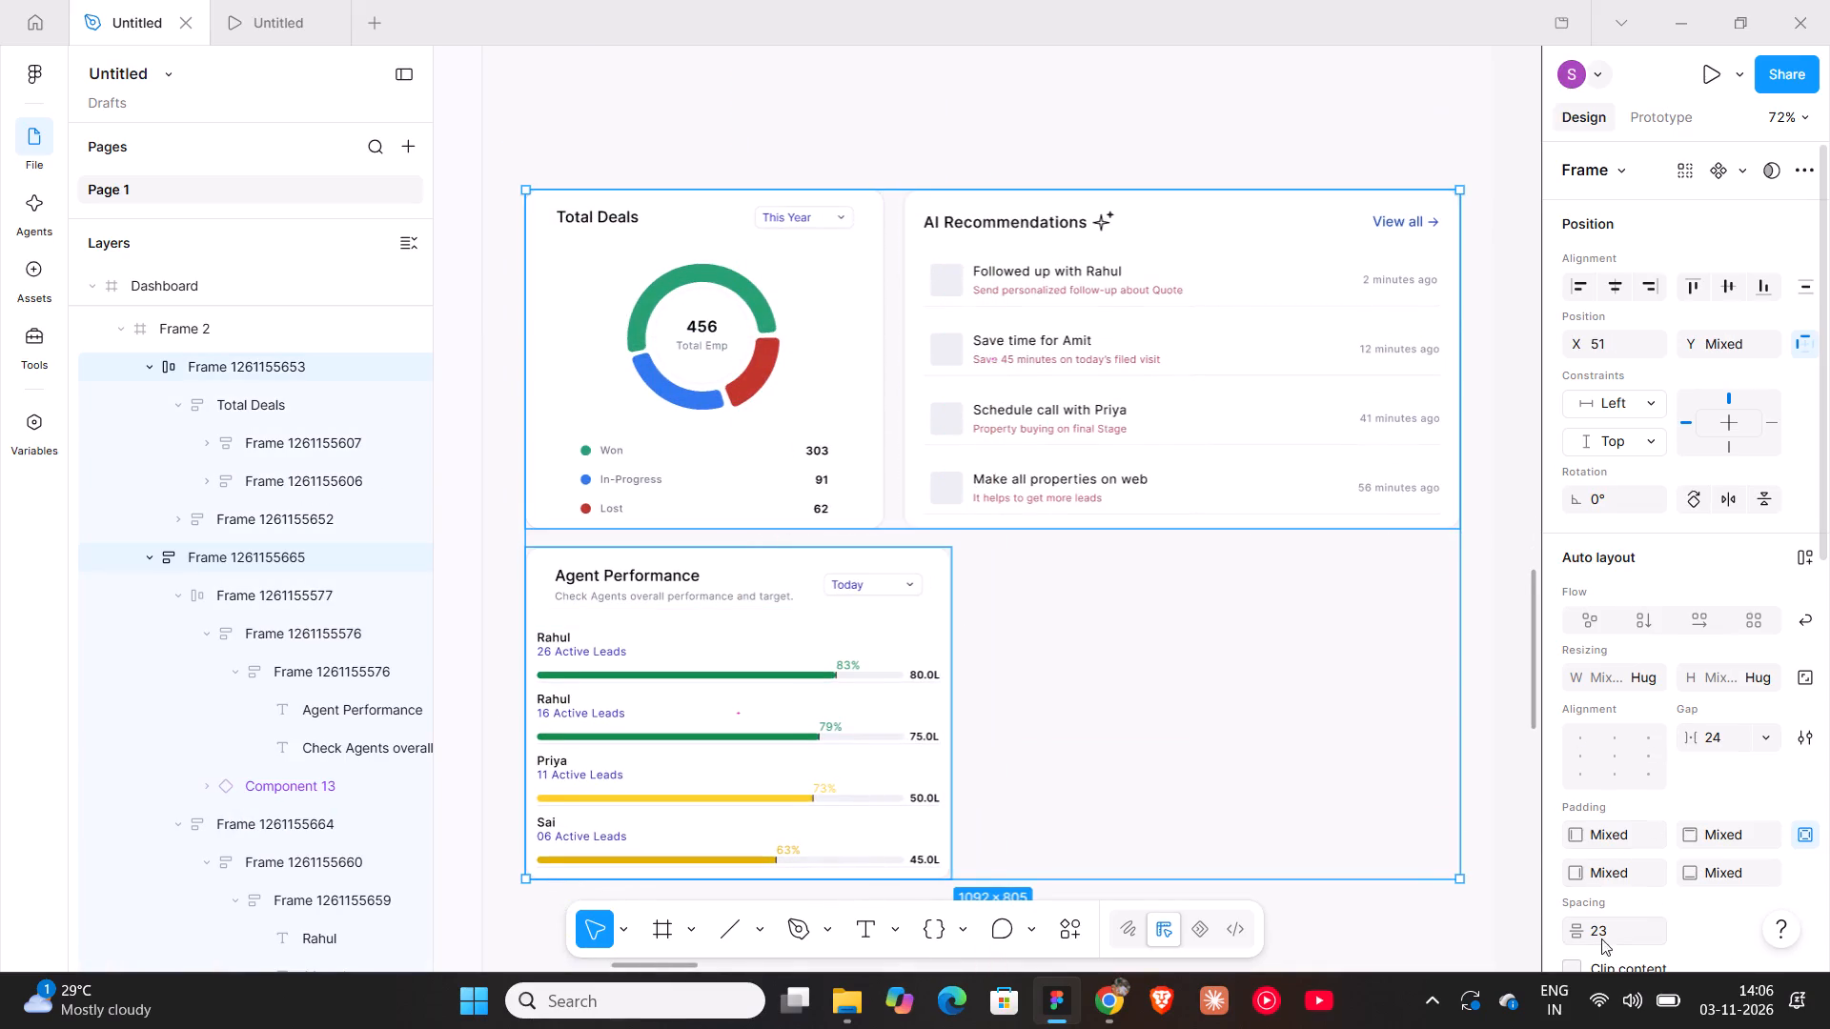
left_click(1601, 942)
type("24")
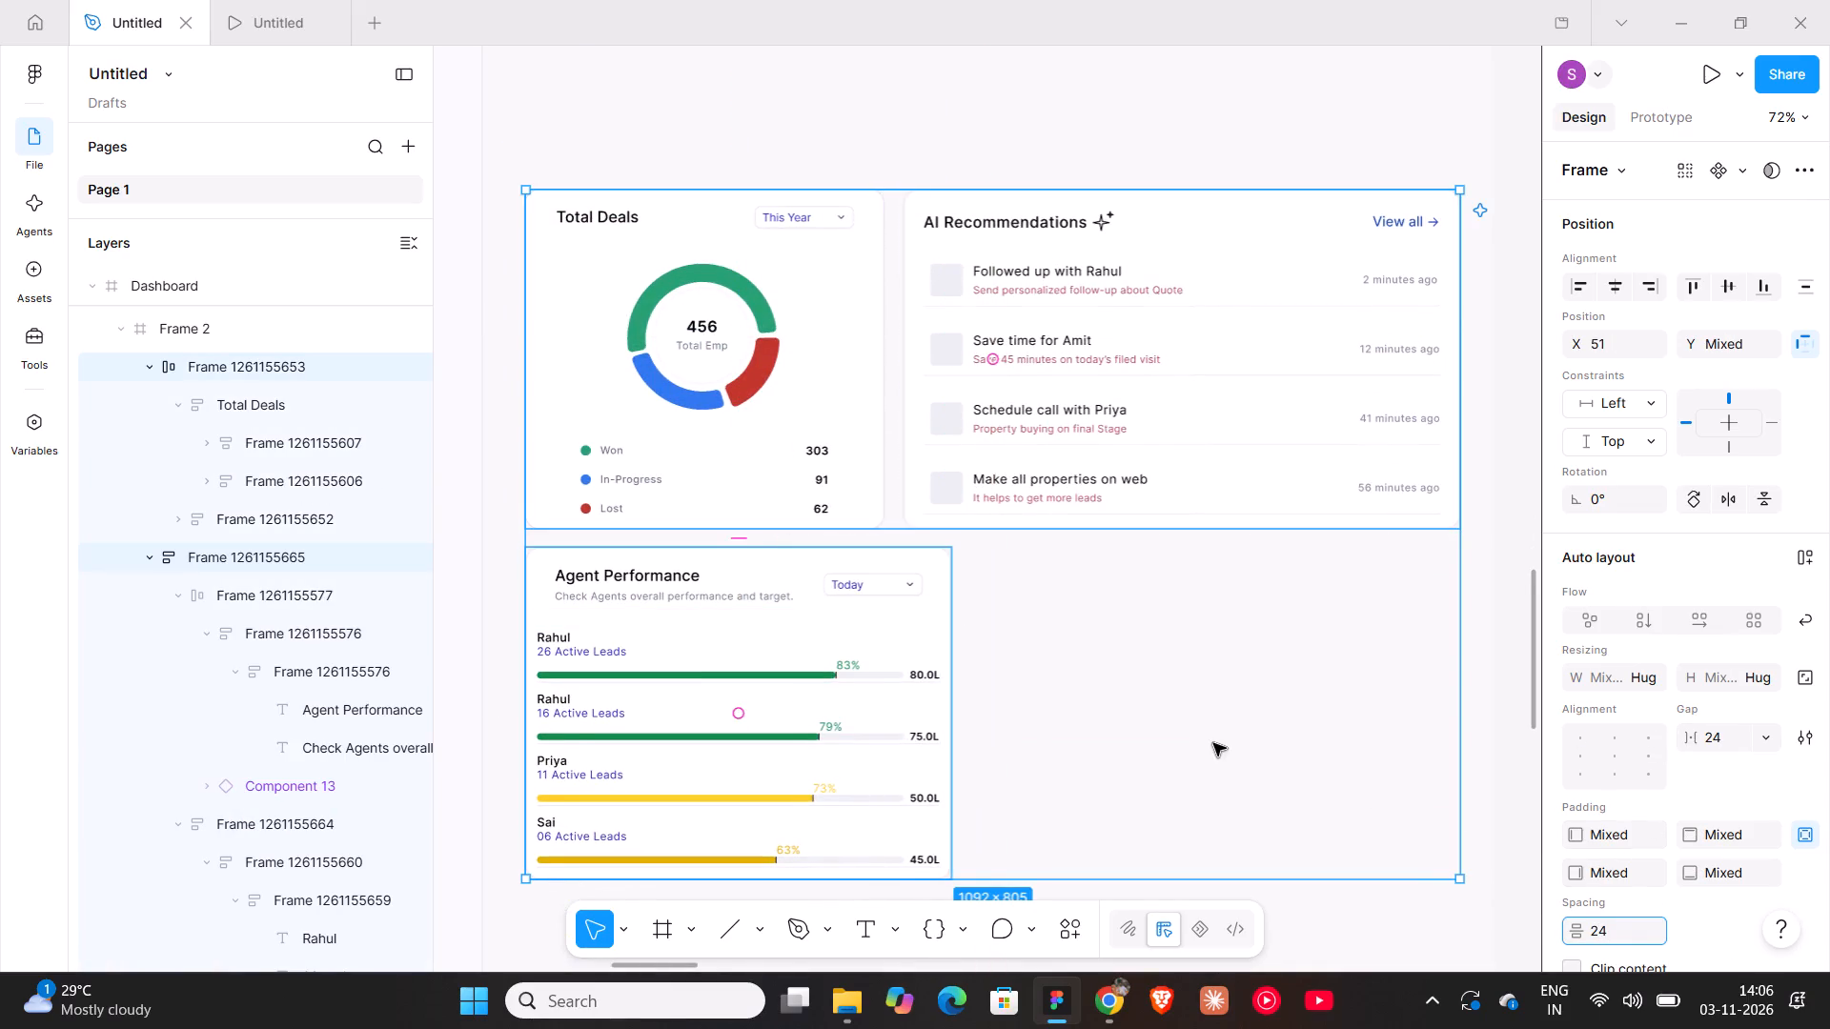
Move the Total Deals row and Agent Performance card up together below the customer table, aligned with its left edge at X 35.
scroll(1213, 743, "down", 8, "ctrl")
left_click_drag(1148, 684, 1149, 510)
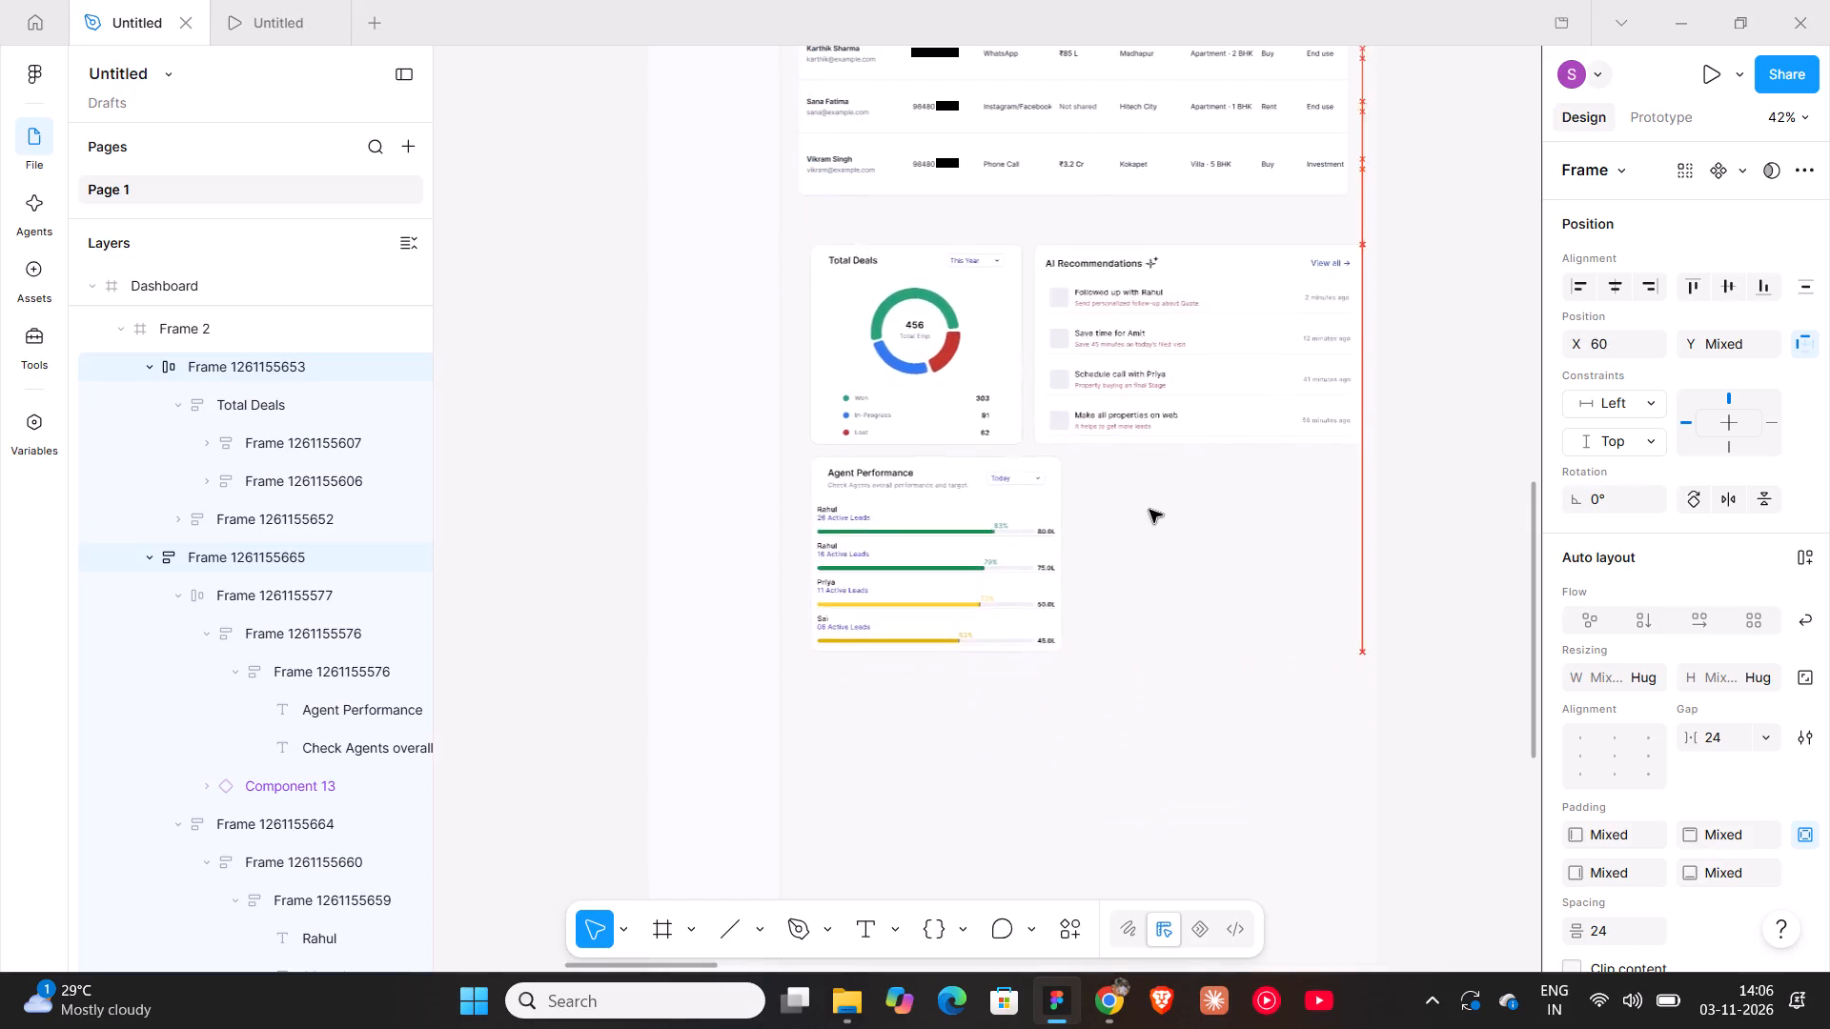
left_click_drag(1149, 510, 1139, 474)
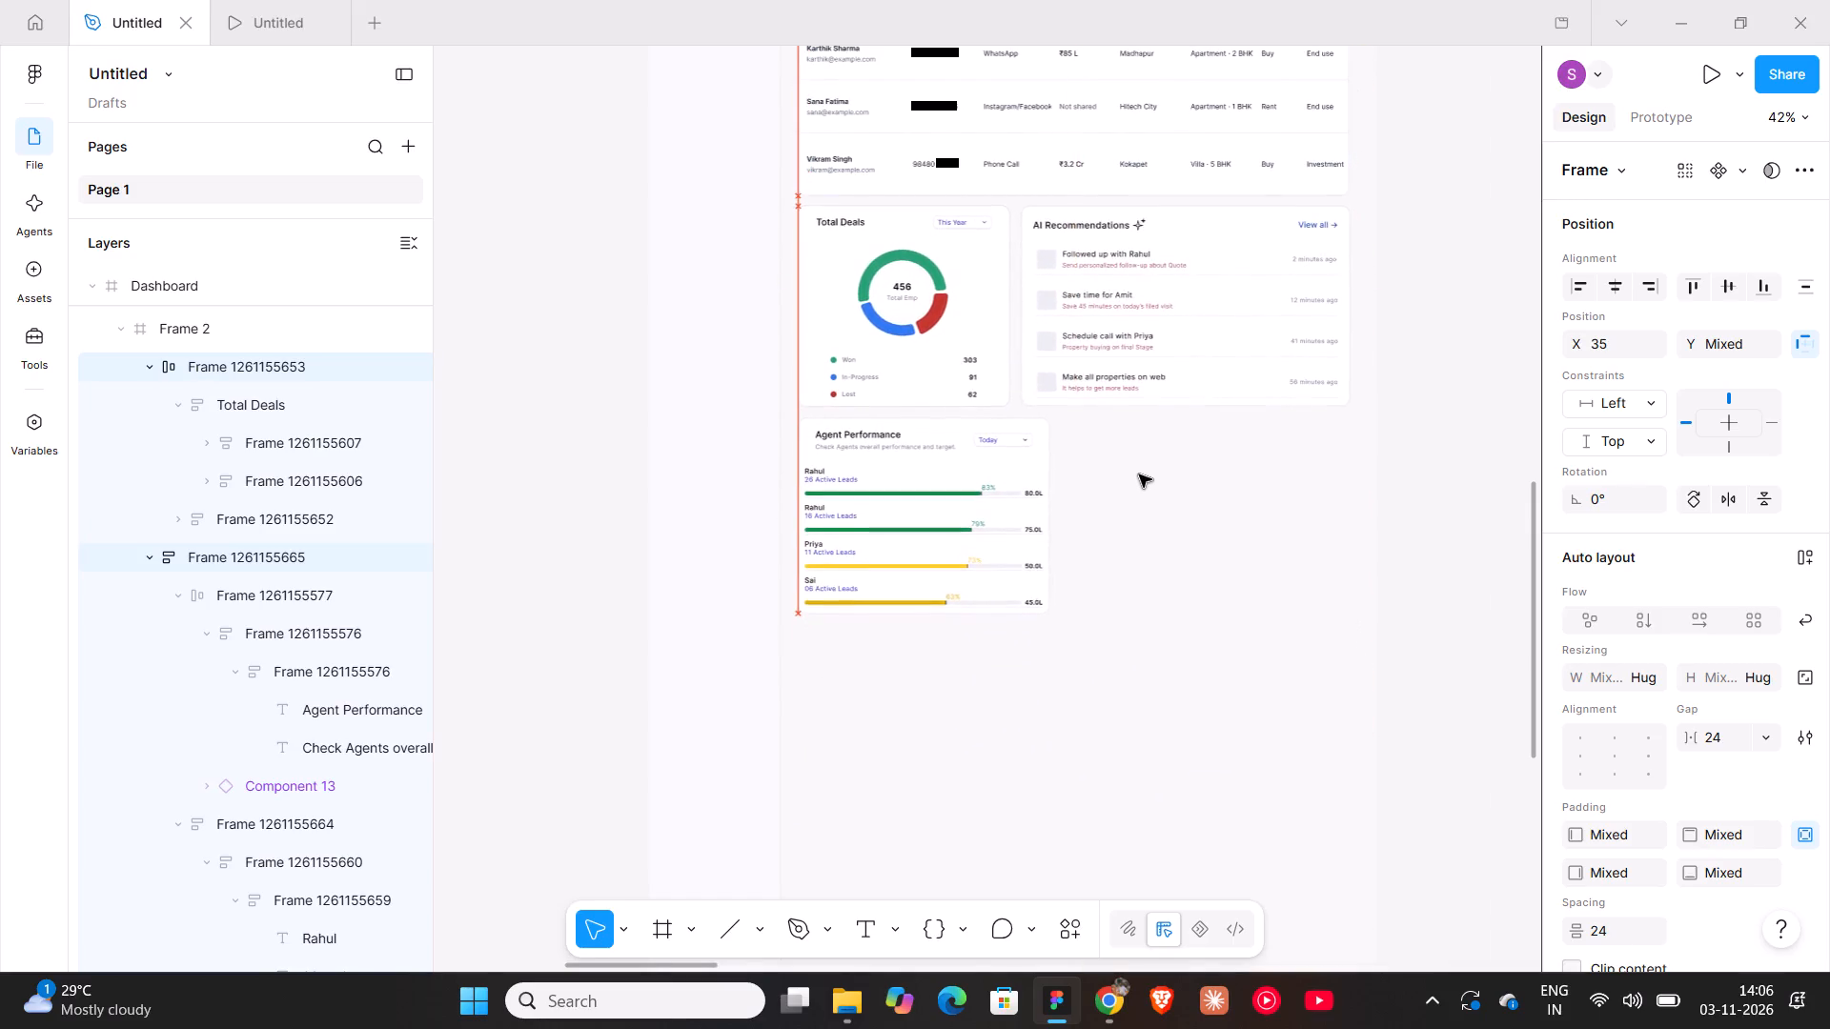
left_click_drag(1139, 474, 1139, 493)
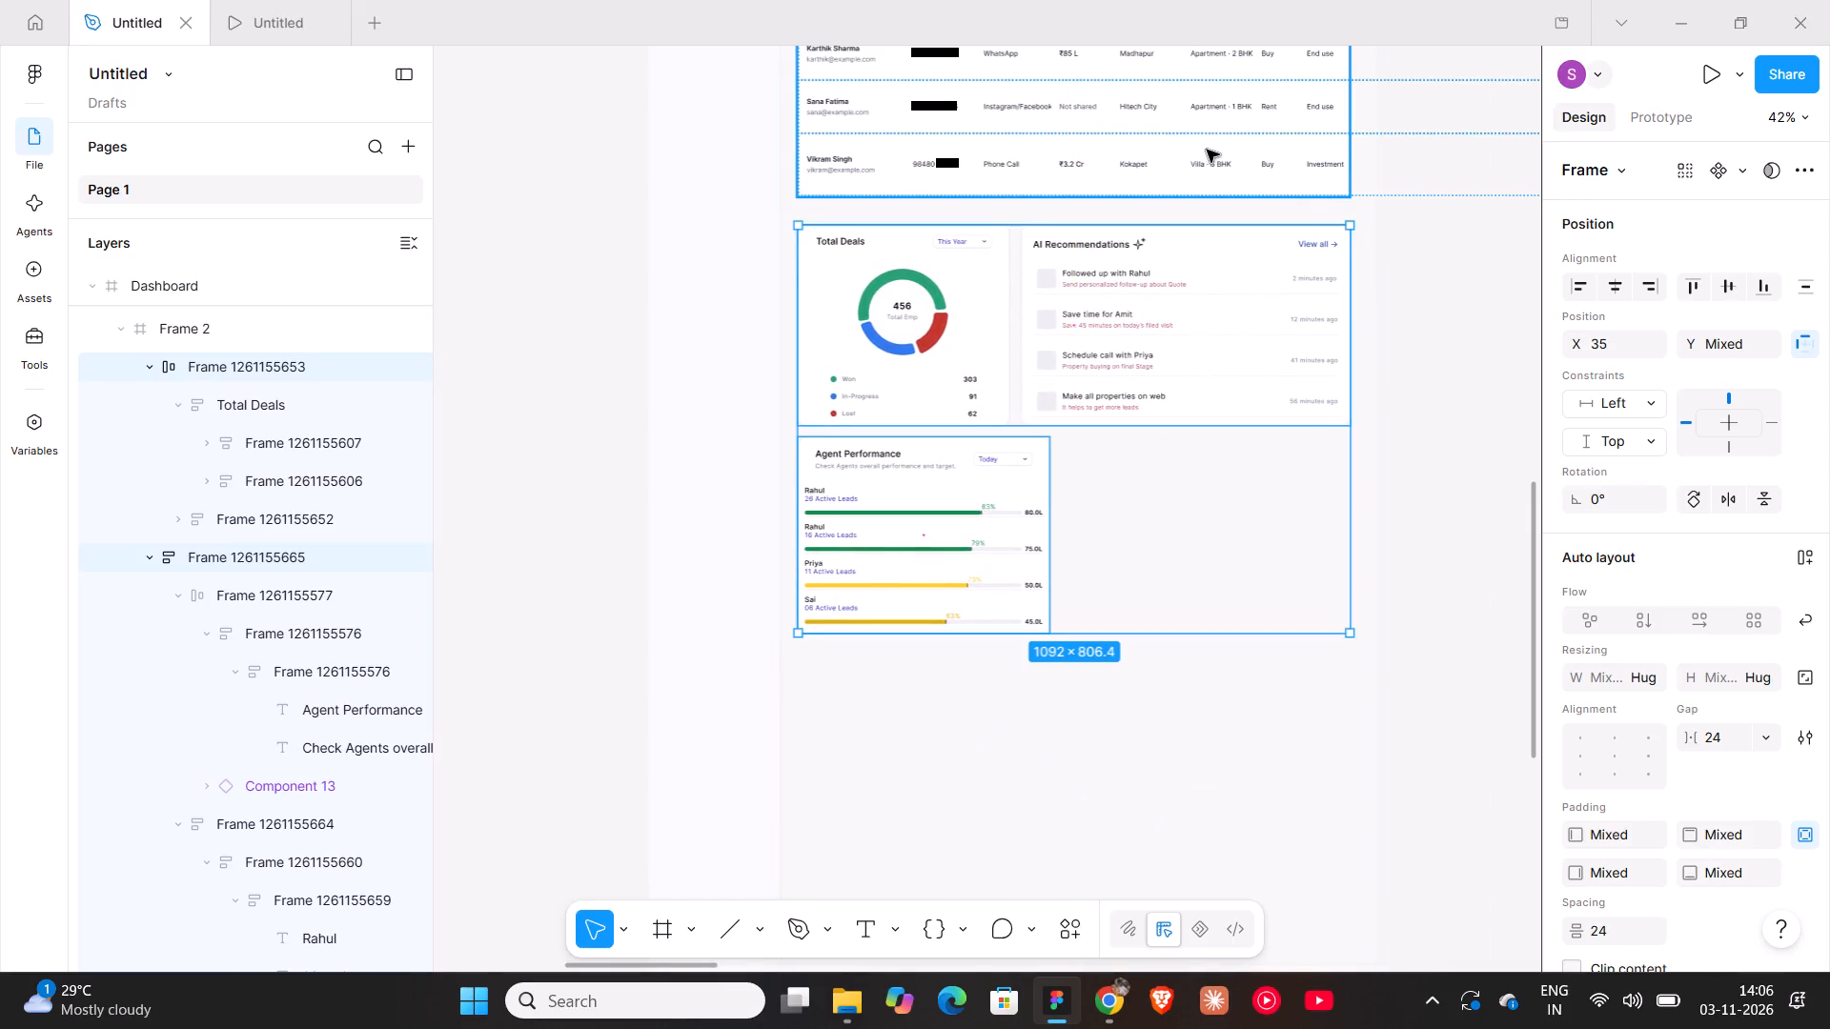
Set the spacing between the customer table, the Total Deals row and the Agent Performance card to 24.
left_click(1207, 150, "shift")
left_click(1608, 933)
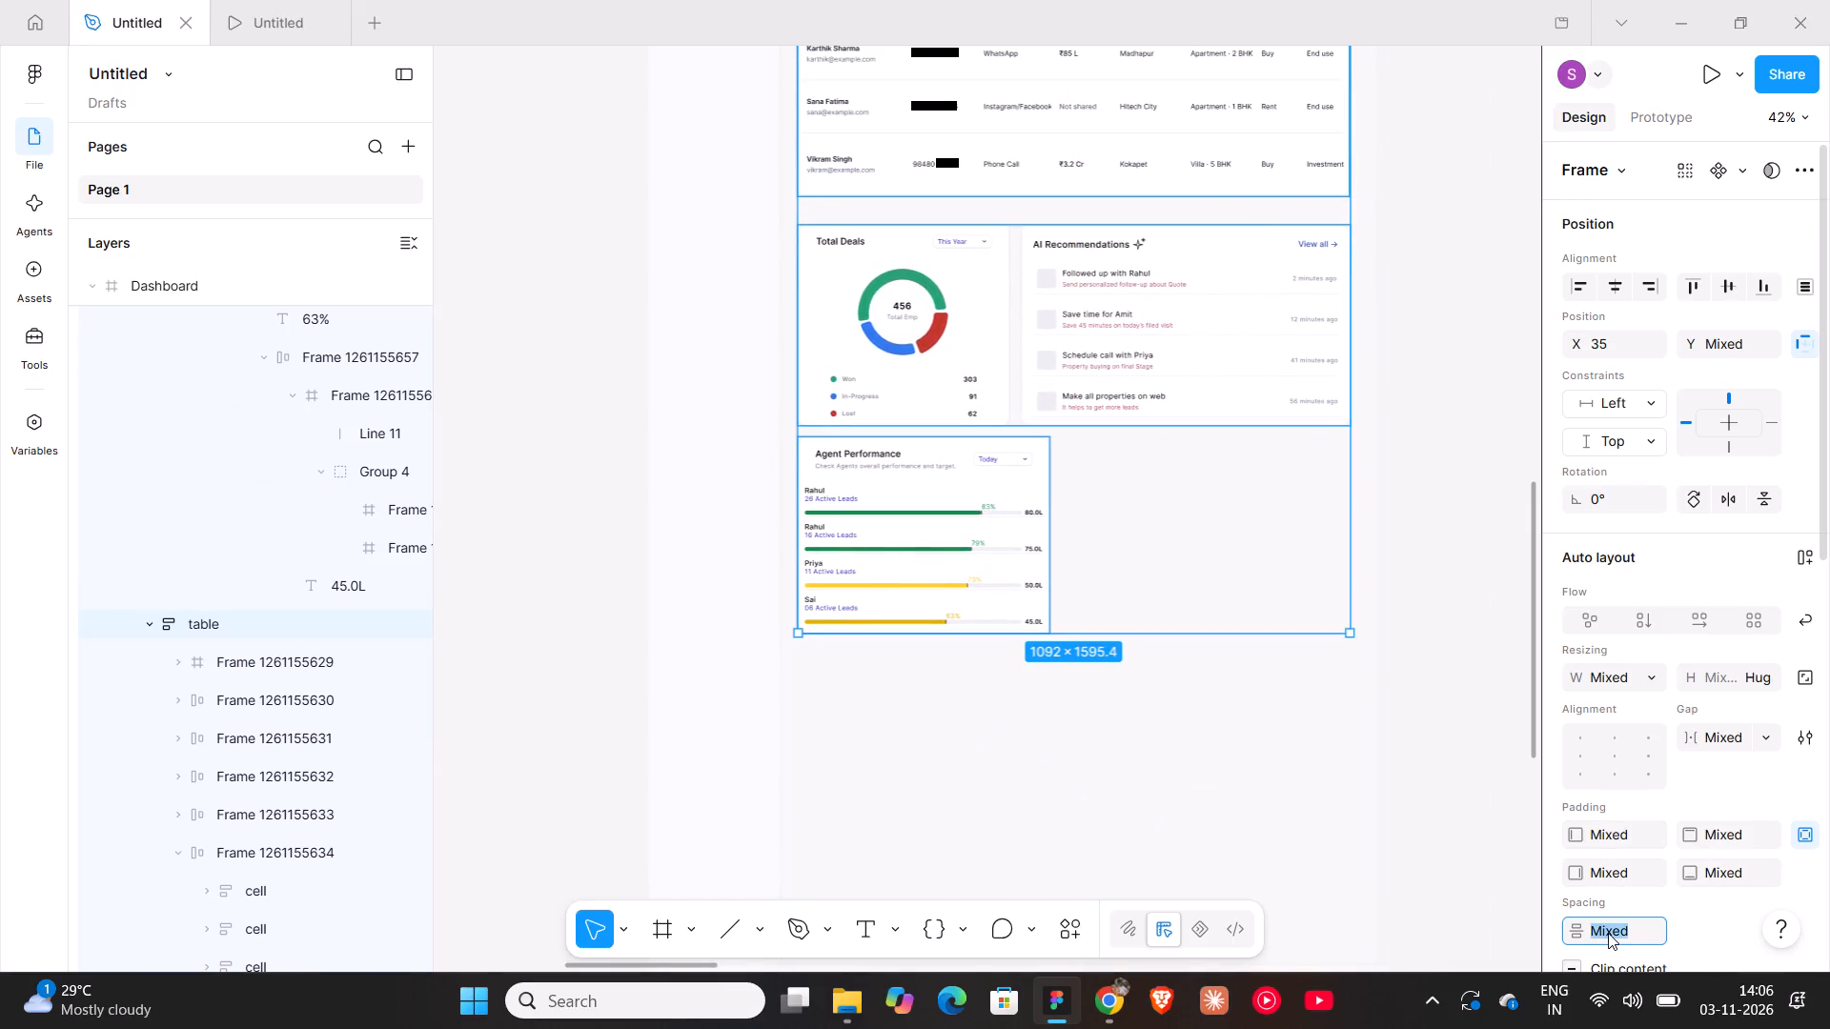
type("24")
key("Return")
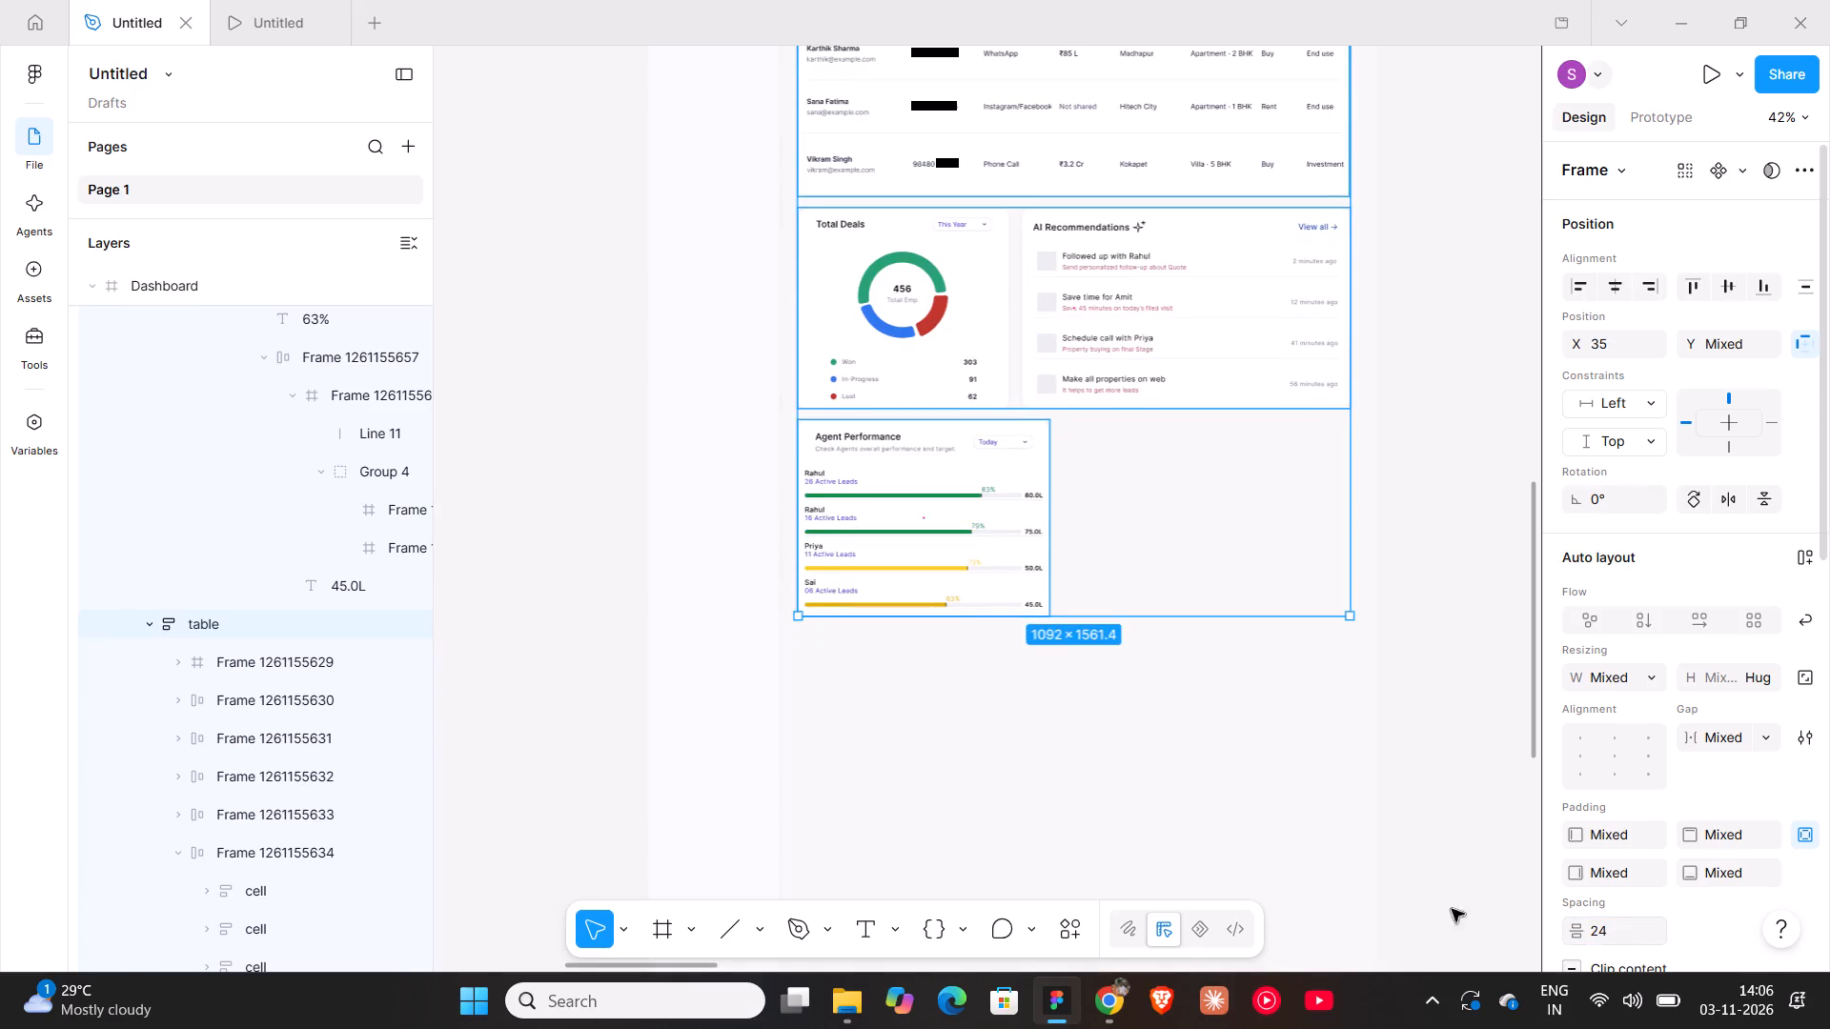
Examine the rearranged Dashboard layout and its content and outer frames from bottom to top.
left_click(1448, 422)
scroll(1448, 422, "down", 6, "ctrl")
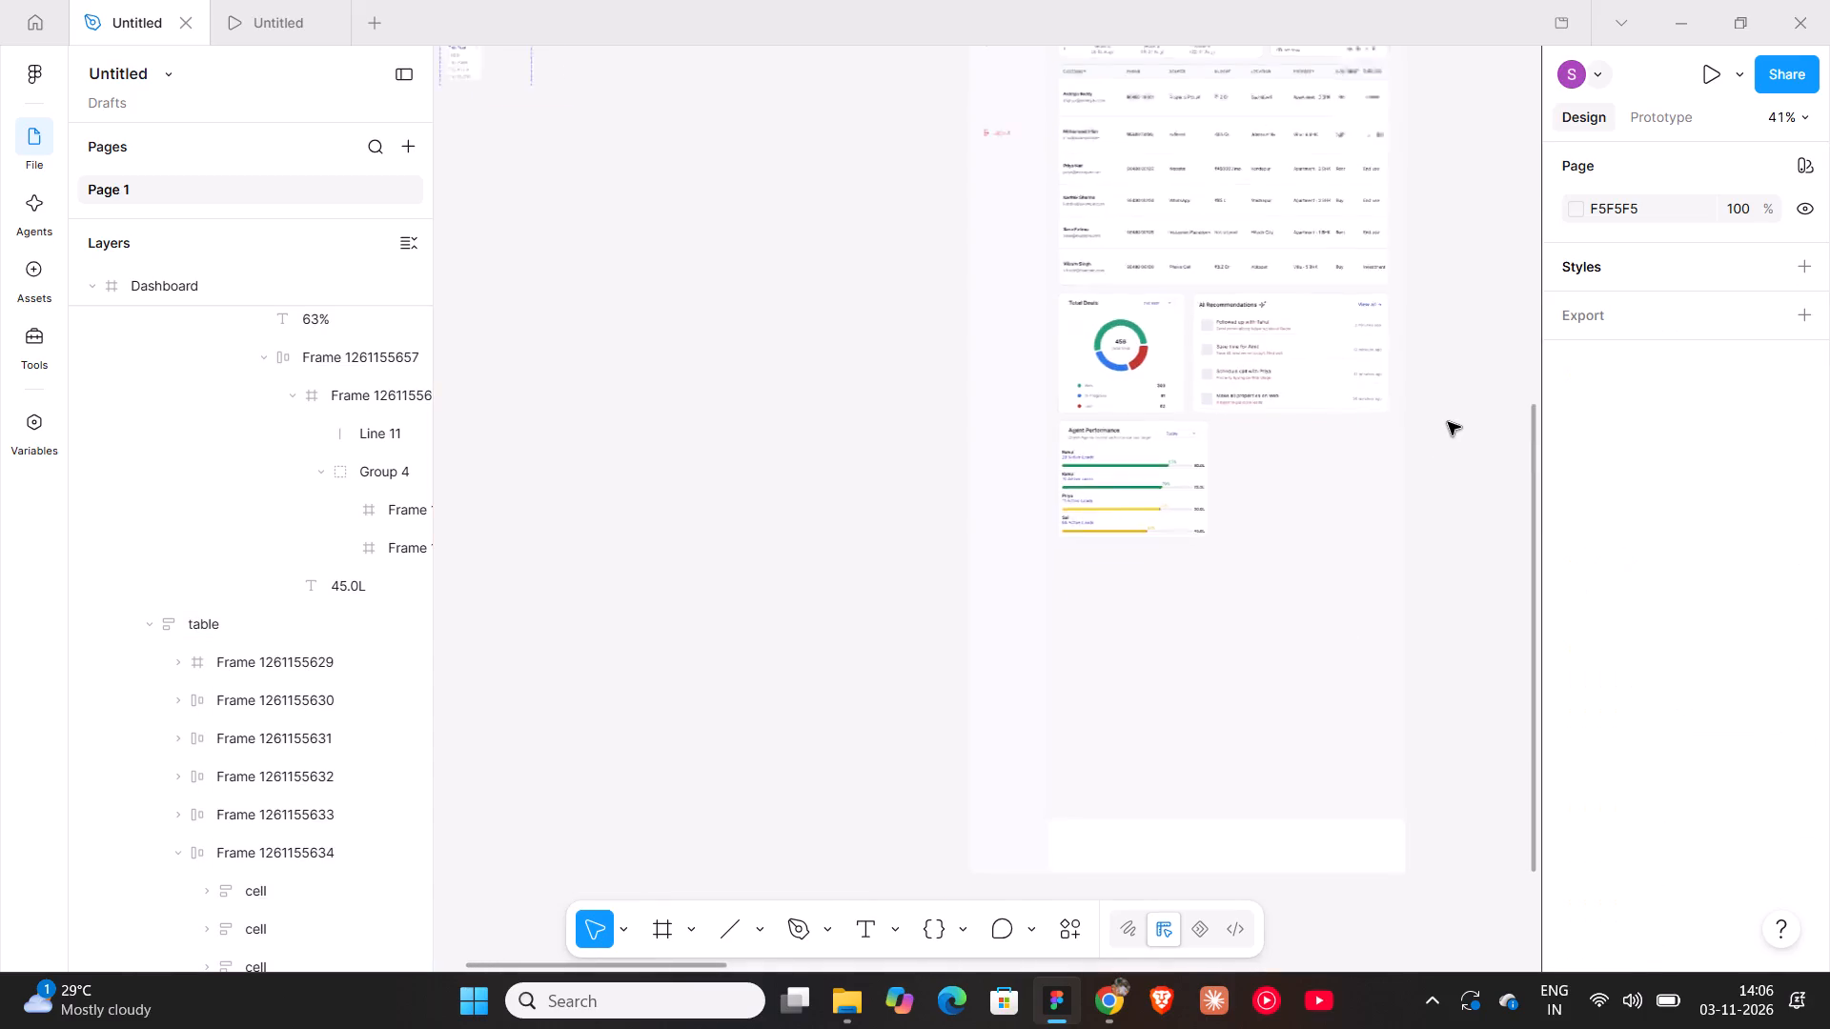
scroll(1199, 484, "down", 4, "shift")
left_click(1080, 546)
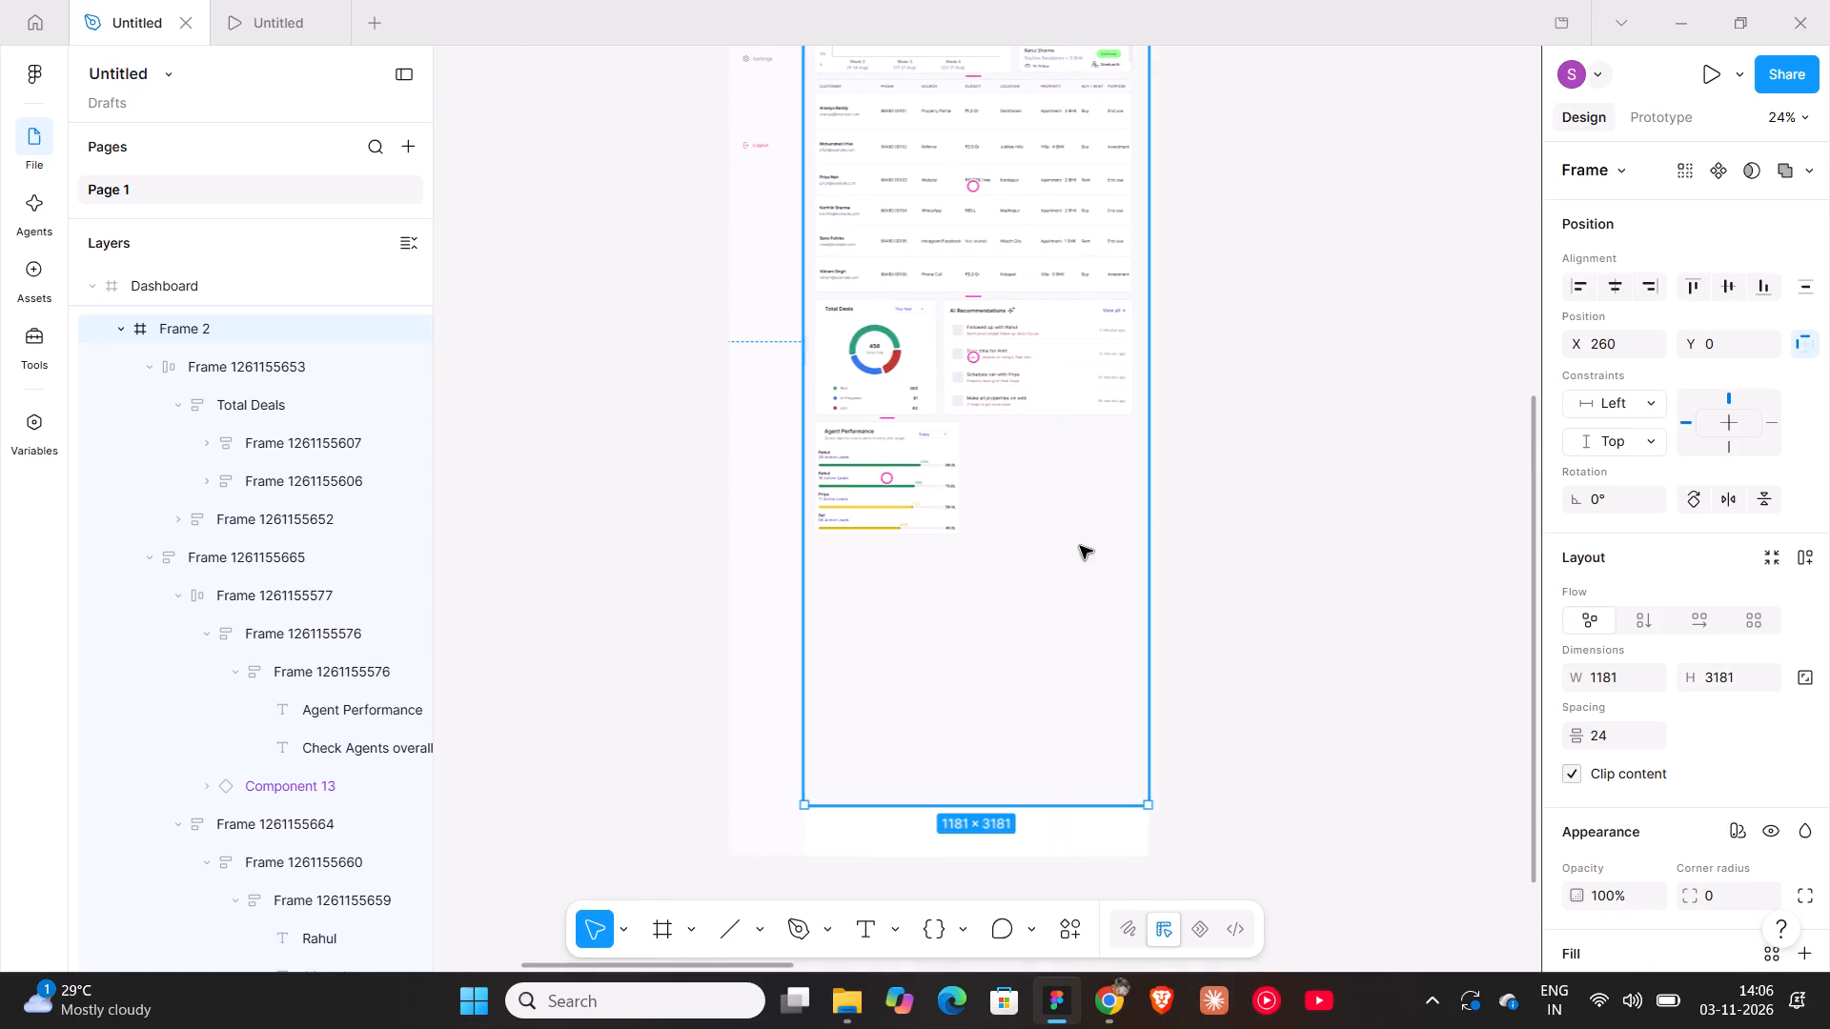
scroll(1080, 546, "up", 7)
scroll(1138, 478, "up", 10, "ctrl")
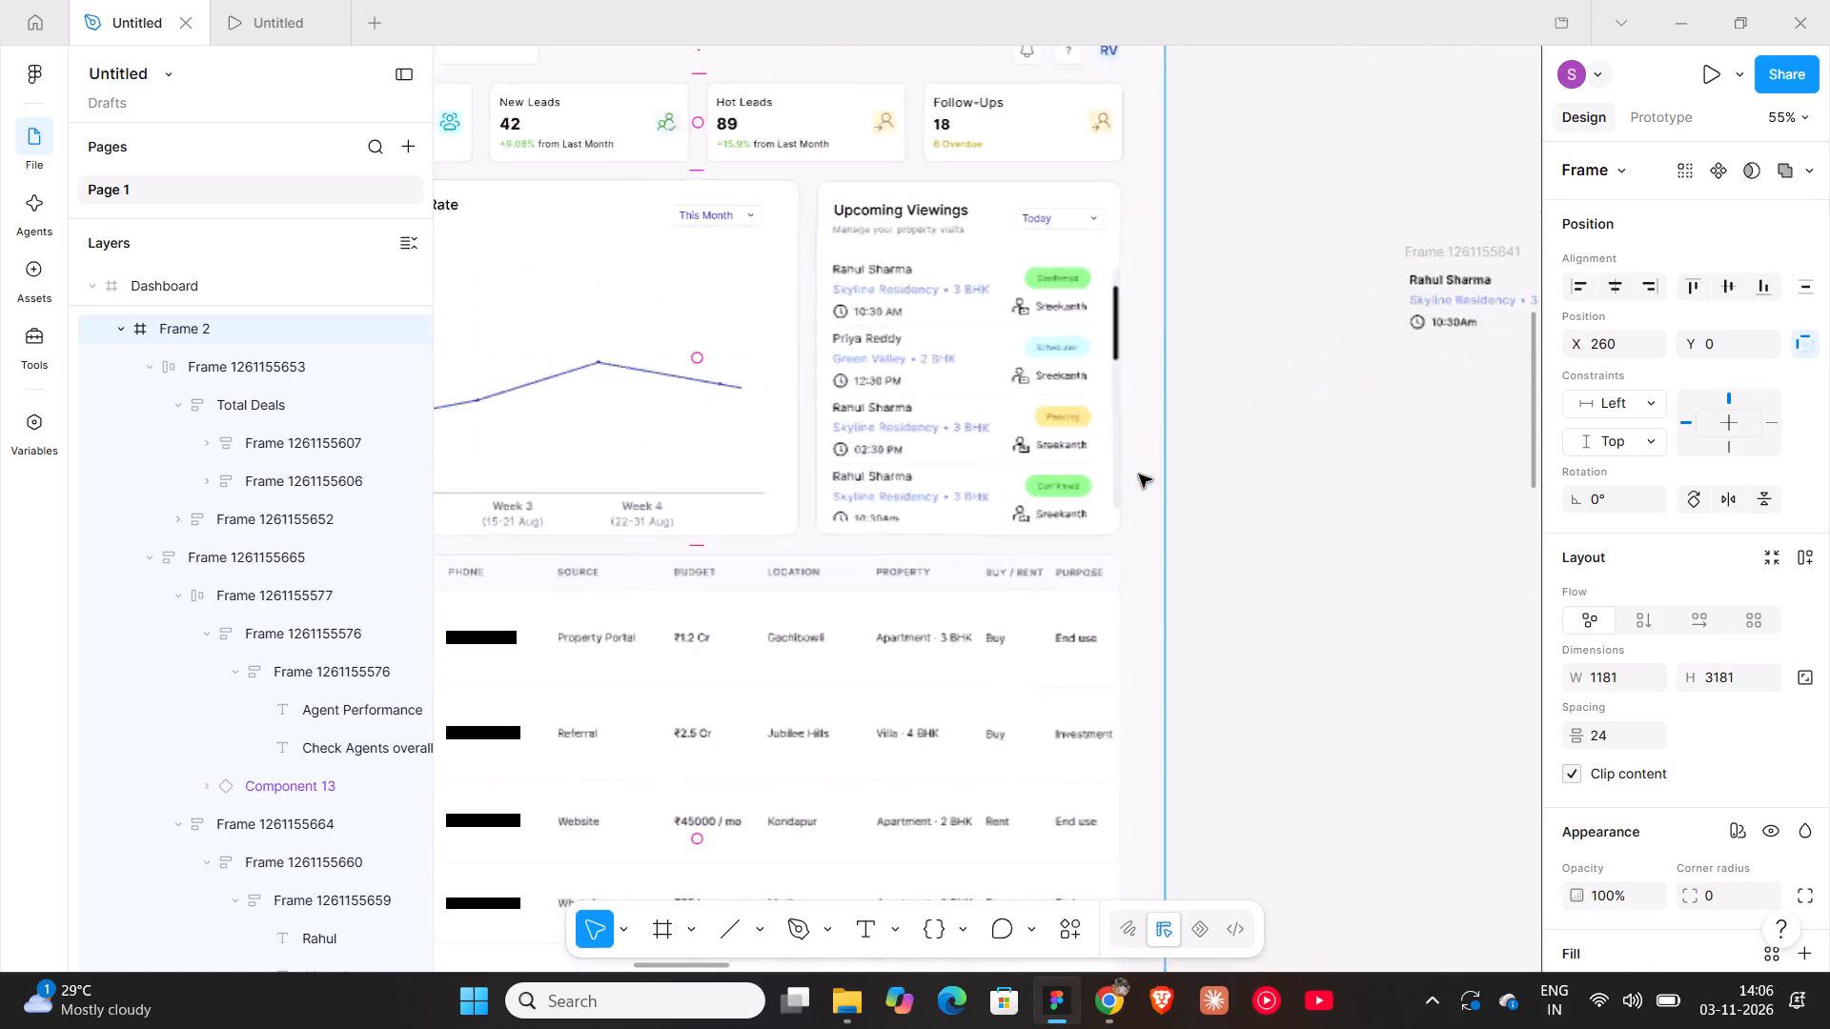
scroll(1191, 532, "down", 8, "ctrl")
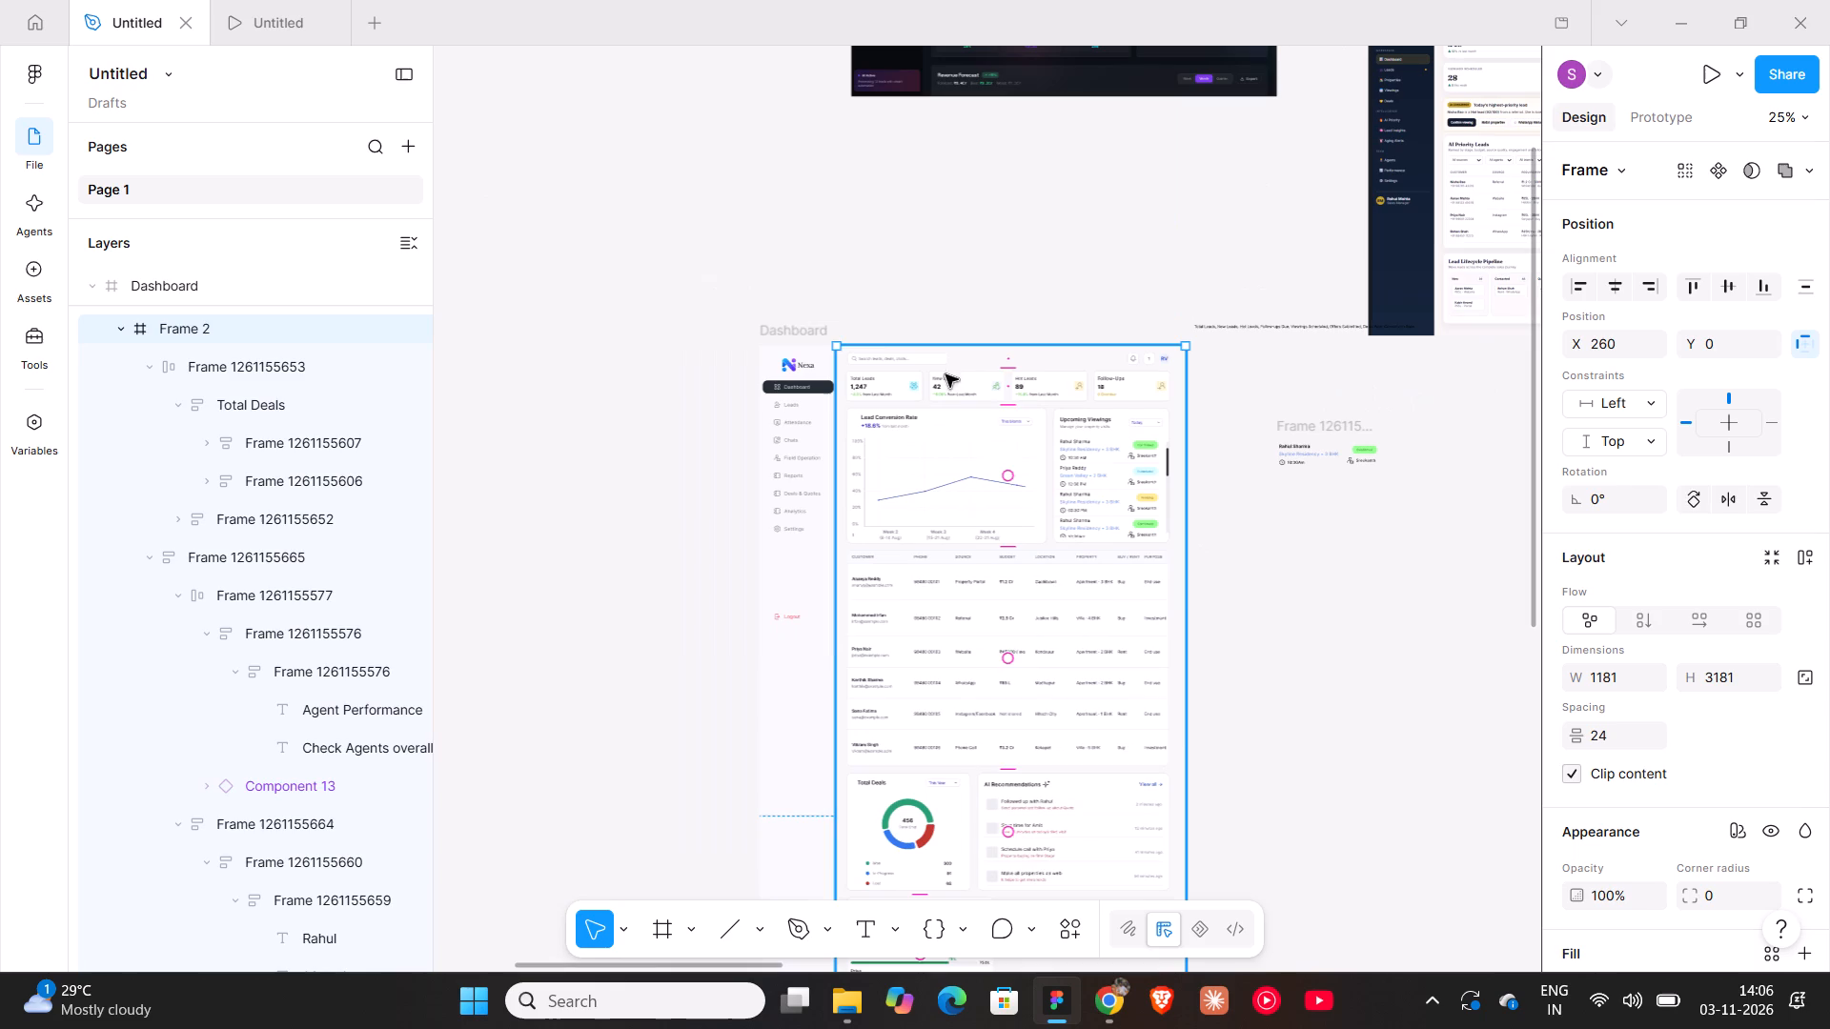
left_click(803, 332)
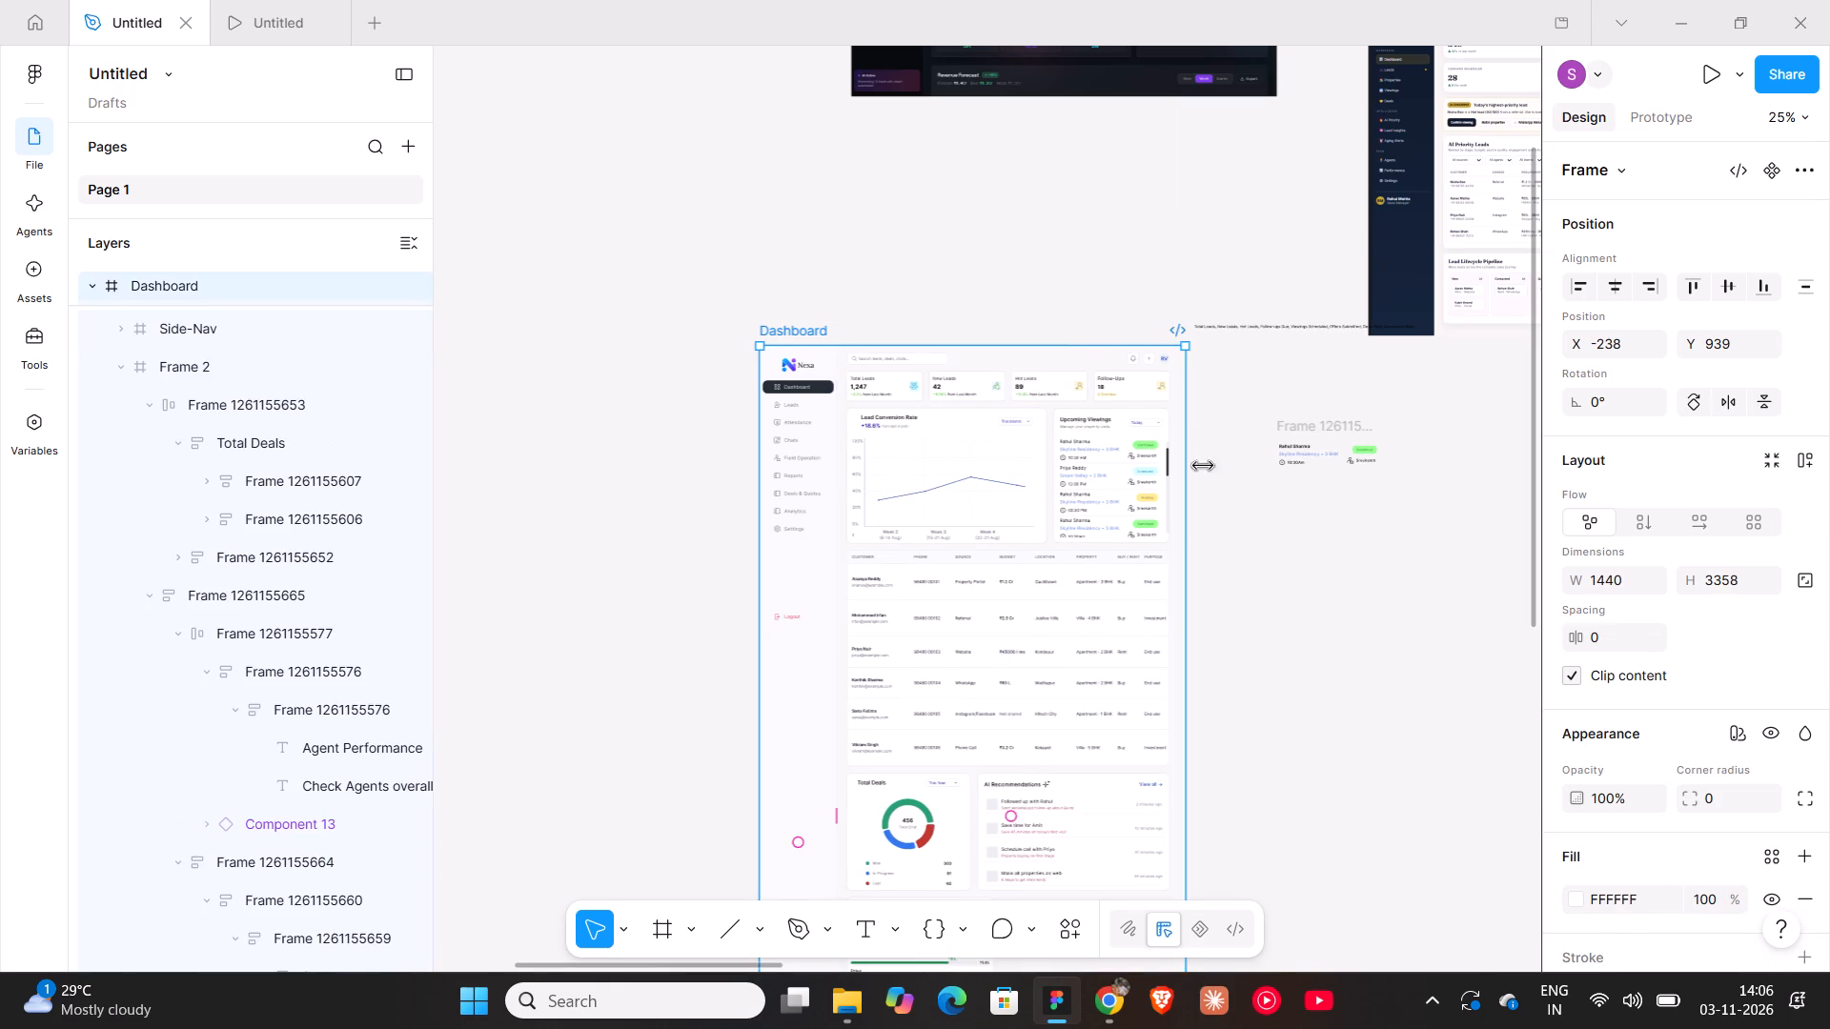
left_click(1218, 489)
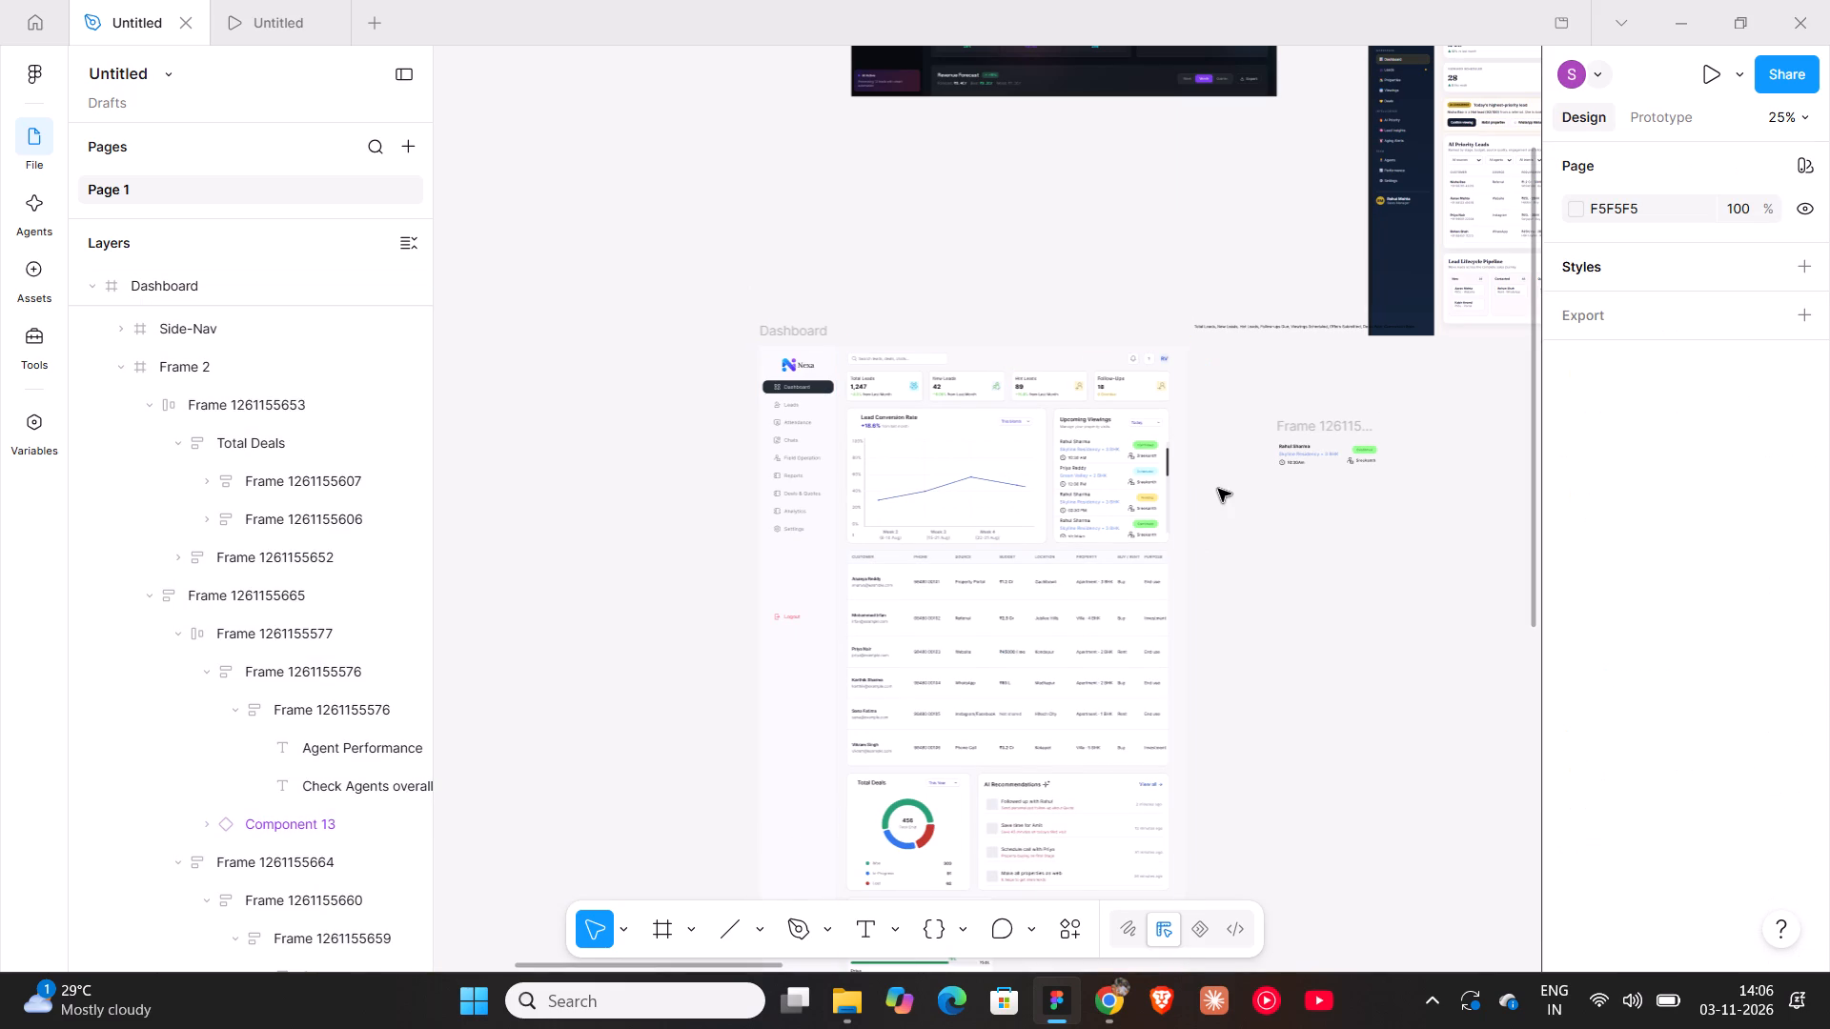
Shorten the content frame, Frame 2, to about 2276 high, ending just below the Agent Performance card.
scroll(1218, 489, "down", 6)
scroll(1218, 489, "down", 6, "ctrl")
scroll(1218, 489, "down", 4, "shift")
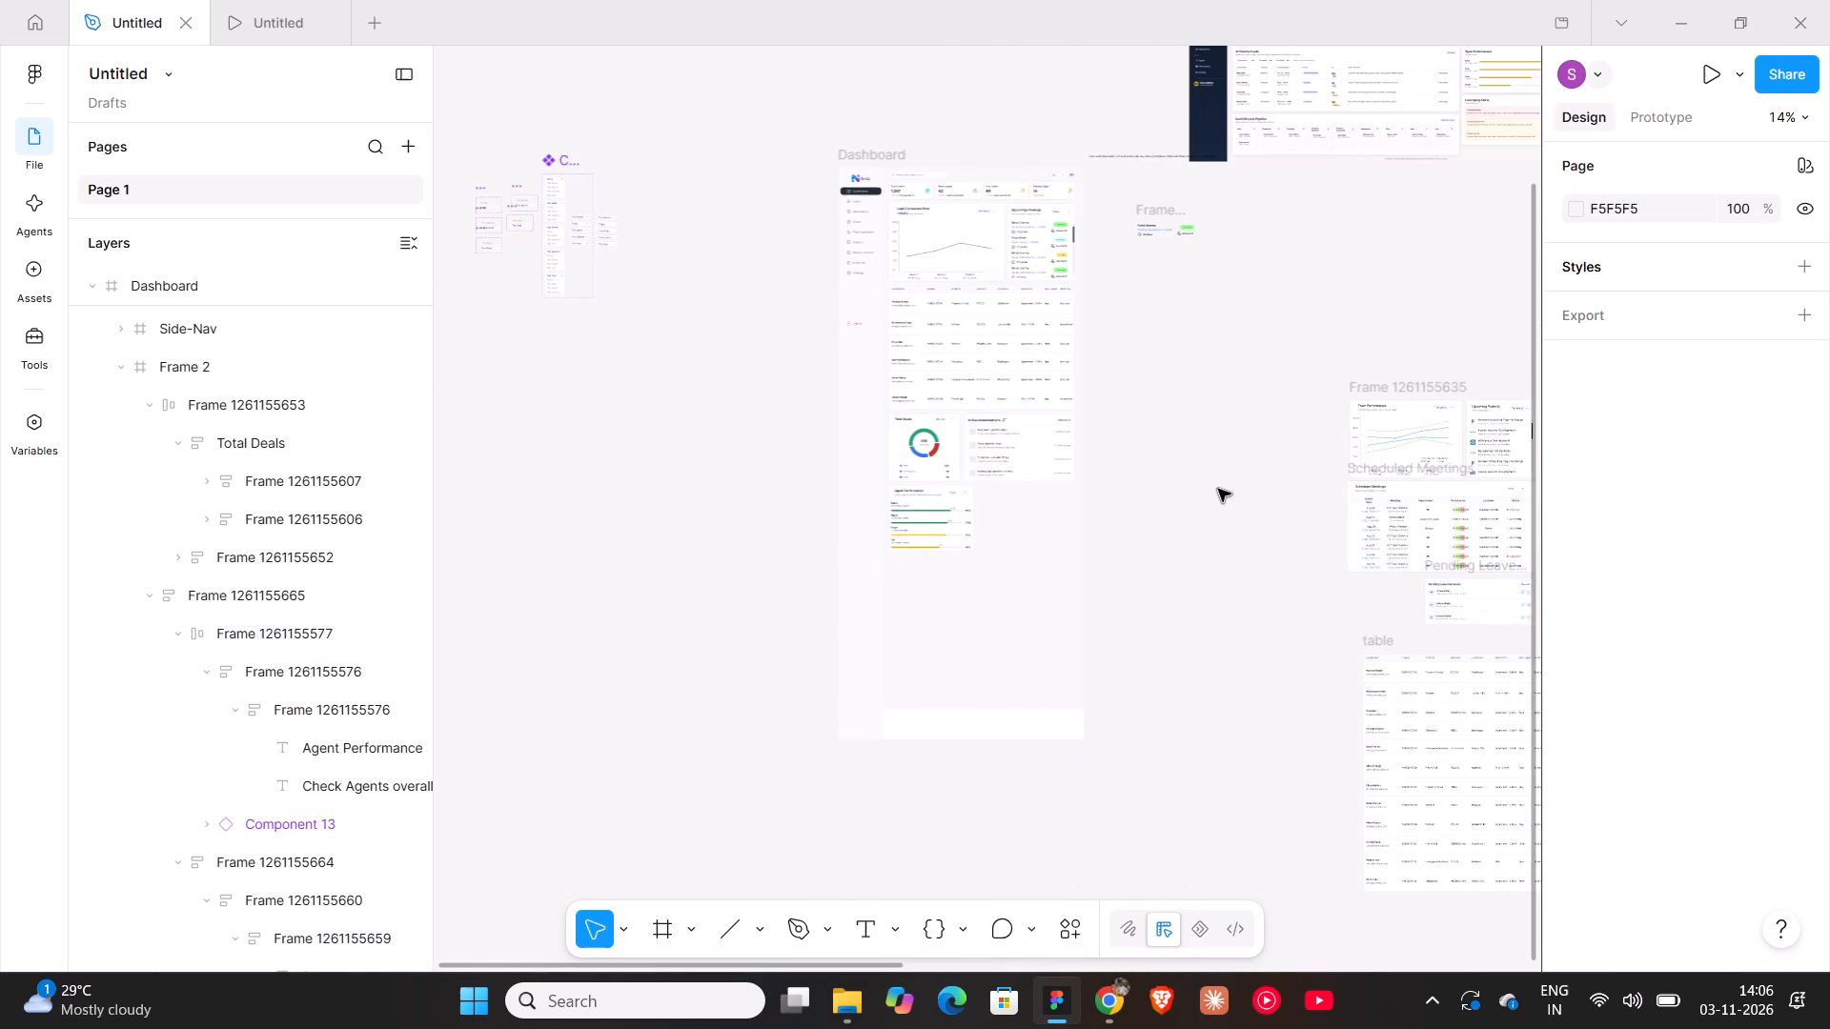
left_click(862, 151)
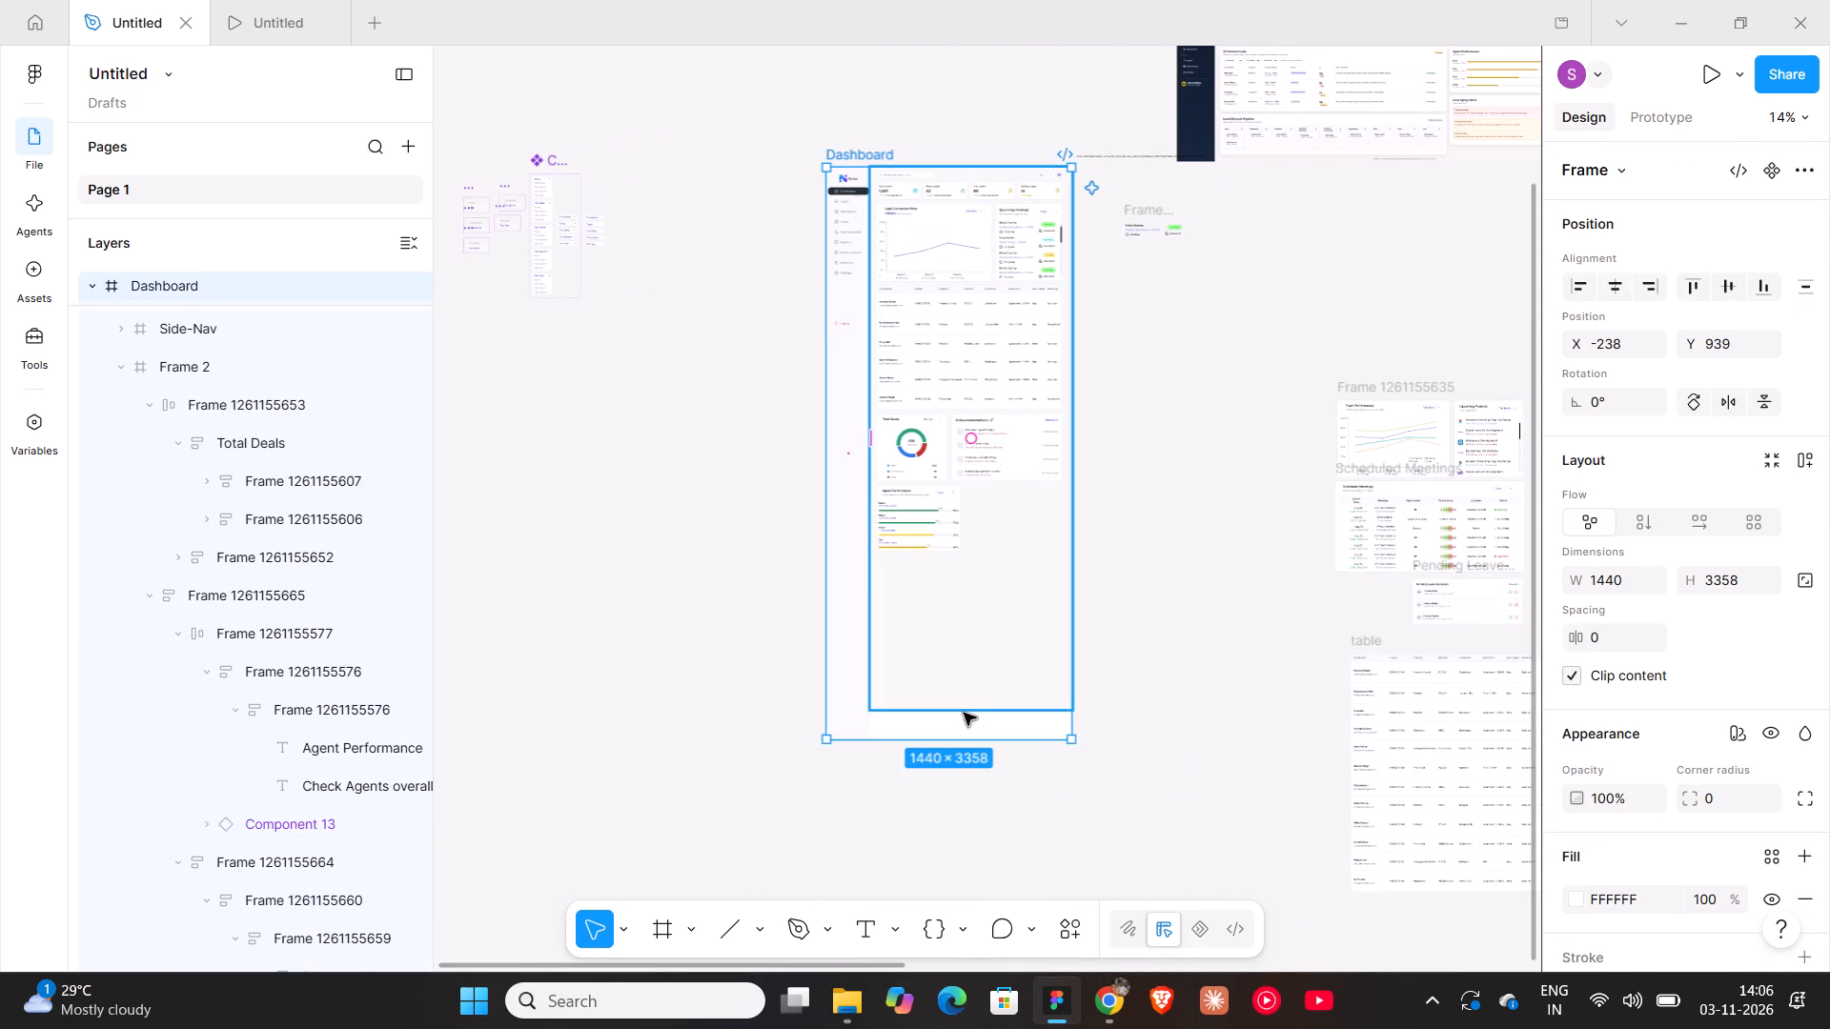
left_click(966, 697)
left_click_drag(966, 715, 993, 576)
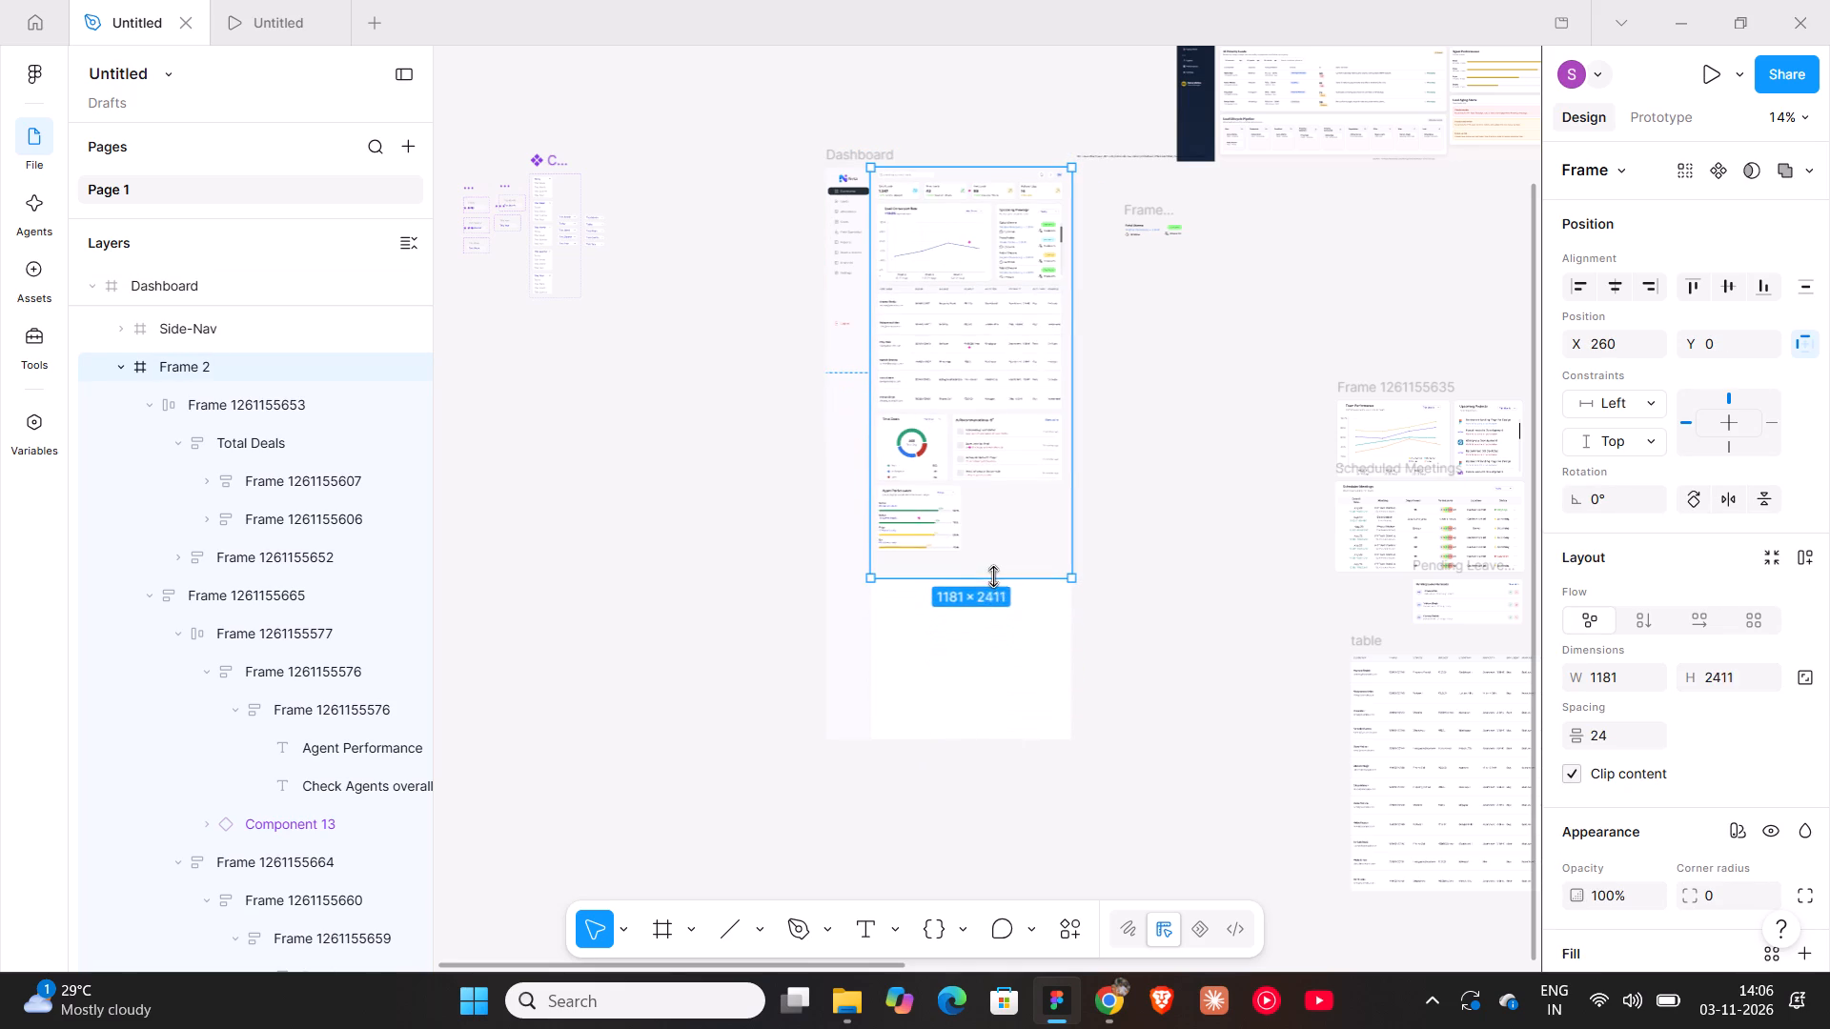
left_click_drag(993, 576, 994, 557)
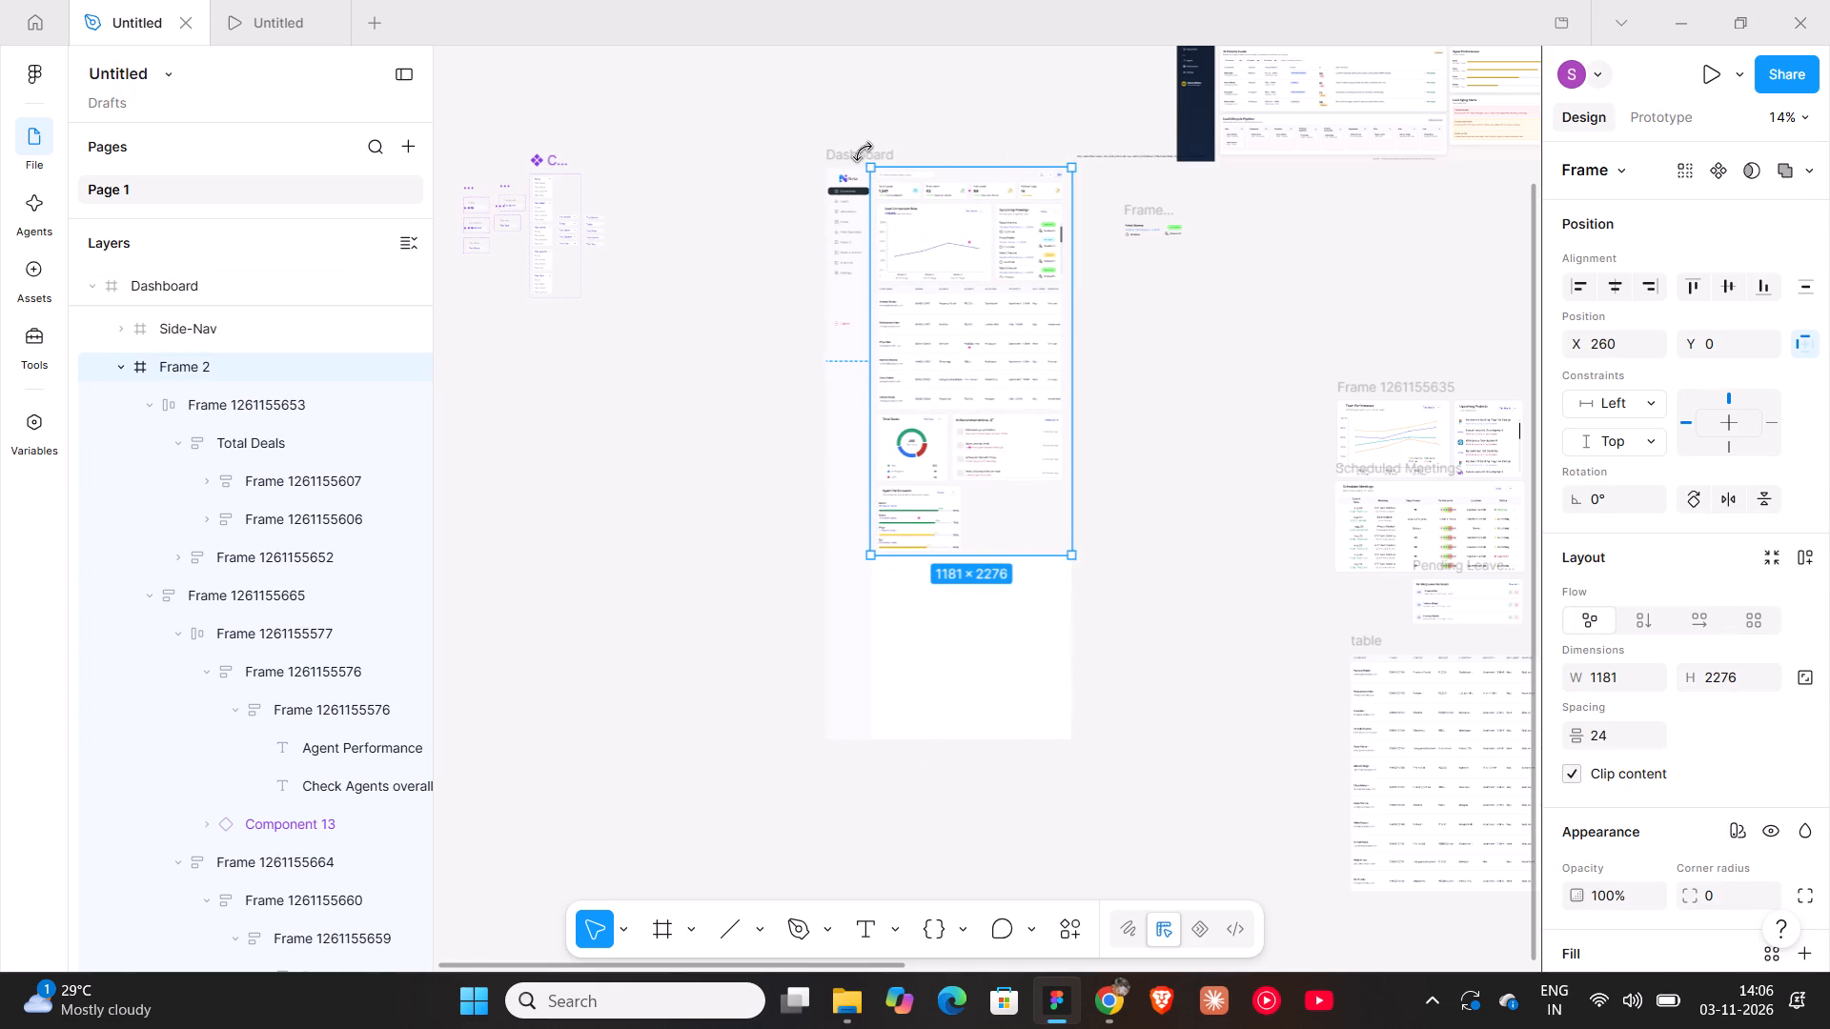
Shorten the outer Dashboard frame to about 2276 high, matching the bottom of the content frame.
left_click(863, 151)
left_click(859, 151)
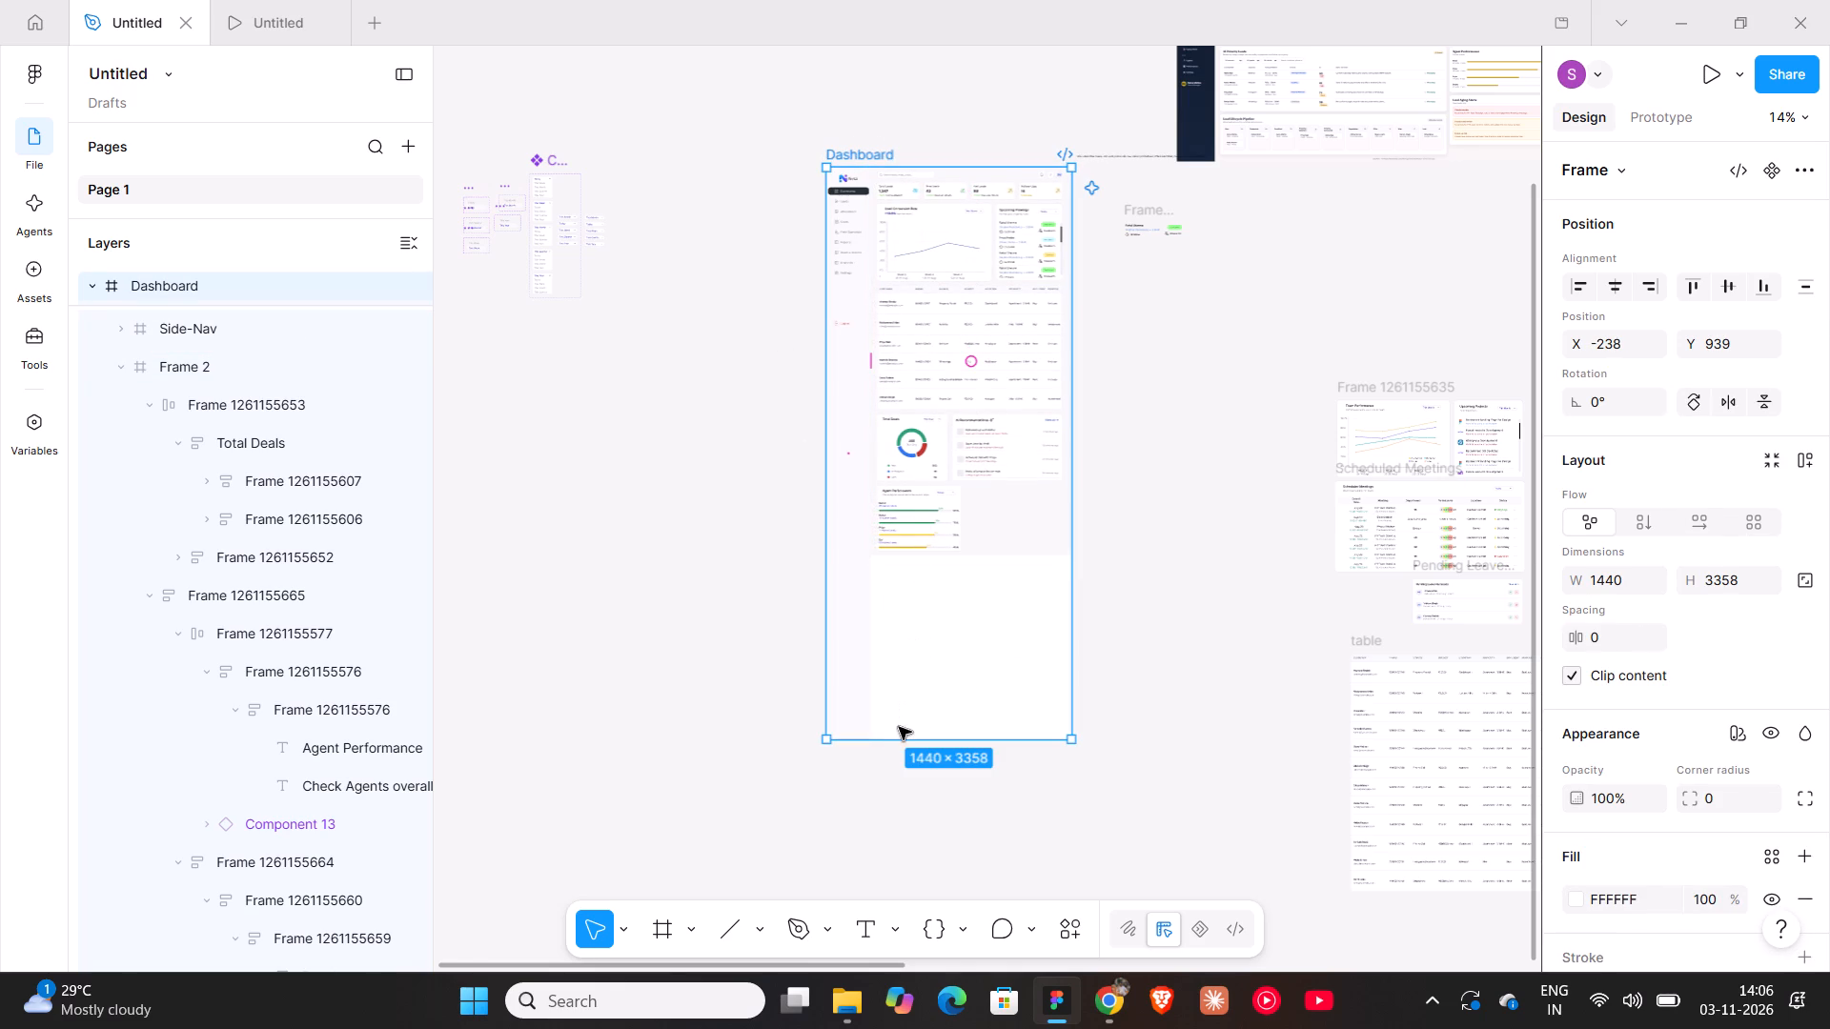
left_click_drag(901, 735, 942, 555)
Preview the Dashboard prototype and examine how its sidebar and content scroll.
left_click(263, 16)
scroll(551, 458, "up", 7)
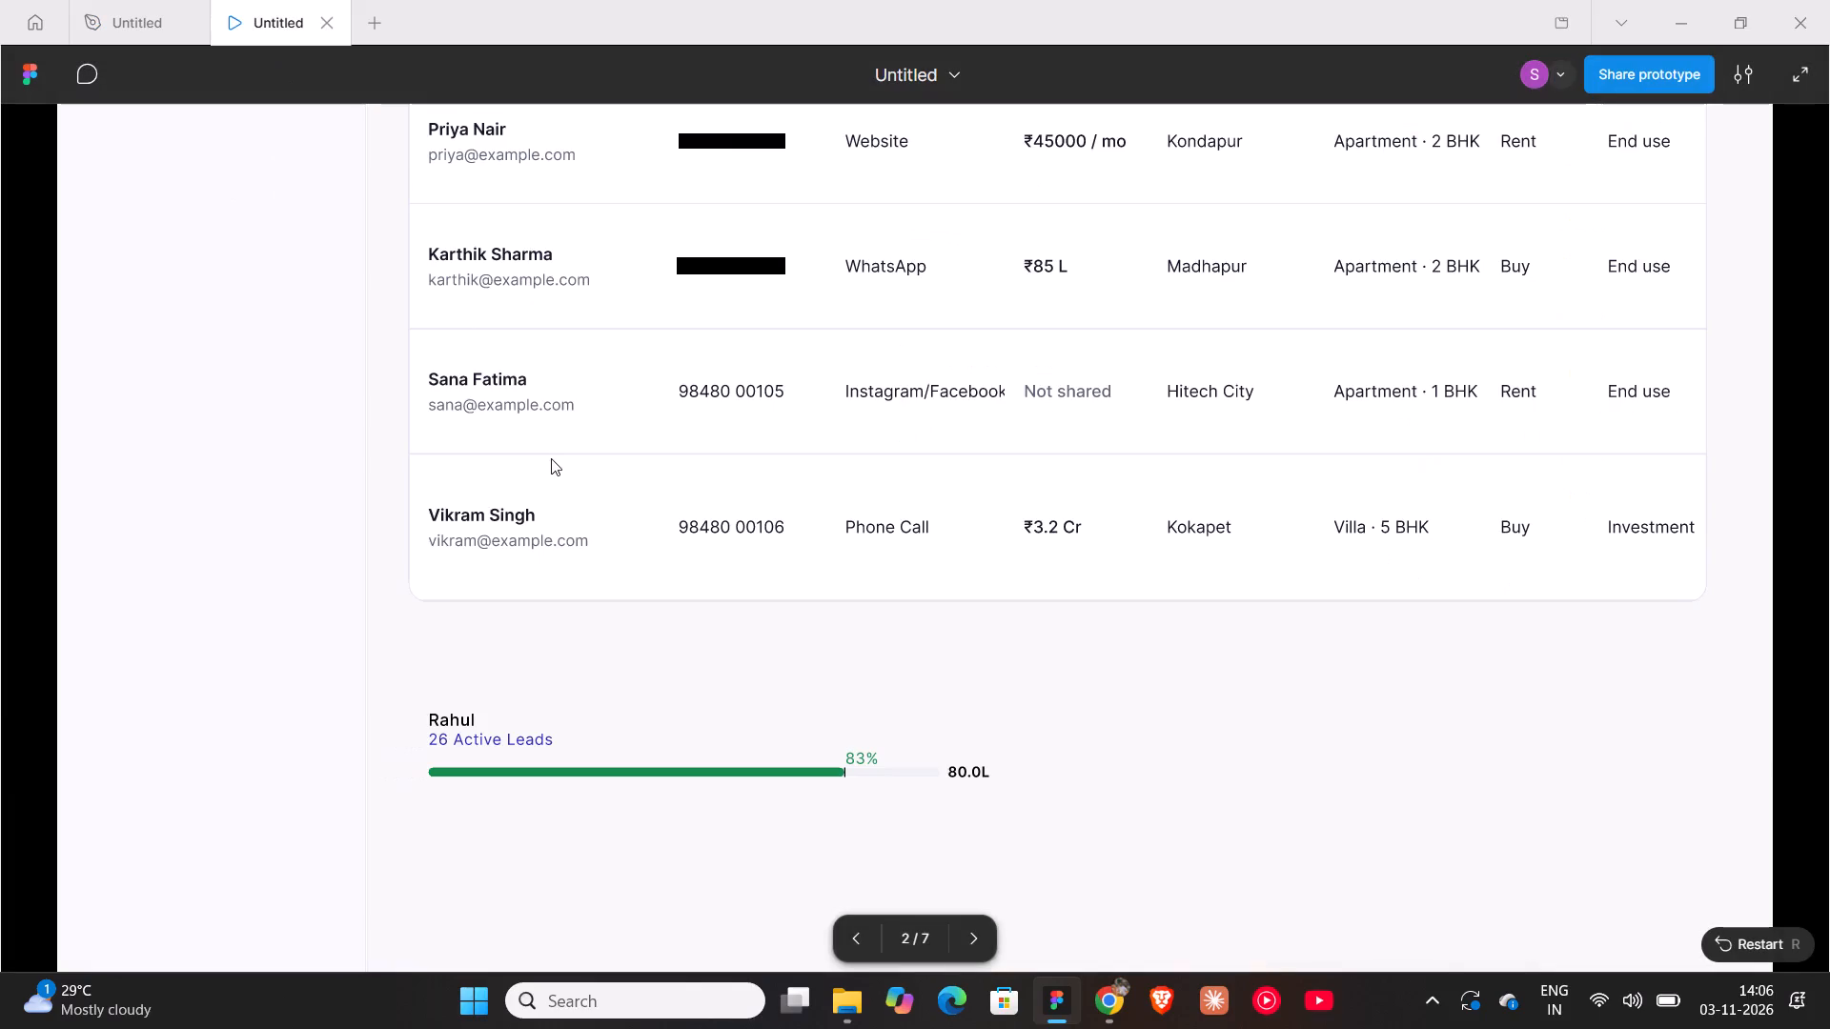
scroll(551, 458, "up", 1)
scroll(669, 554, "up", 16)
scroll(669, 554, "up", 8)
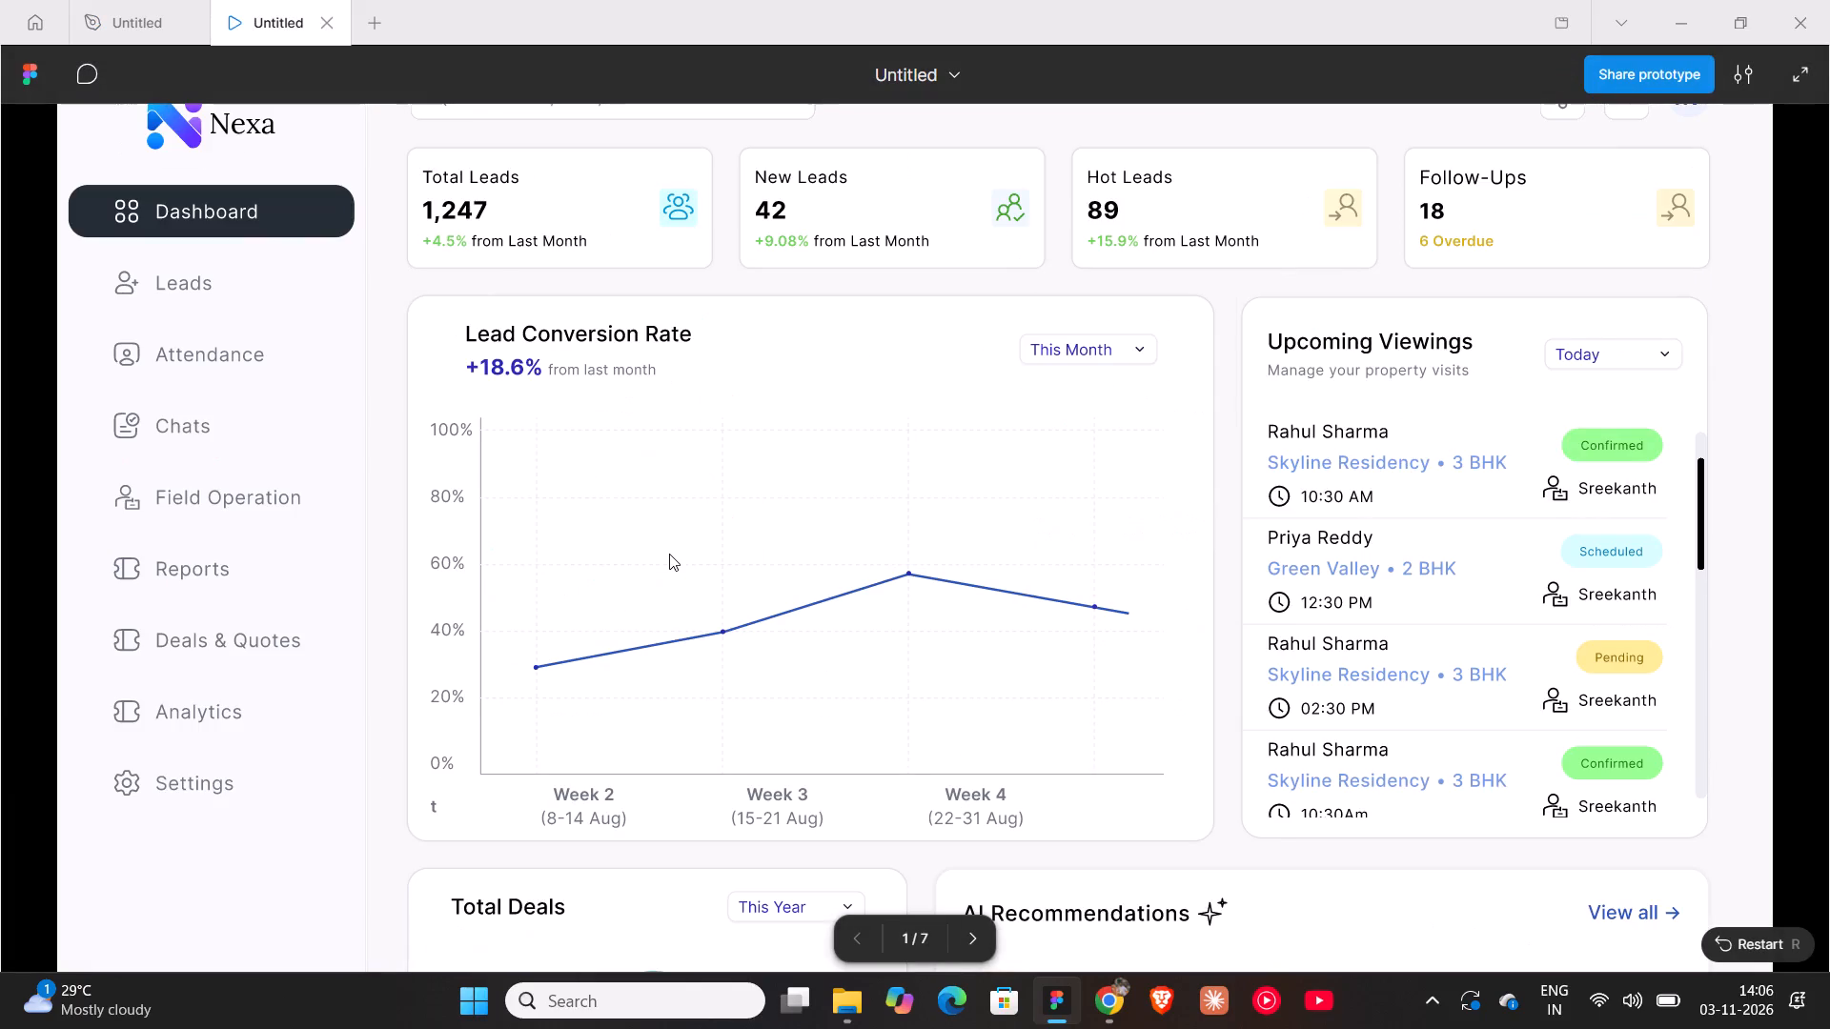
left_click(373, 330)
scroll(373, 330, "down", 2)
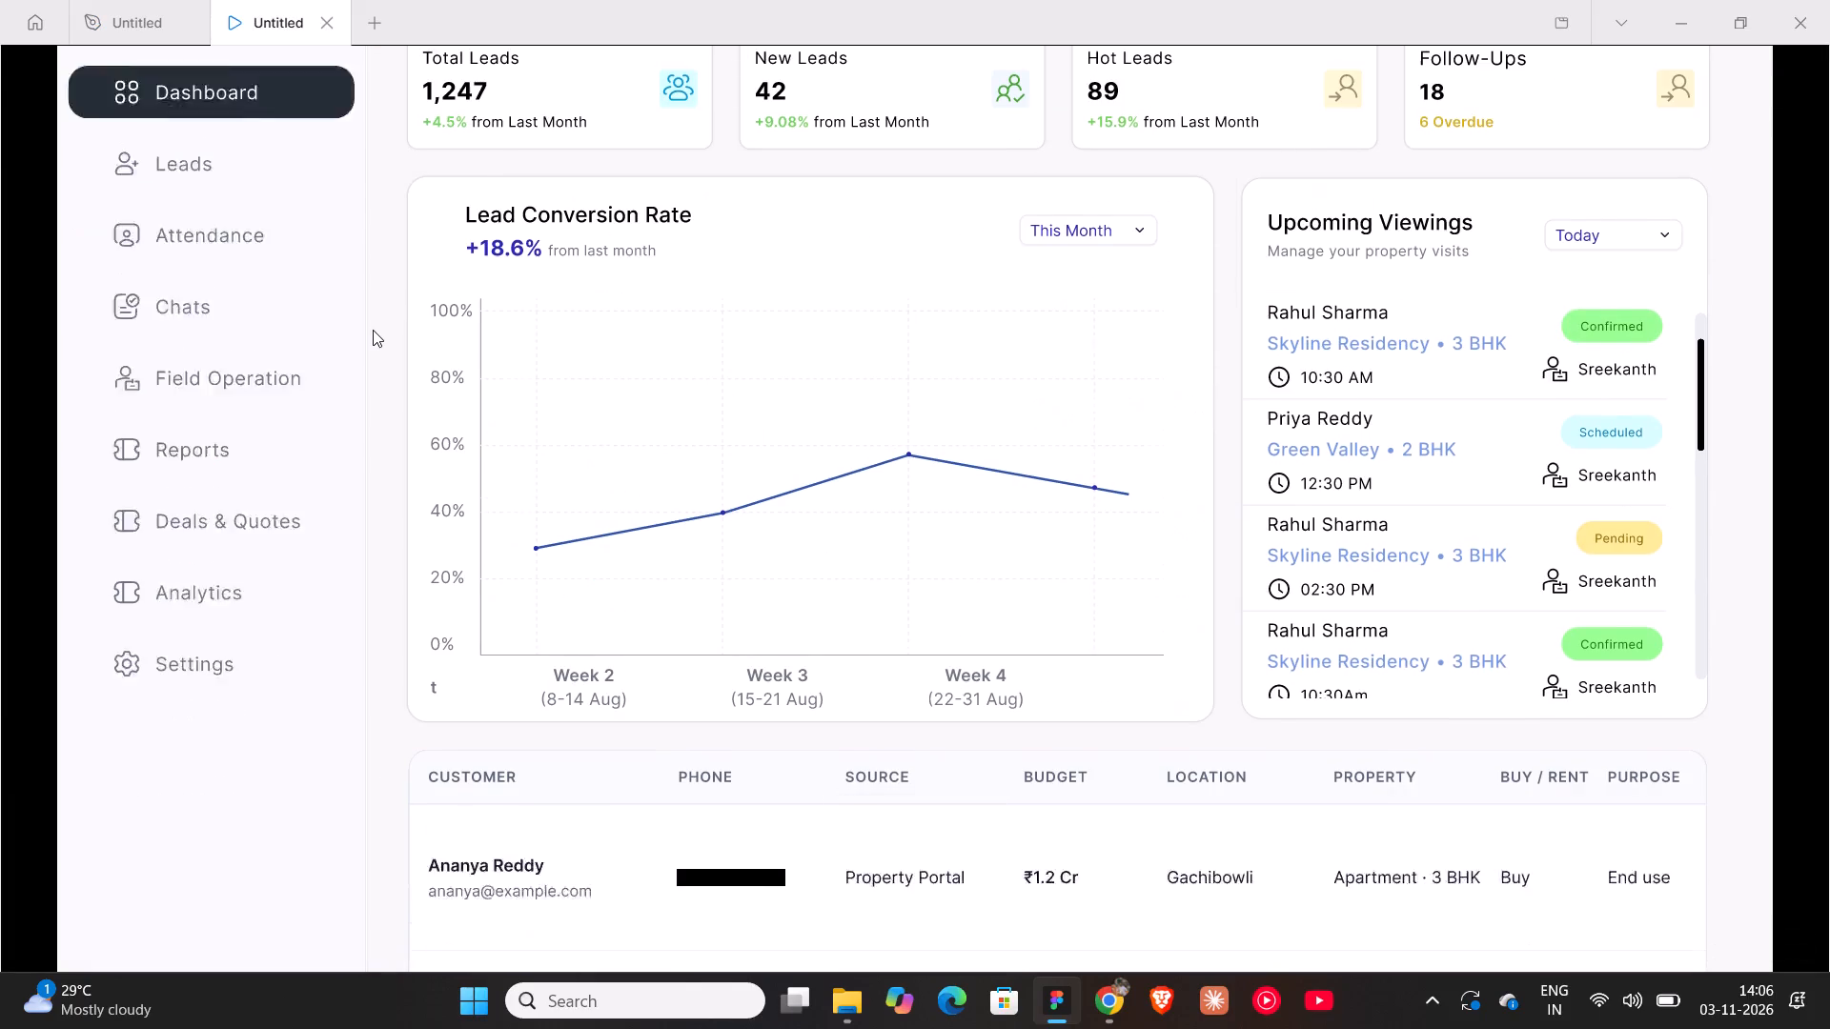
scroll(373, 330, "down", 3)
scroll(373, 330, "up", 7)
left_click(102, 15)
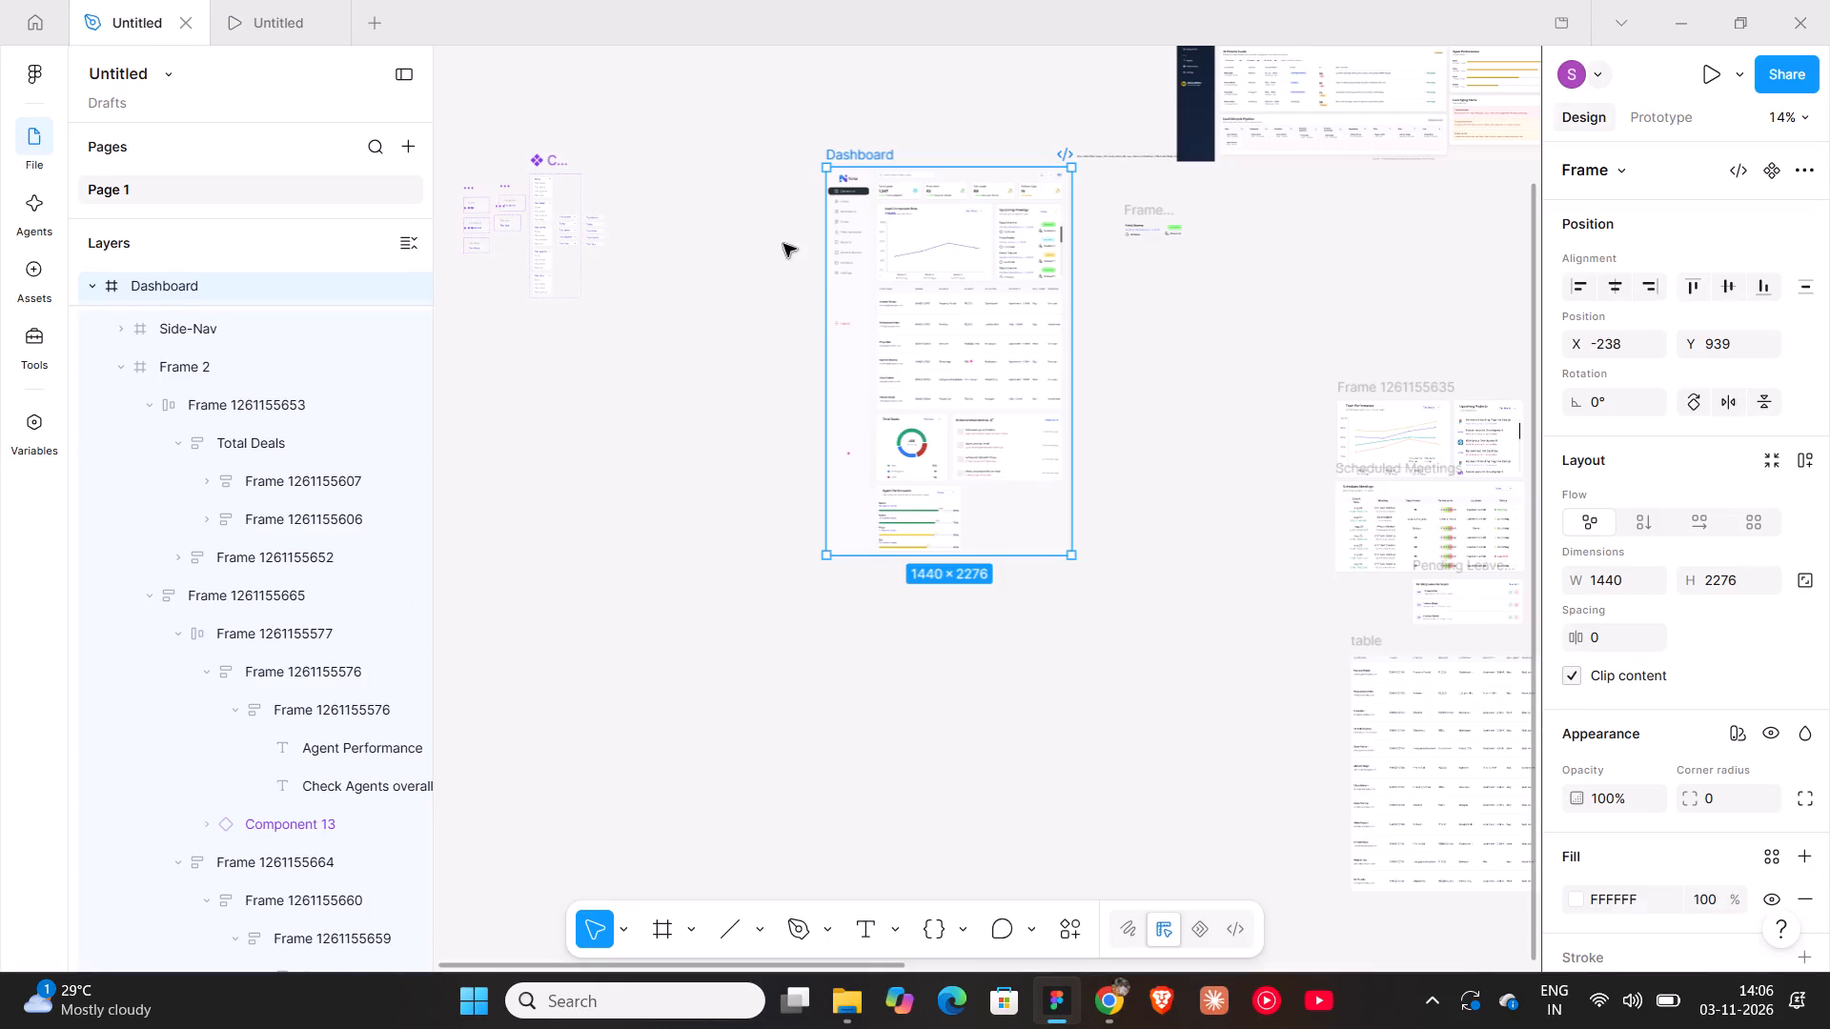
Open the Dashboard frame's prototype scroll behavior settings.
left_click(853, 151)
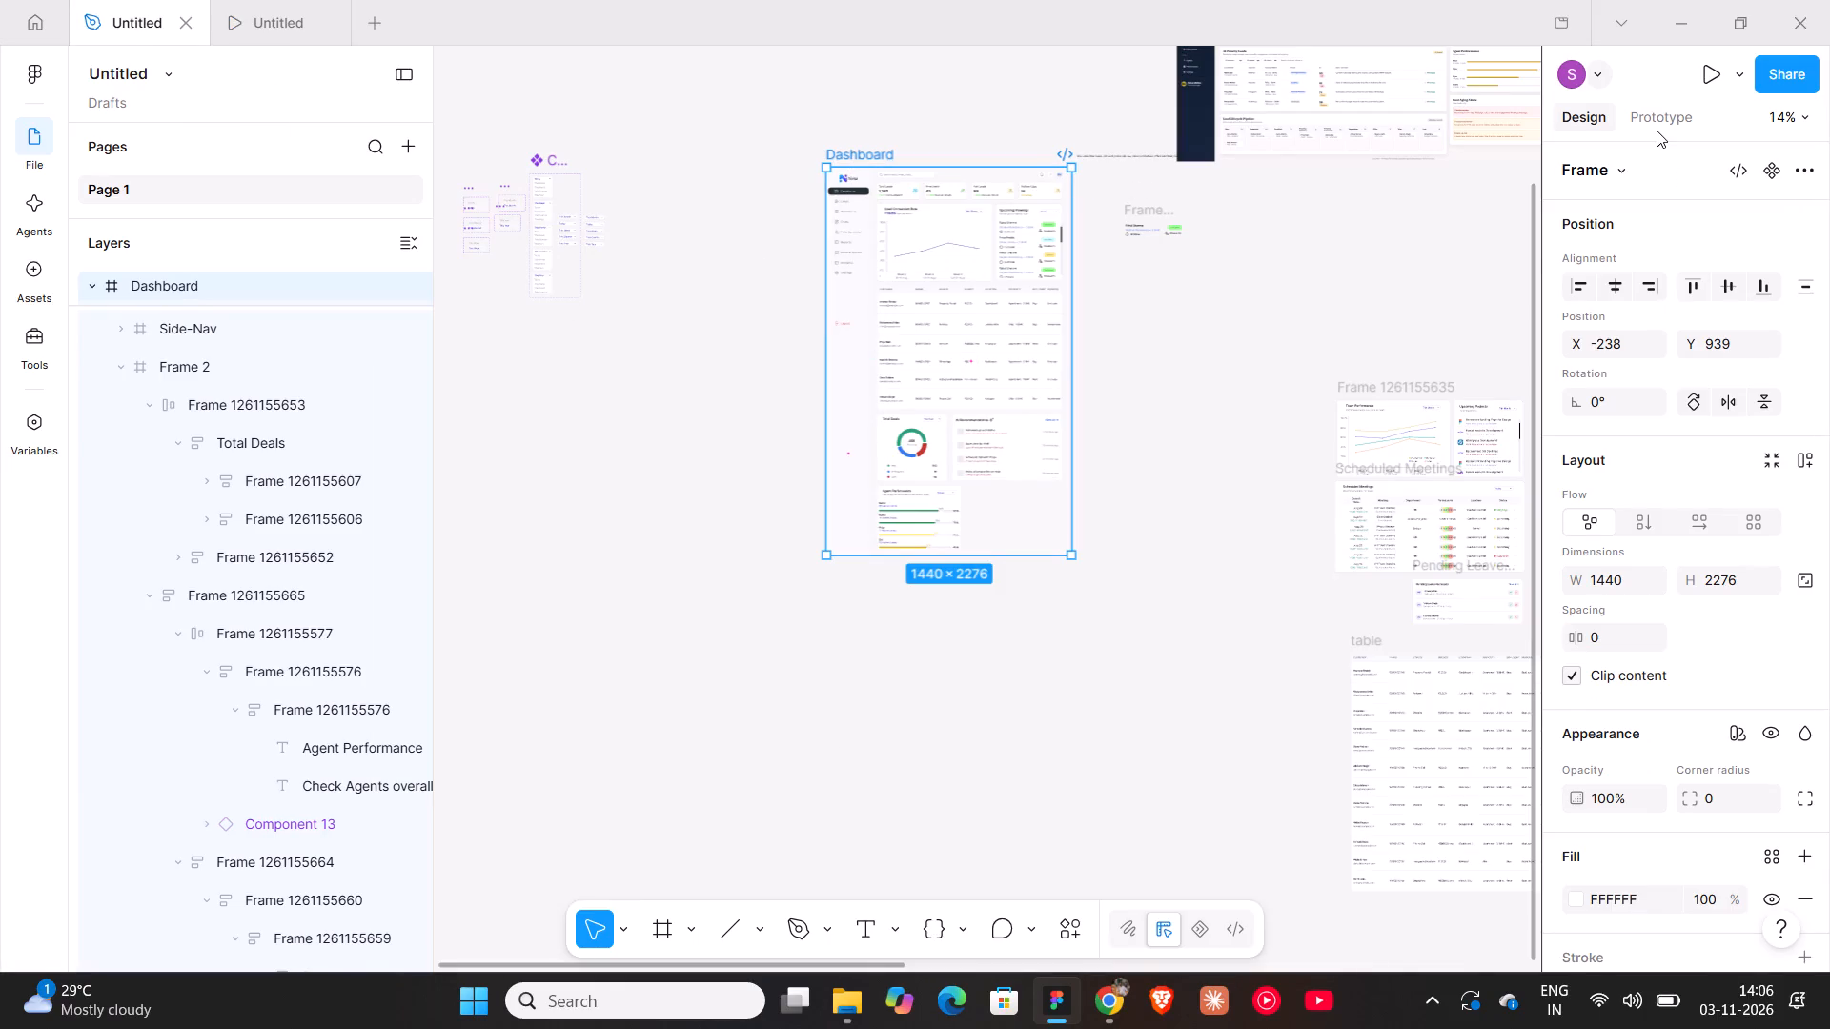
left_click(1657, 131)
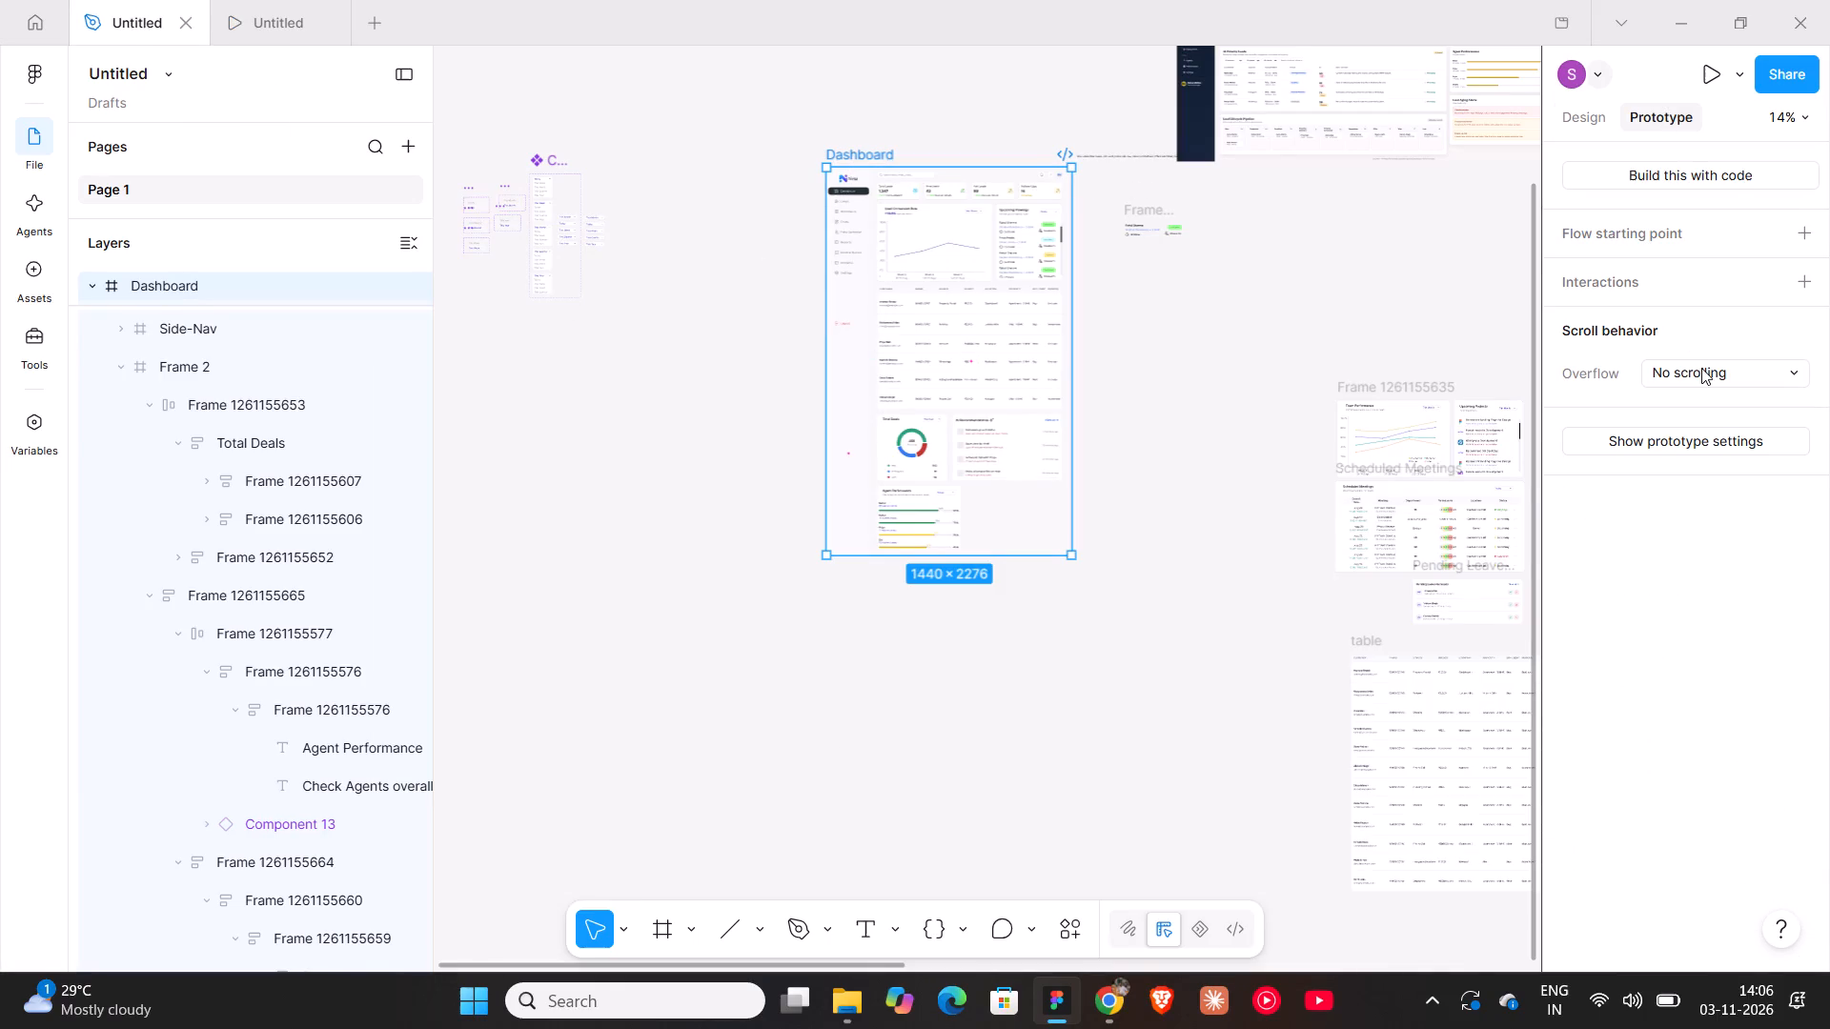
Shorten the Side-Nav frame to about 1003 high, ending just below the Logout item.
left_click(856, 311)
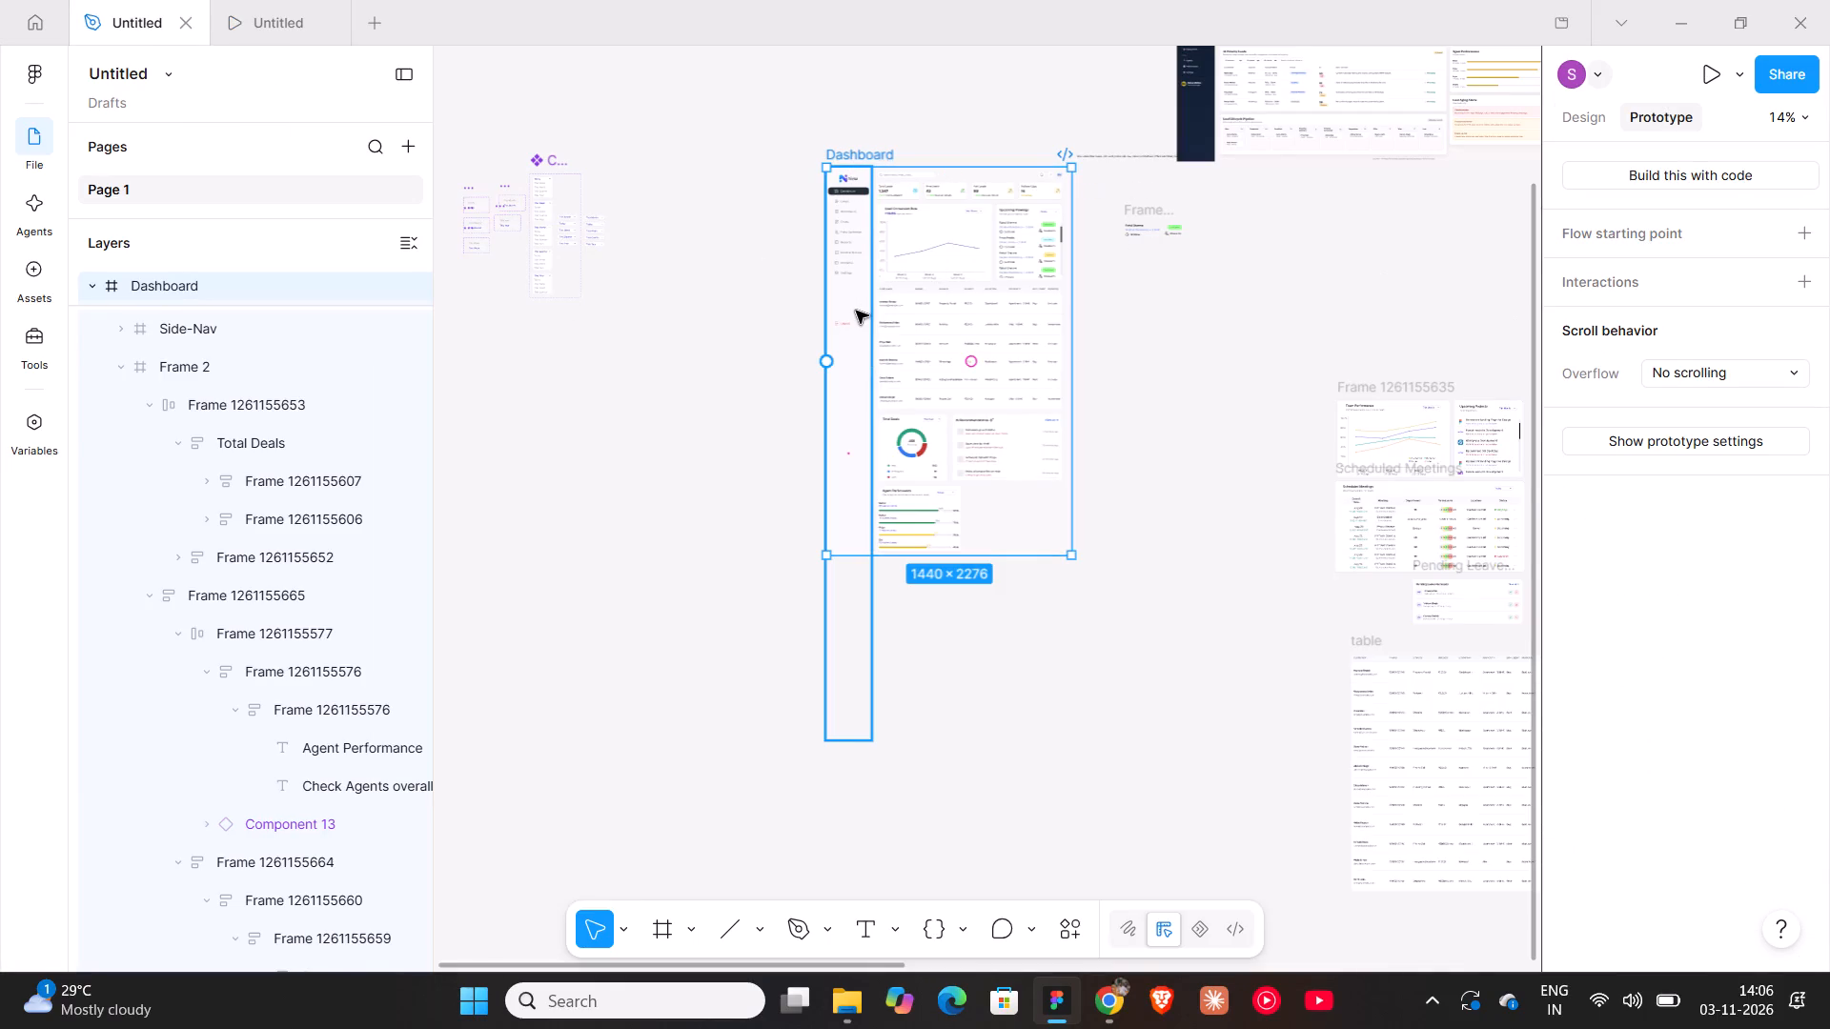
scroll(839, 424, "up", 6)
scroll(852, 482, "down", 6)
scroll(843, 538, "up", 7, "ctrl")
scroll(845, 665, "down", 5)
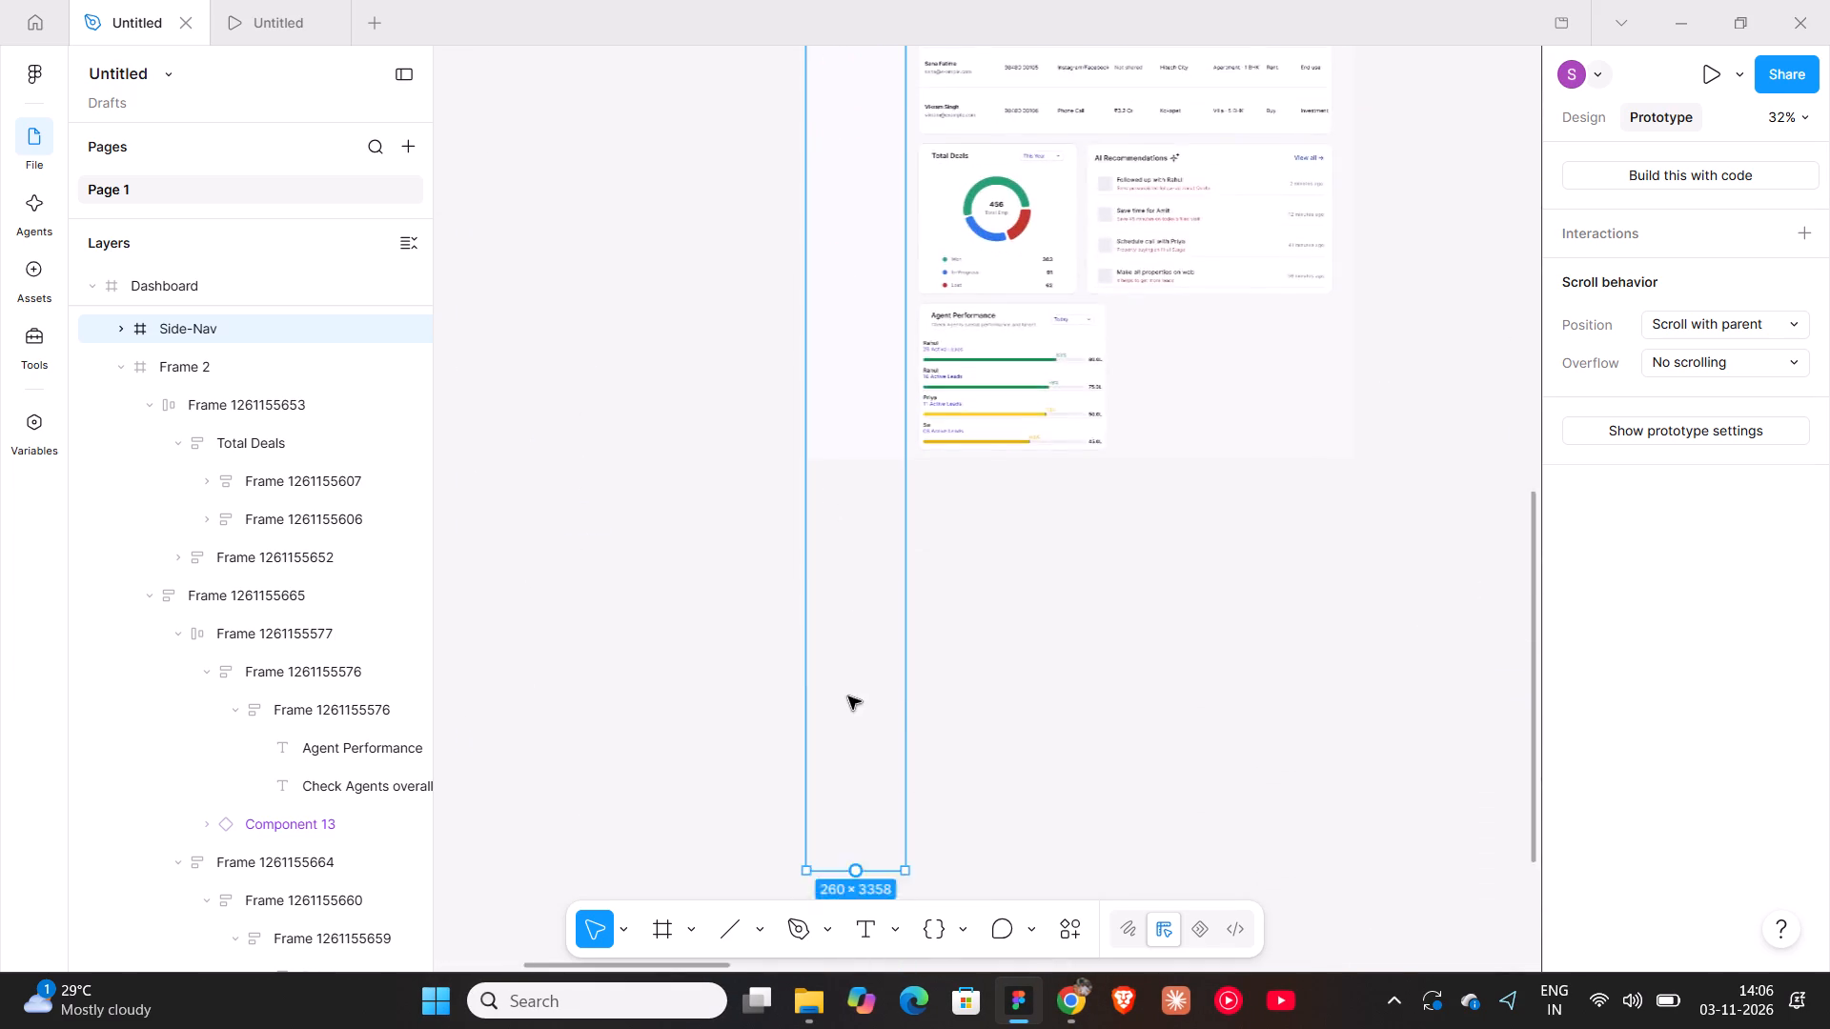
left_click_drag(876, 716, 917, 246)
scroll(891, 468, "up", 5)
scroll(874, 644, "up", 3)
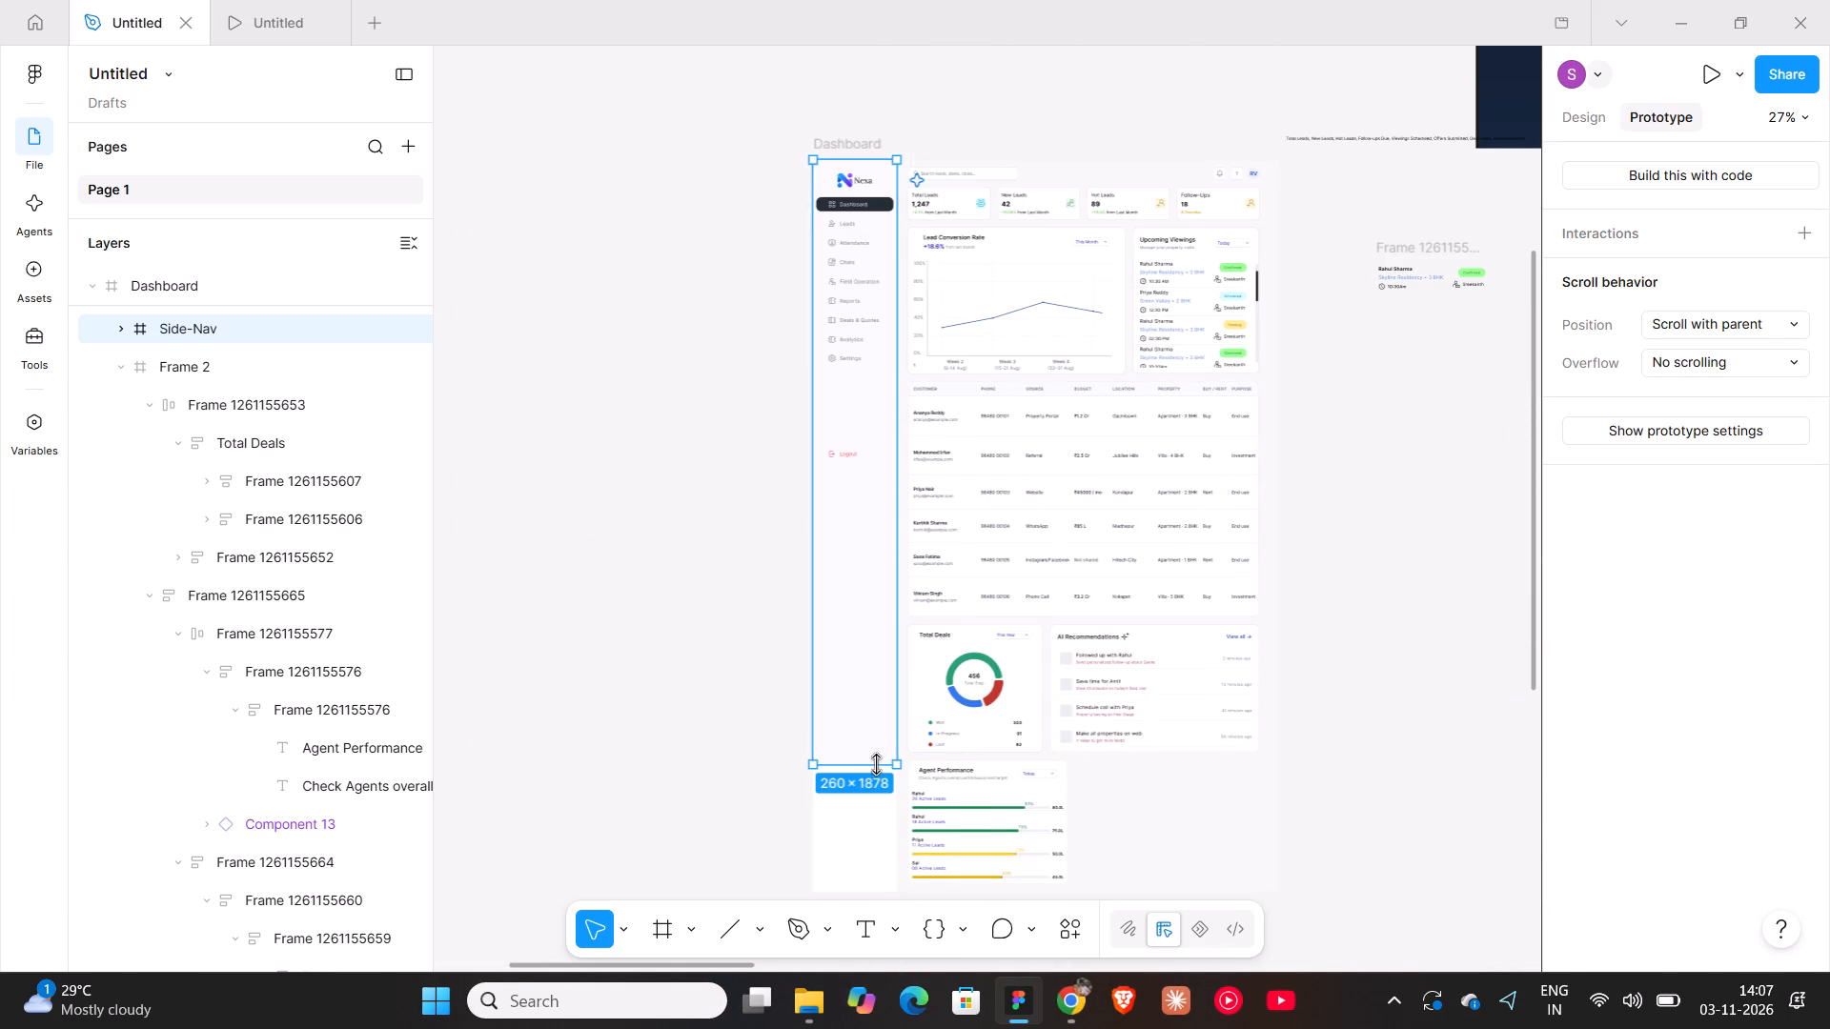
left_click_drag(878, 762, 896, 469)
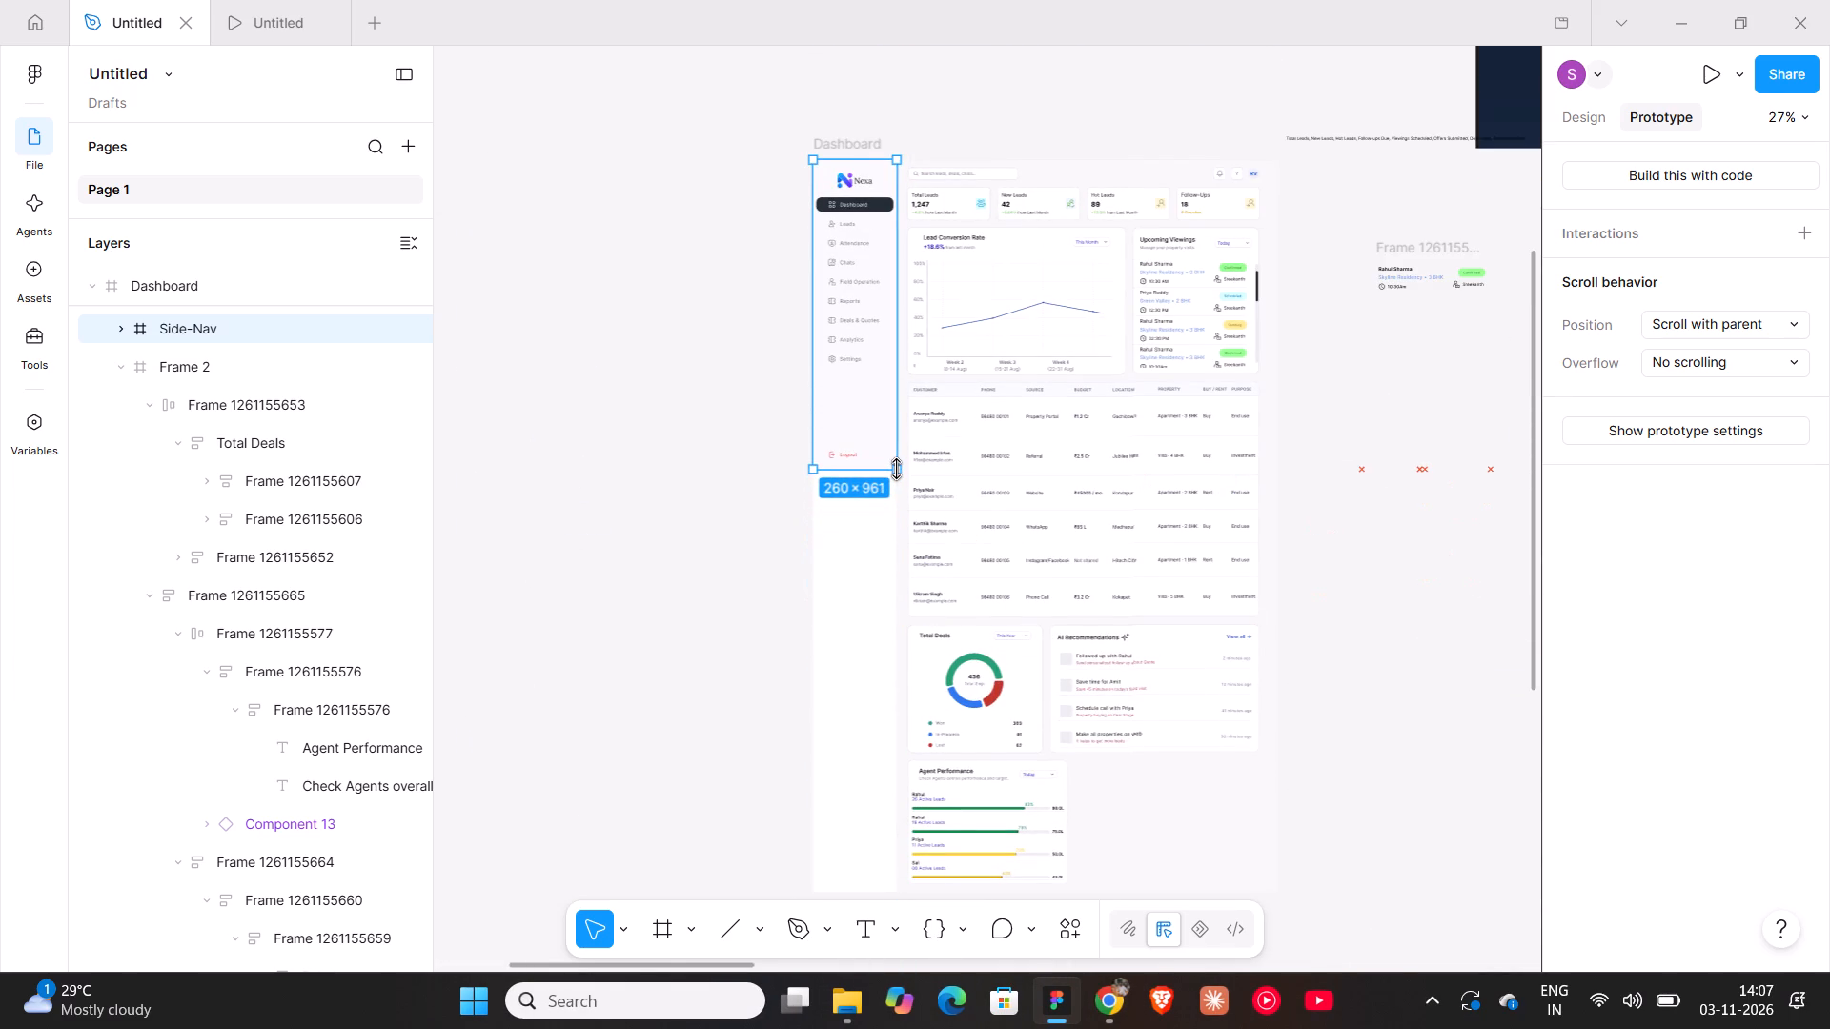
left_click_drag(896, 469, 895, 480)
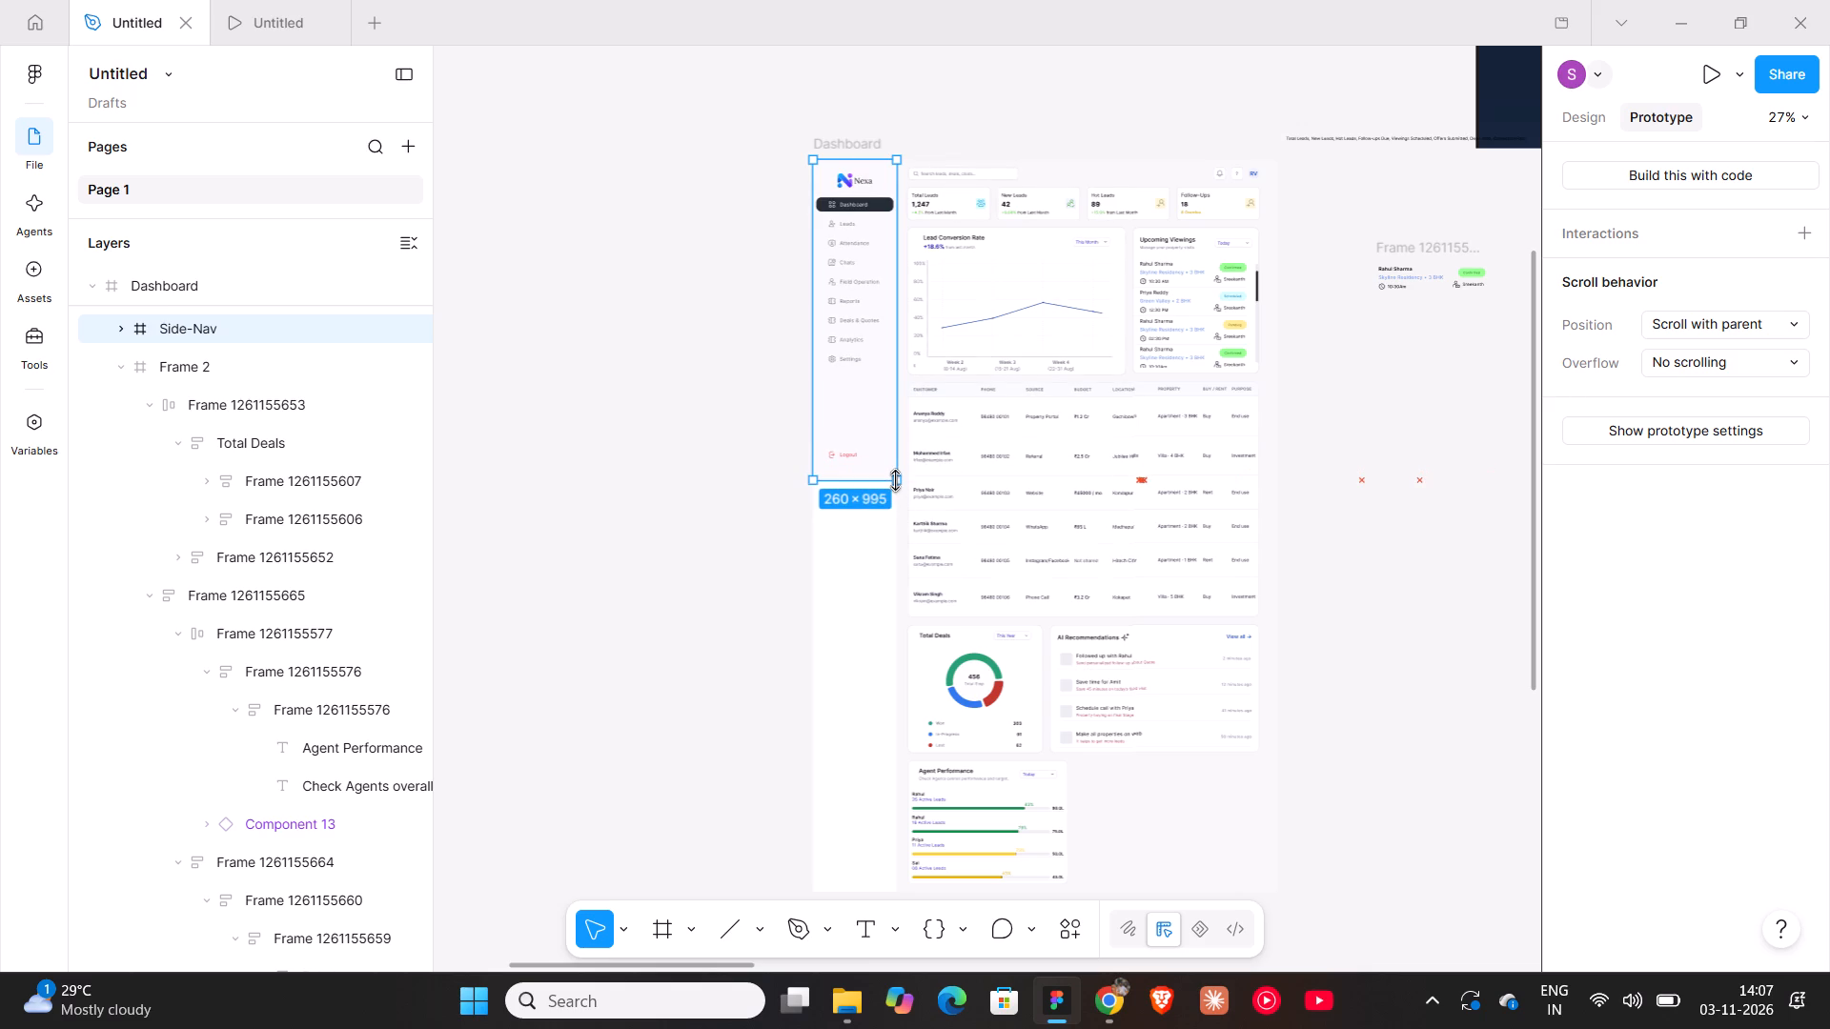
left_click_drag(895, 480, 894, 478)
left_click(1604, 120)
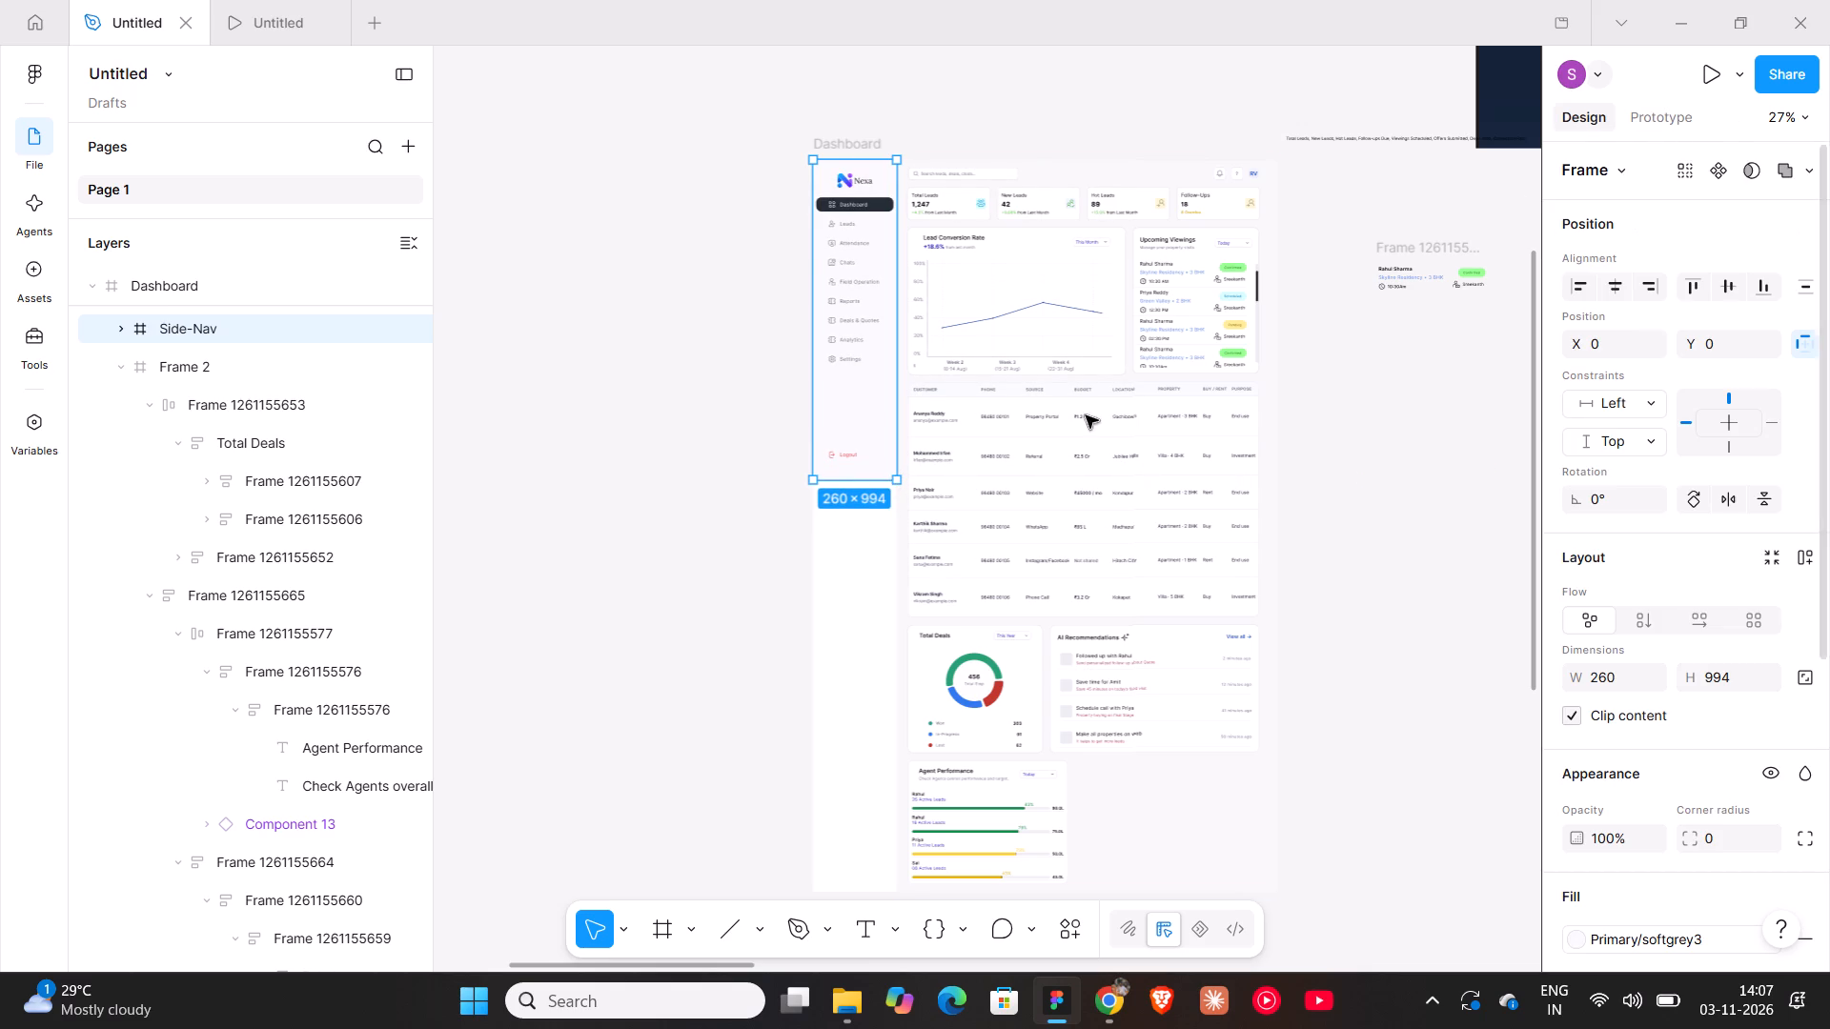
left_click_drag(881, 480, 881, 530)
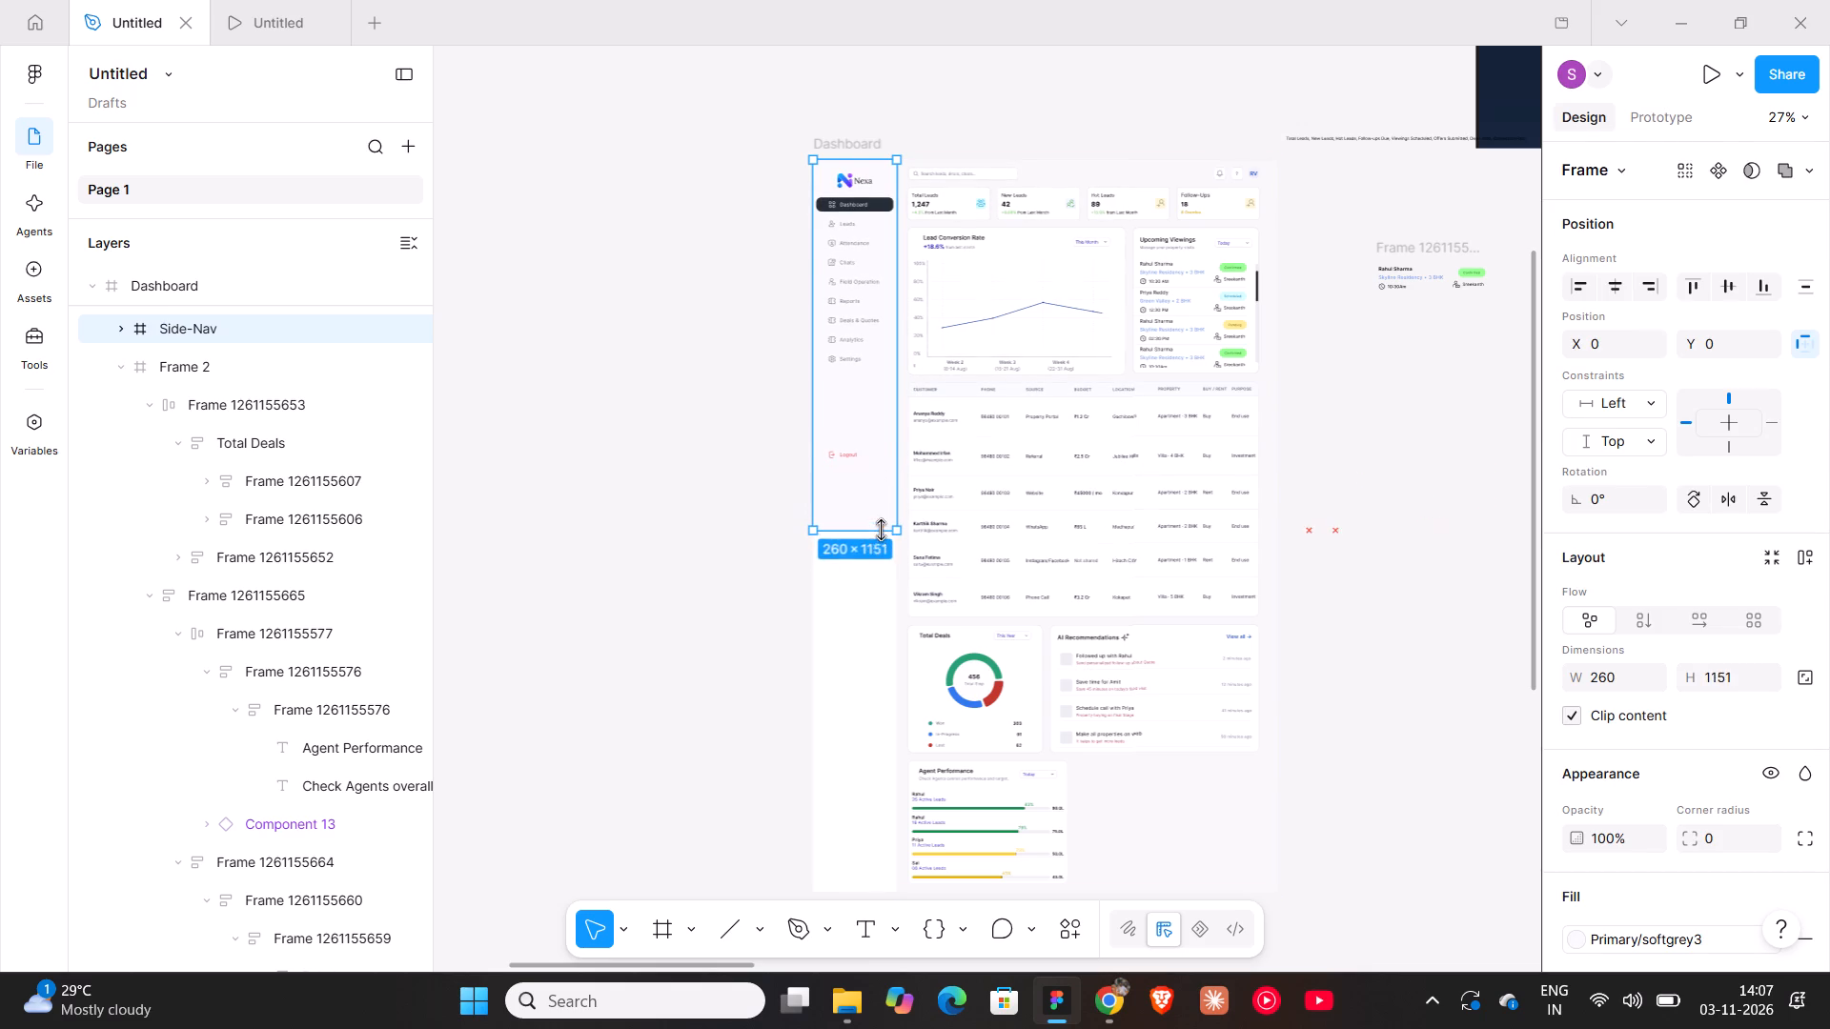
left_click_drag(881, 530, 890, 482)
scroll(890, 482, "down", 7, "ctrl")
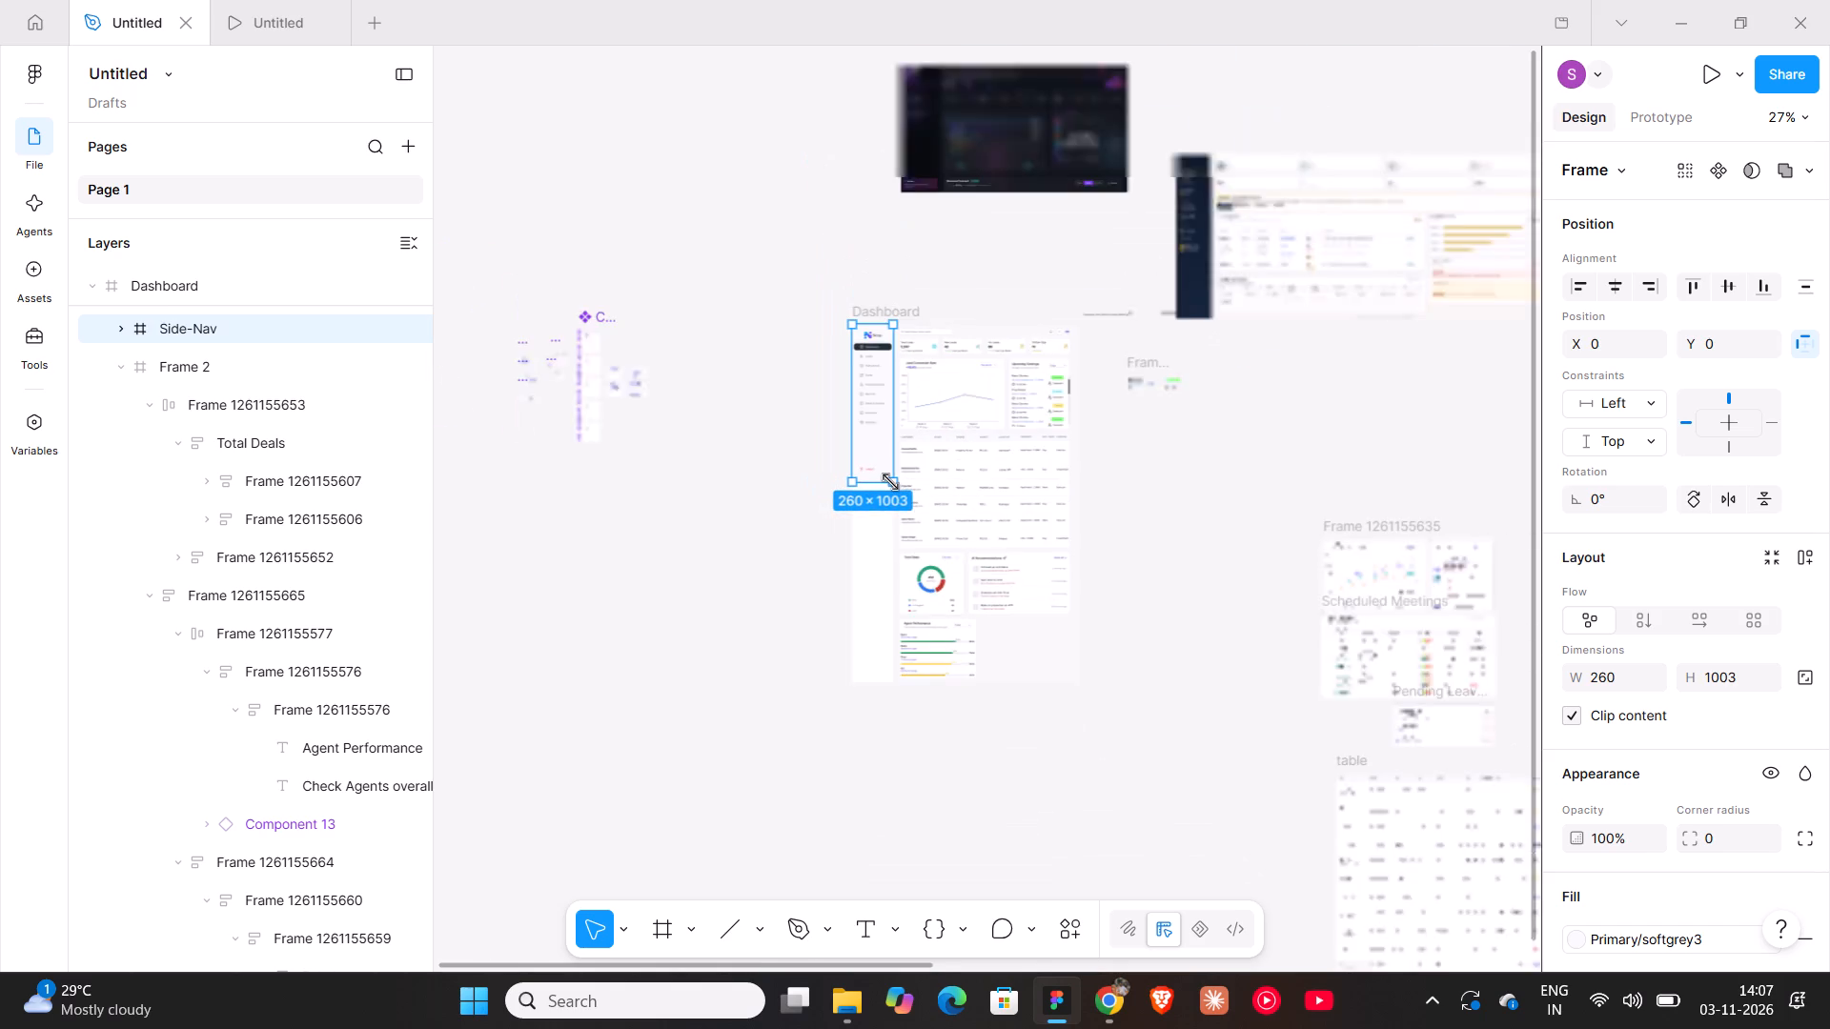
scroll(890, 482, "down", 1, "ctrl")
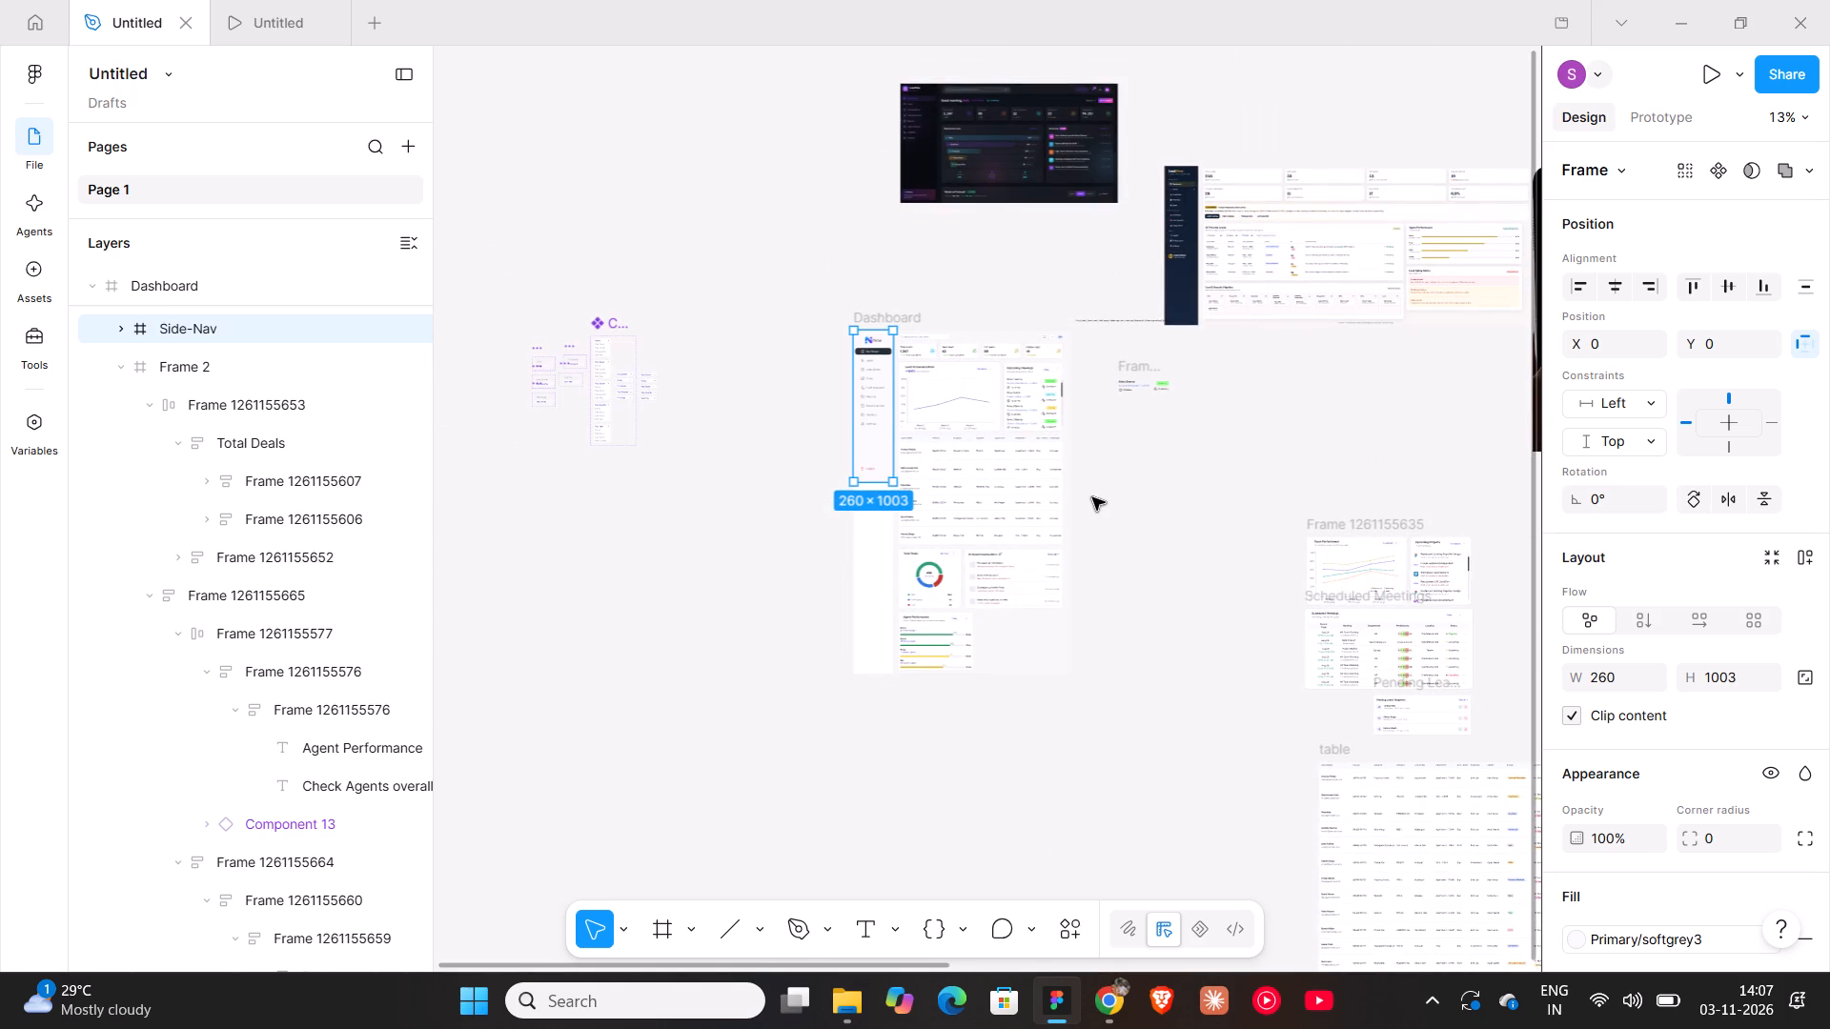
Set the Side-Nav frame's height to 1024, matching the Desktop frame preset.
key("f")
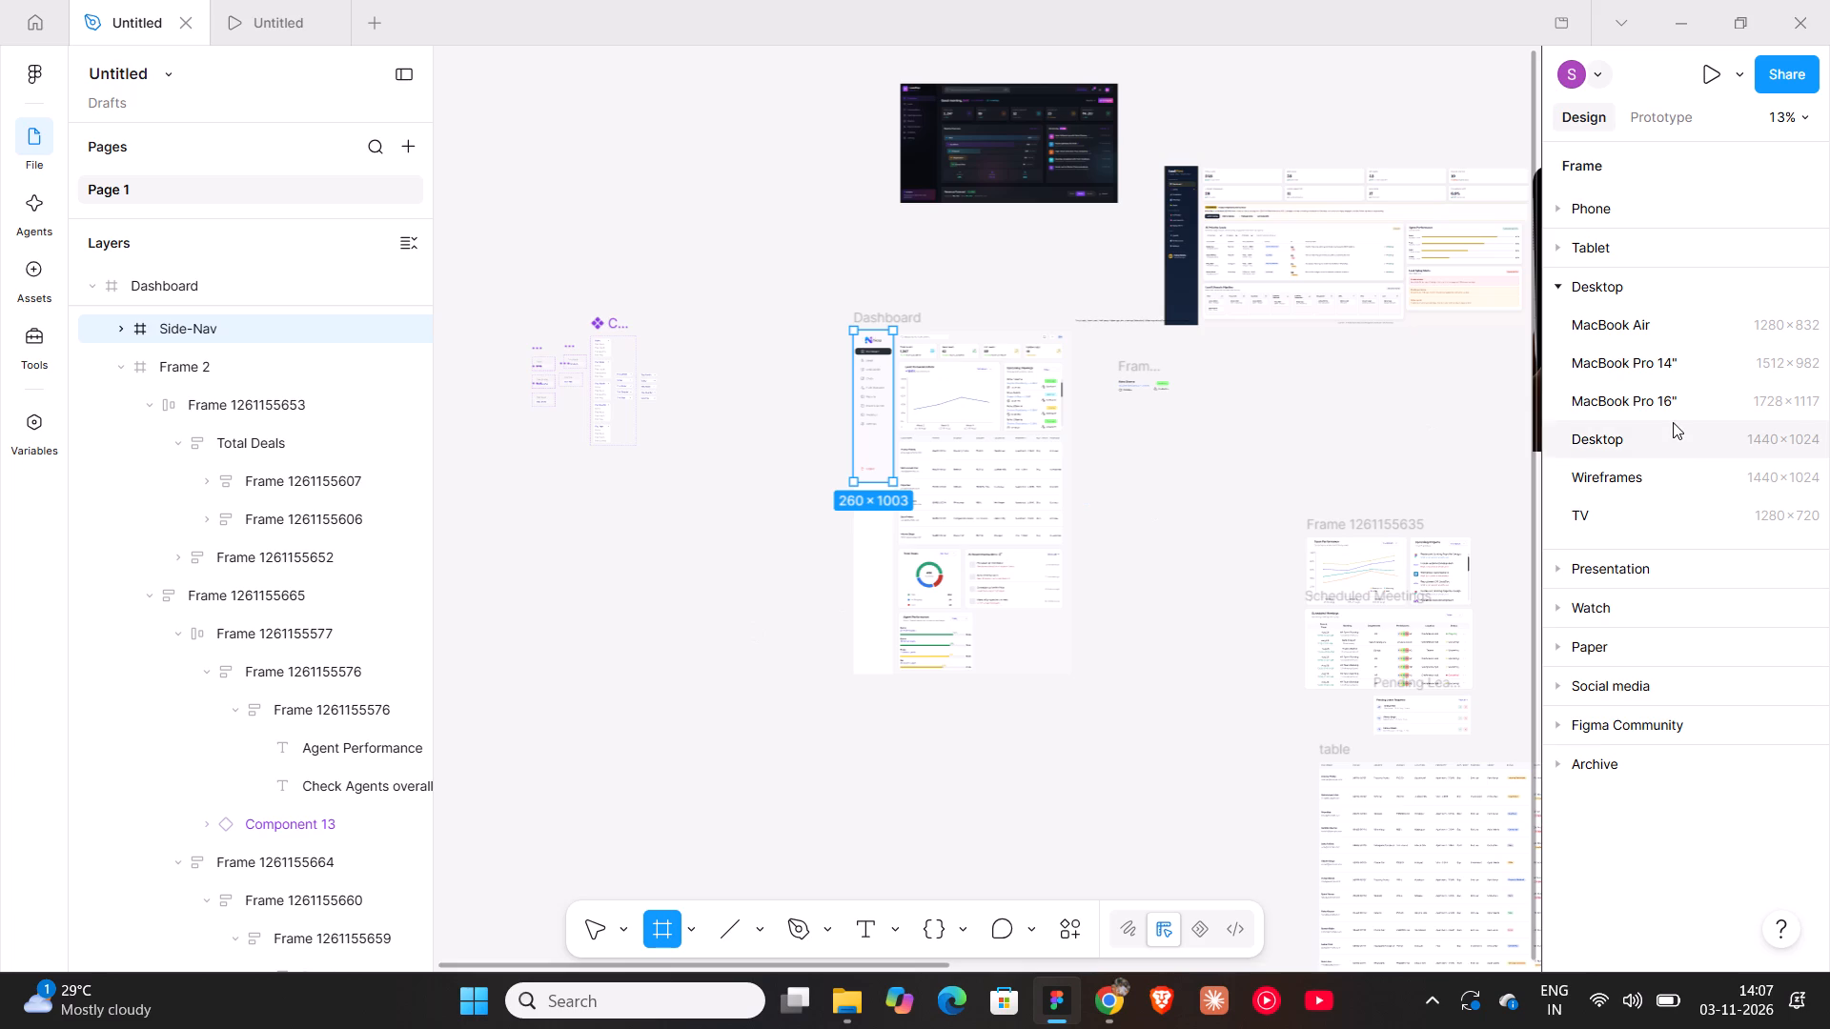
key("grave")
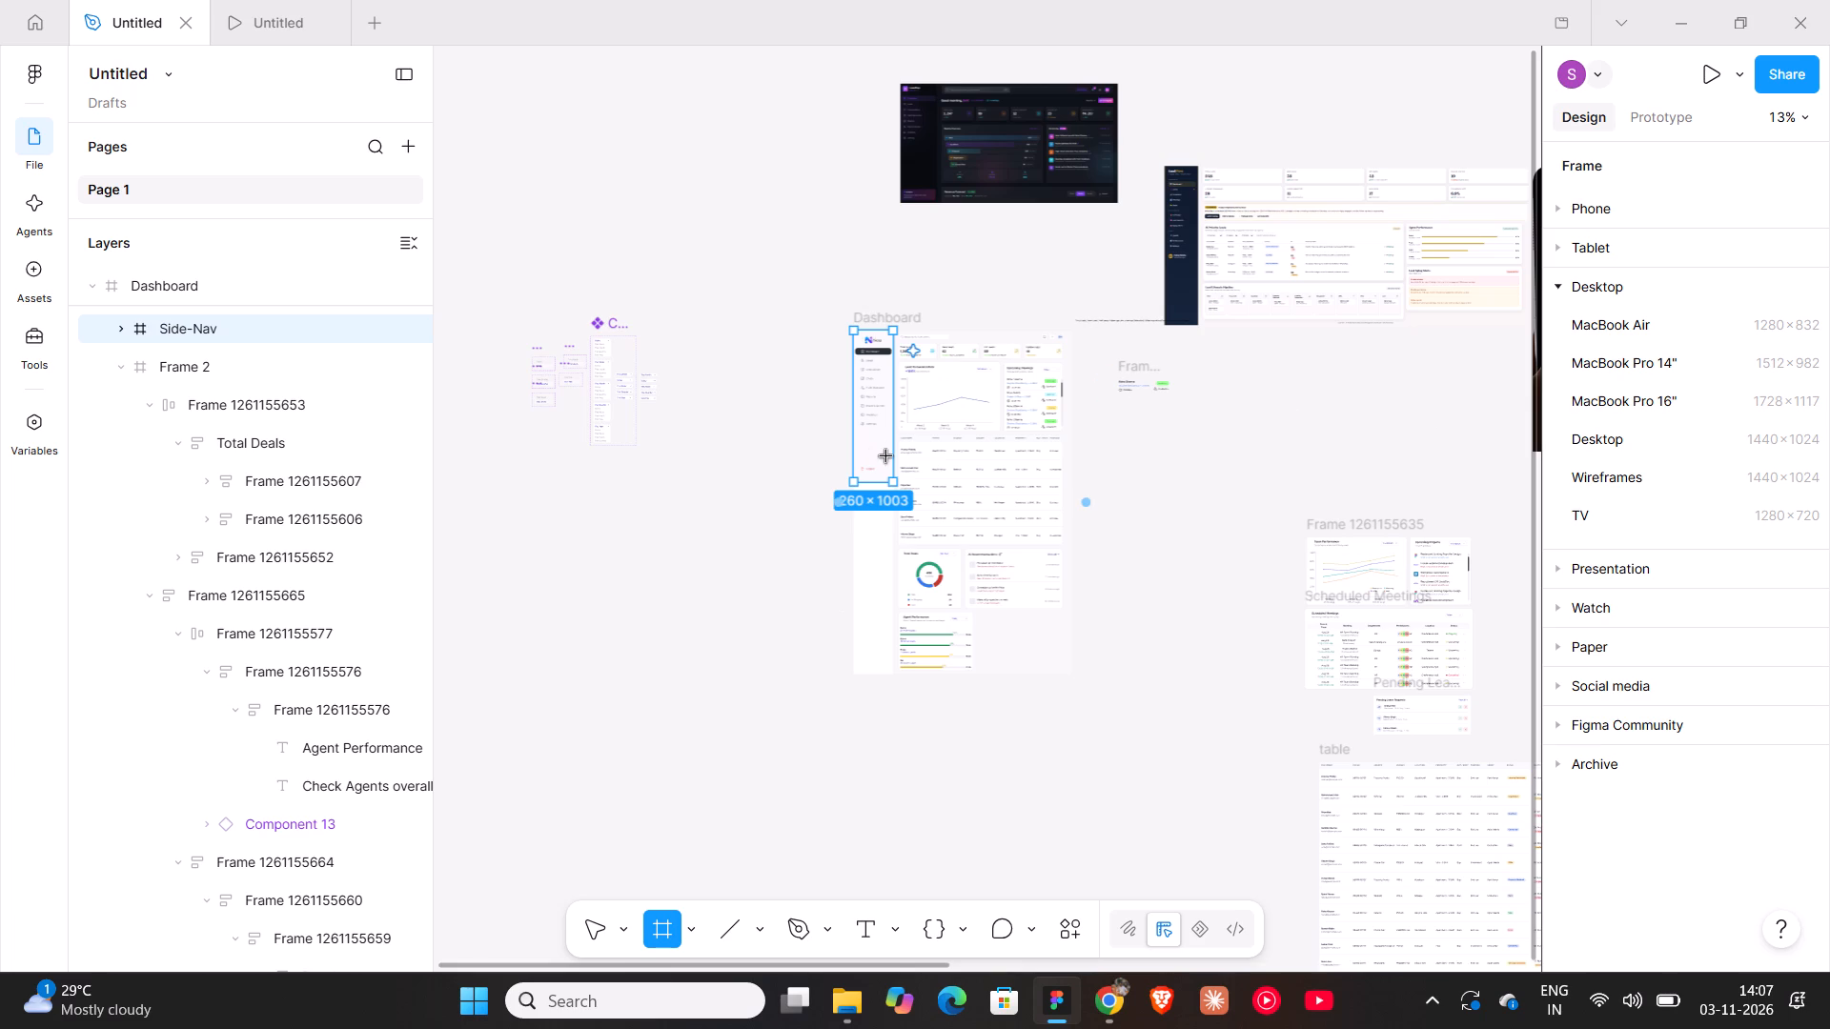
key("Escape")
left_click(866, 447)
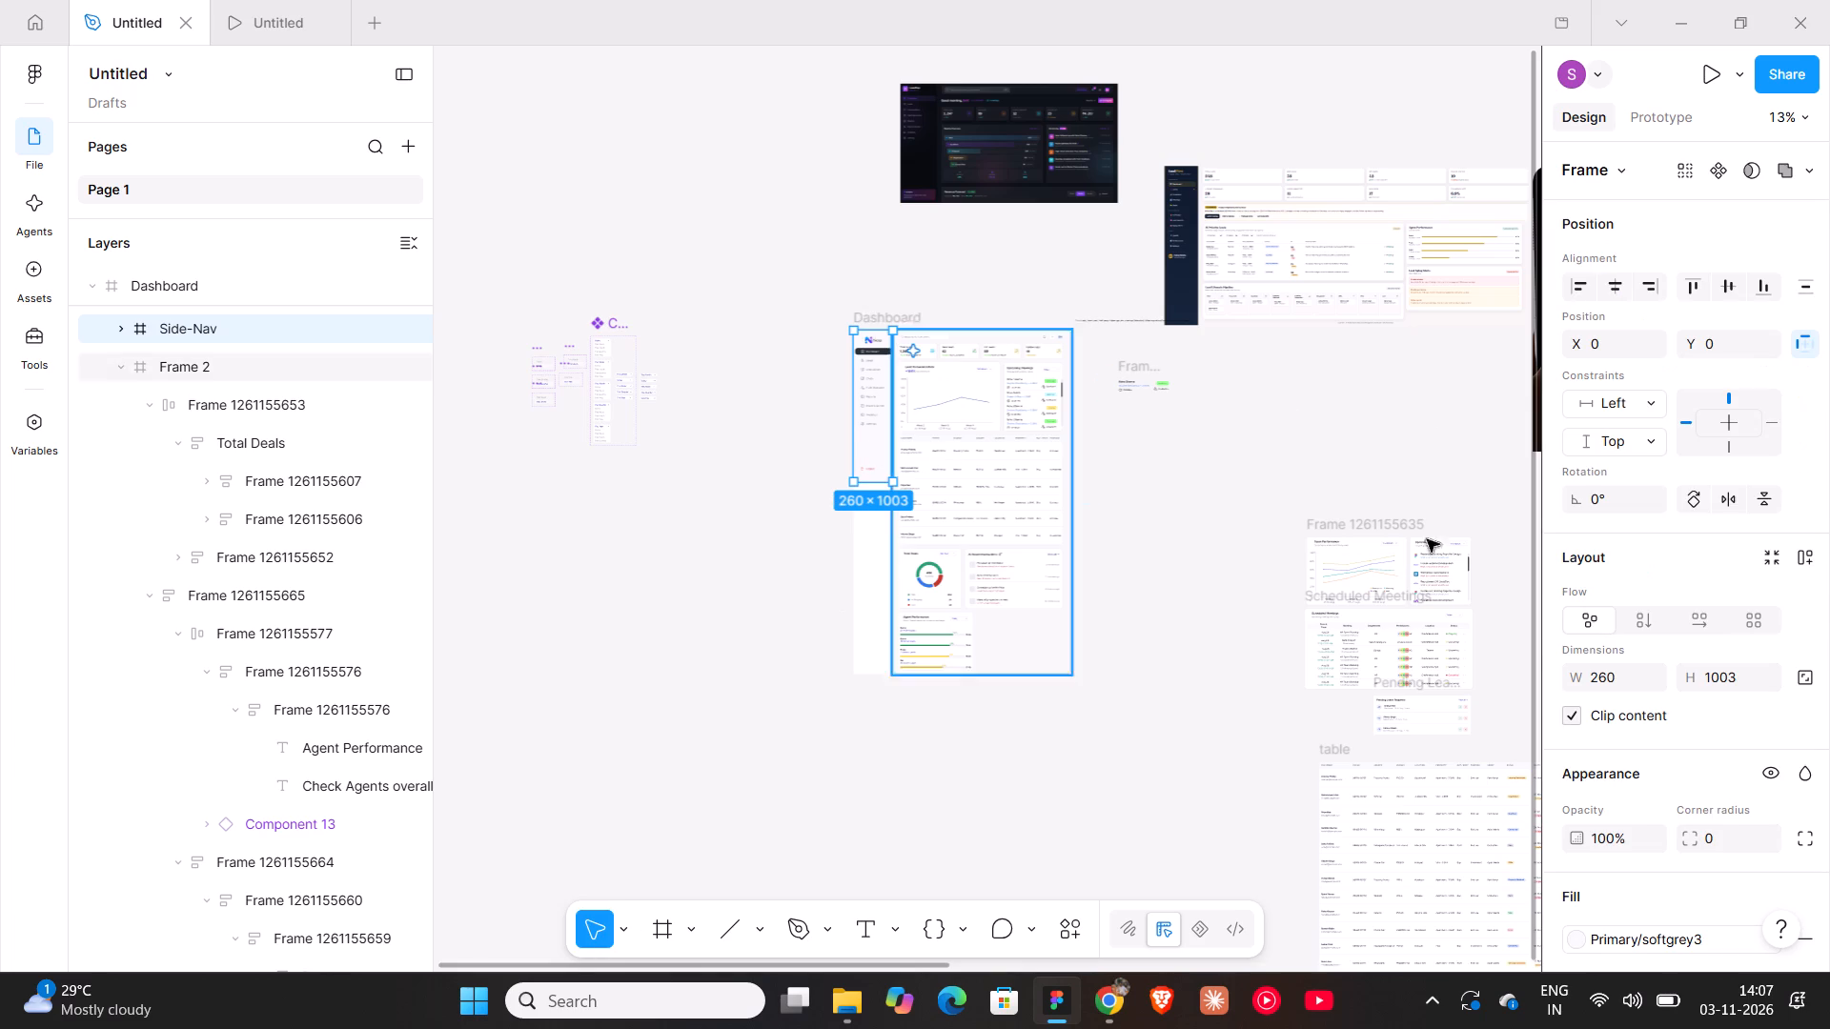
left_click(1747, 677)
type("1024")
key("Return")
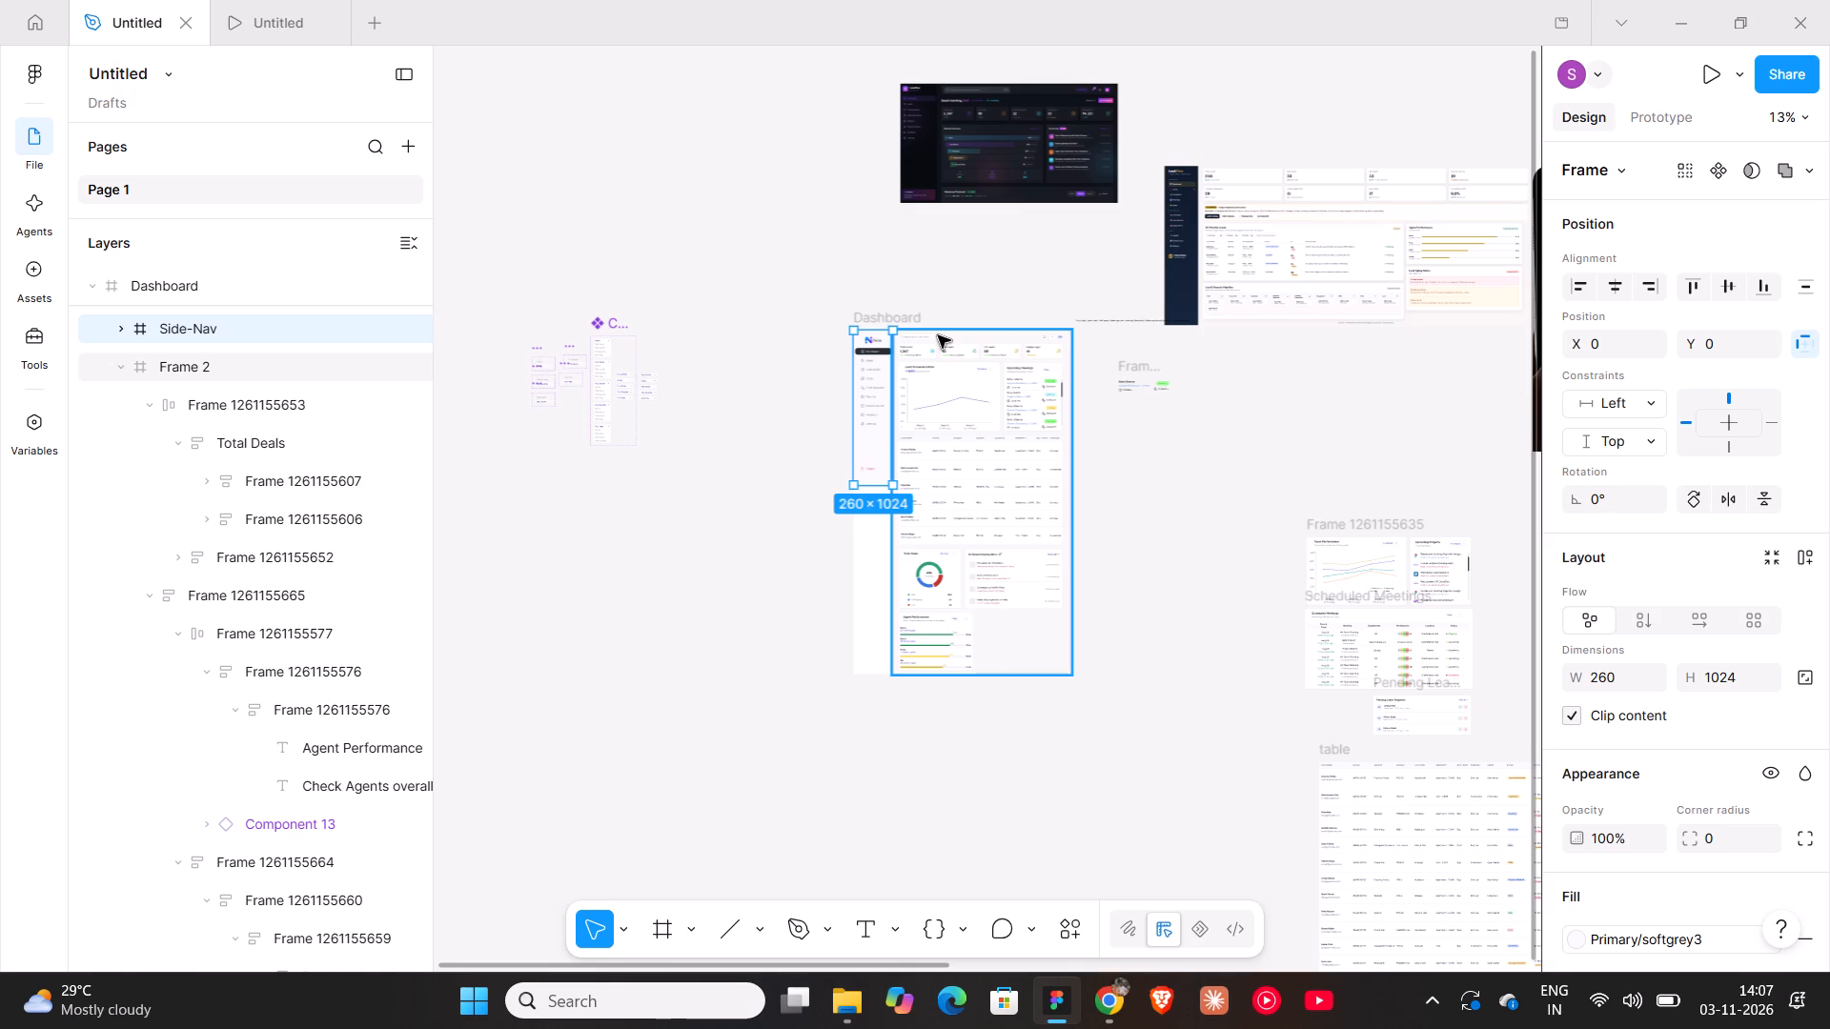
Shorten the outer Dashboard frame to about 1025 high, near the bottom of the Side-Nav.
left_click(915, 268)
scroll(901, 303, "up", 6, "ctrl")
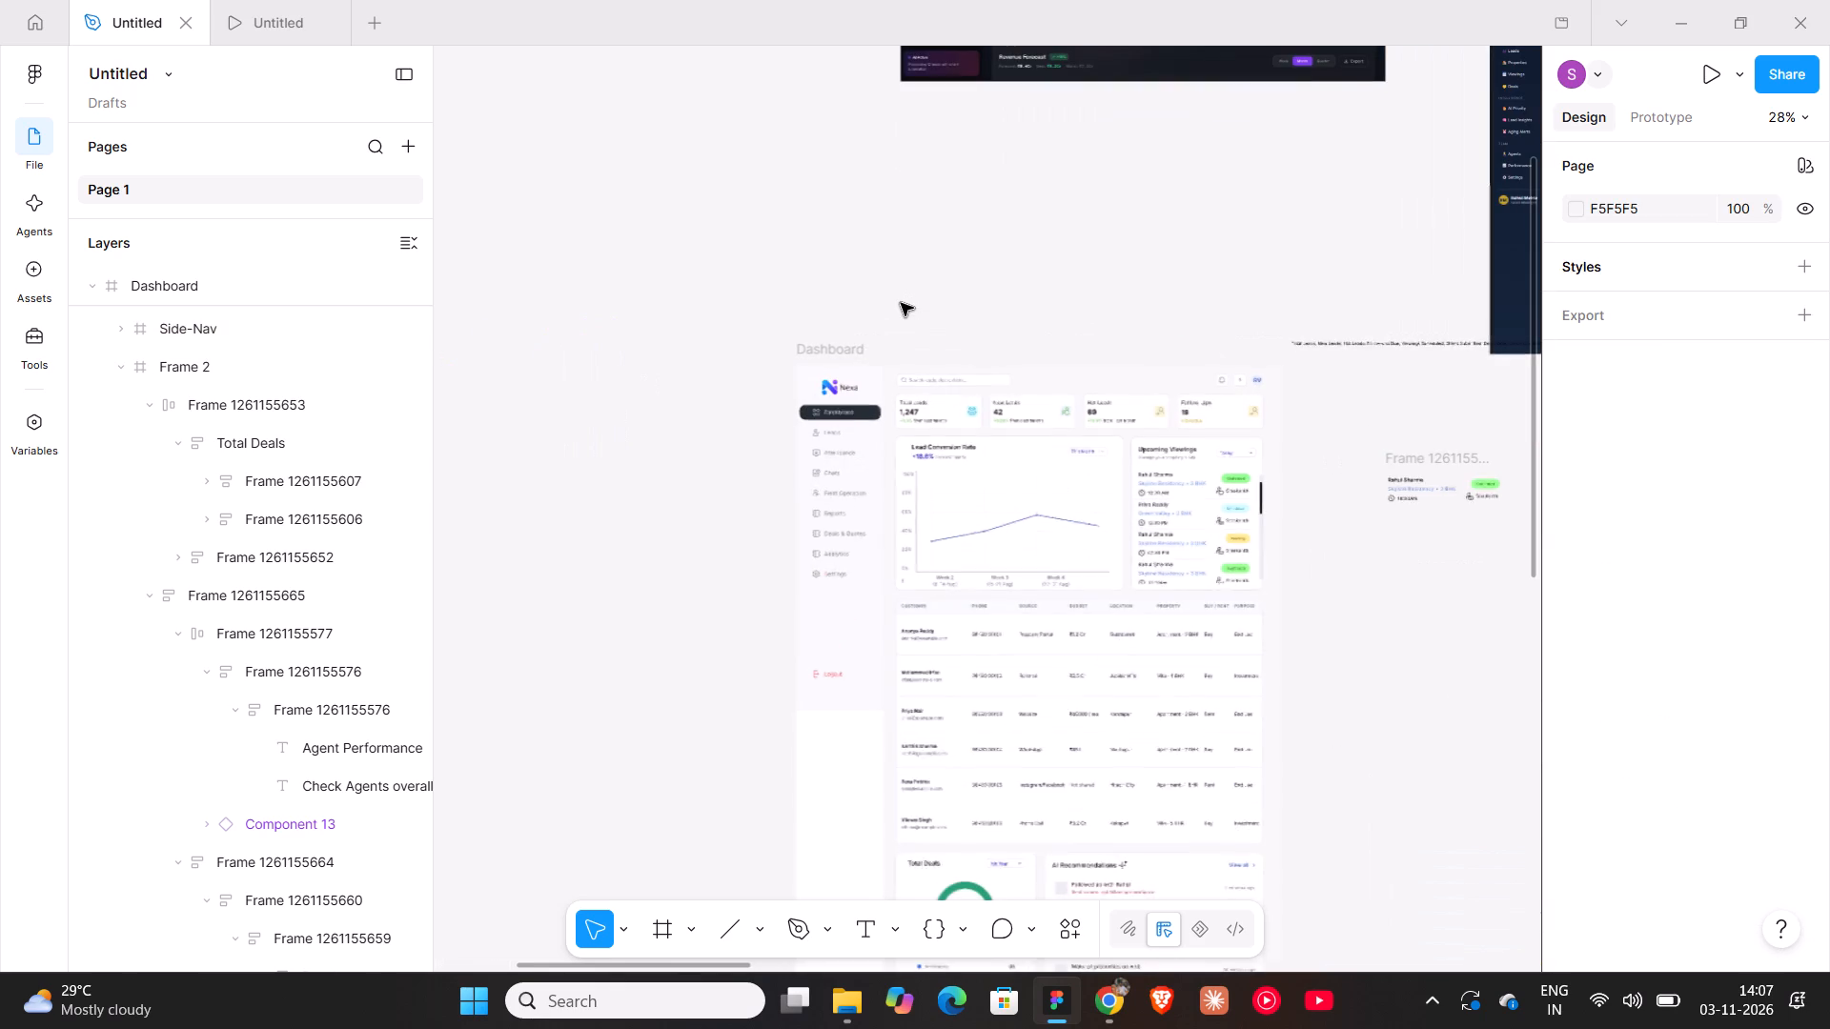
left_click(852, 340)
scroll(852, 340, "down", 9, "ctrl")
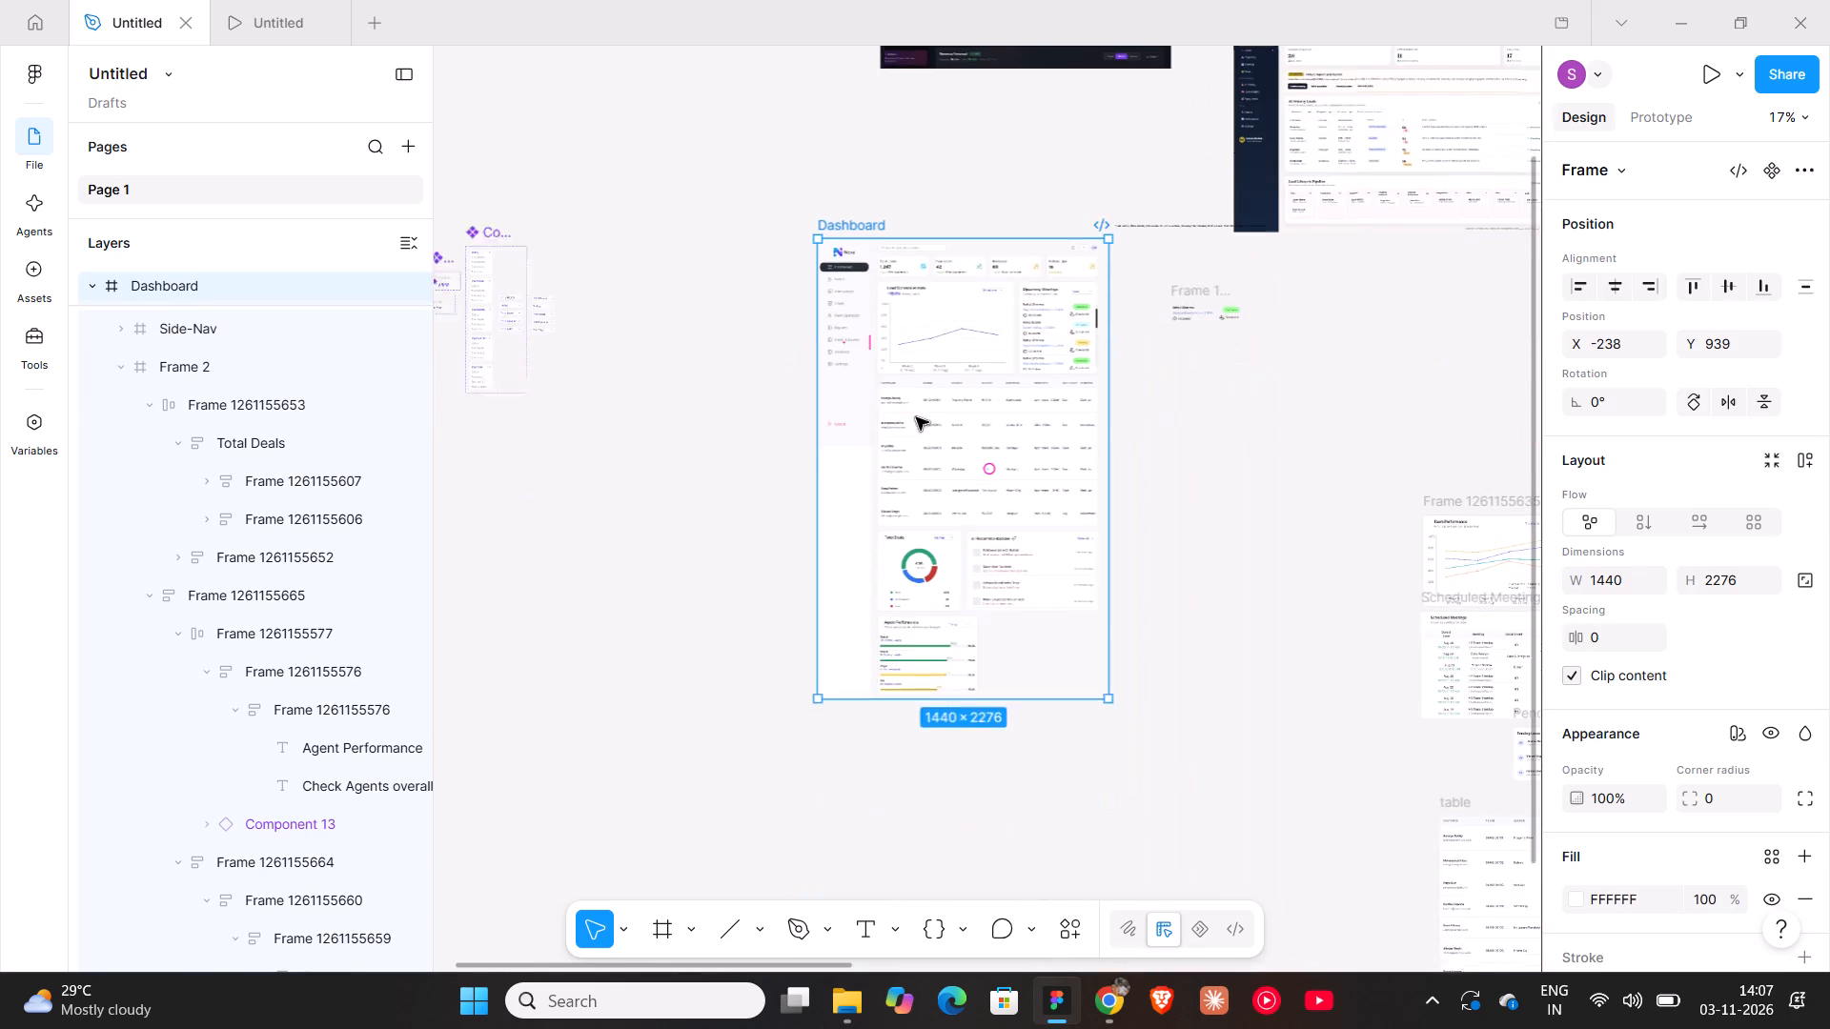
left_click_drag(944, 559, 972, 326)
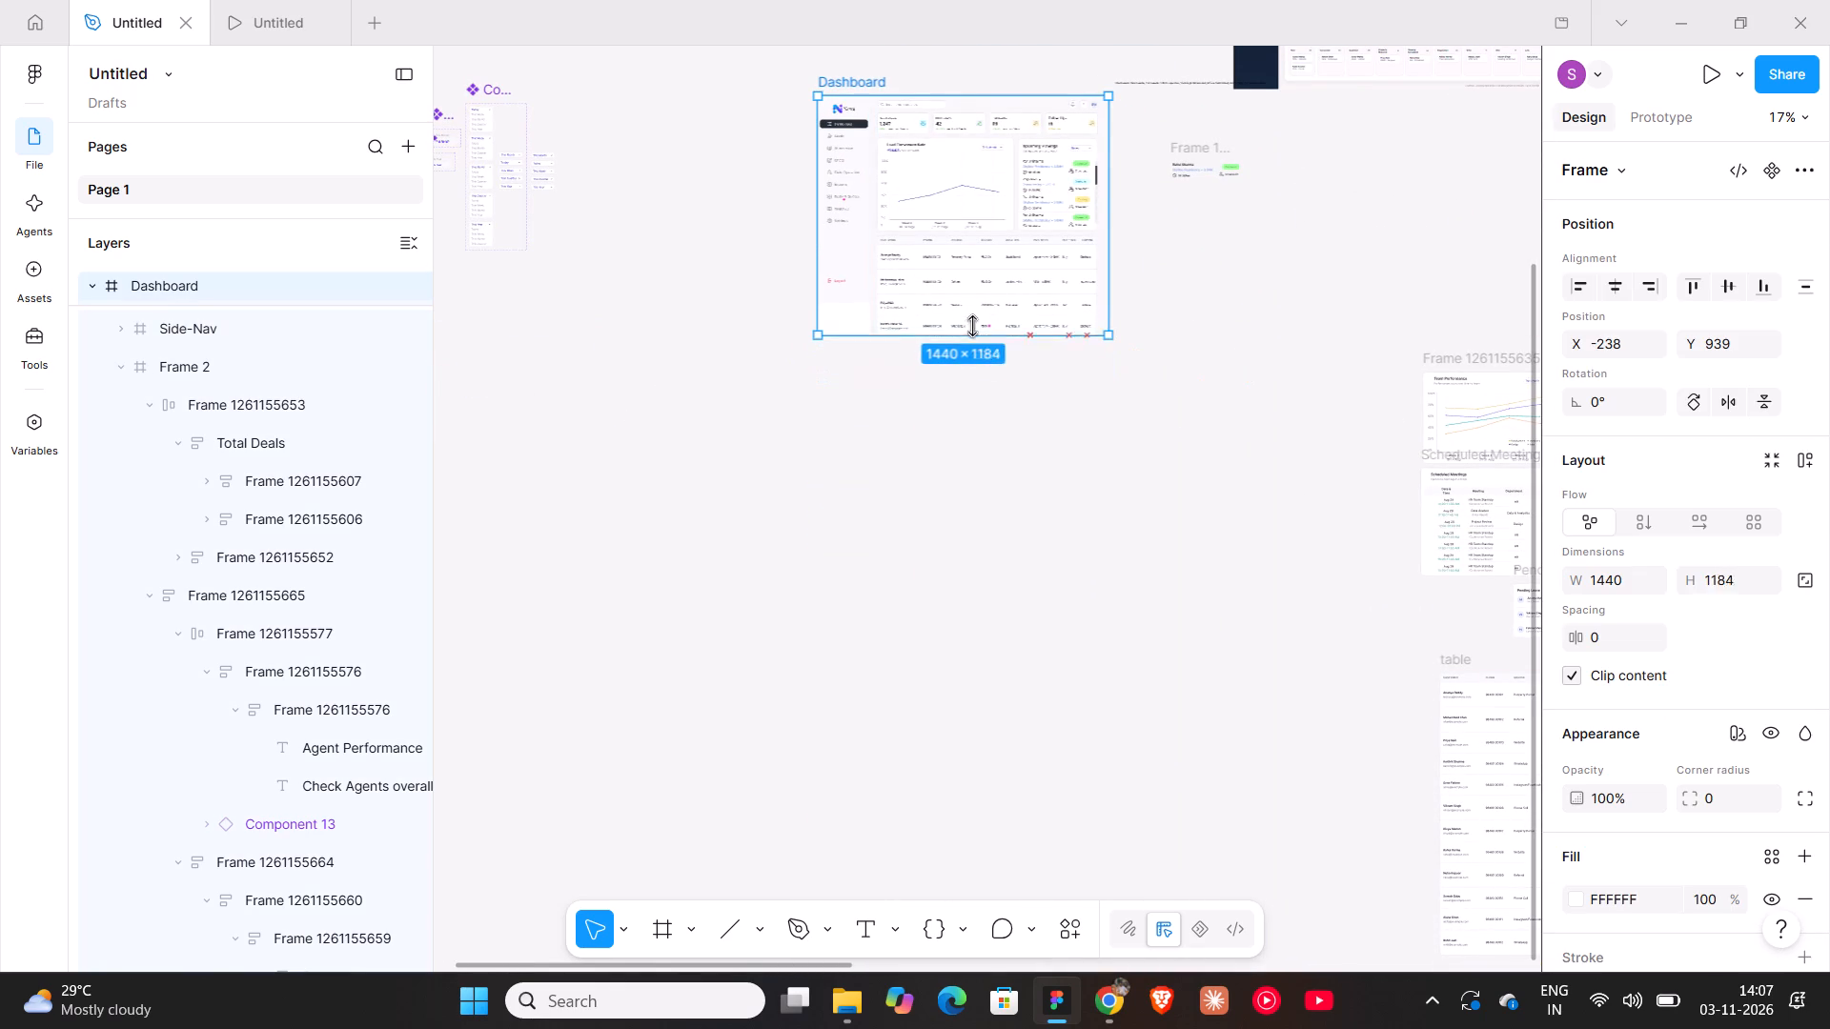
left_click_drag(972, 326, 966, 302)
Preview the shortened Dashboard in the prototype and examine how its sidebar and content scroll.
left_click(272, 20)
scroll(864, 562, "down", 7)
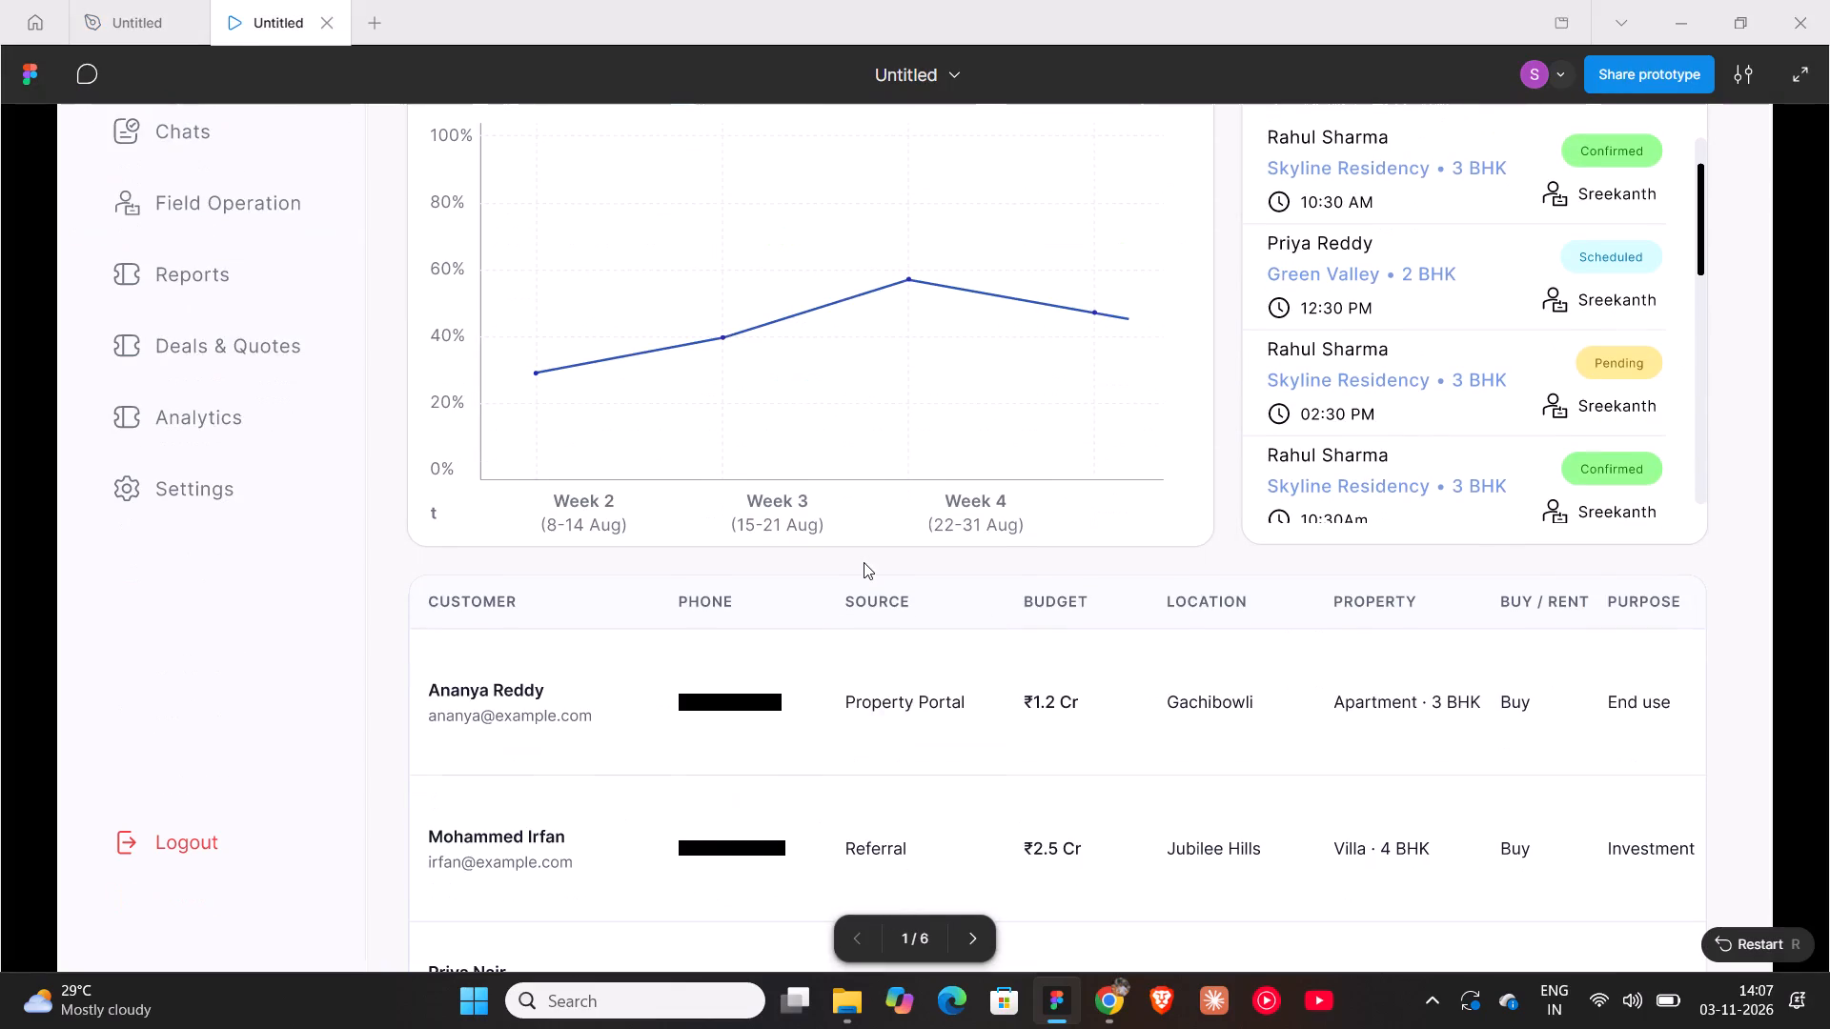
scroll(864, 562, "down", 20)
scroll(864, 562, "up", 18)
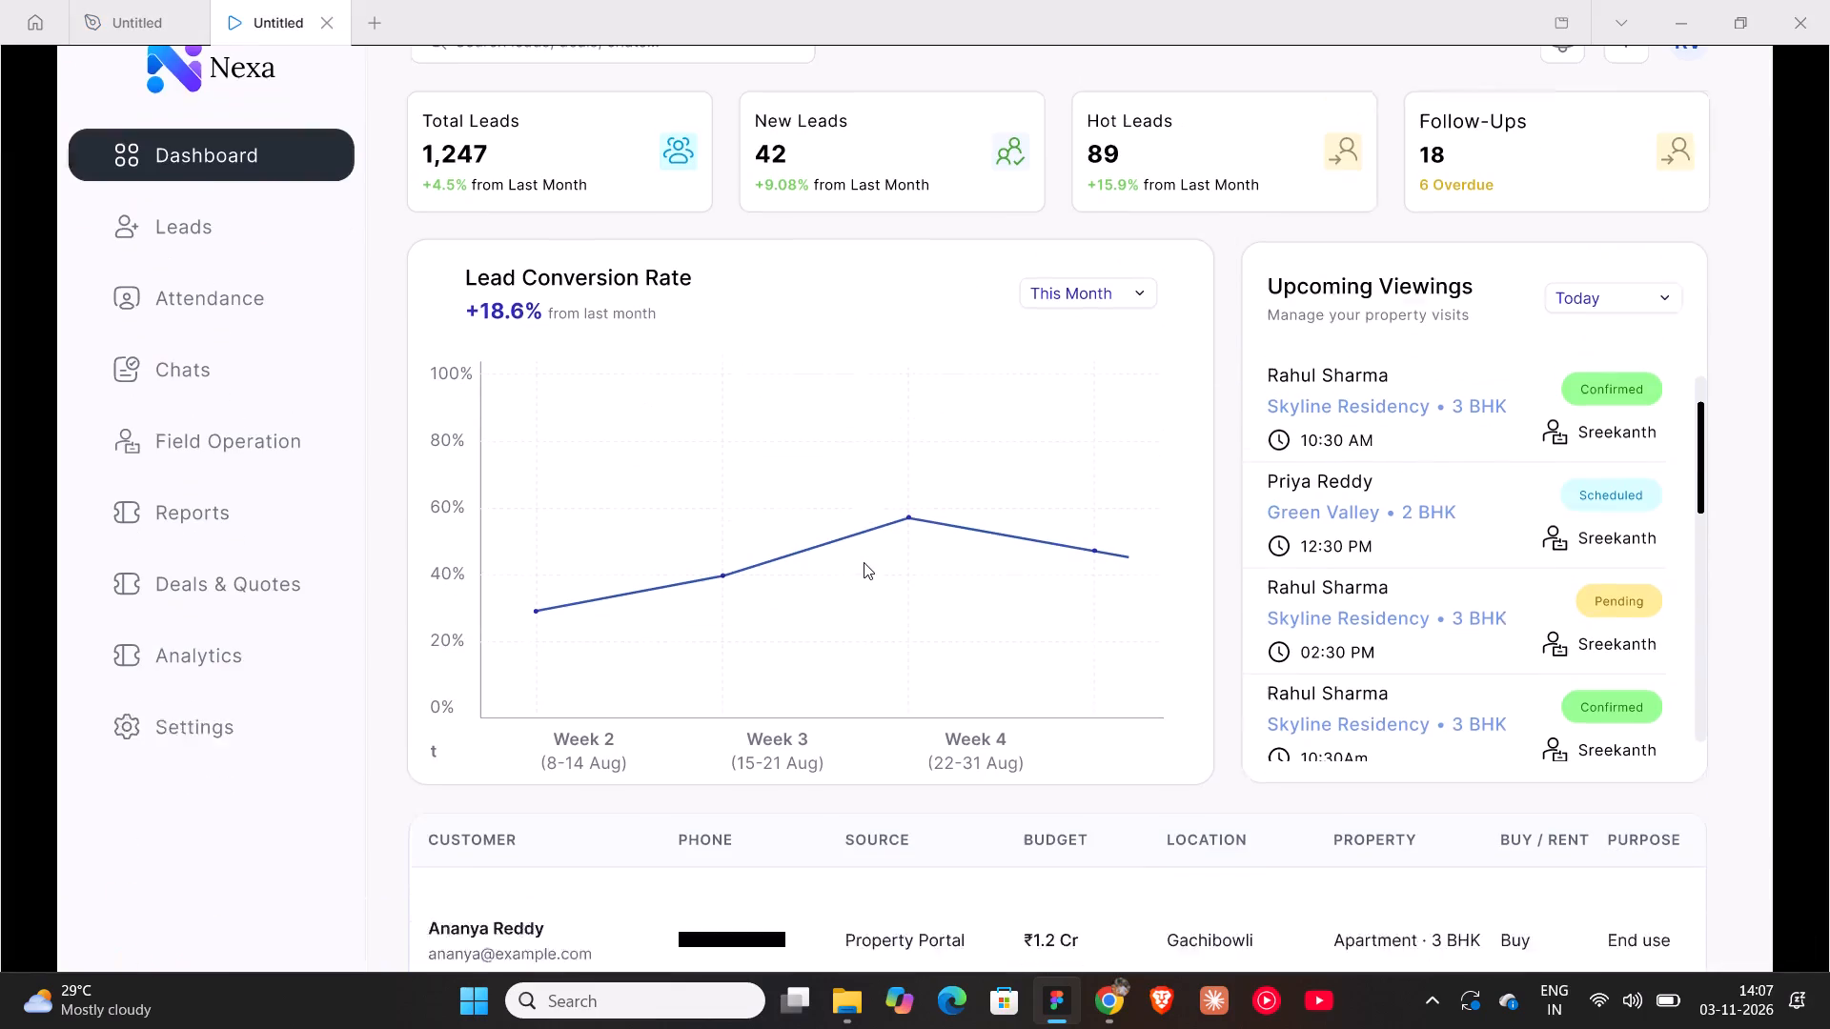
scroll(864, 562, "up", 9)
left_click(136, 21)
Set the overflow scroll behavior of the content frame, Frame 2, to Both directions.
left_click(964, 184)
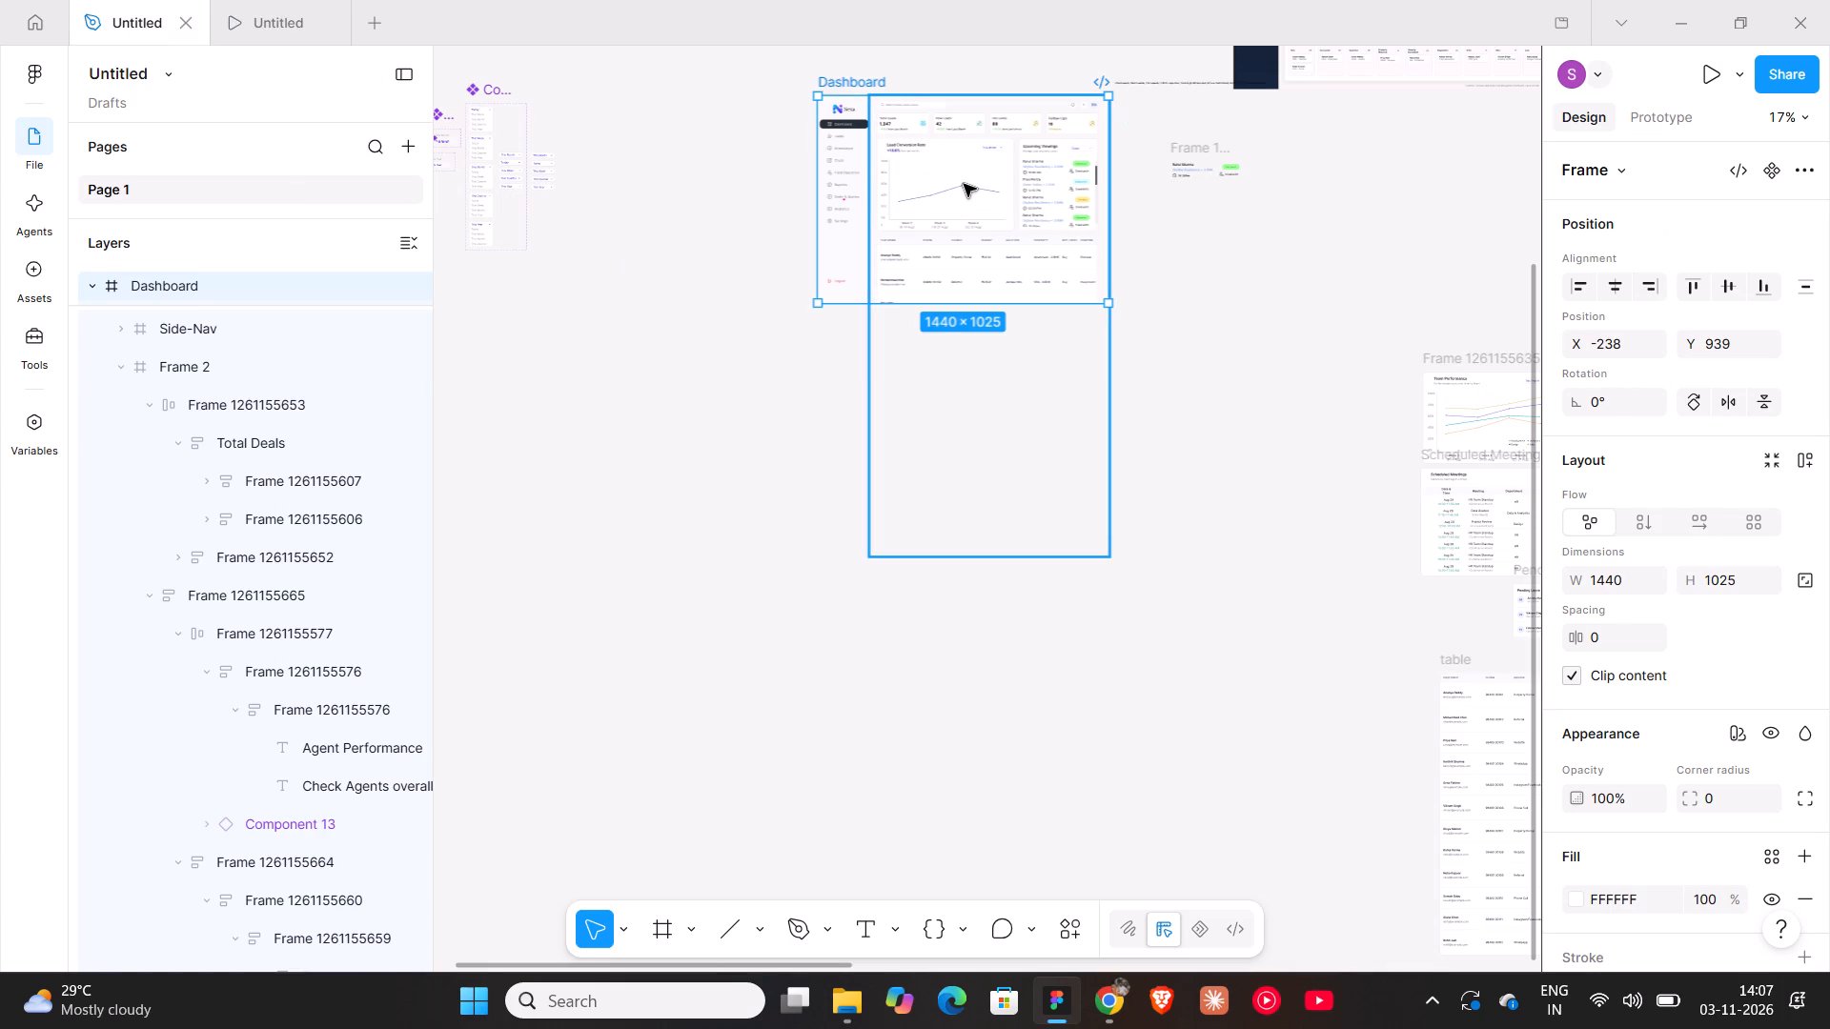
left_click(1682, 112)
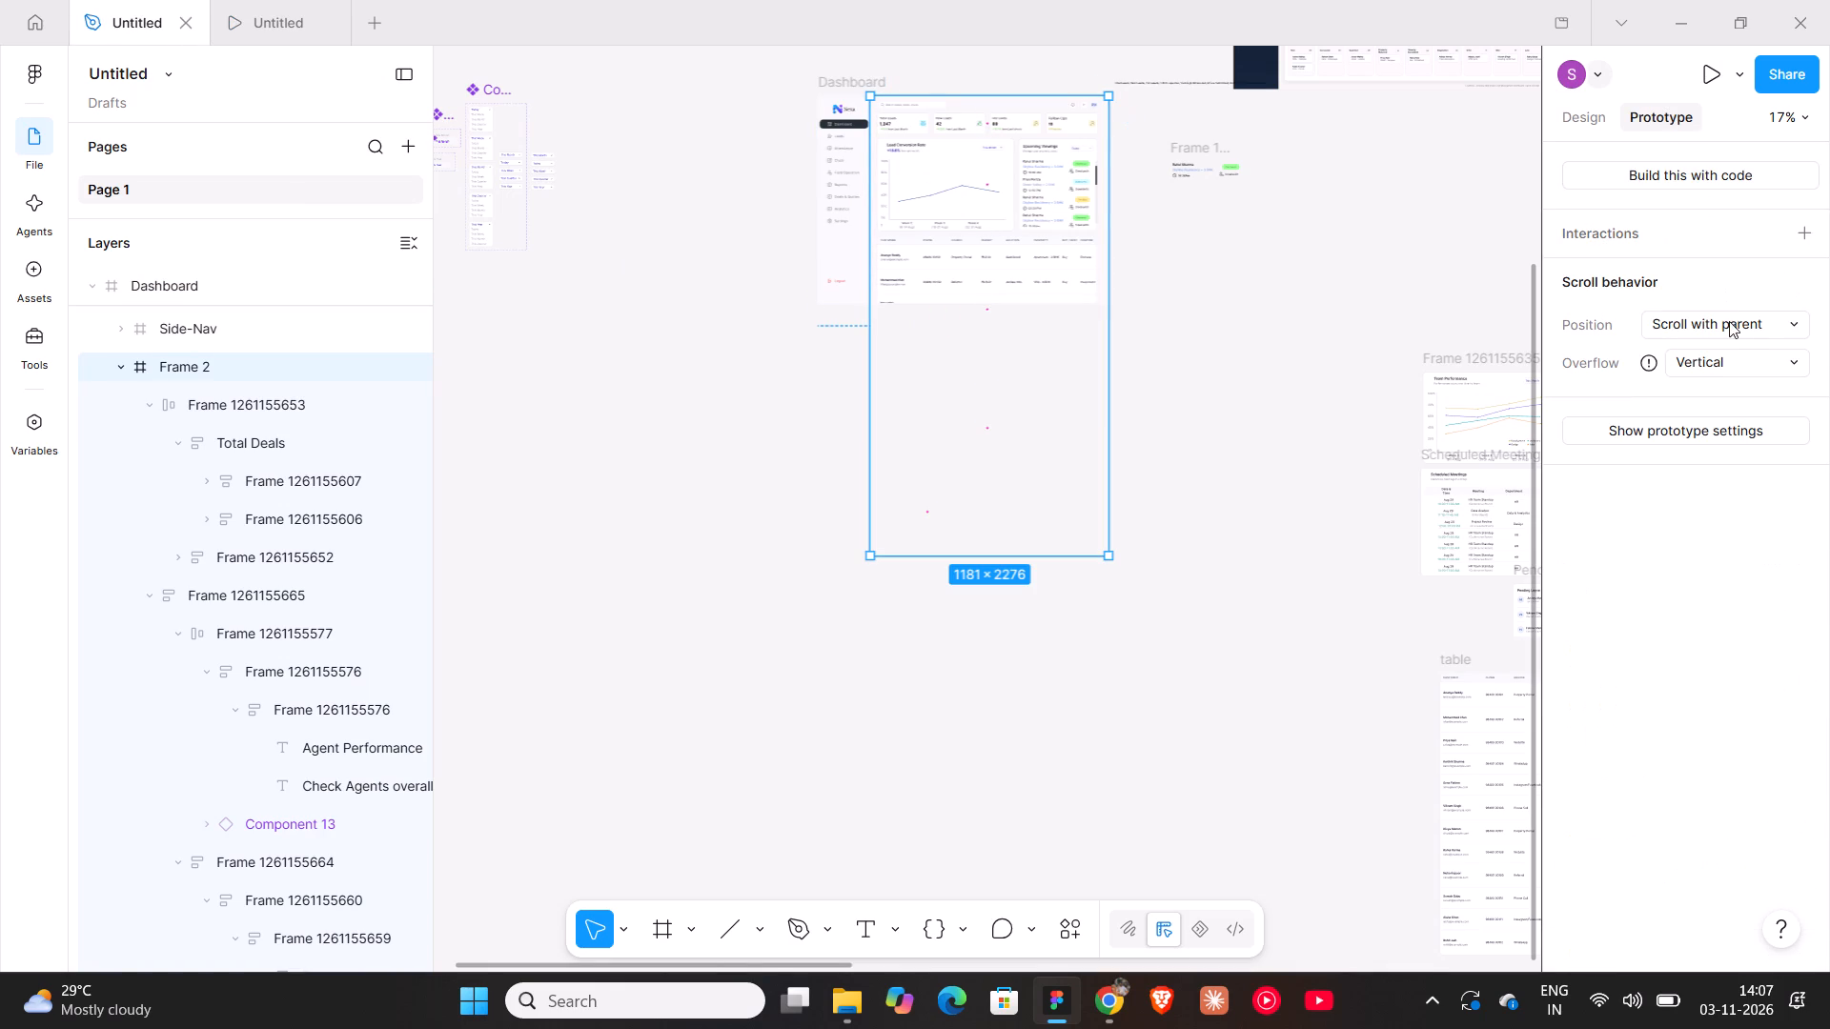
left_click(1723, 364)
left_click(1723, 389)
Preview the Dashboard prototype to test scrolling with the new overflow setting.
left_click(234, 20)
scroll(706, 437, "down", 7)
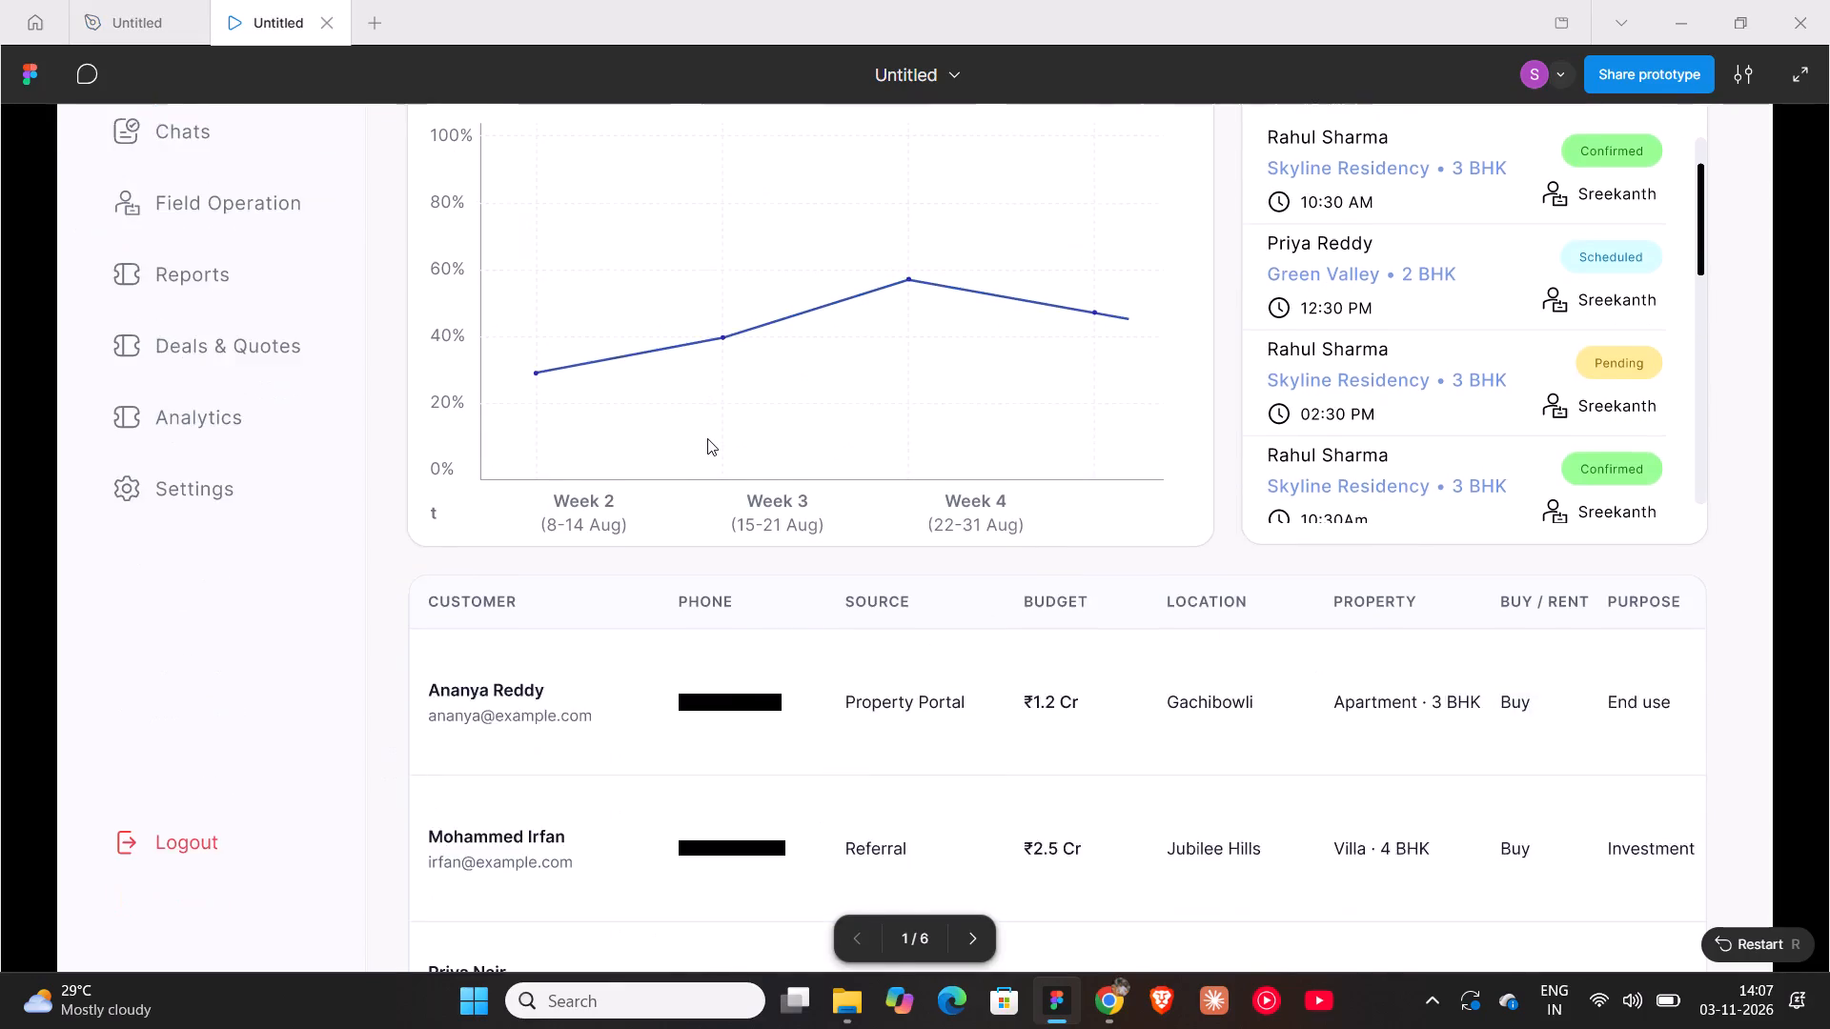
scroll(707, 438, "up", 9)
left_click(134, 29)
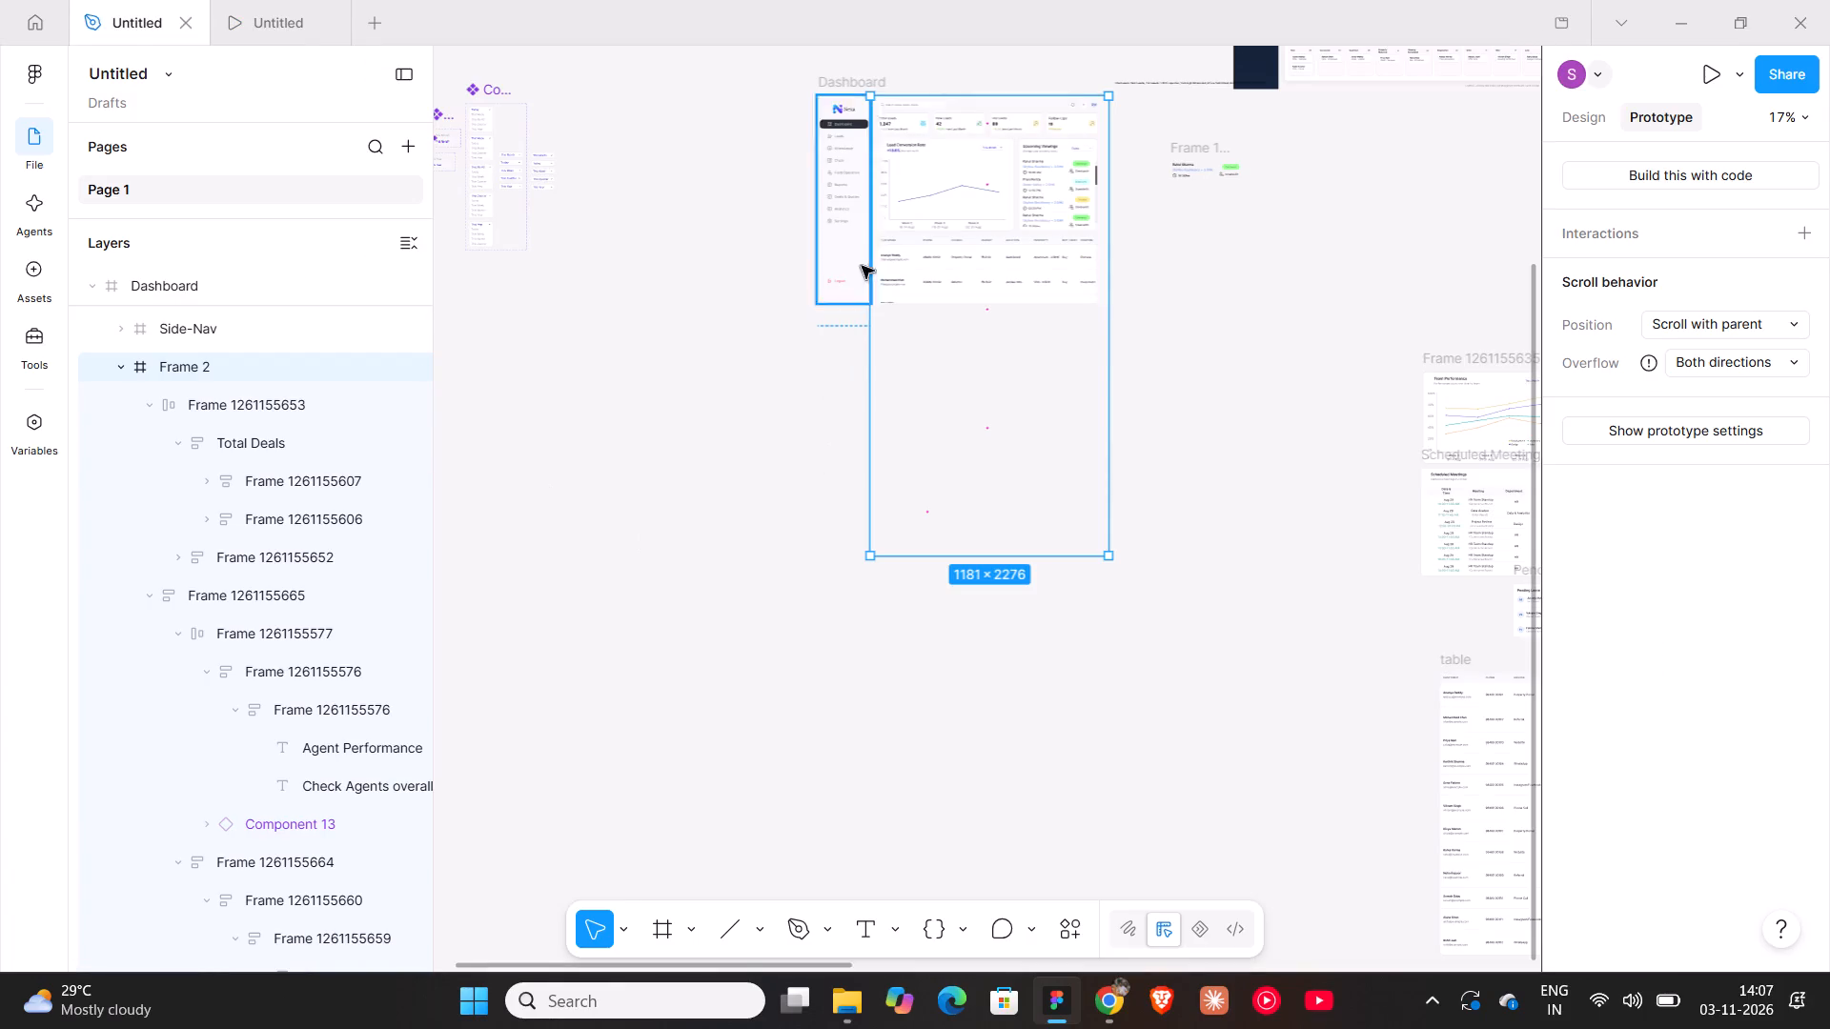
Extend the outer Dashboard frame to 2276 high, matching the bottom edge of Frame 2.
left_click(857, 78)
left_click_drag(925, 302, 931, 329)
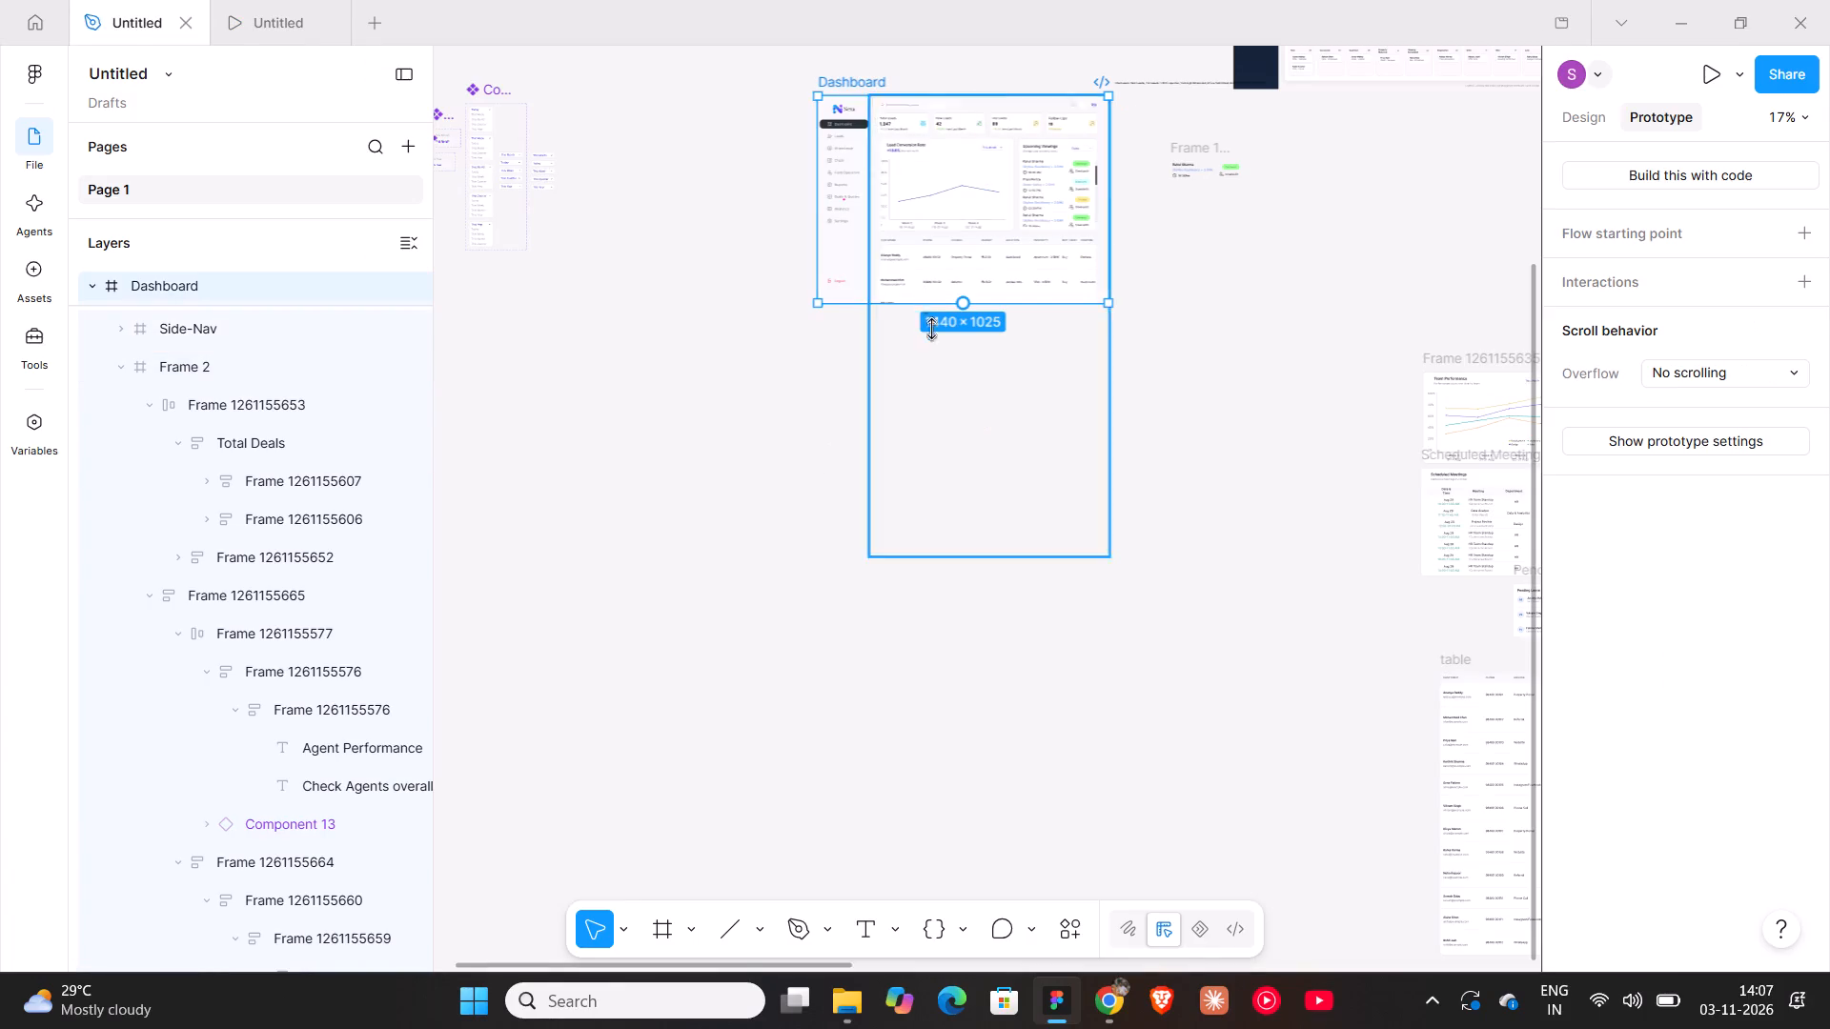
left_click_drag(931, 329, 954, 575)
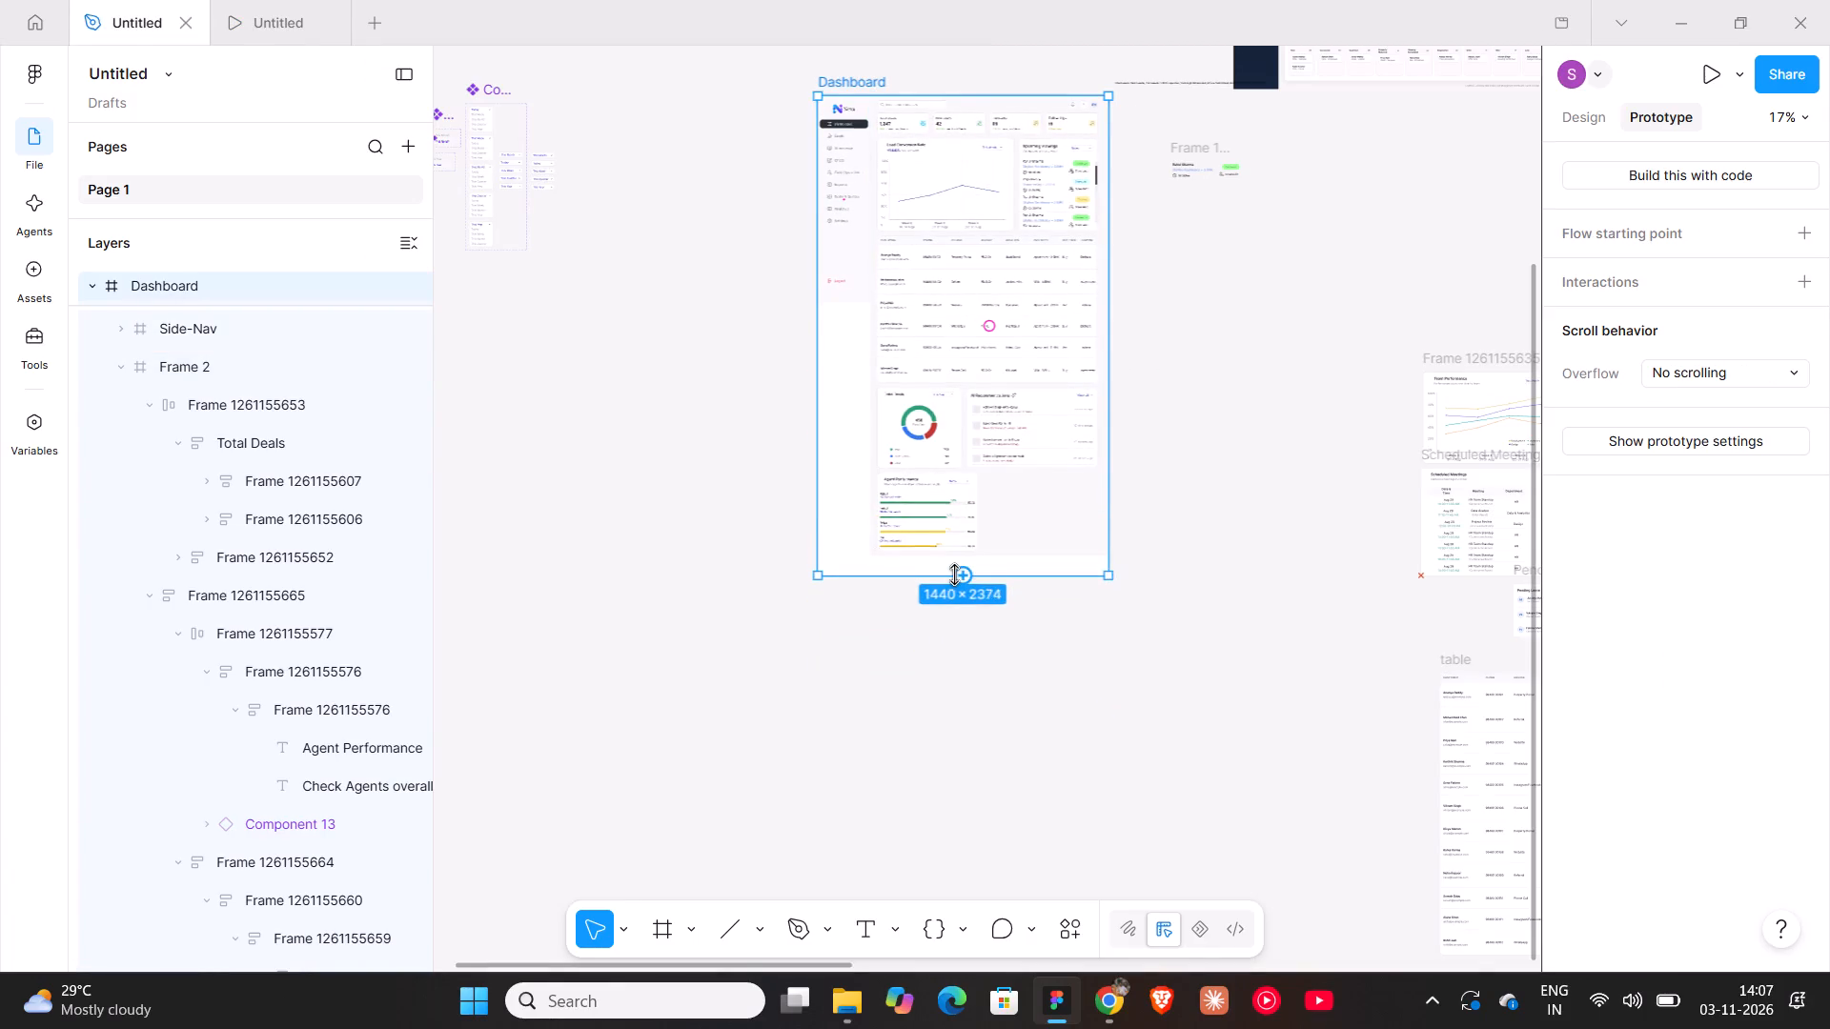
left_click_drag(954, 575, 954, 560)
Preview the lengthened Dashboard in the prototype and examine whether the sidebar moves as the page scrolls.
left_click(276, 14)
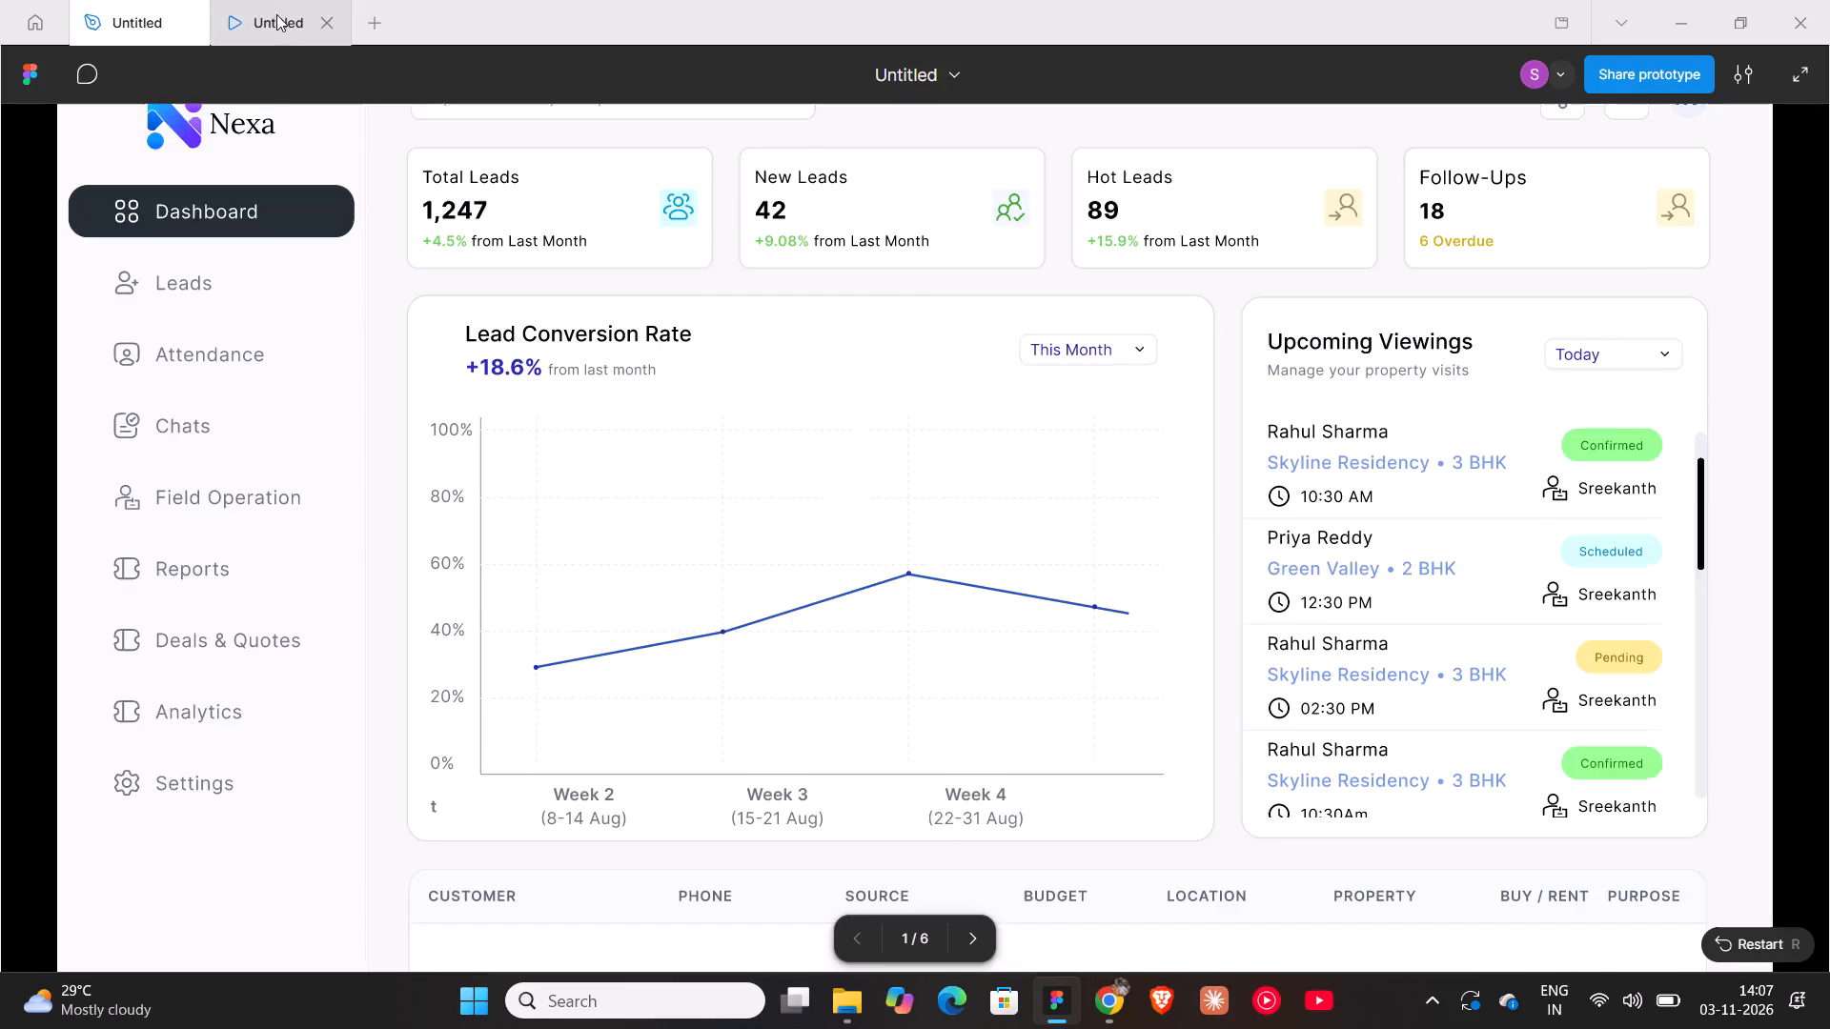
scroll(826, 389, "down", 12)
scroll(826, 389, "up", 13)
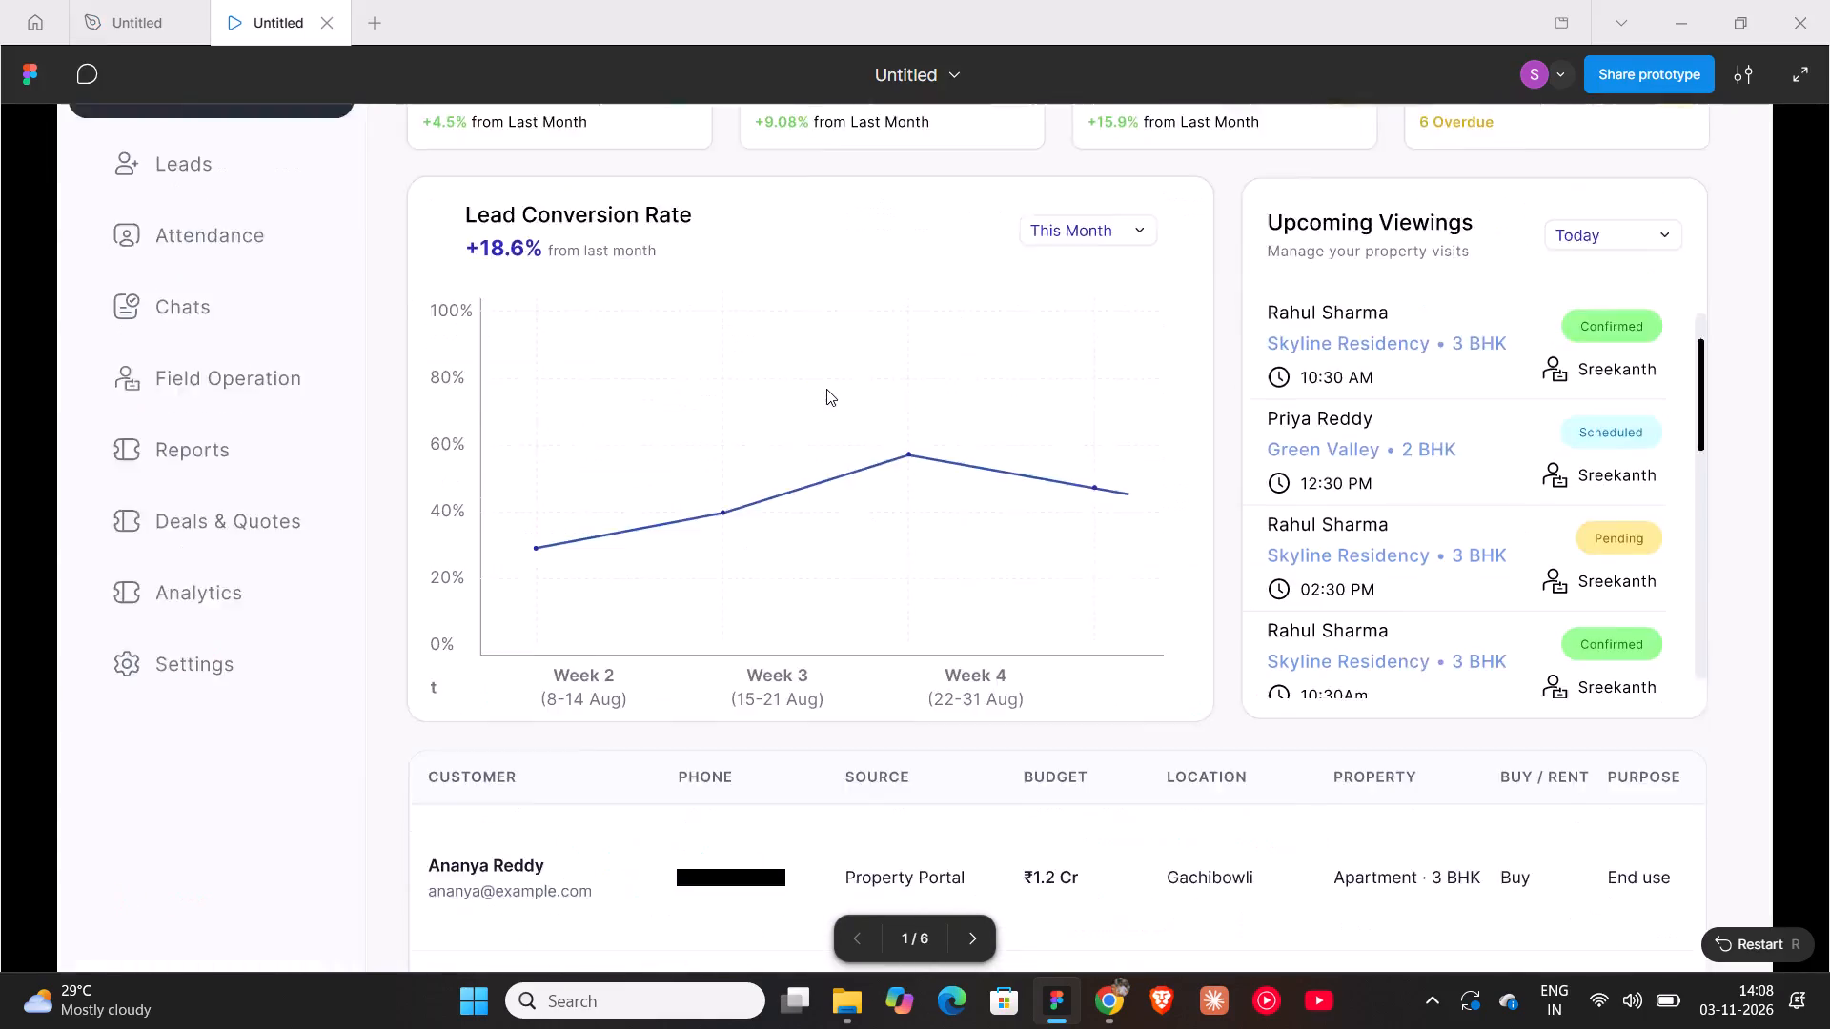
scroll(826, 389, "up", 7)
left_click(108, 21)
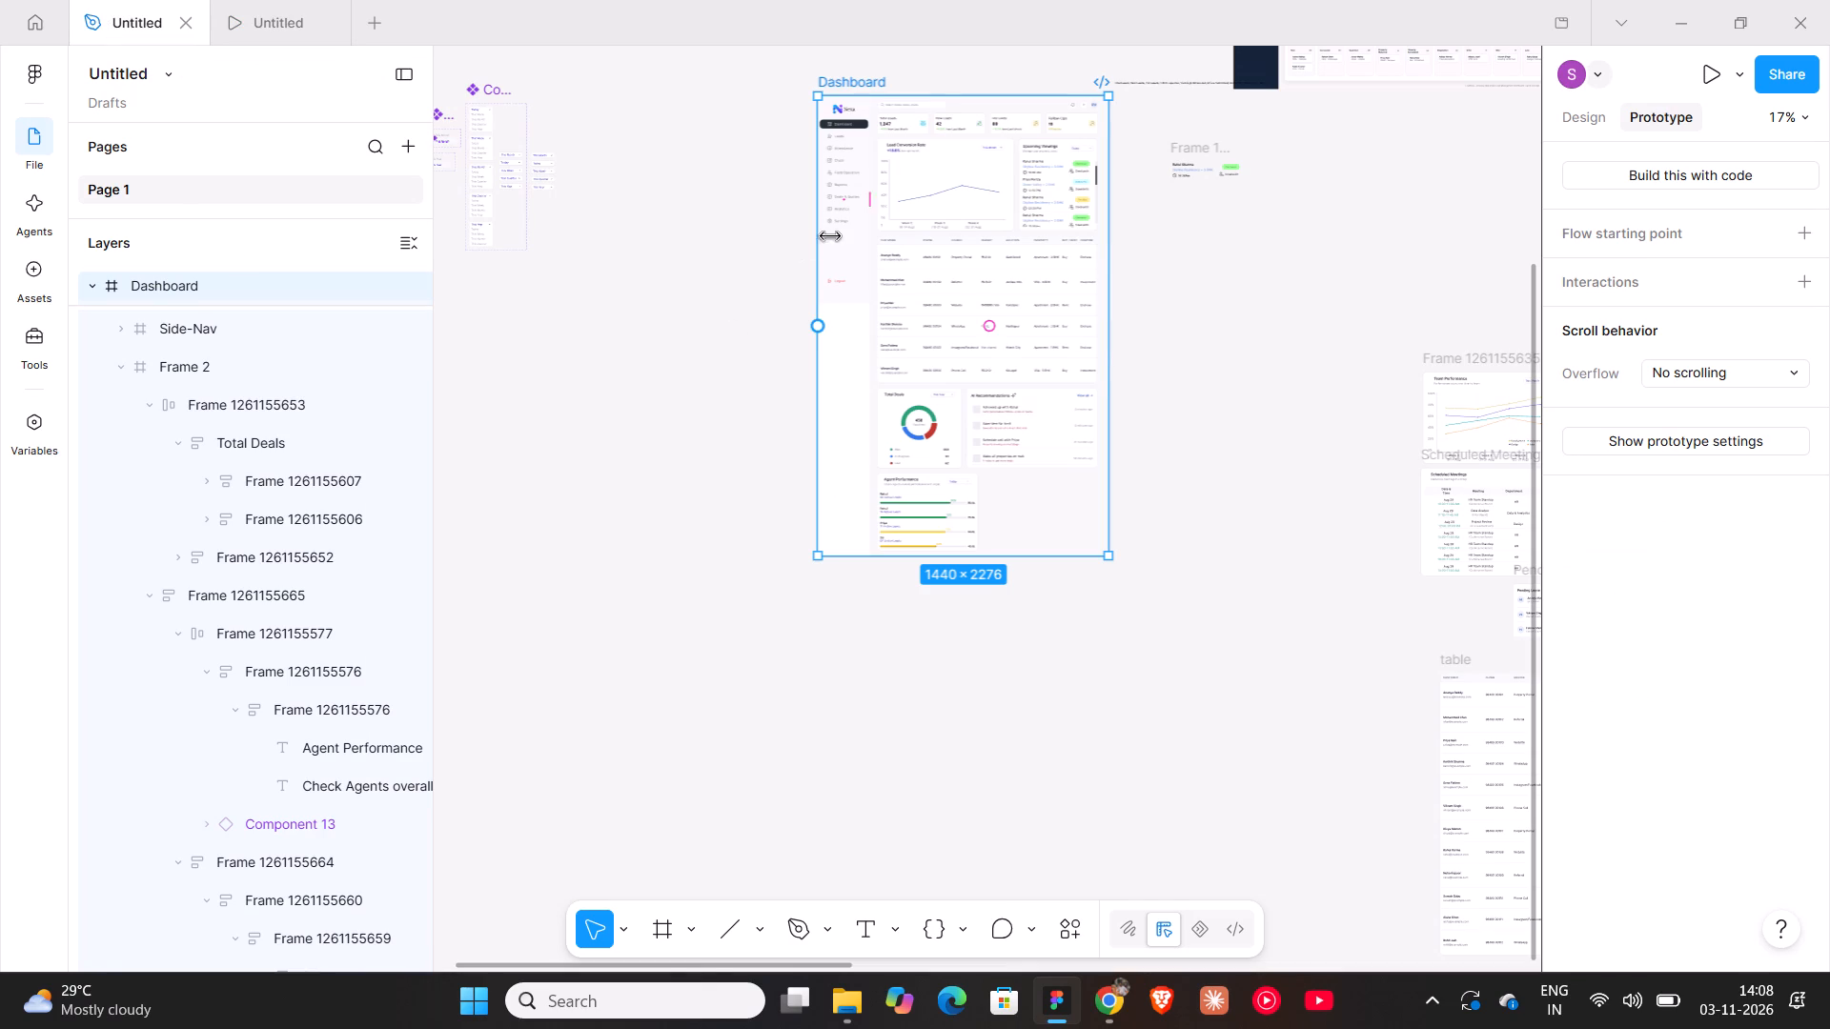
Set the Side-Nav's scroll position to Fixed (stay in place) within the Dashboard frame.
left_click(830, 234)
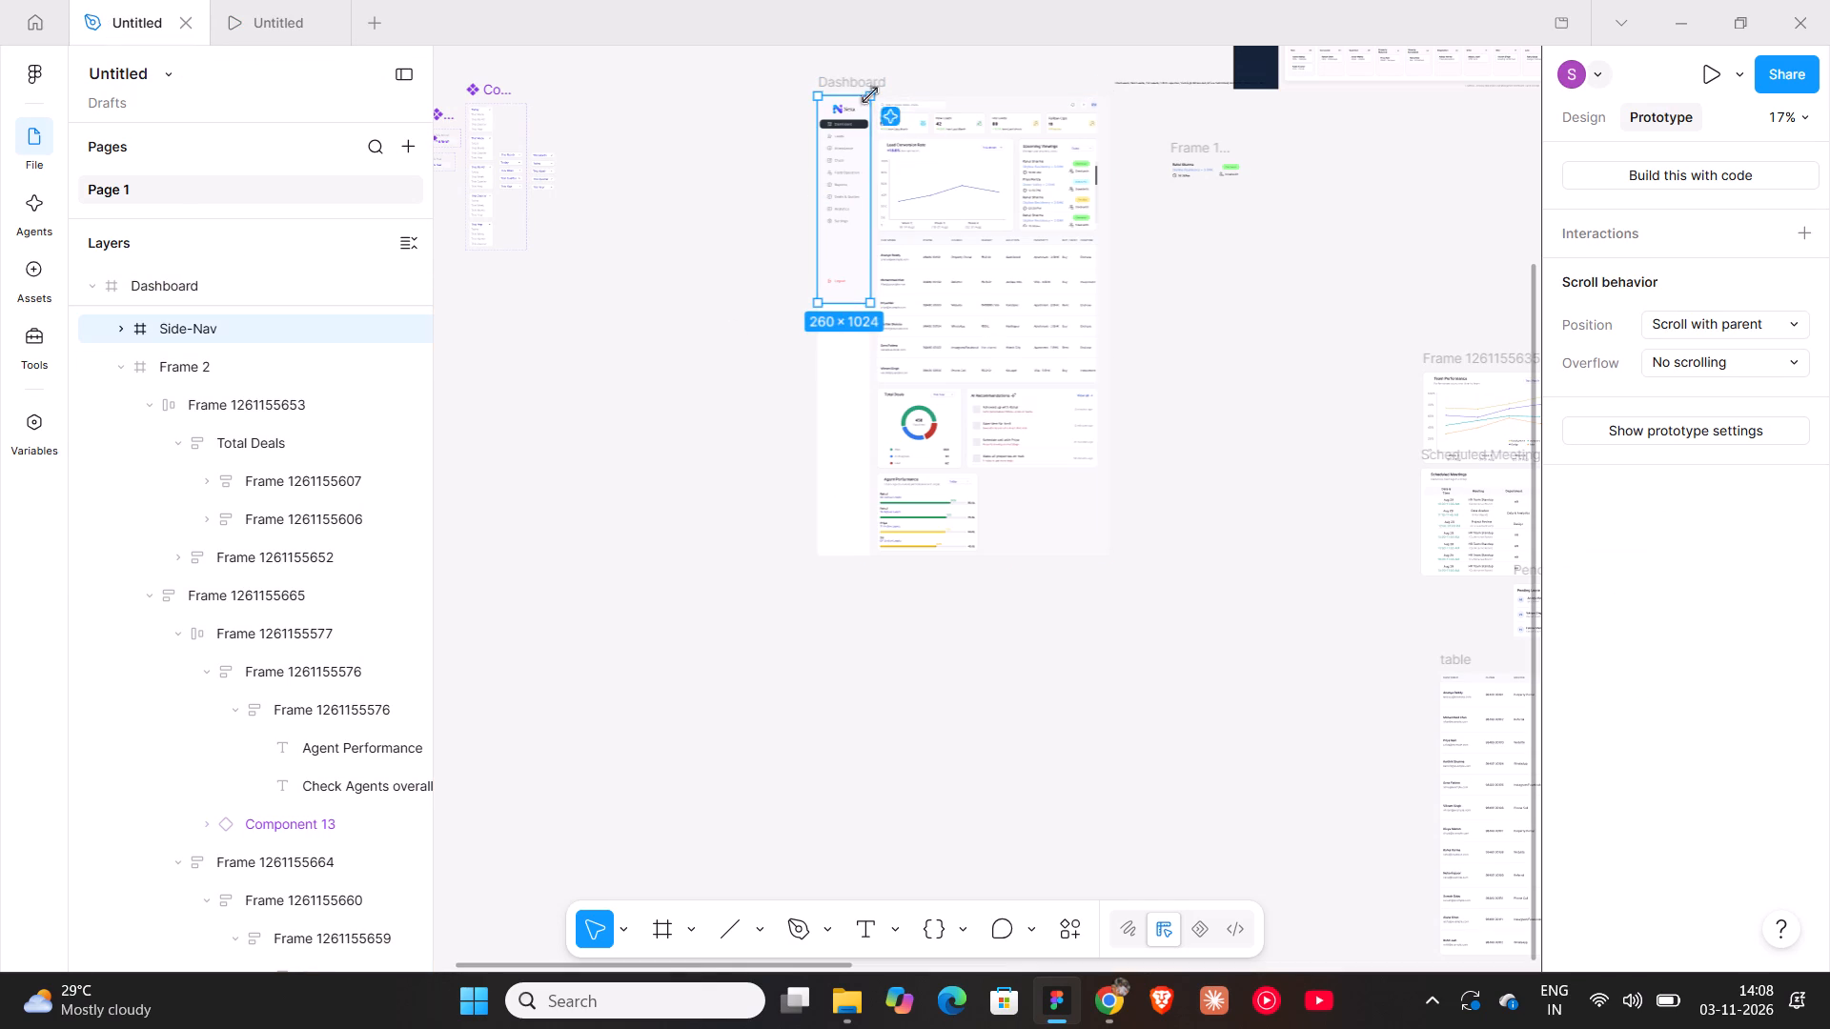
left_click(862, 76)
left_click(1732, 366)
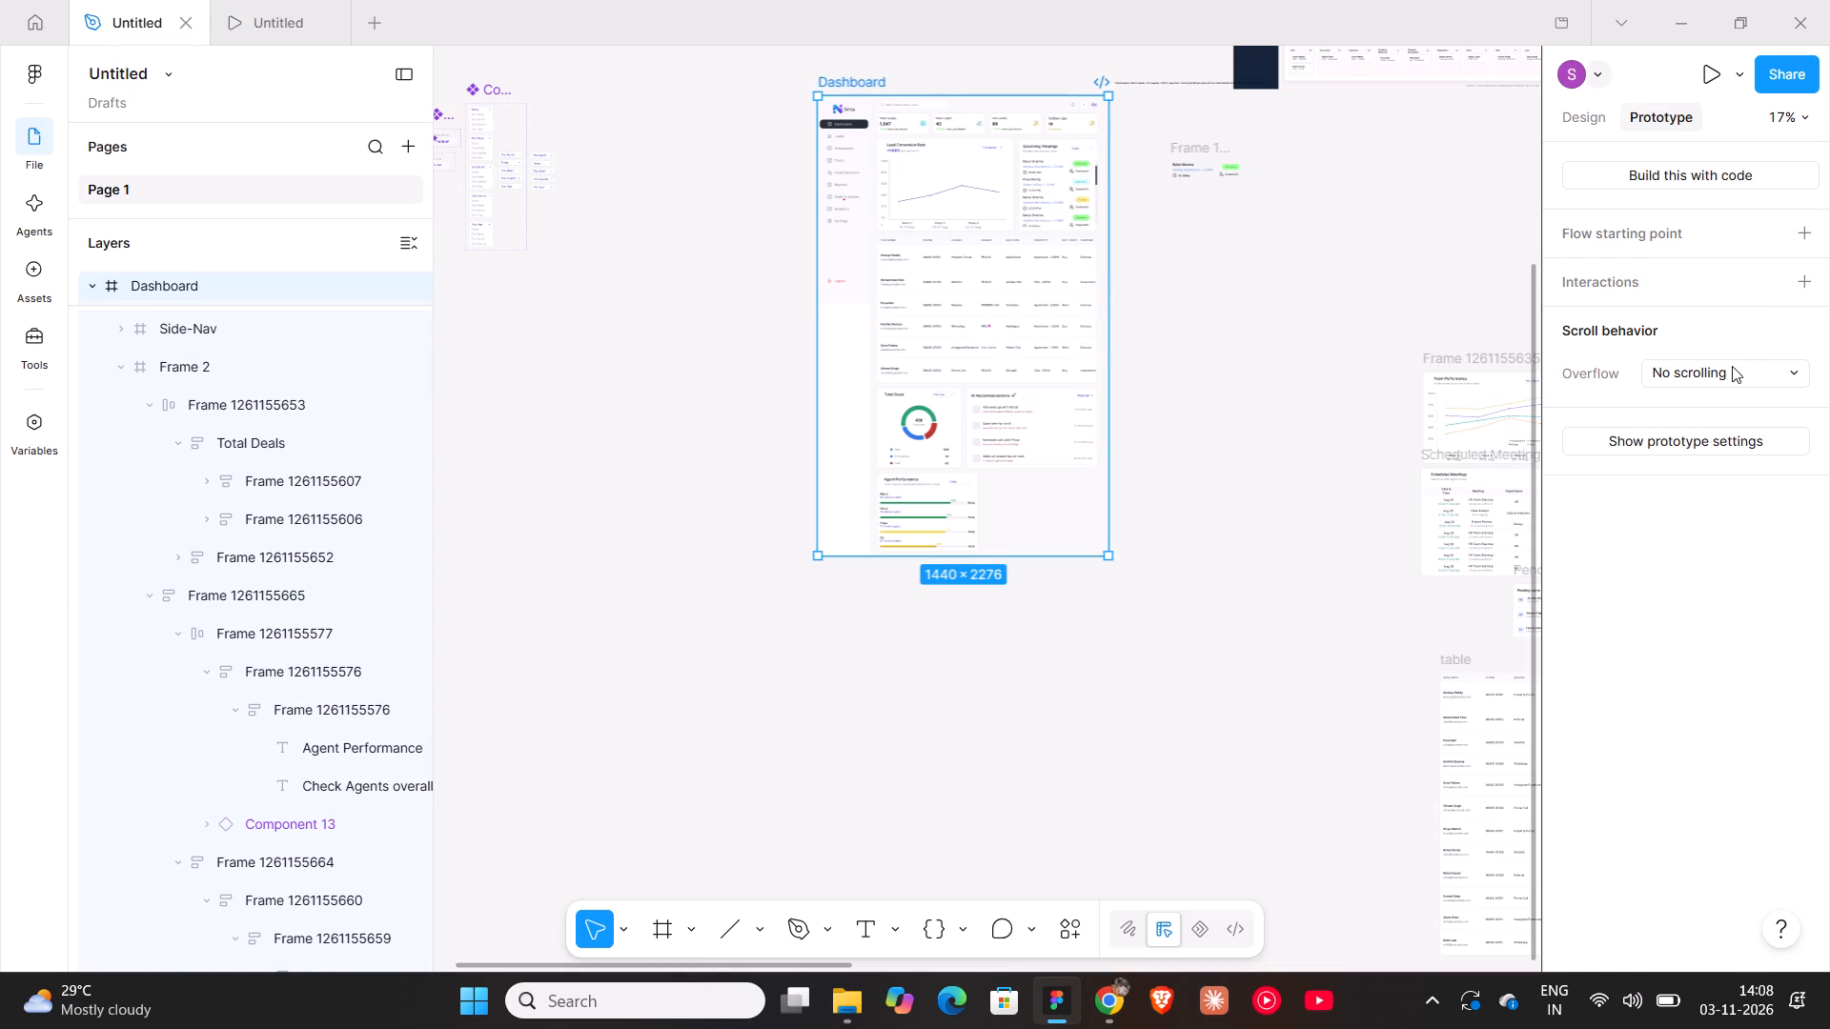
left_click(1732, 366)
left_click(864, 268)
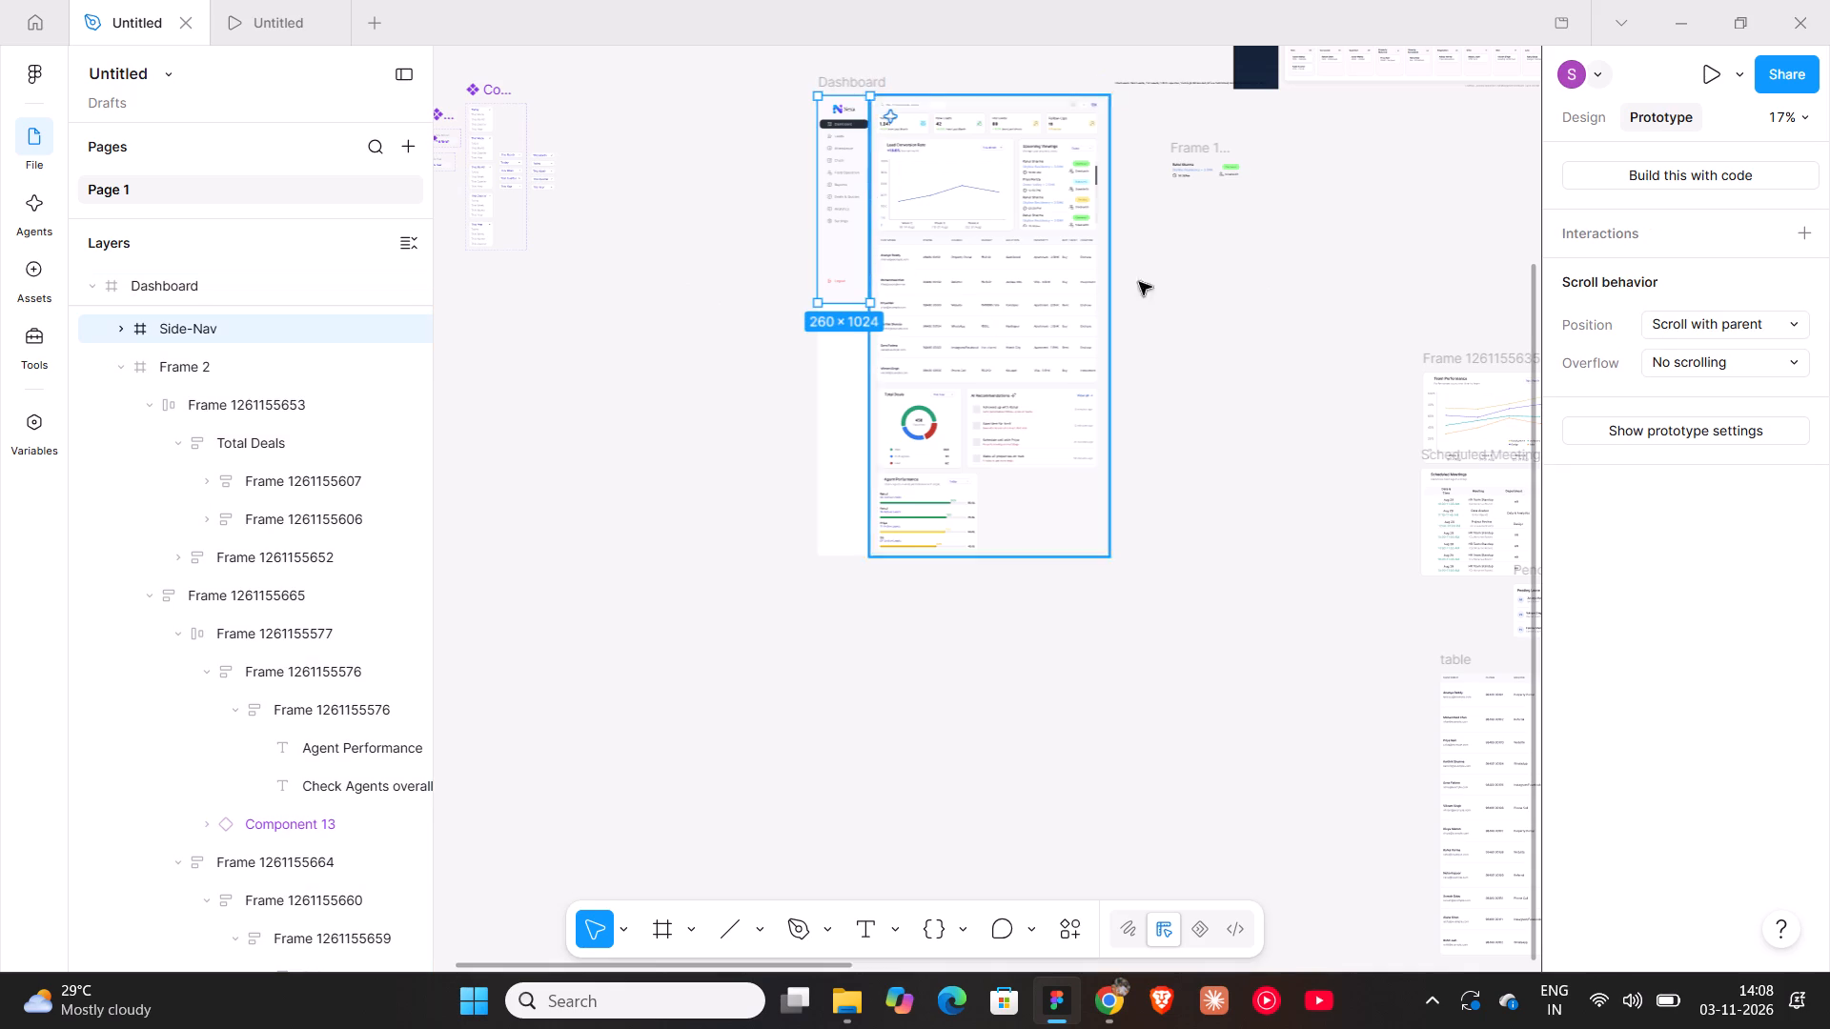
left_click(1677, 324)
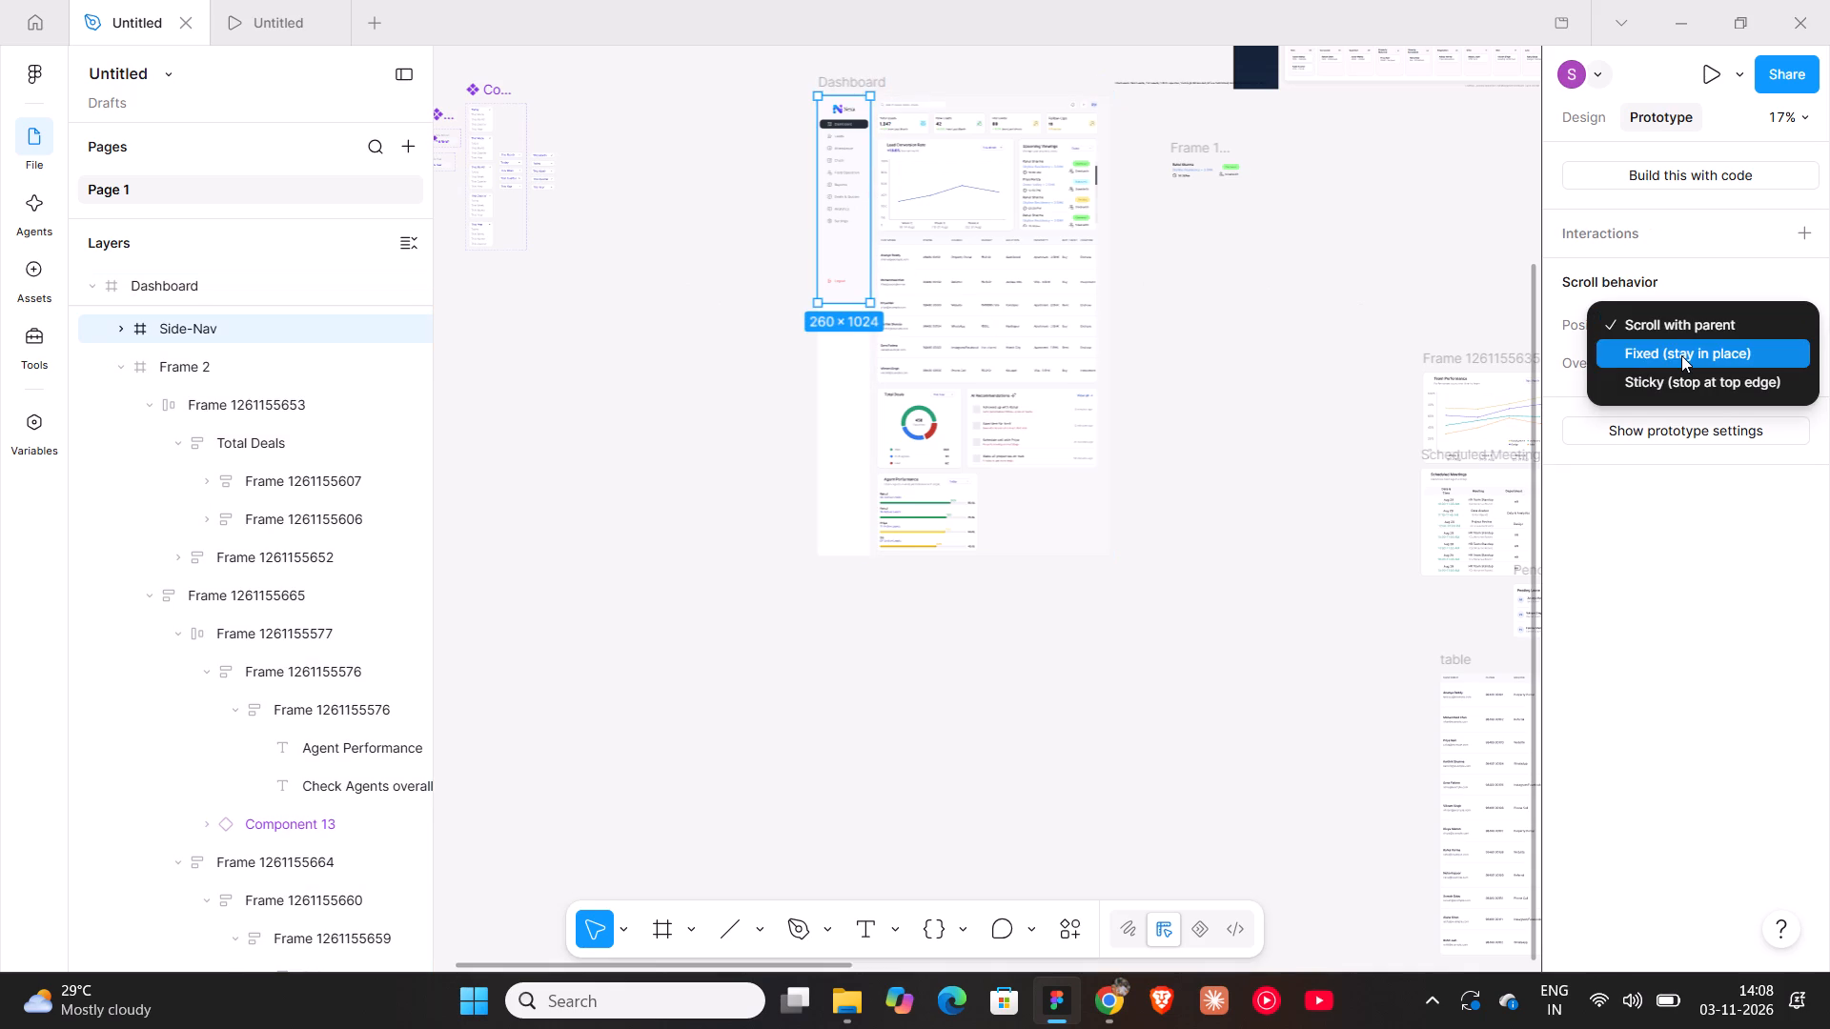
left_click(1681, 355)
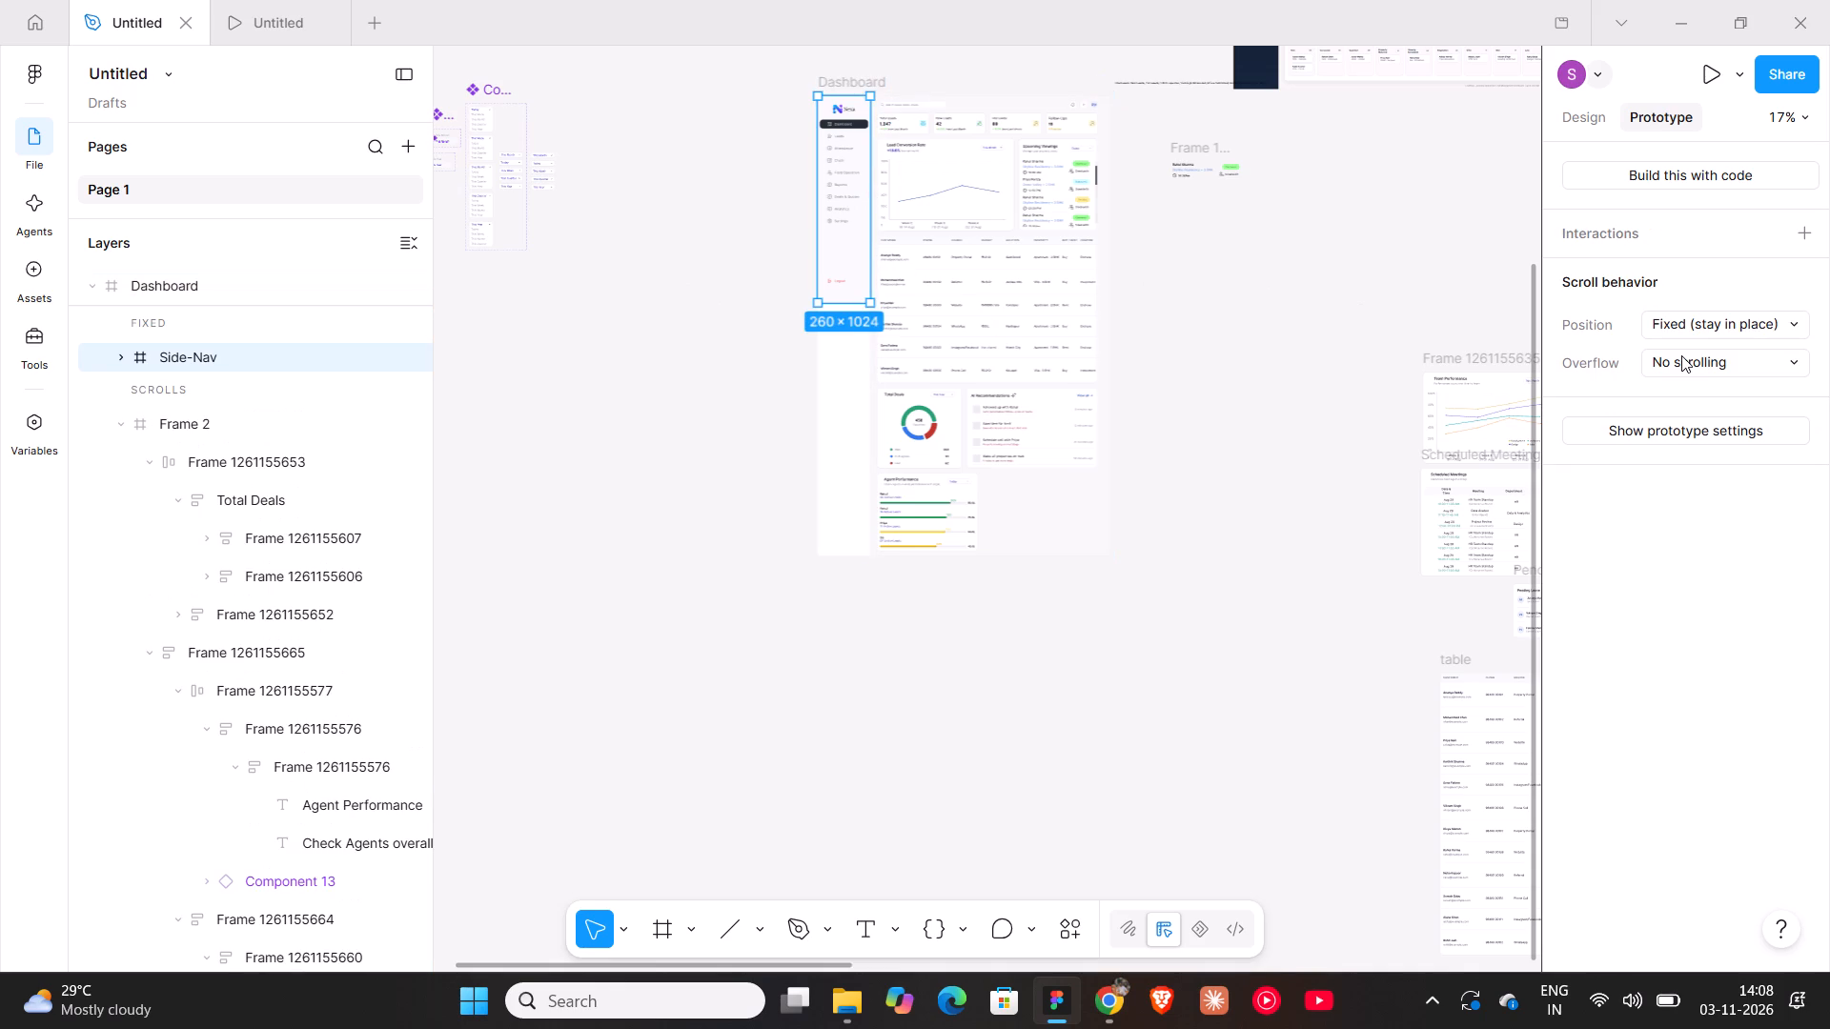
Change the overflow scroll behavior of the content frame, Frame 2, to Vertical.
left_click(1009, 292)
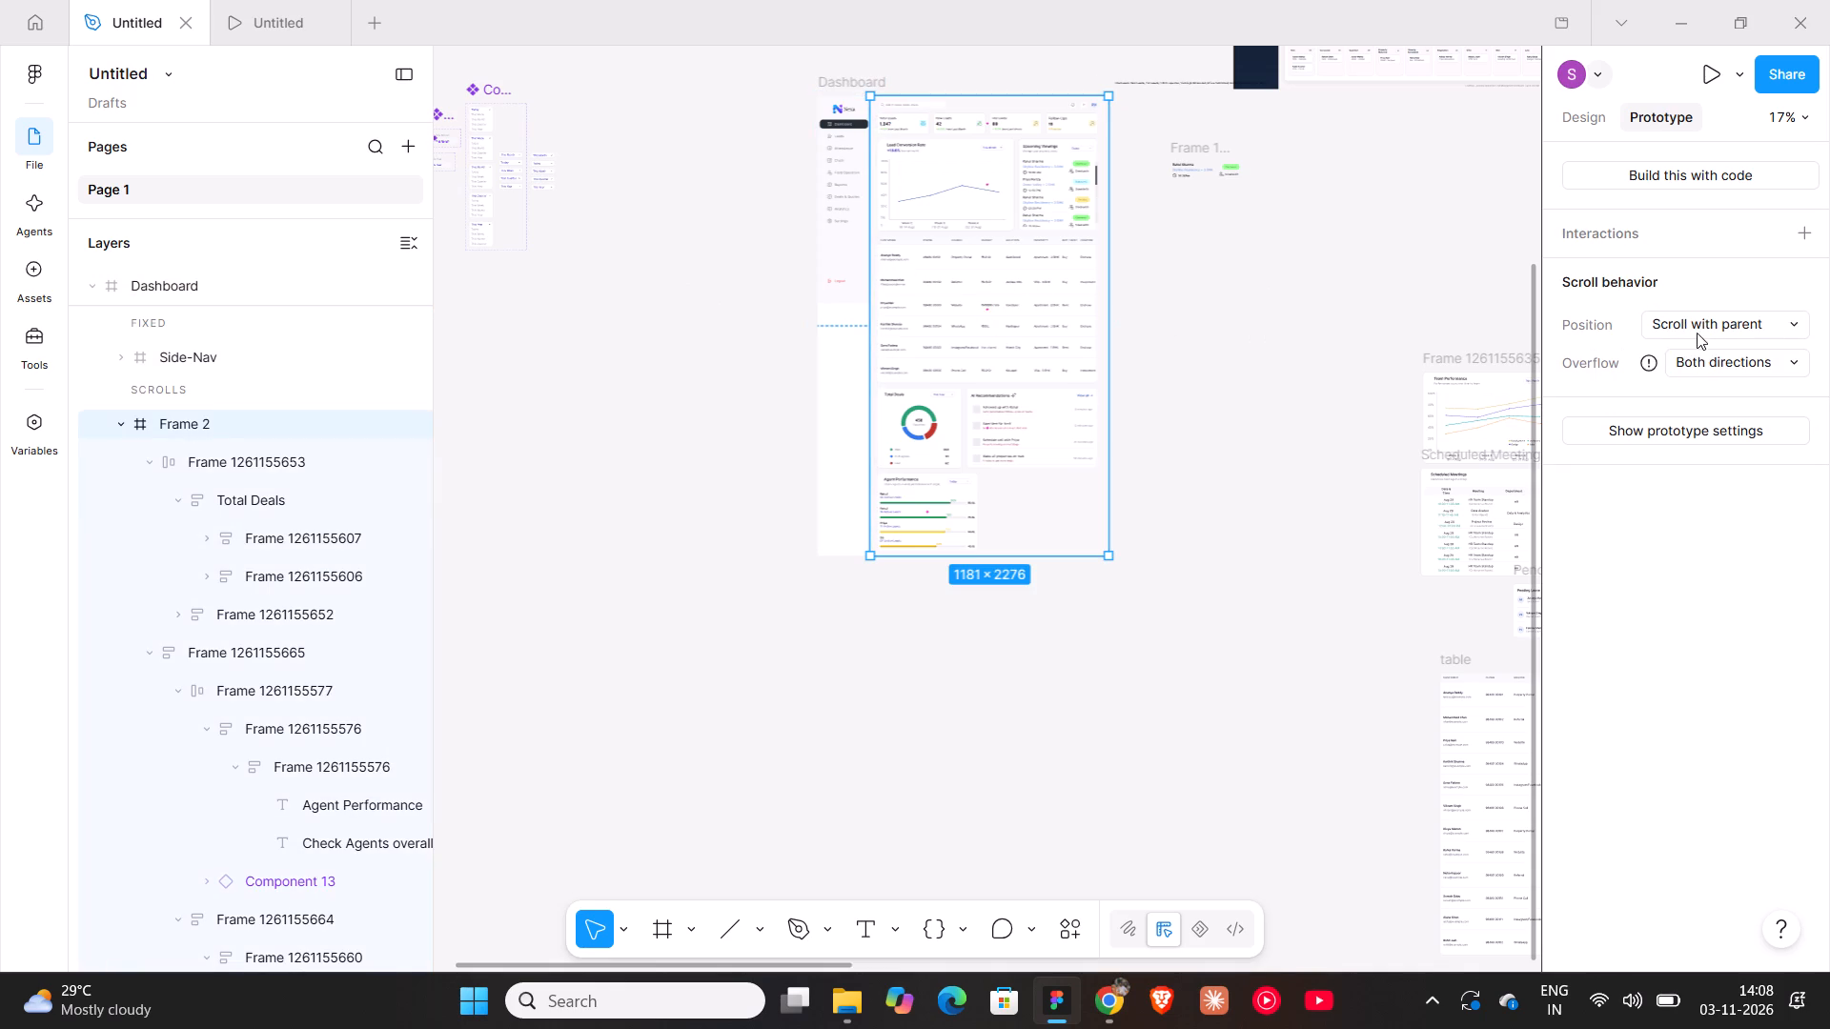
left_click(1698, 327)
left_click(1698, 327)
left_click(1698, 357)
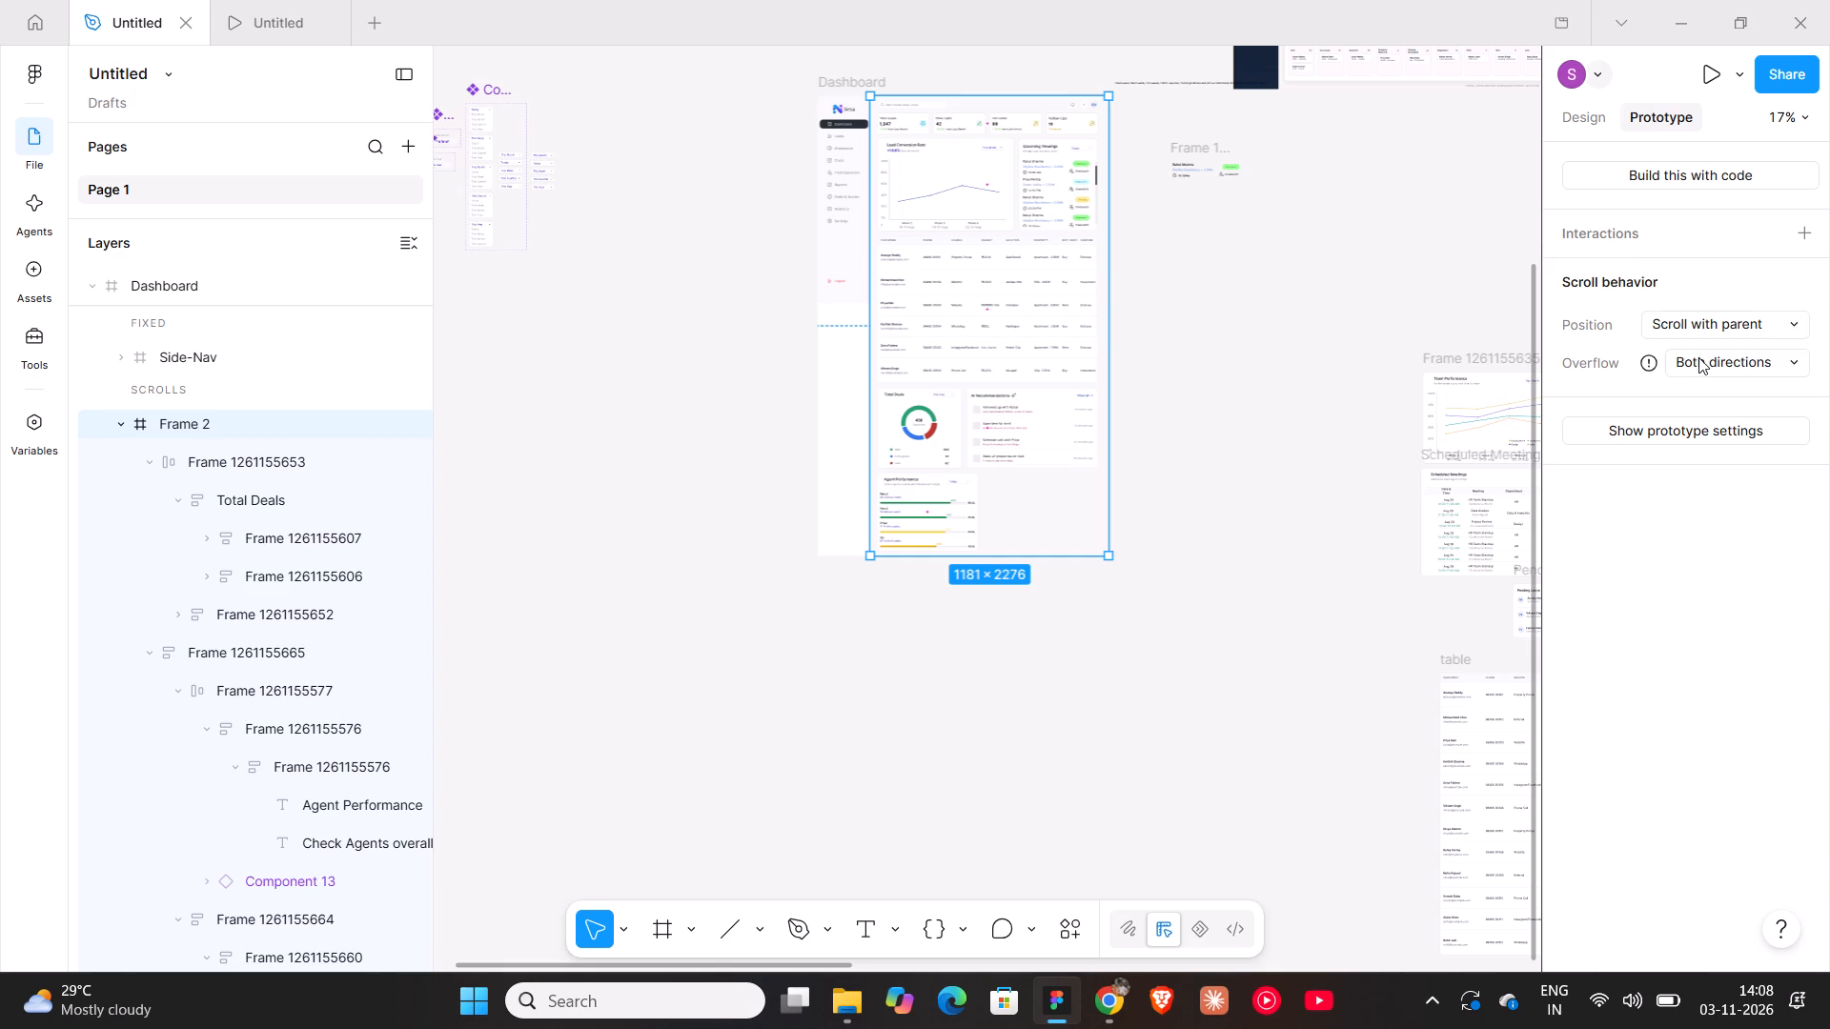
left_click(1713, 332)
left_click(1716, 350)
left_click(1718, 334)
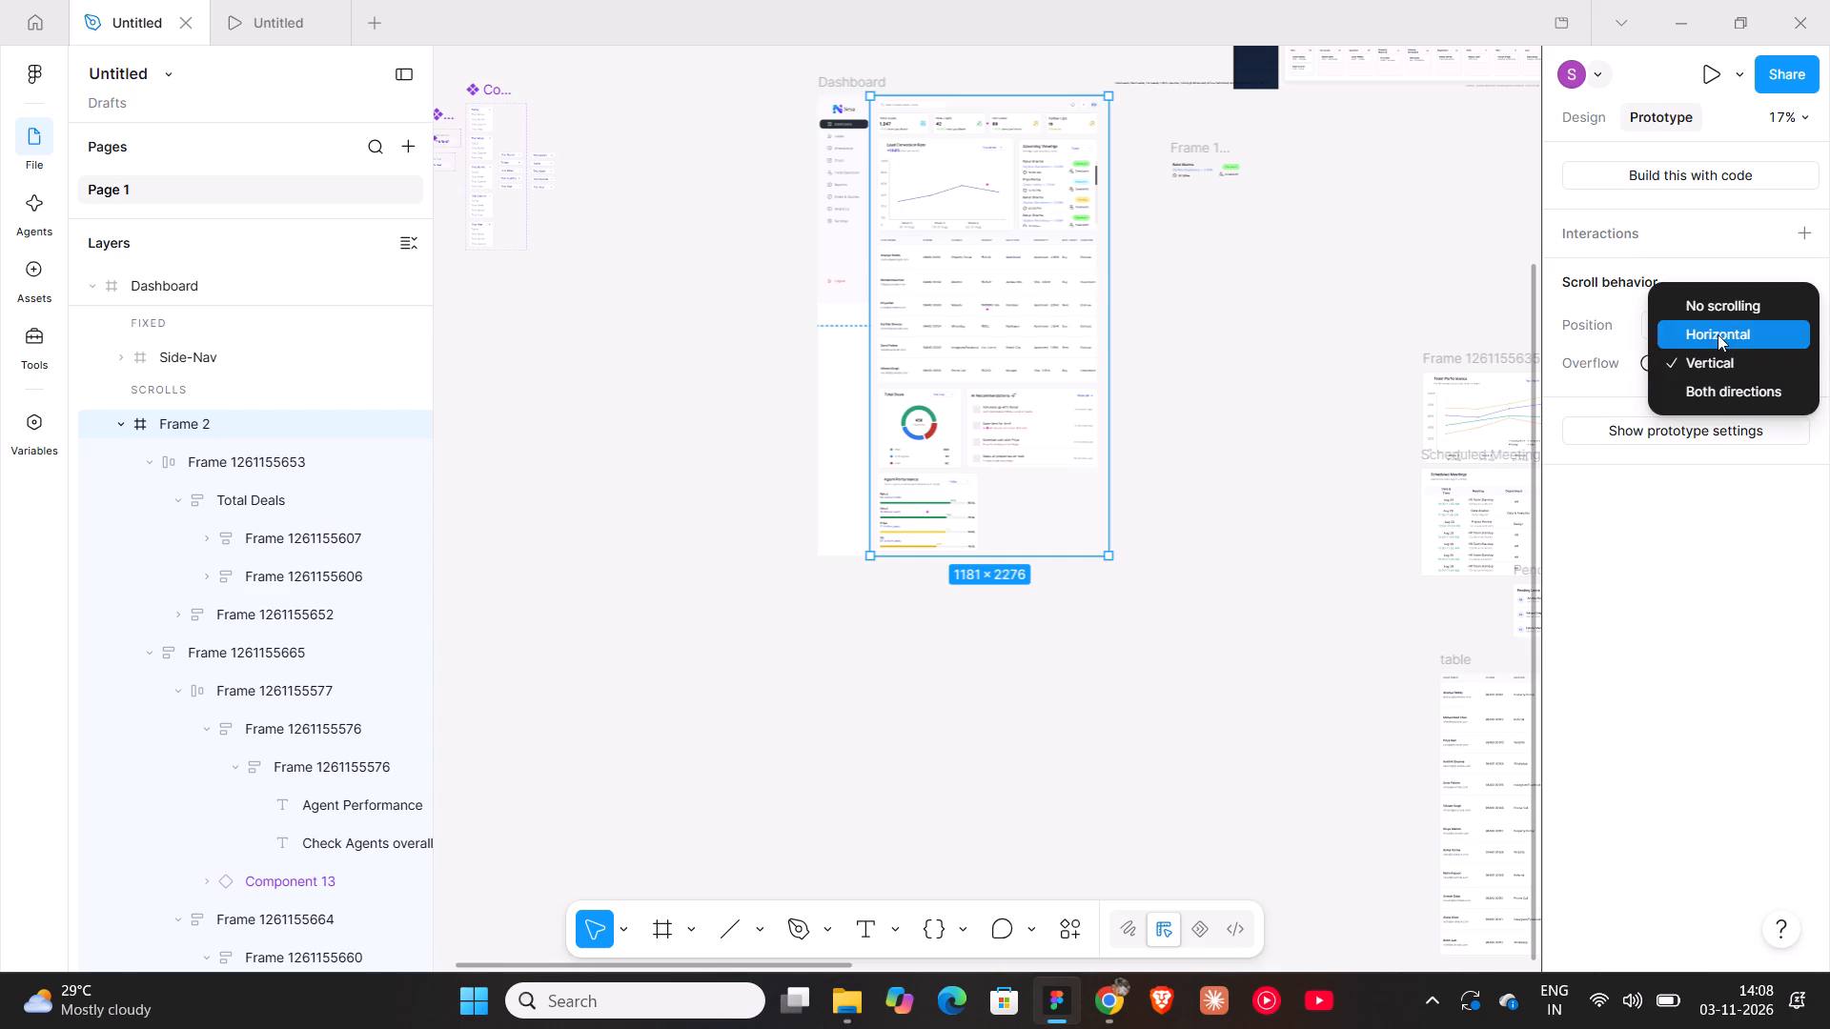
Preview the Dashboard prototype and scroll its full length to check the fixed sidebar against the moving content.
left_click(240, 29)
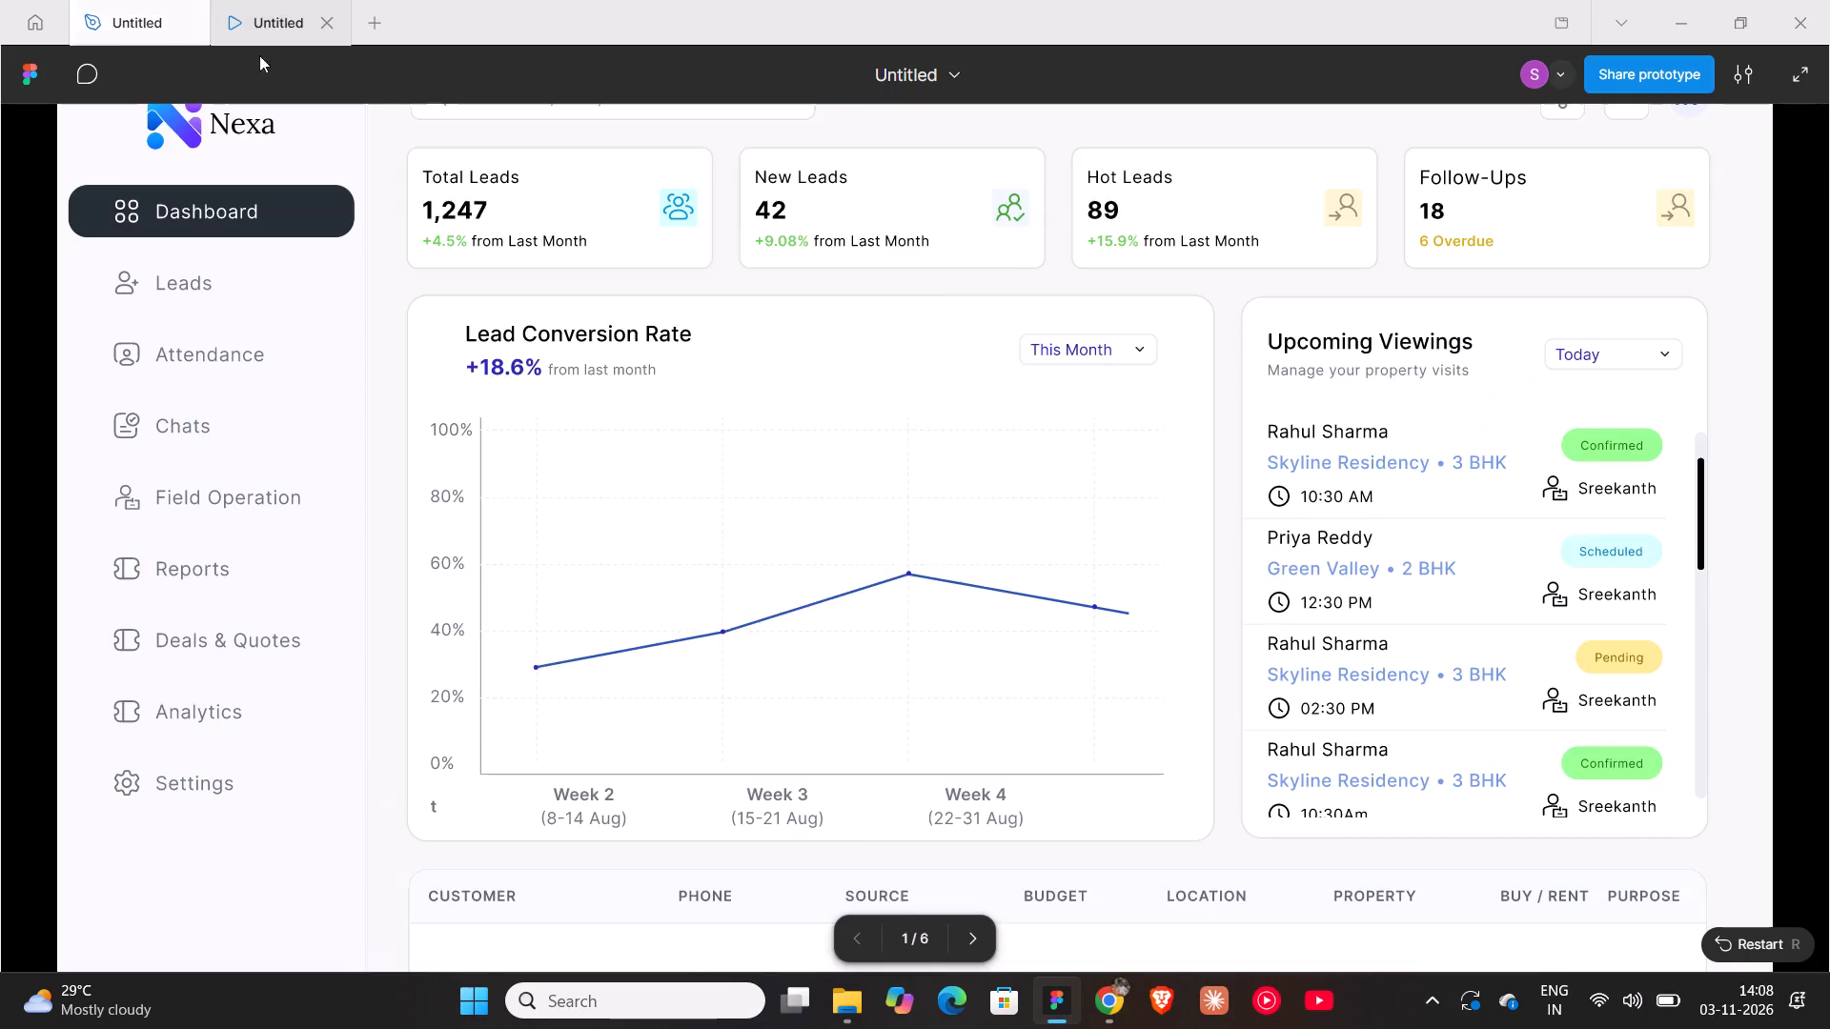
scroll(576, 385, "down", 20)
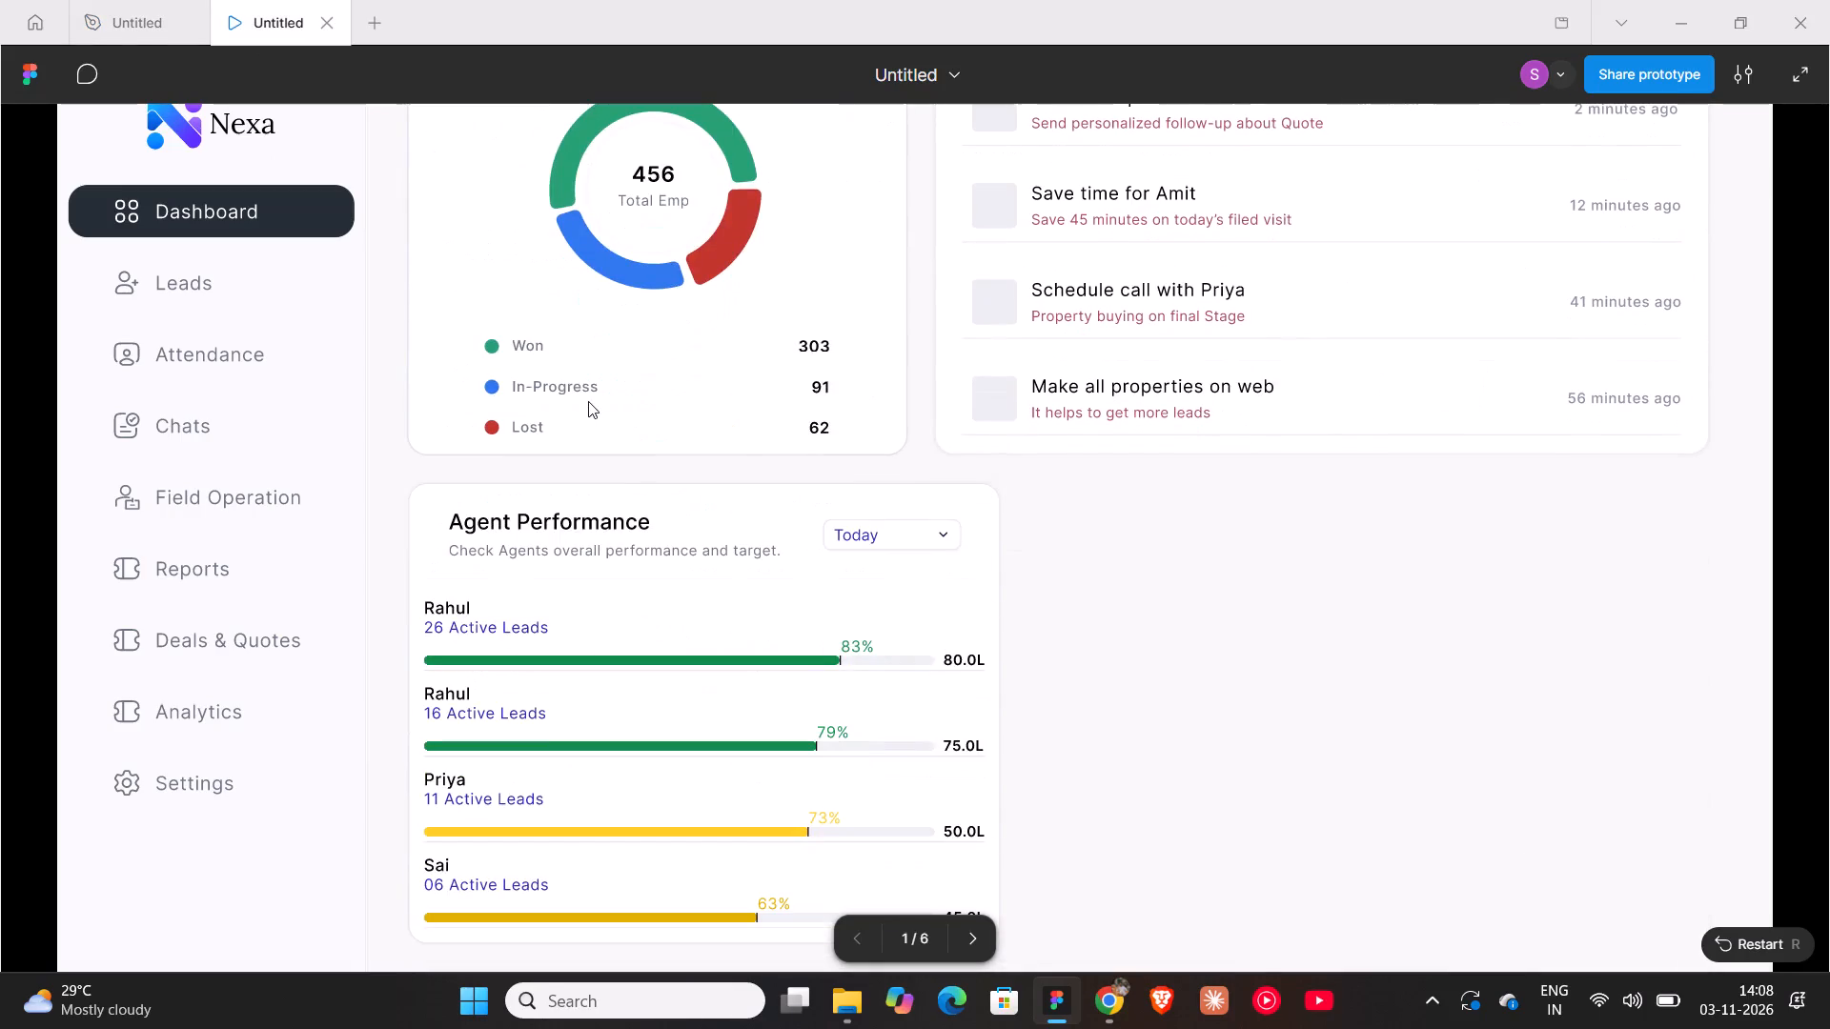
scroll(588, 401, "up", 19)
scroll(588, 401, "up", 3)
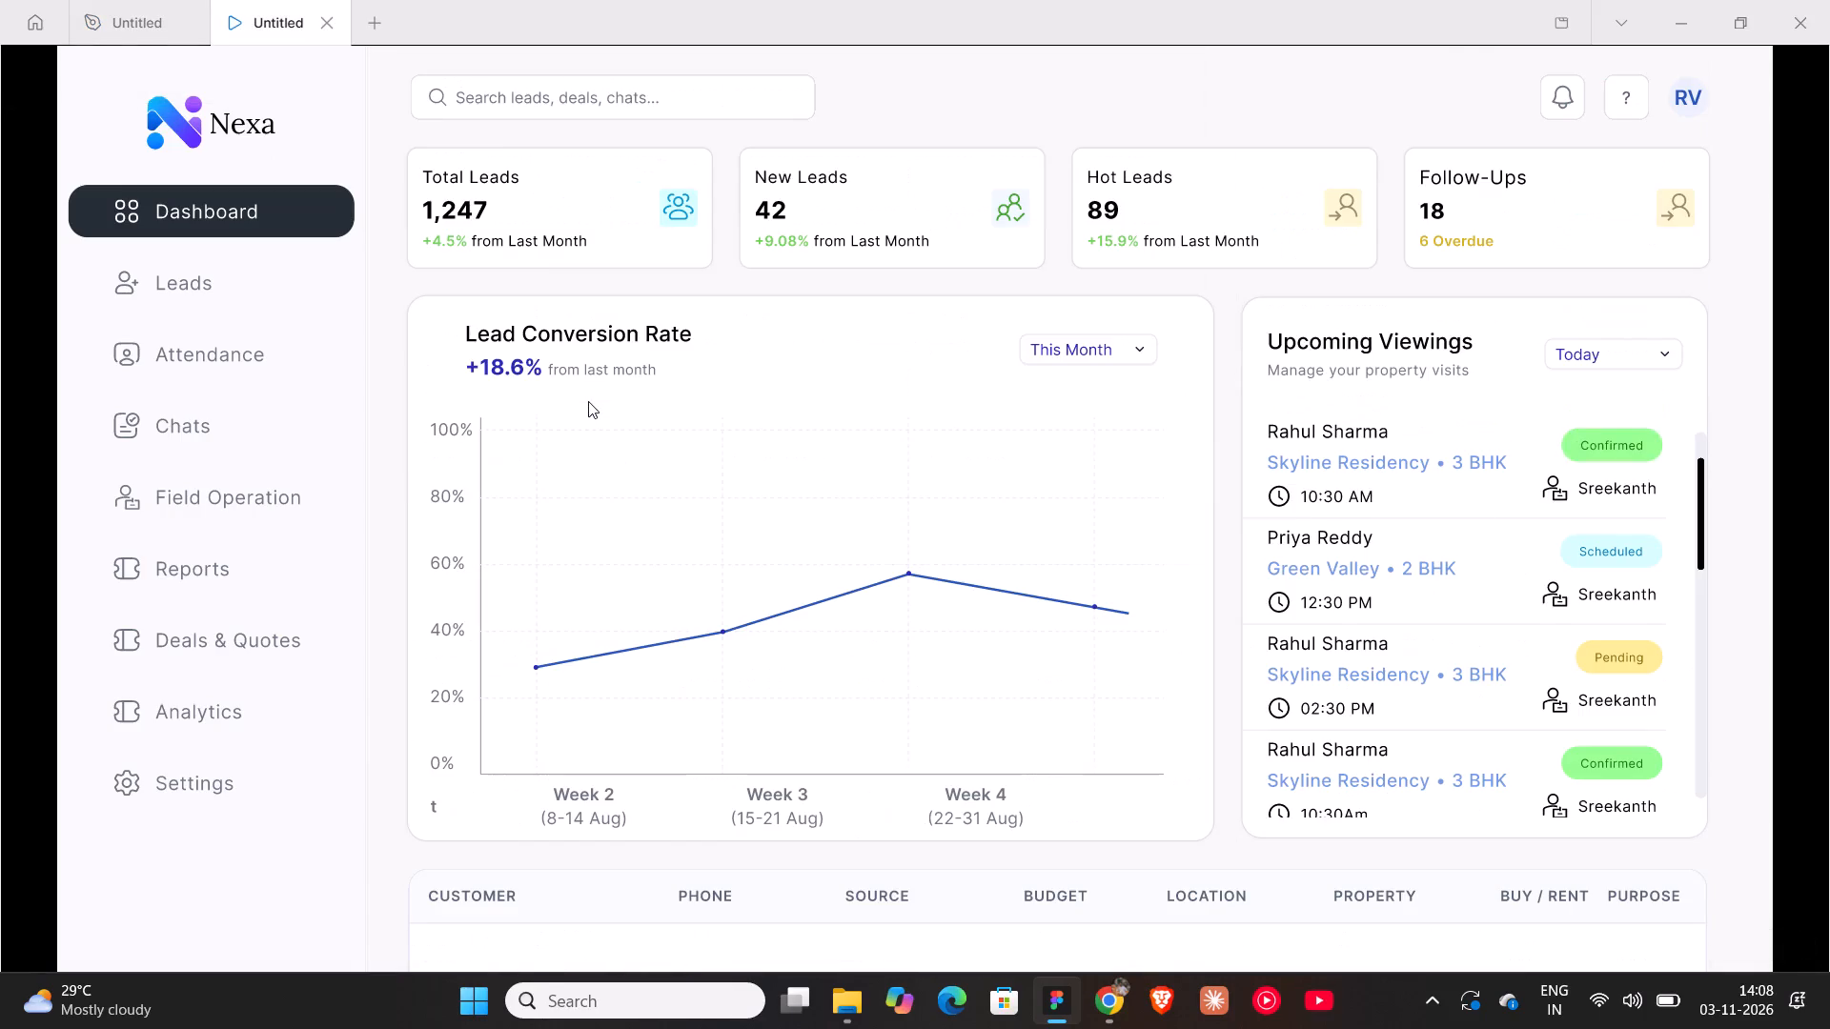
scroll(759, 434, "down", 5)
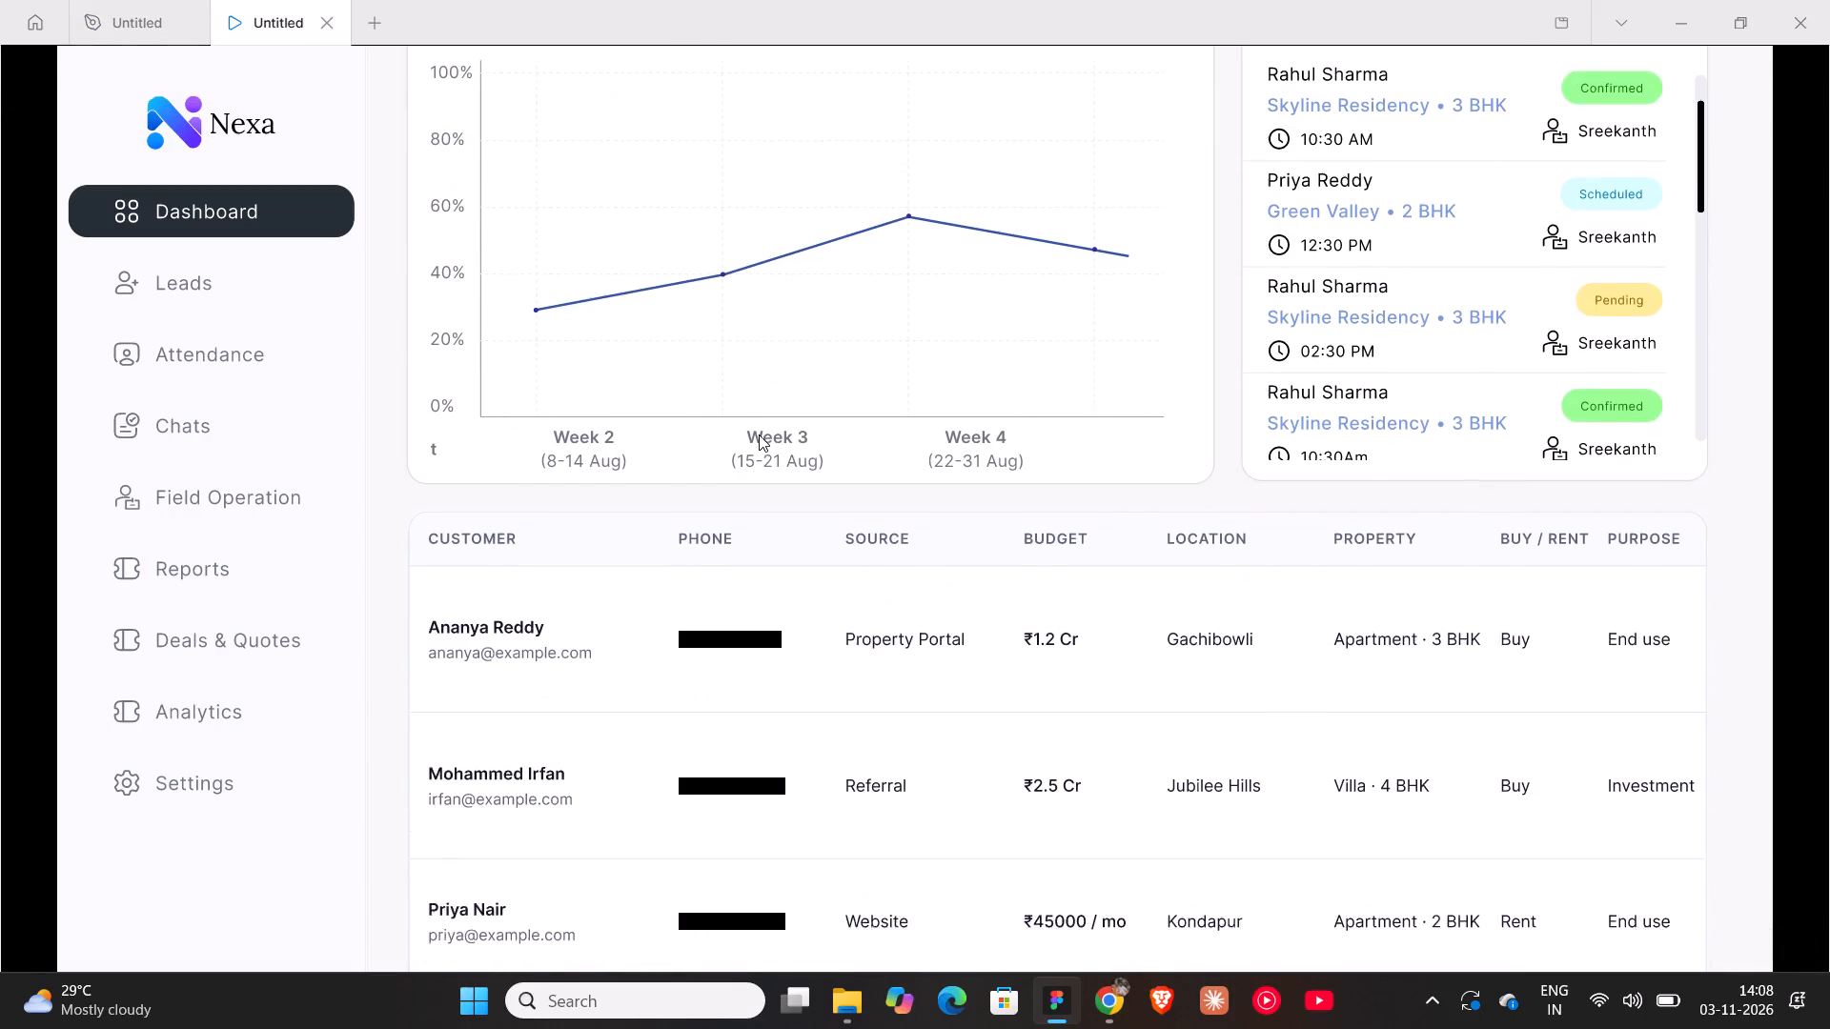
scroll(759, 434, "down", 11)
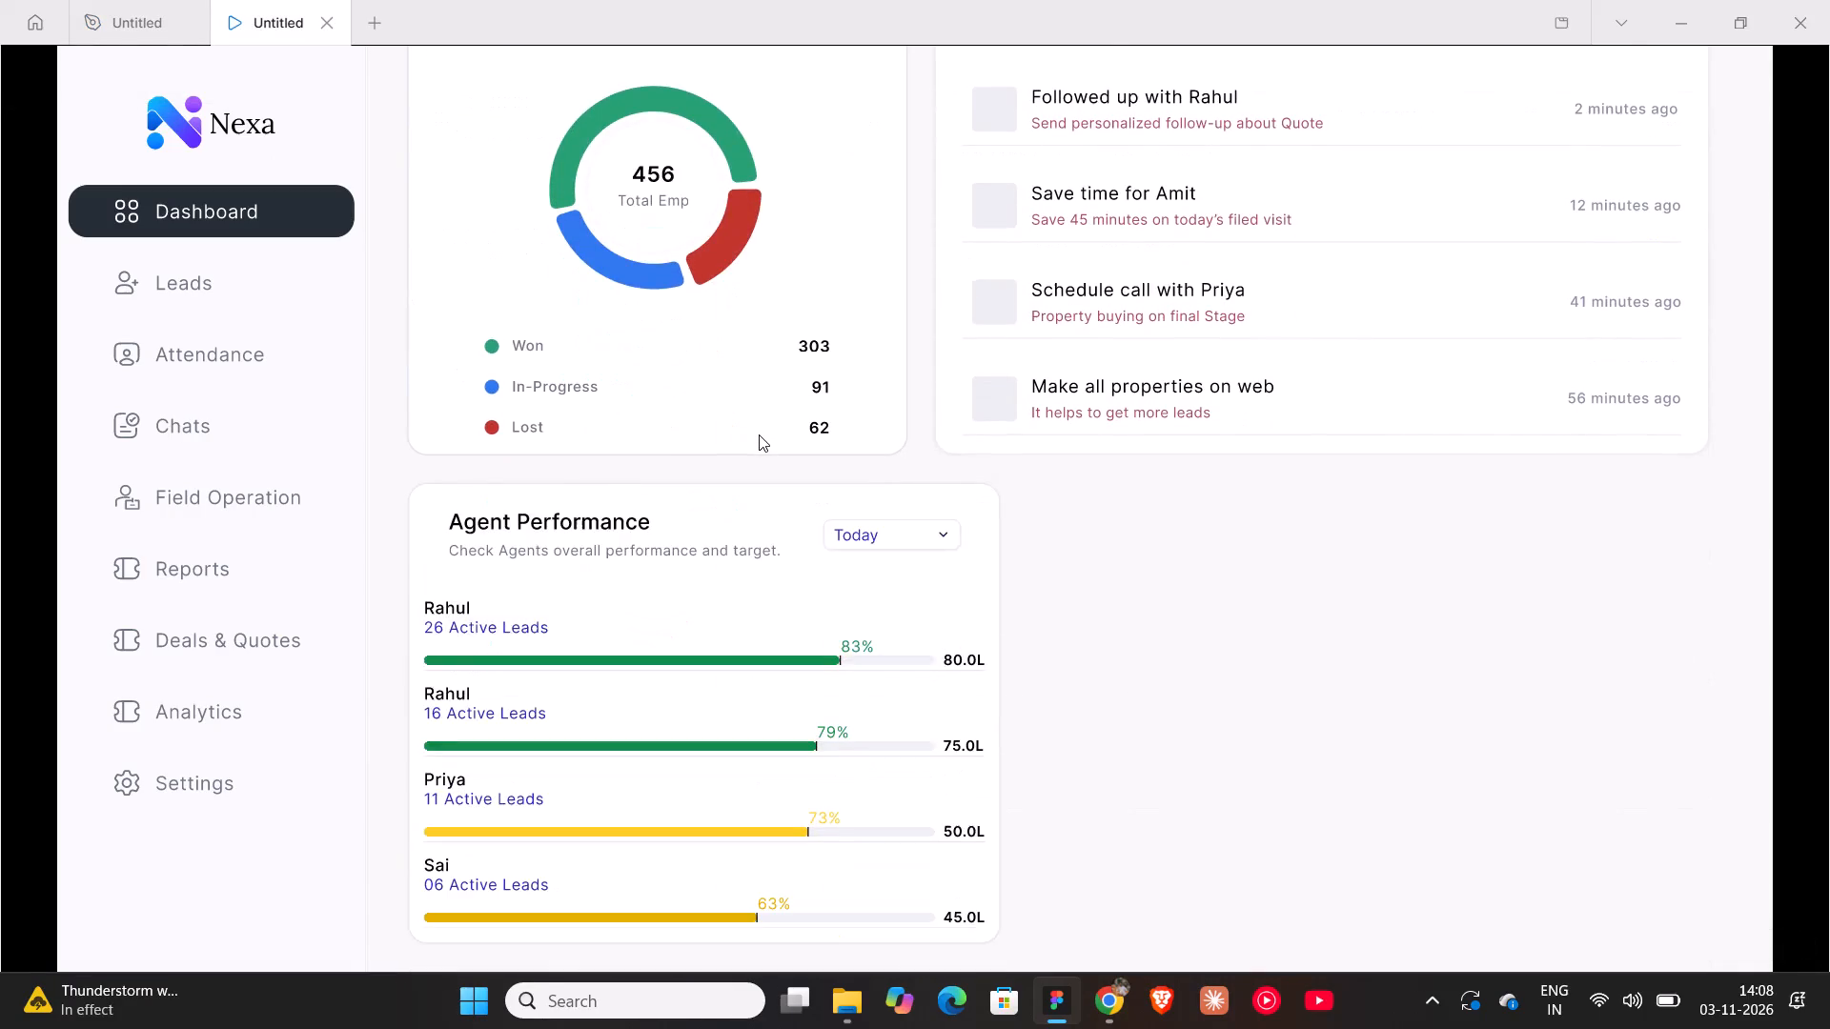
scroll(759, 434, "up", 6)
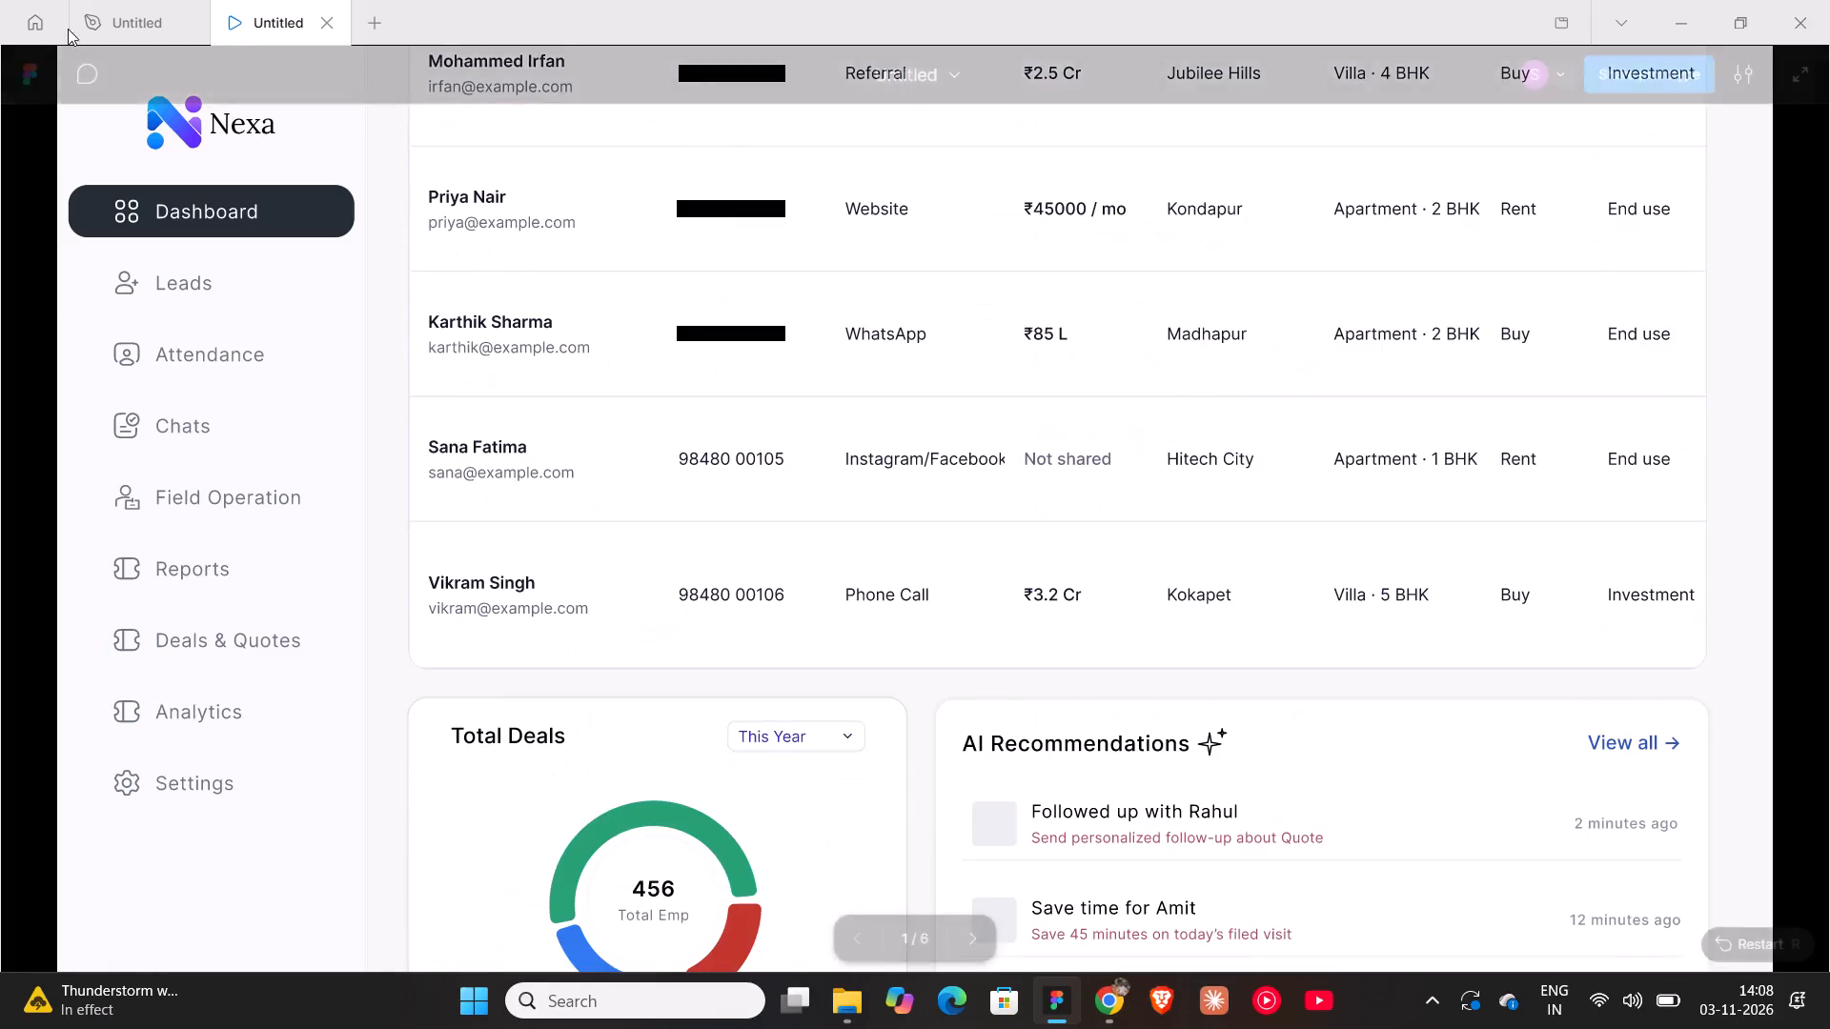
left_click(140, 28)
Switch the period dropdown in the Agent Performance card to the month variant.
double_click(949, 484)
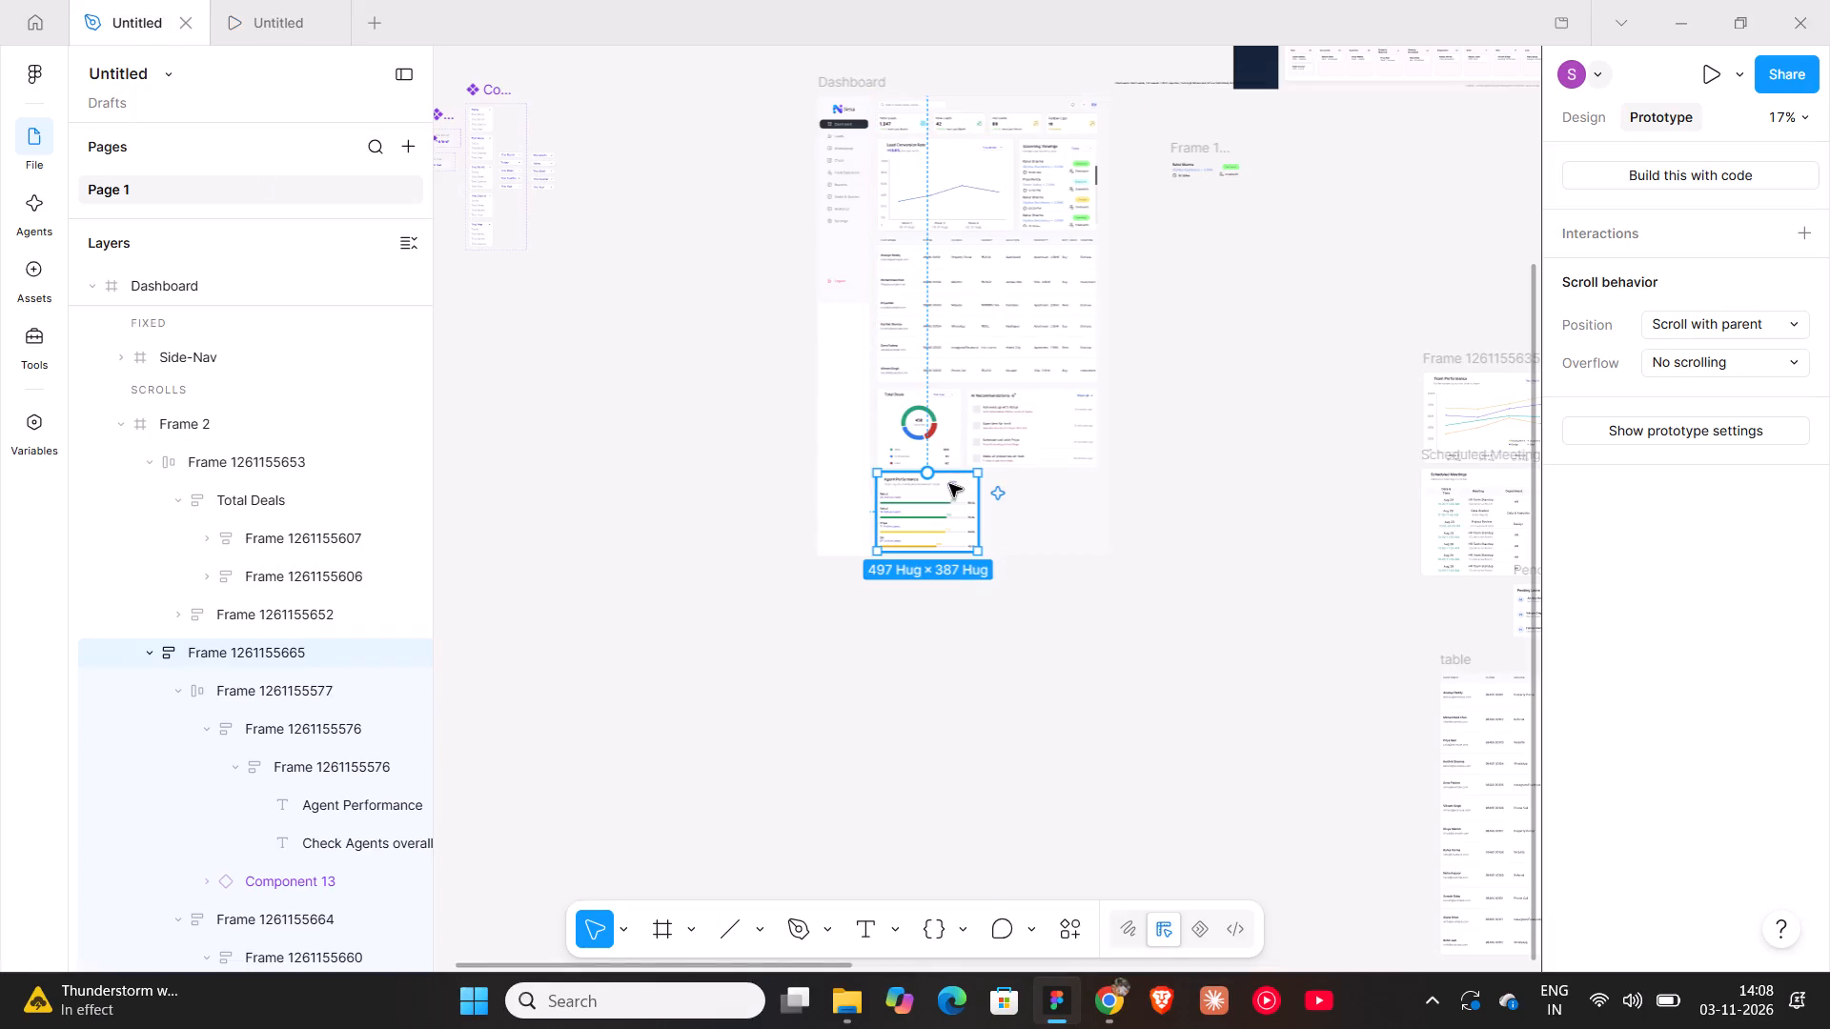
double_click(951, 486)
left_click(1561, 119)
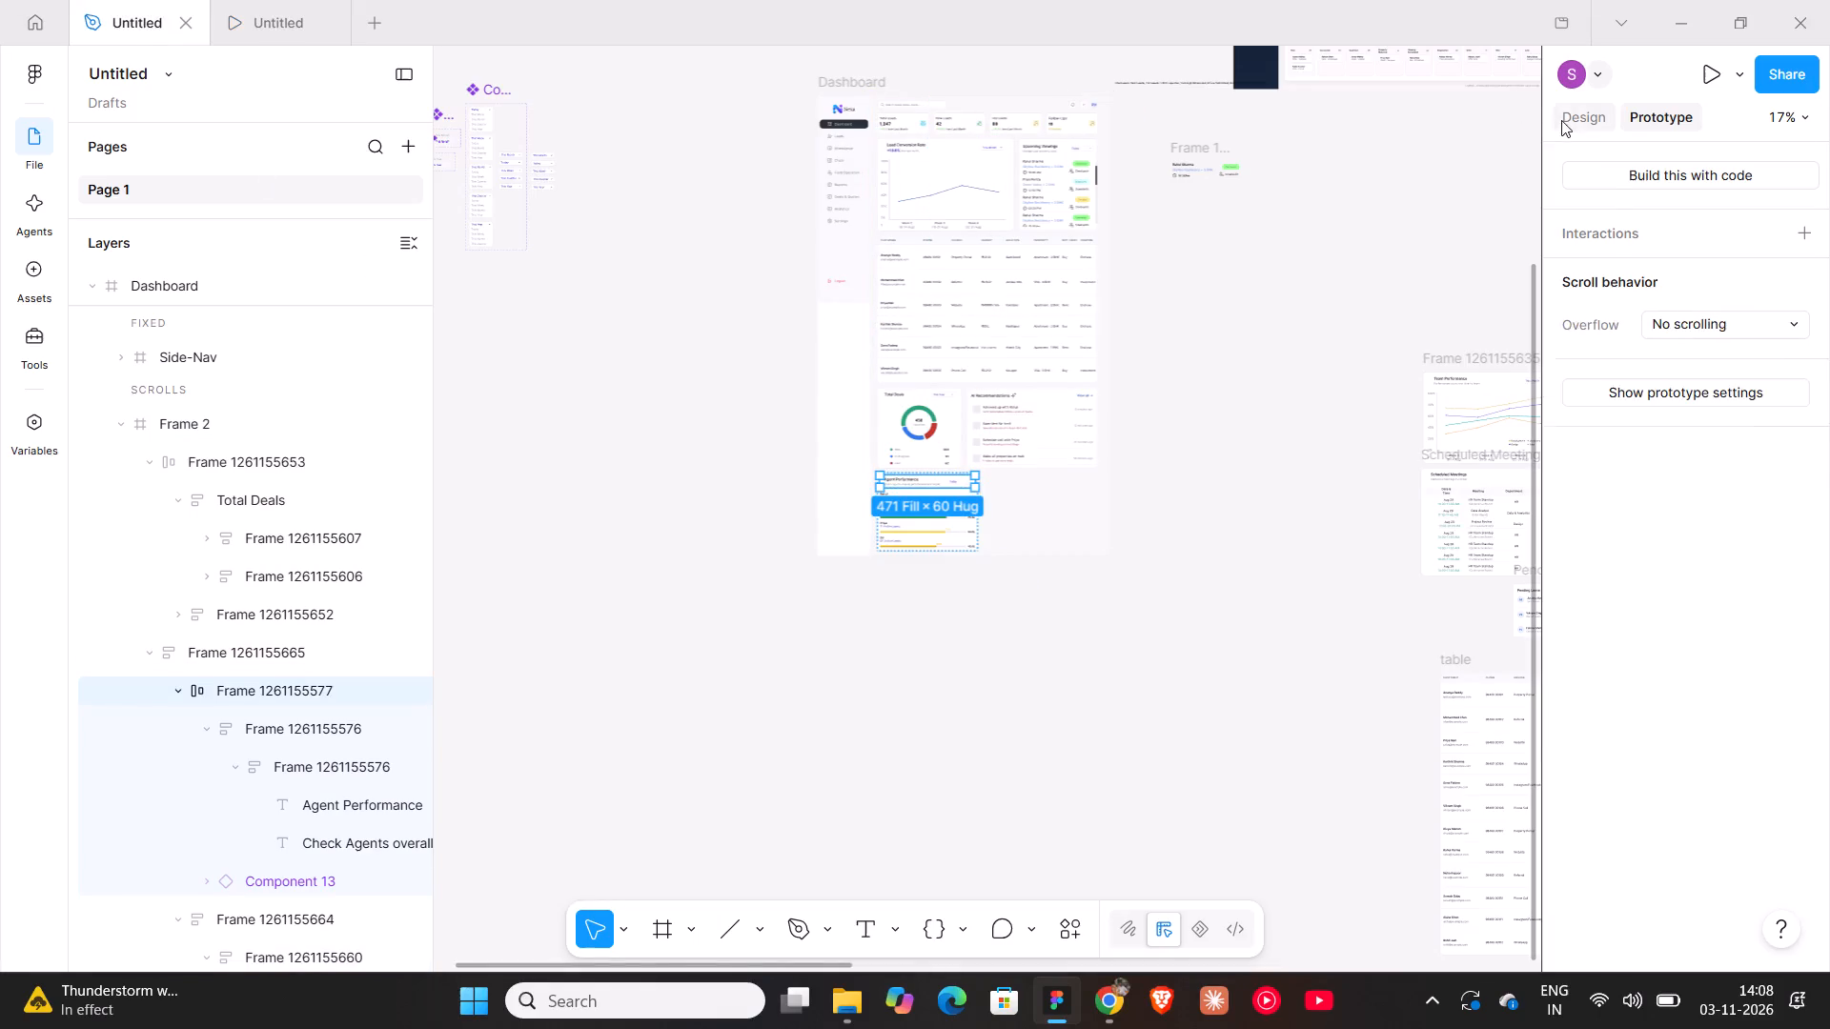
scroll(907, 548, "up", 19, "ctrl")
double_click(1048, 357)
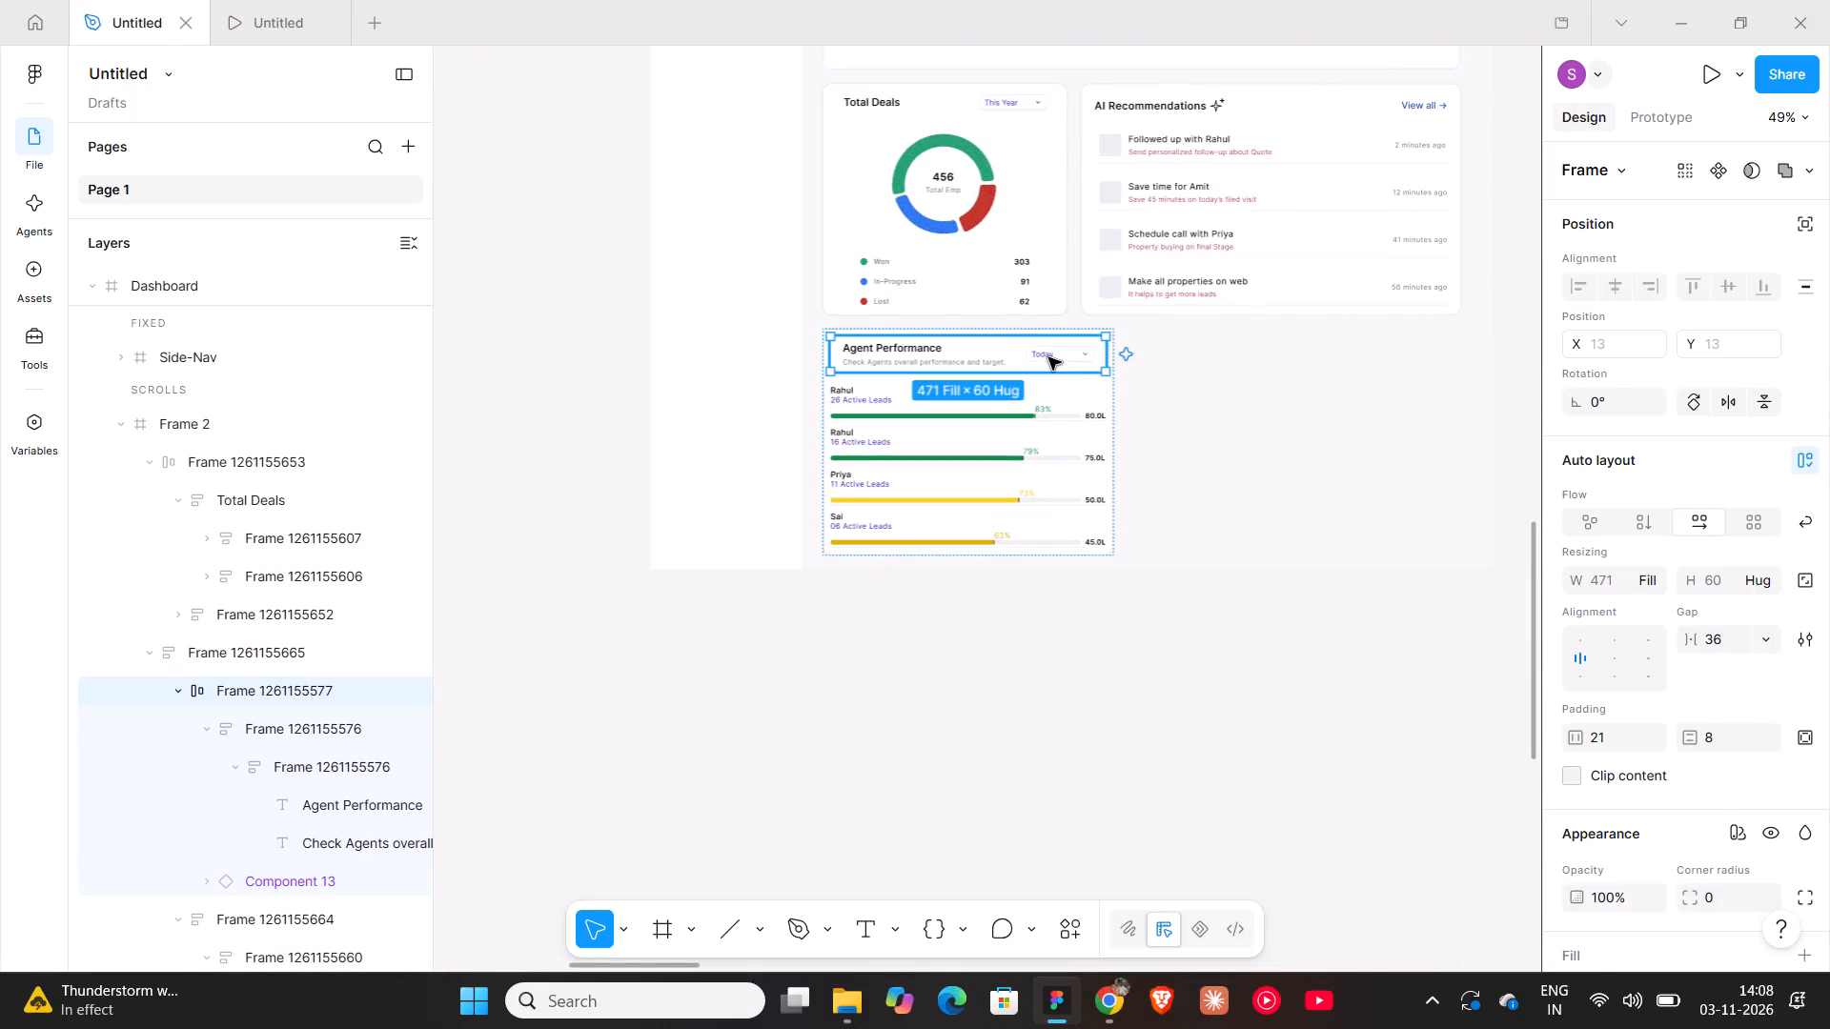
left_click(1747, 236)
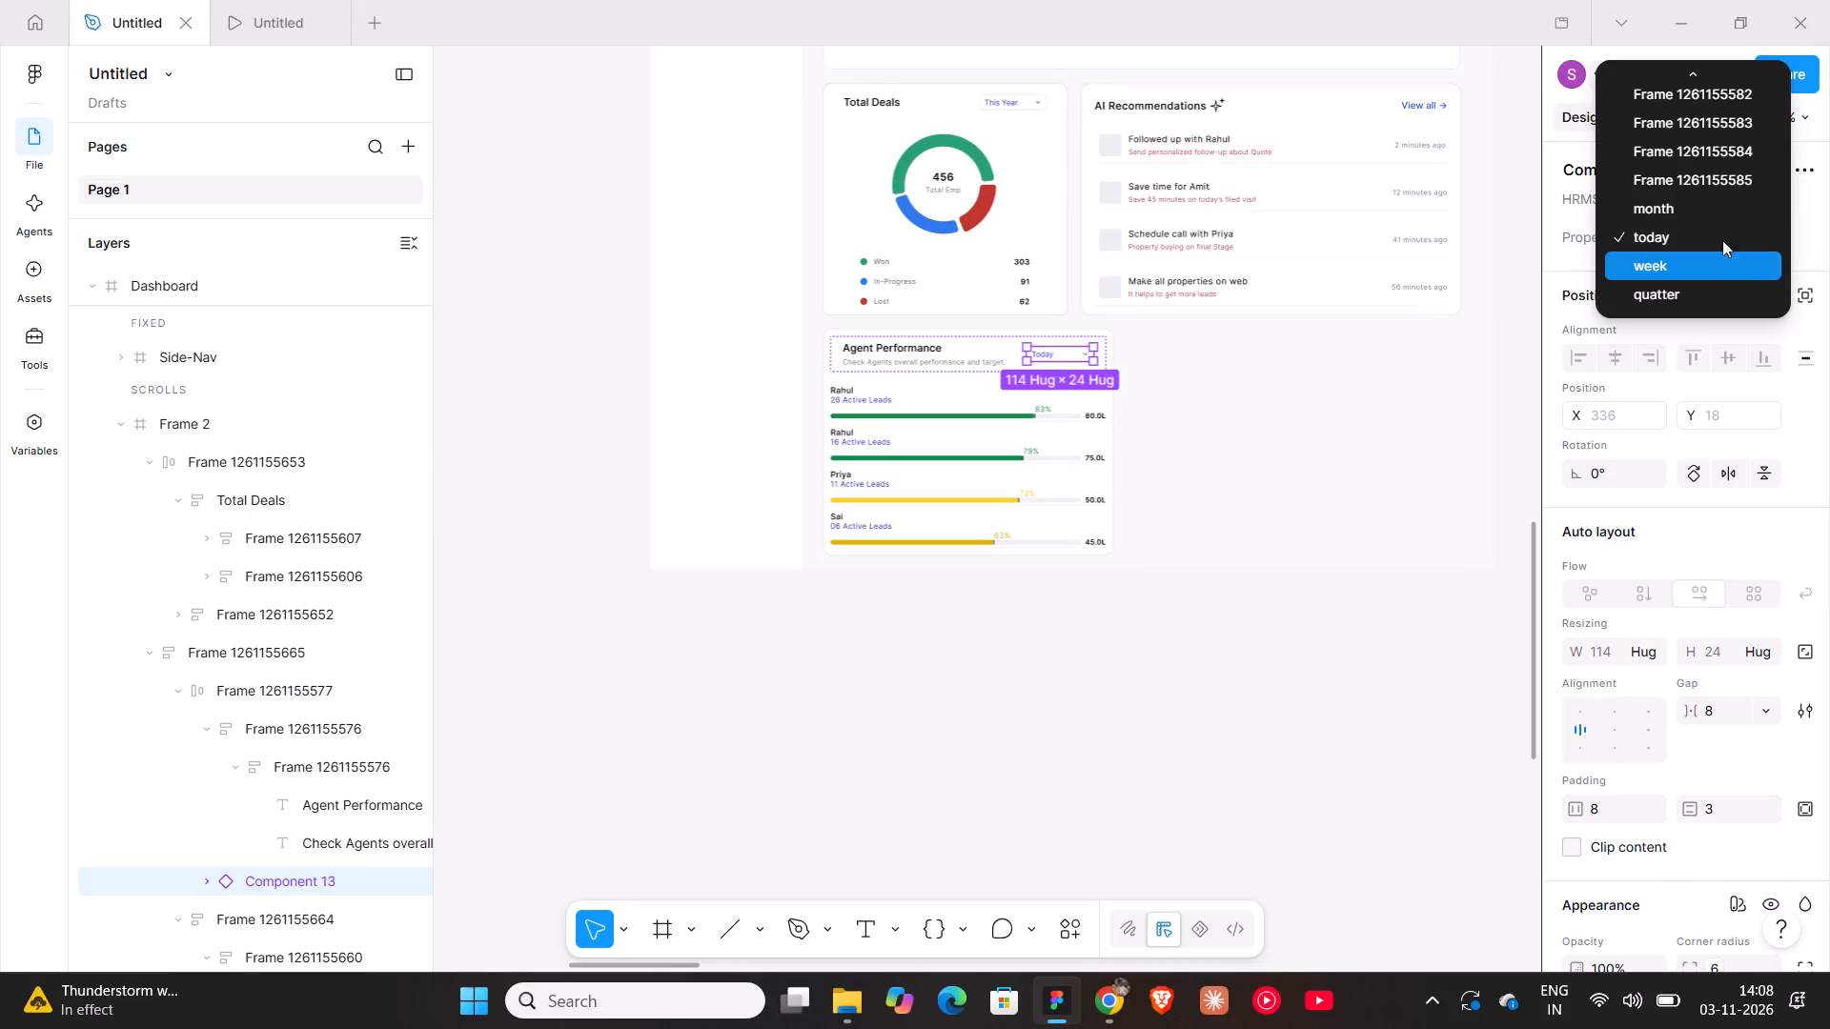
left_click(1708, 204)
scroll(1260, 529, "down", 6, "ctrl")
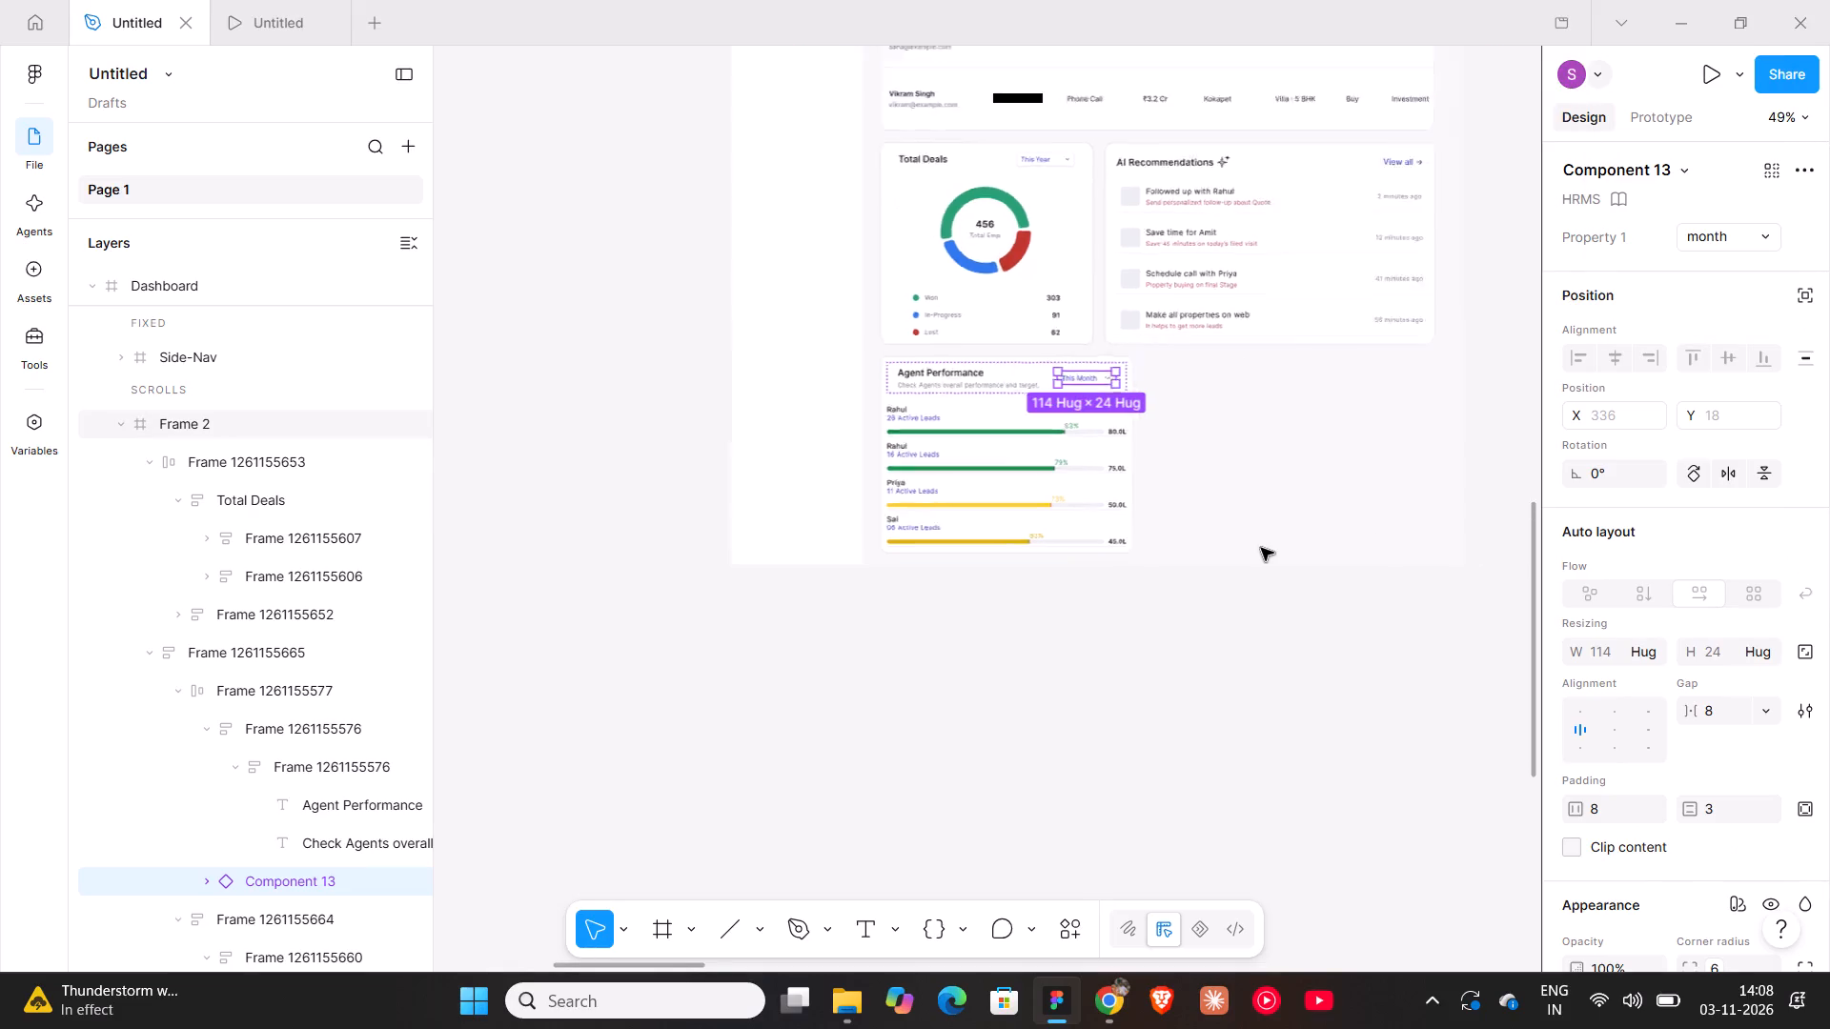
left_click(1265, 626, "ctrl")
scroll(1265, 626, "down", 17, "shift")
scroll(1198, 494, "down", 5, "shift")
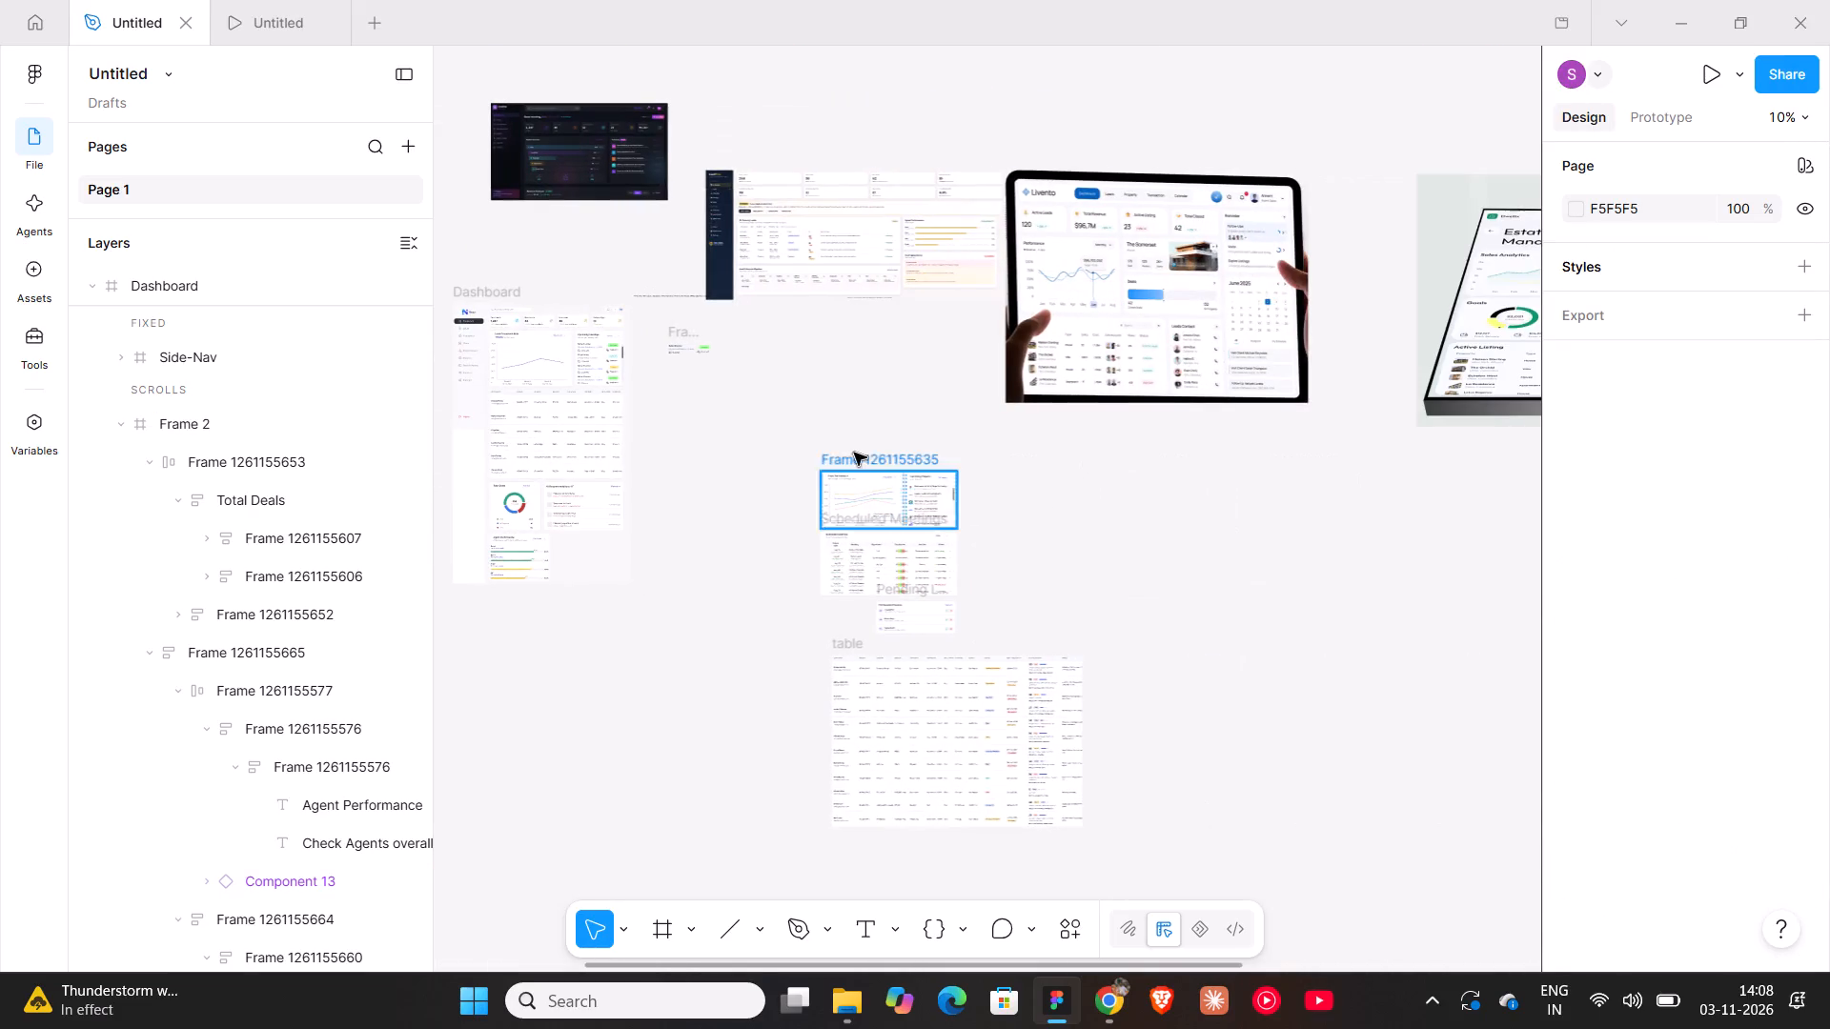
left_click_drag(738, 423, 1037, 718)
key("Delete")
Delete the four dashboard reference images scattered around the Dashboard frame on the canvas.
left_click(1153, 162)
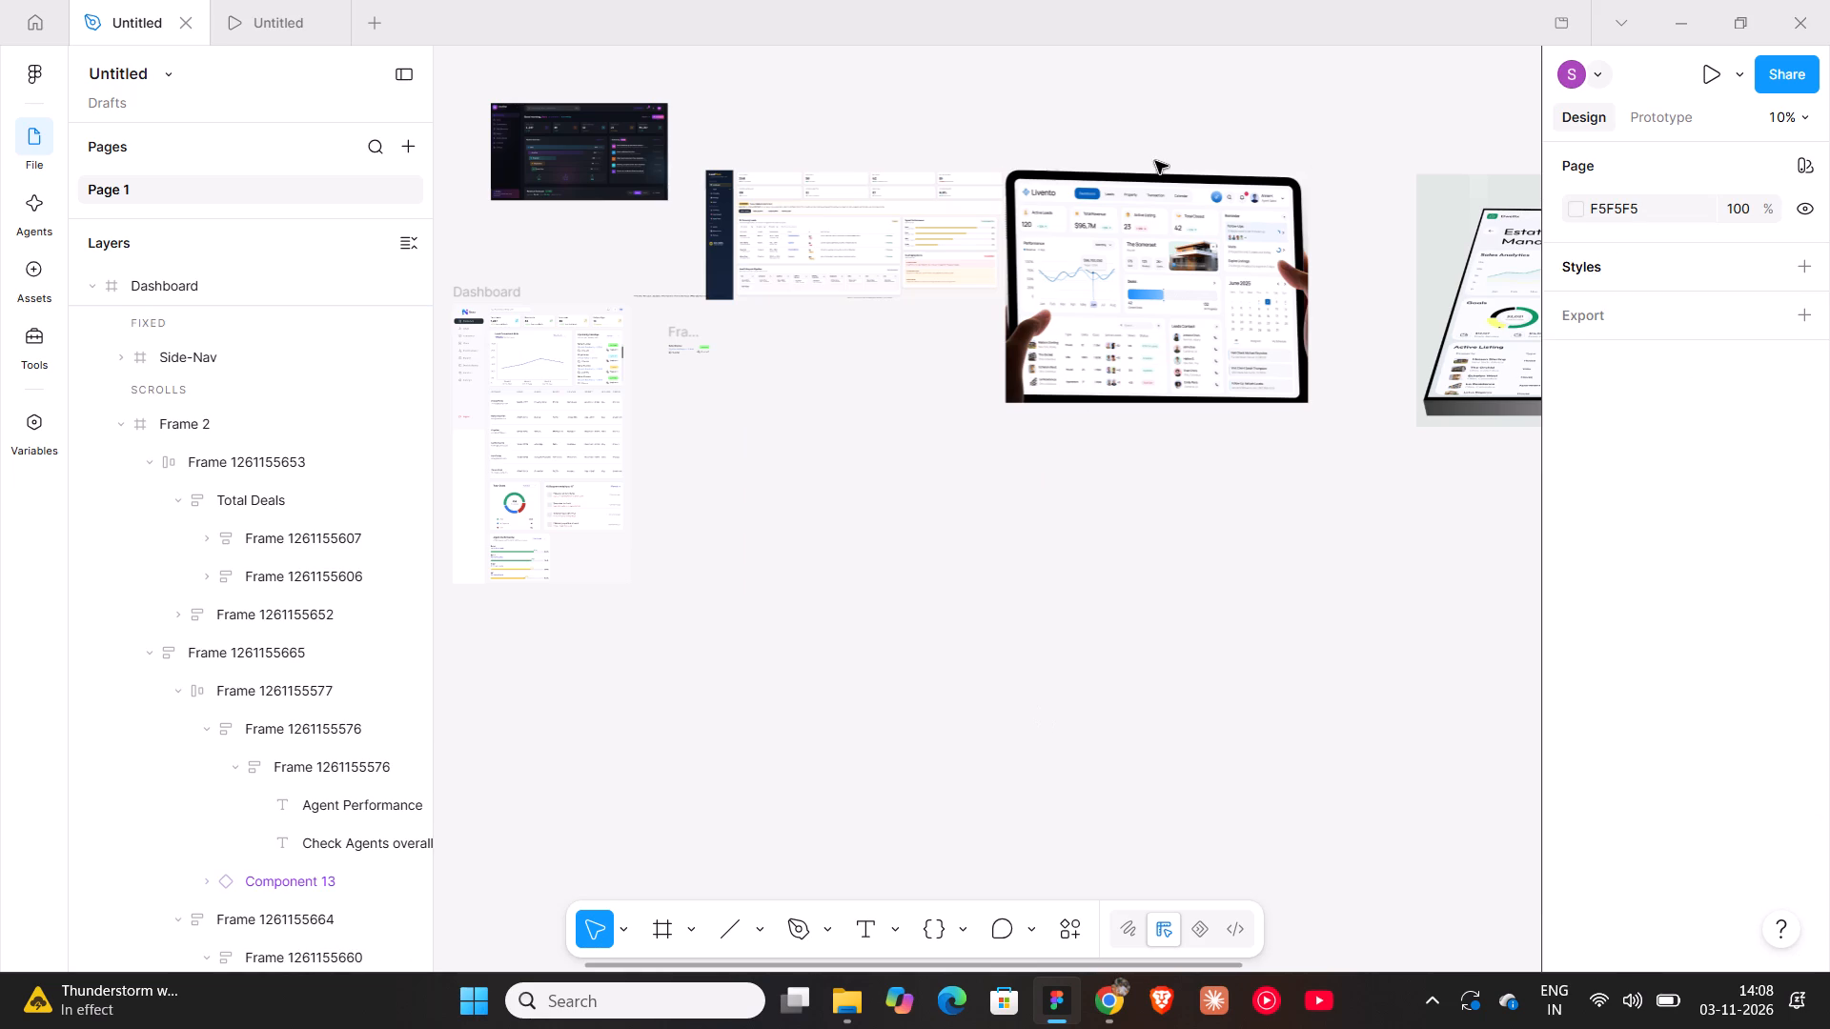
left_click(1126, 270)
key("Delete")
left_click(924, 244)
key("Delete")
left_click(649, 164)
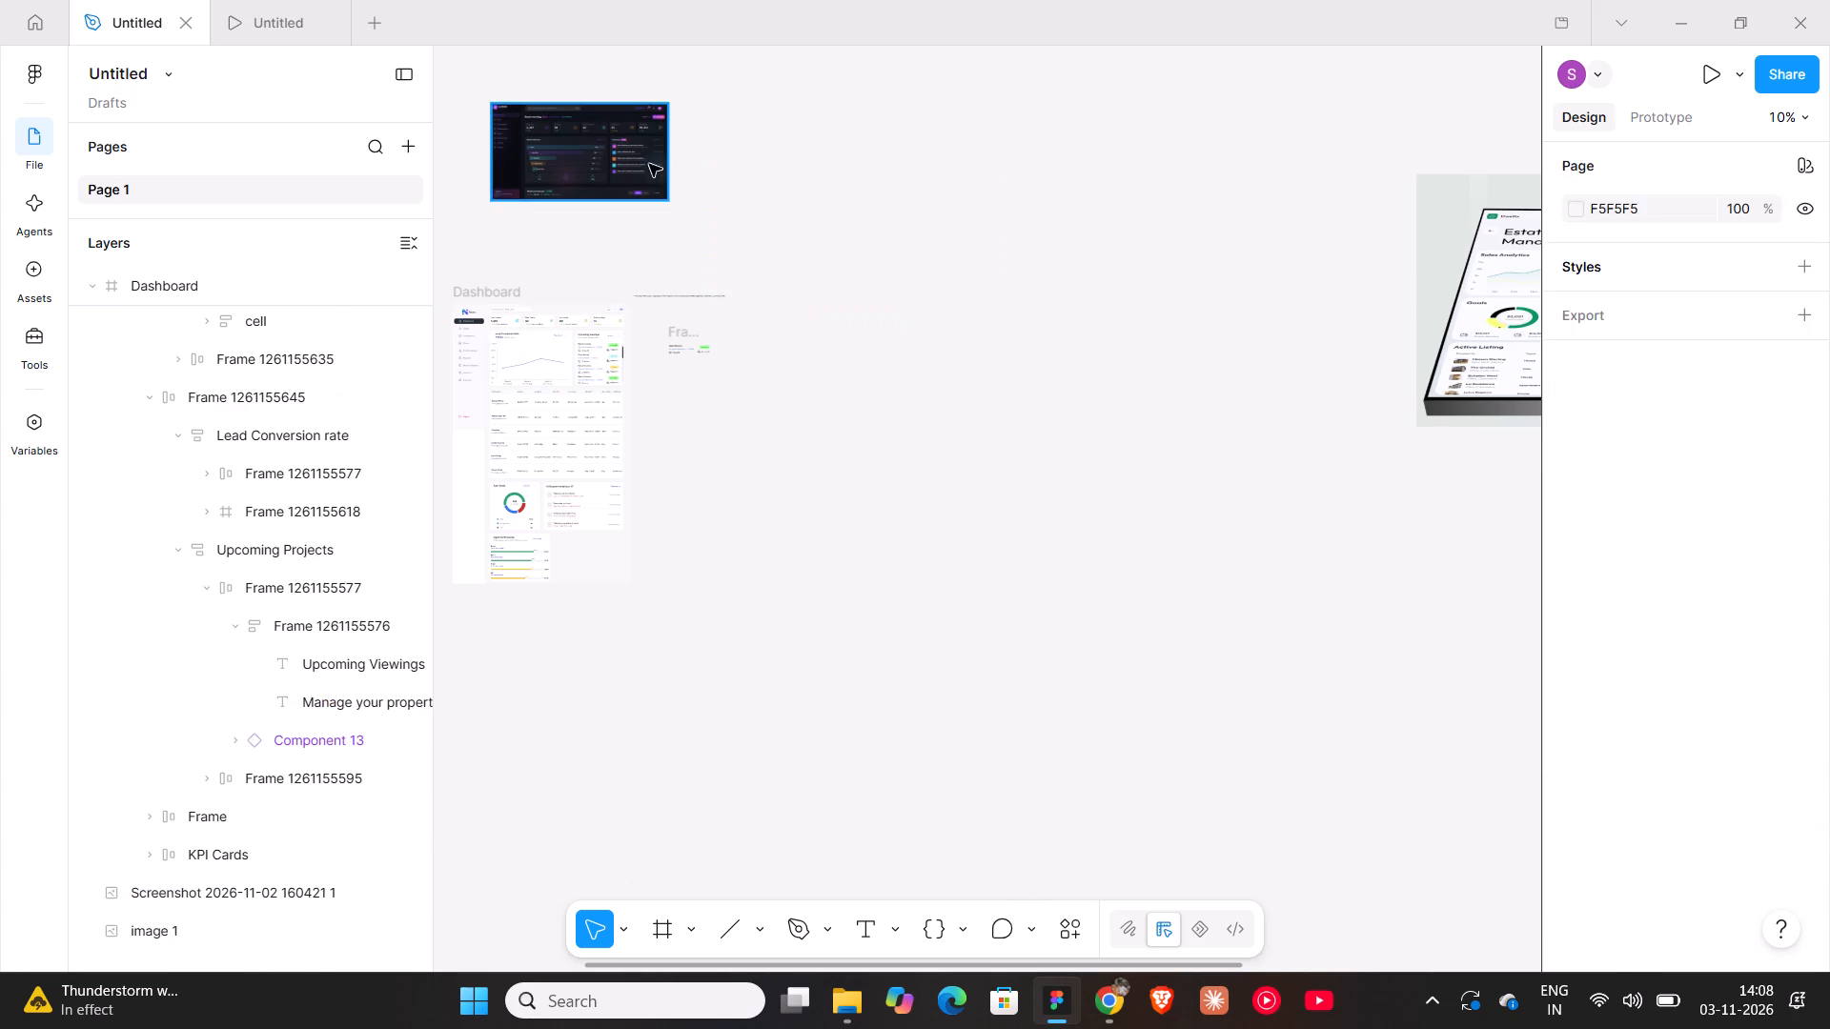
key("Delete")
left_click(1490, 280)
key("Delete")
Move the Dashboard frame next to the component set, to about X -1487, Y 873.
scroll(1153, 351, "up", 8, "shift")
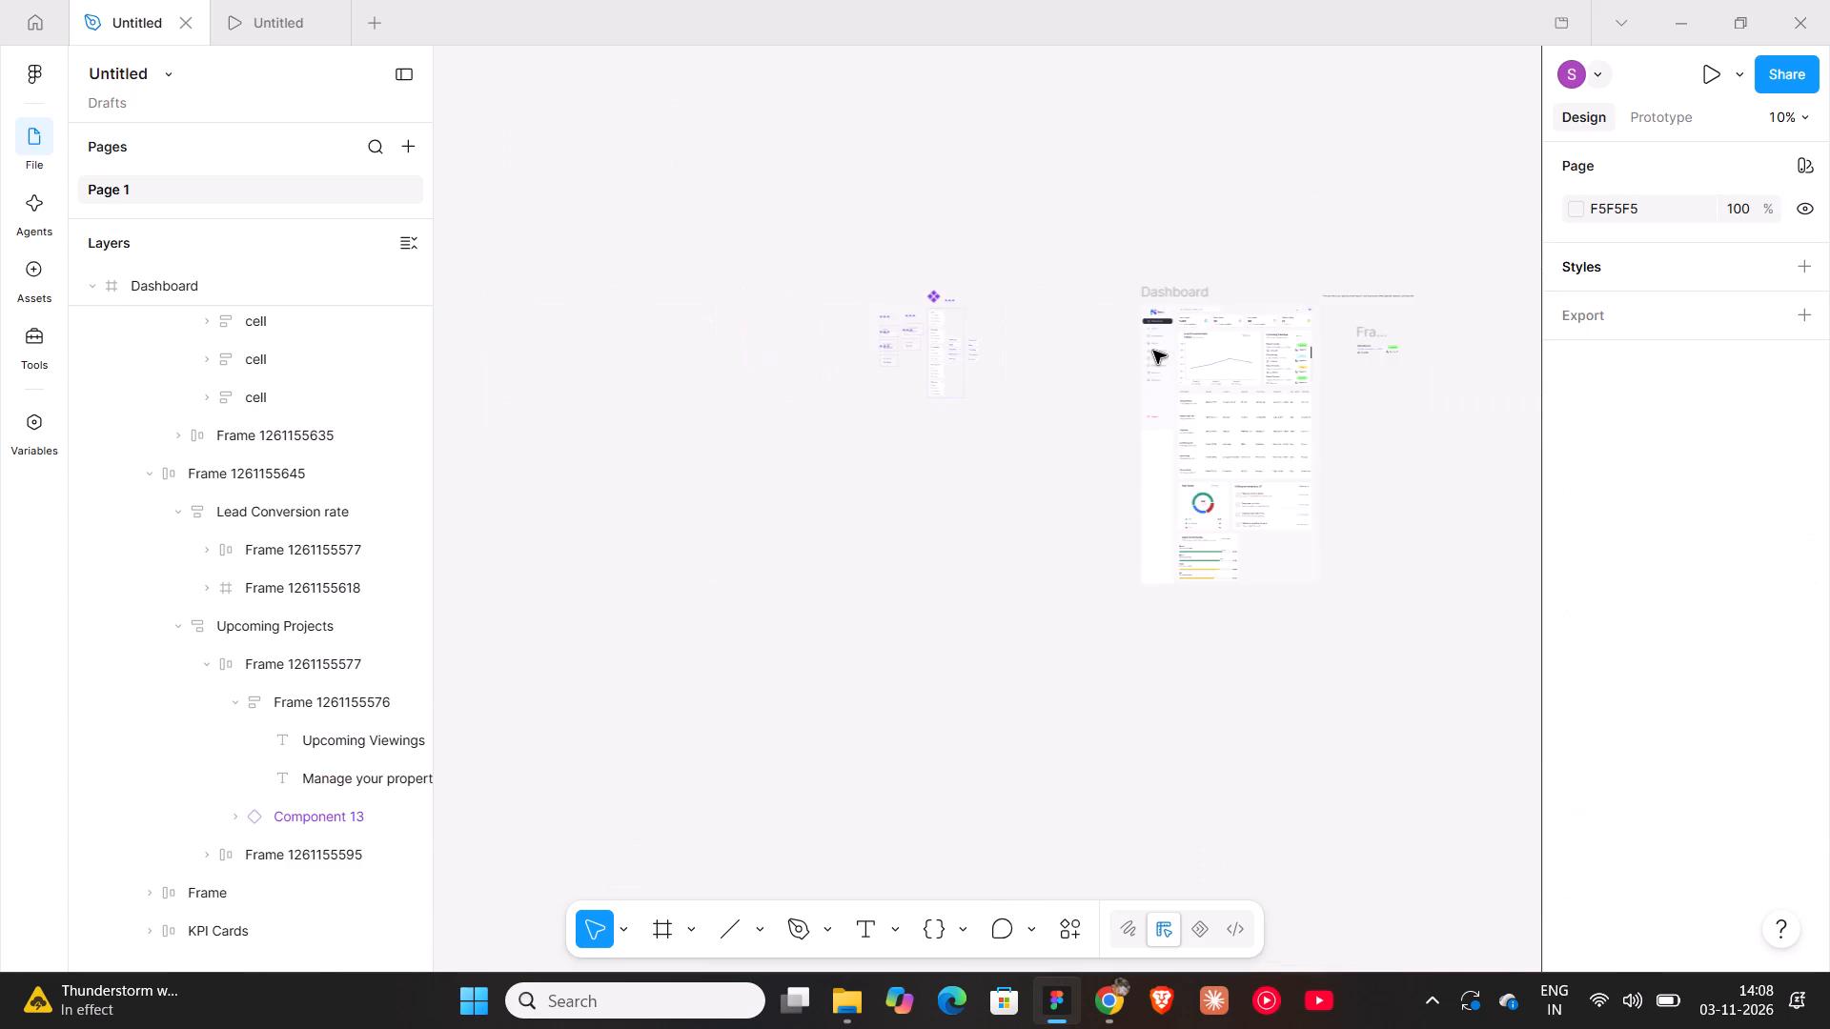
scroll(1121, 287, "down", 5, "shift")
left_click(1066, 291)
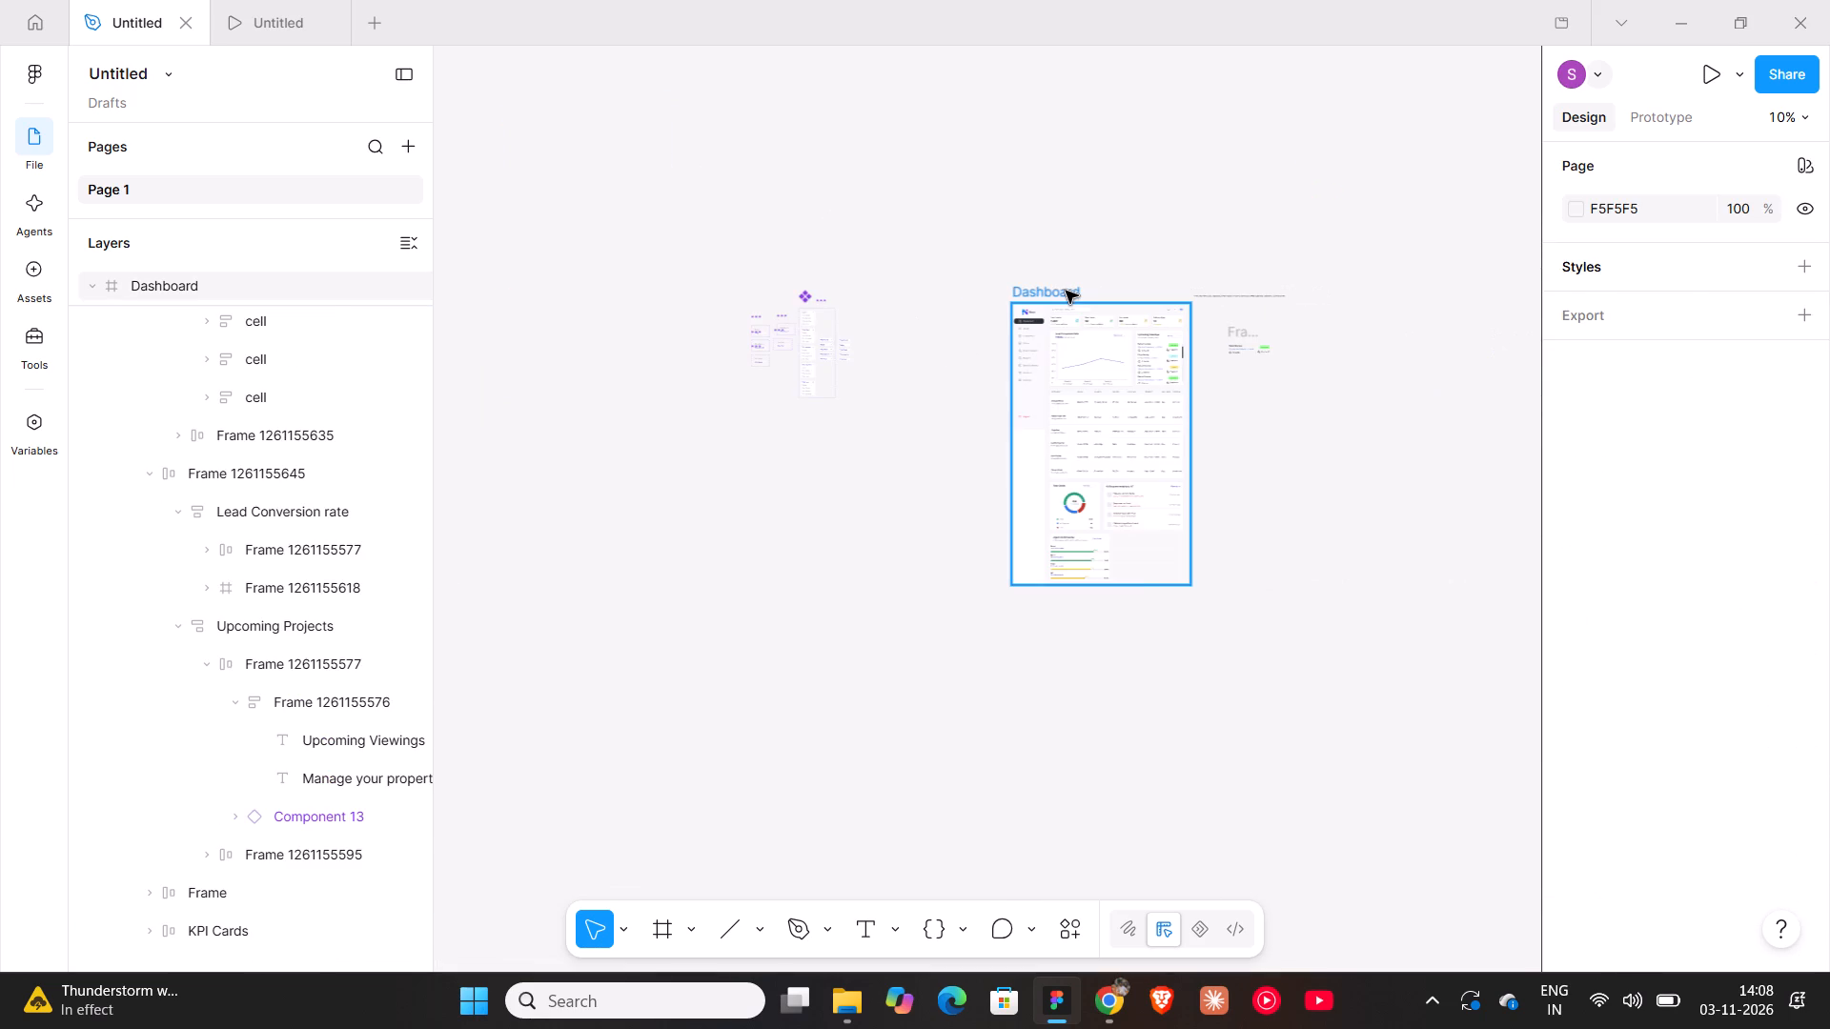
left_click_drag(1058, 290, 905, 281)
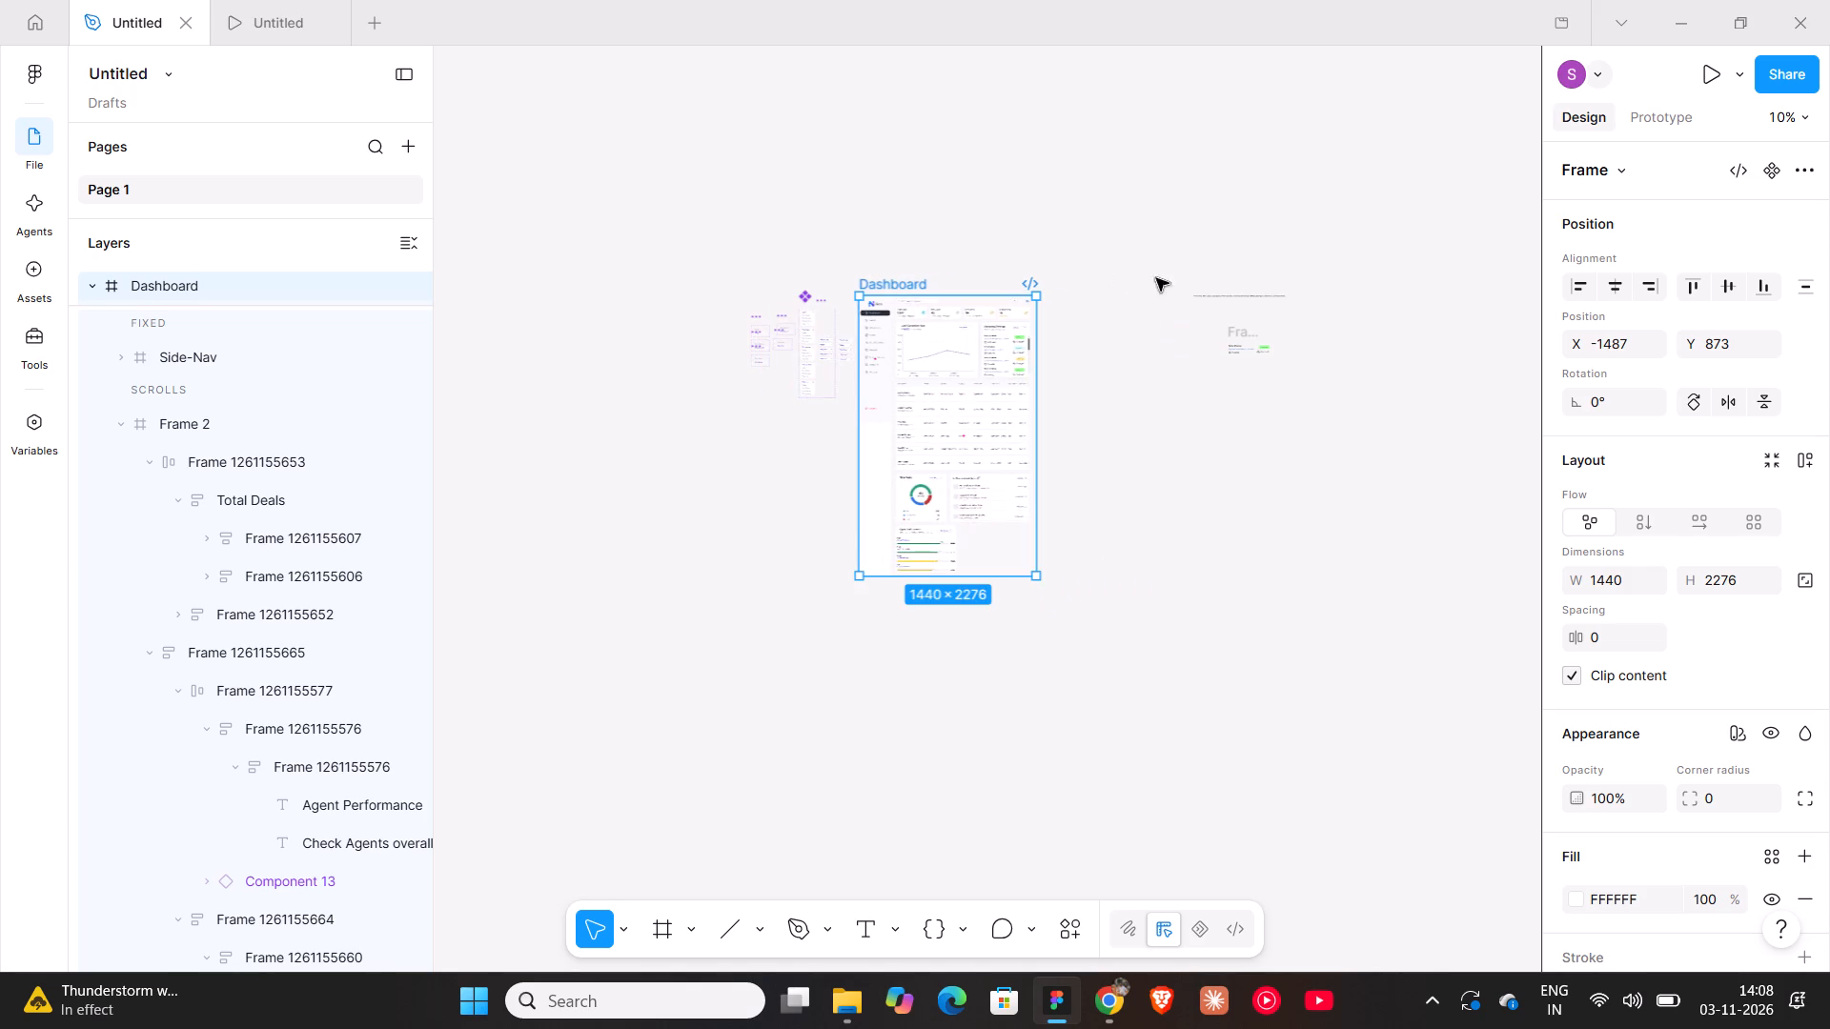
scroll(1219, 300, "up", 9, "ctrl")
left_click_drag(1229, 313, 1340, 536)
scroll(1229, 313, "up", 1)
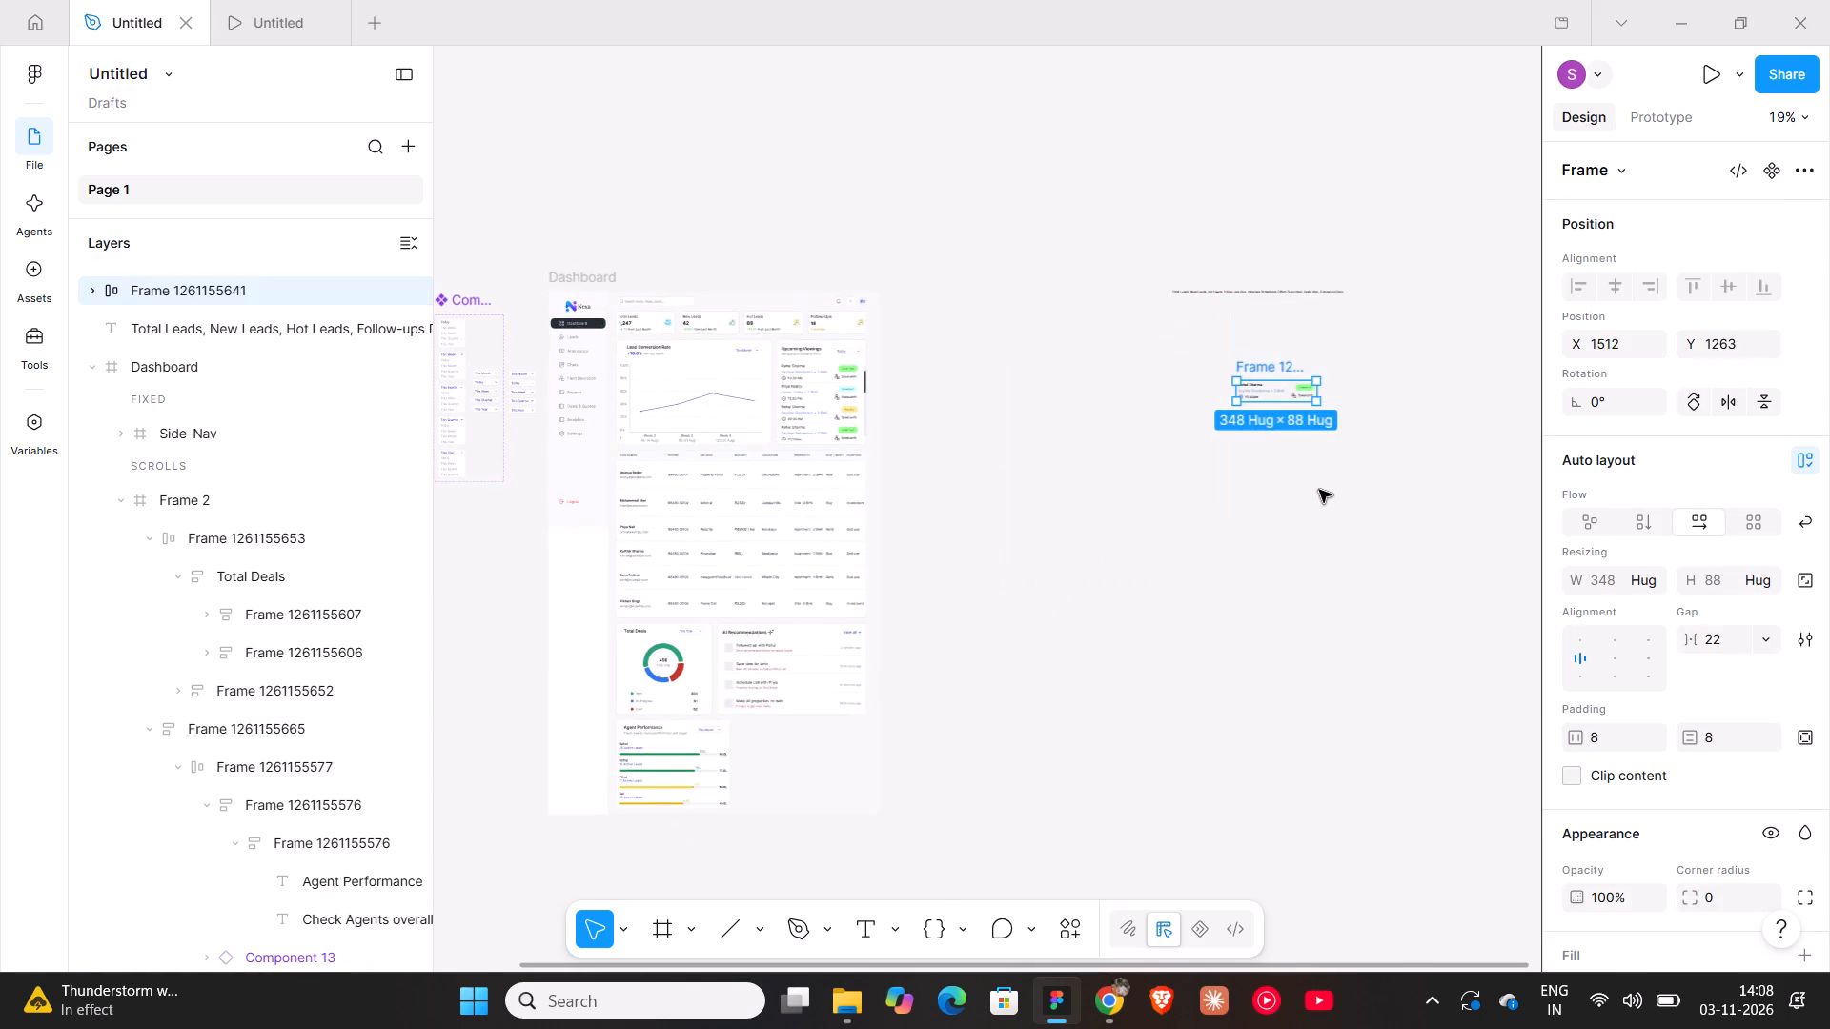
scroll(1319, 490, "down", 3, "ctrl")
left_click_drag(1291, 395, 684, 509)
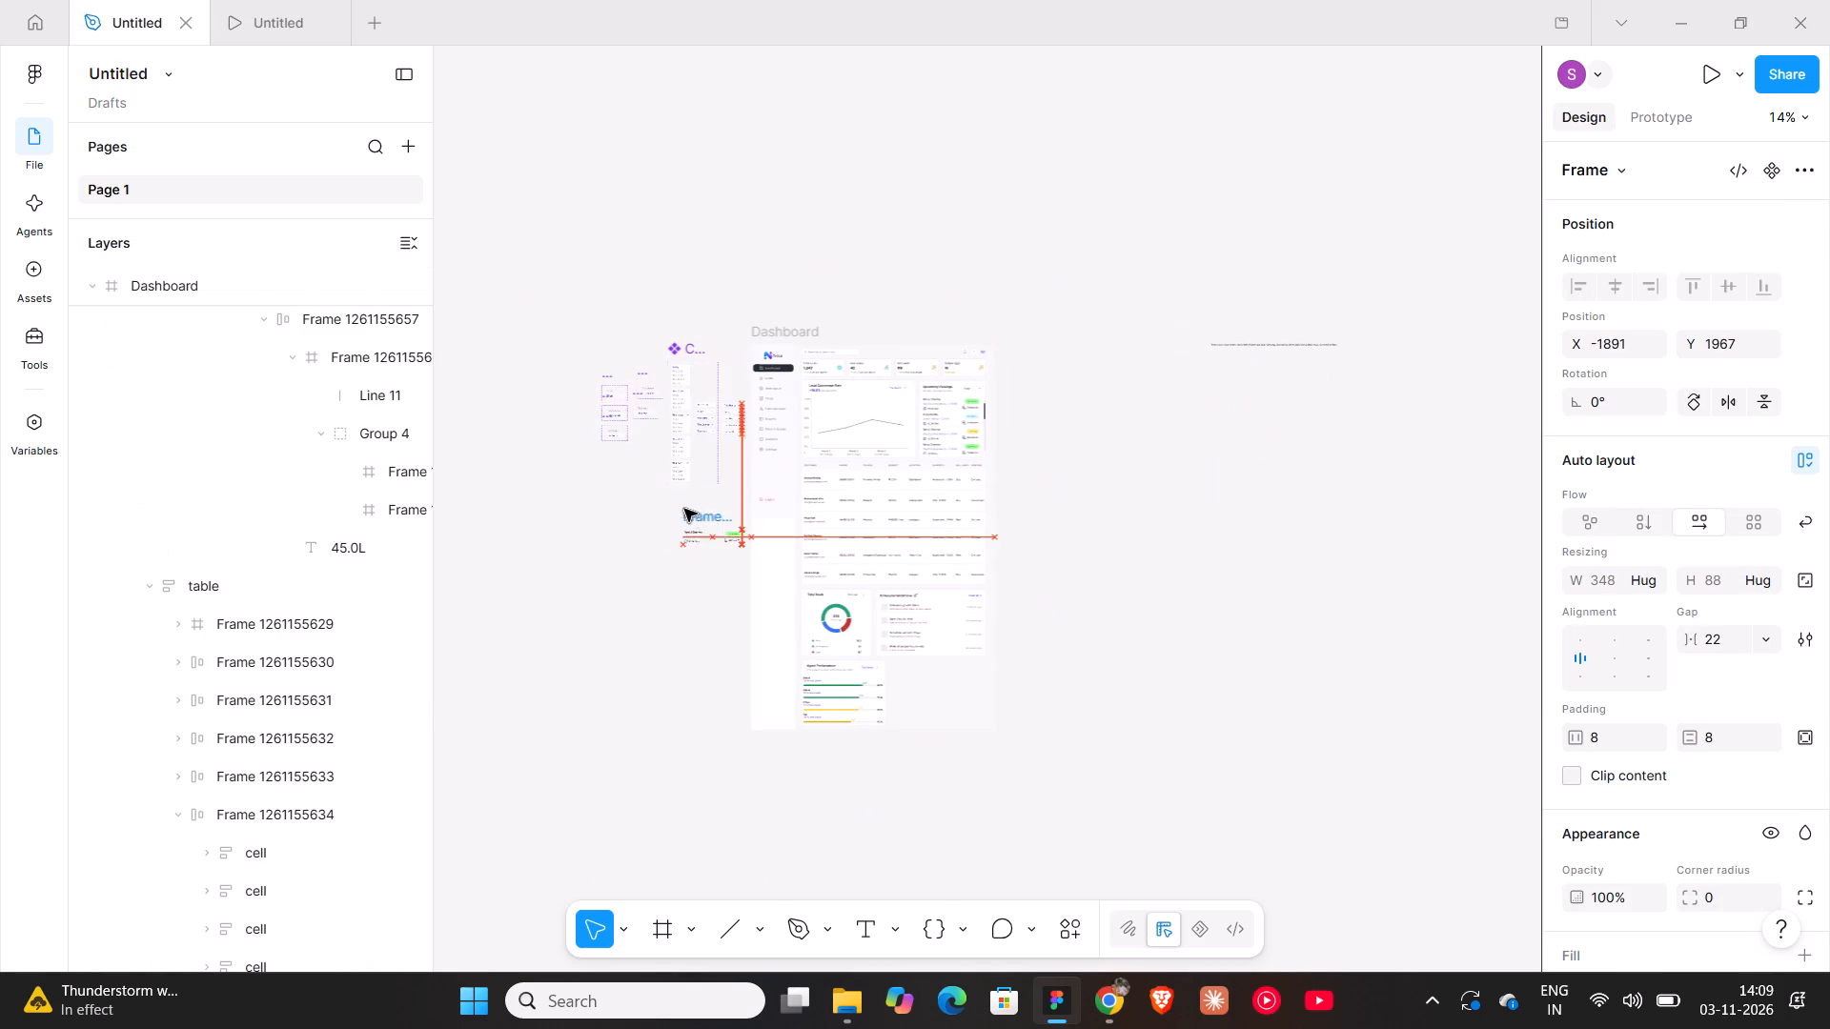
left_click_drag(684, 509, 666, 502)
Move the loose text line starting "Total Leads, New Leads, Hot Leads" above the Dashboard frame, to about X -1258, Y 707.
left_click(1274, 348)
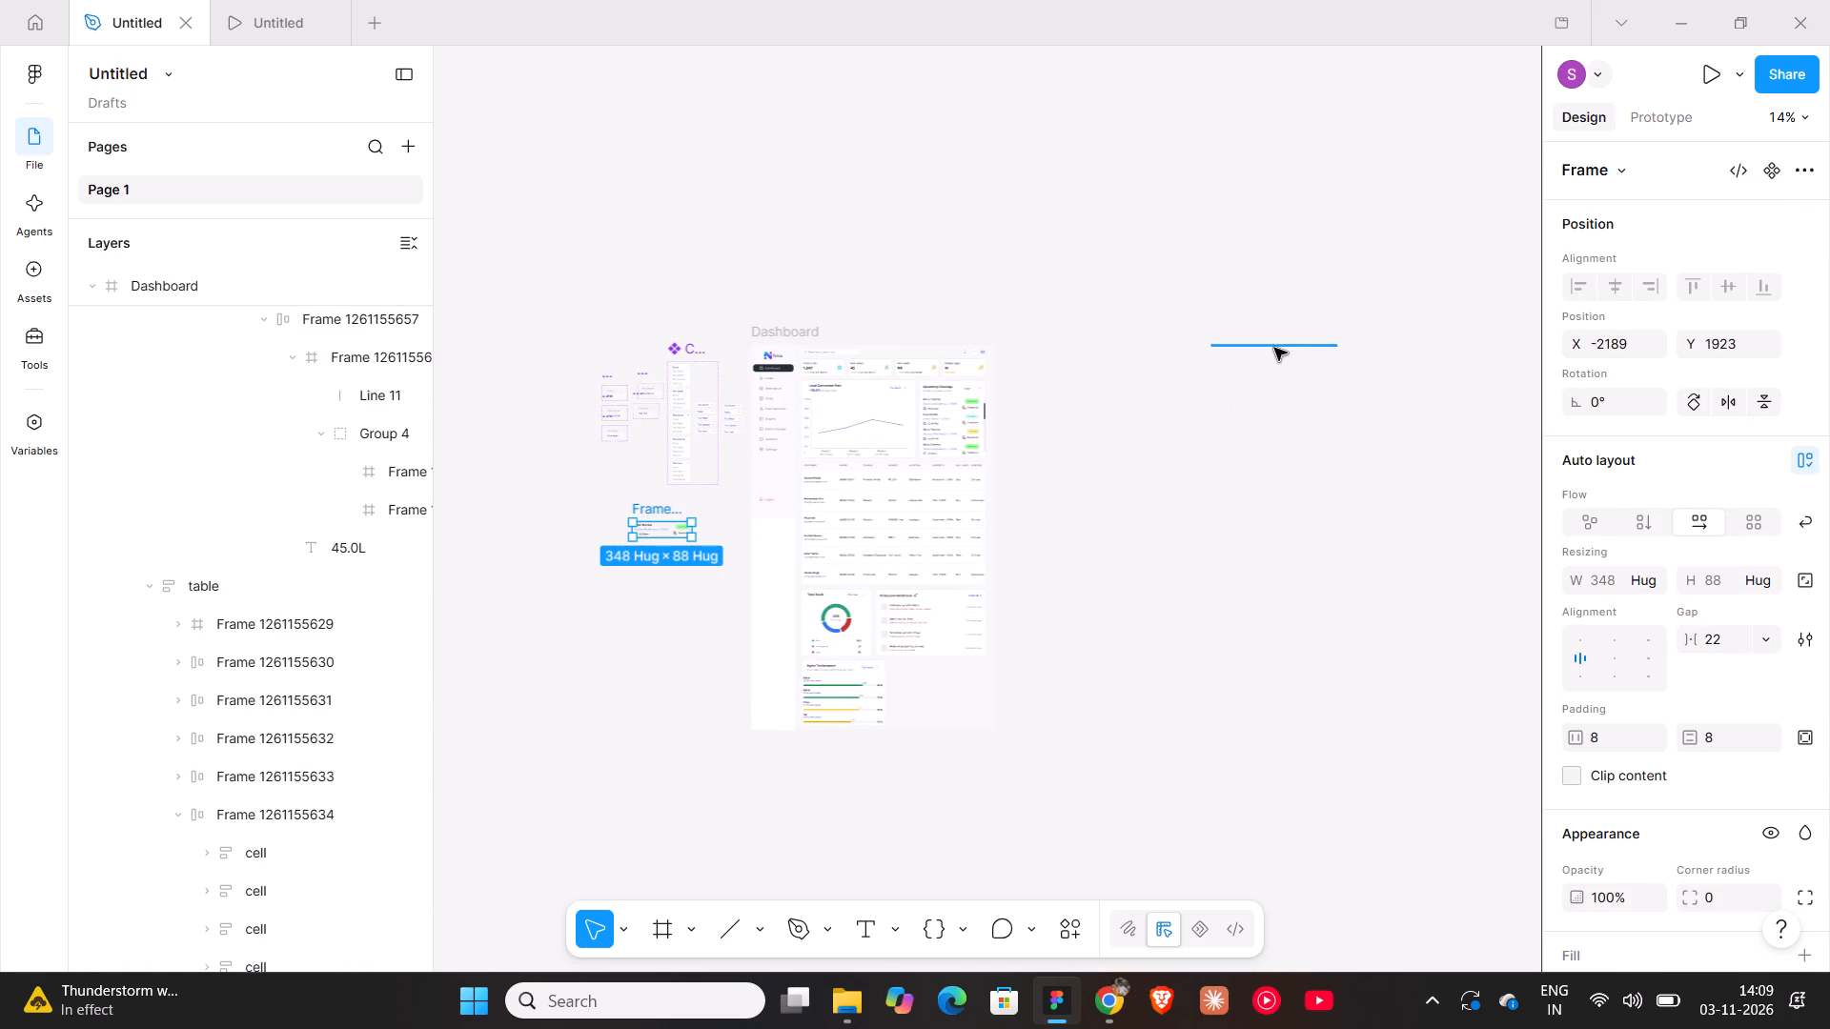
scroll(1271, 340, "up", 8, "ctrl")
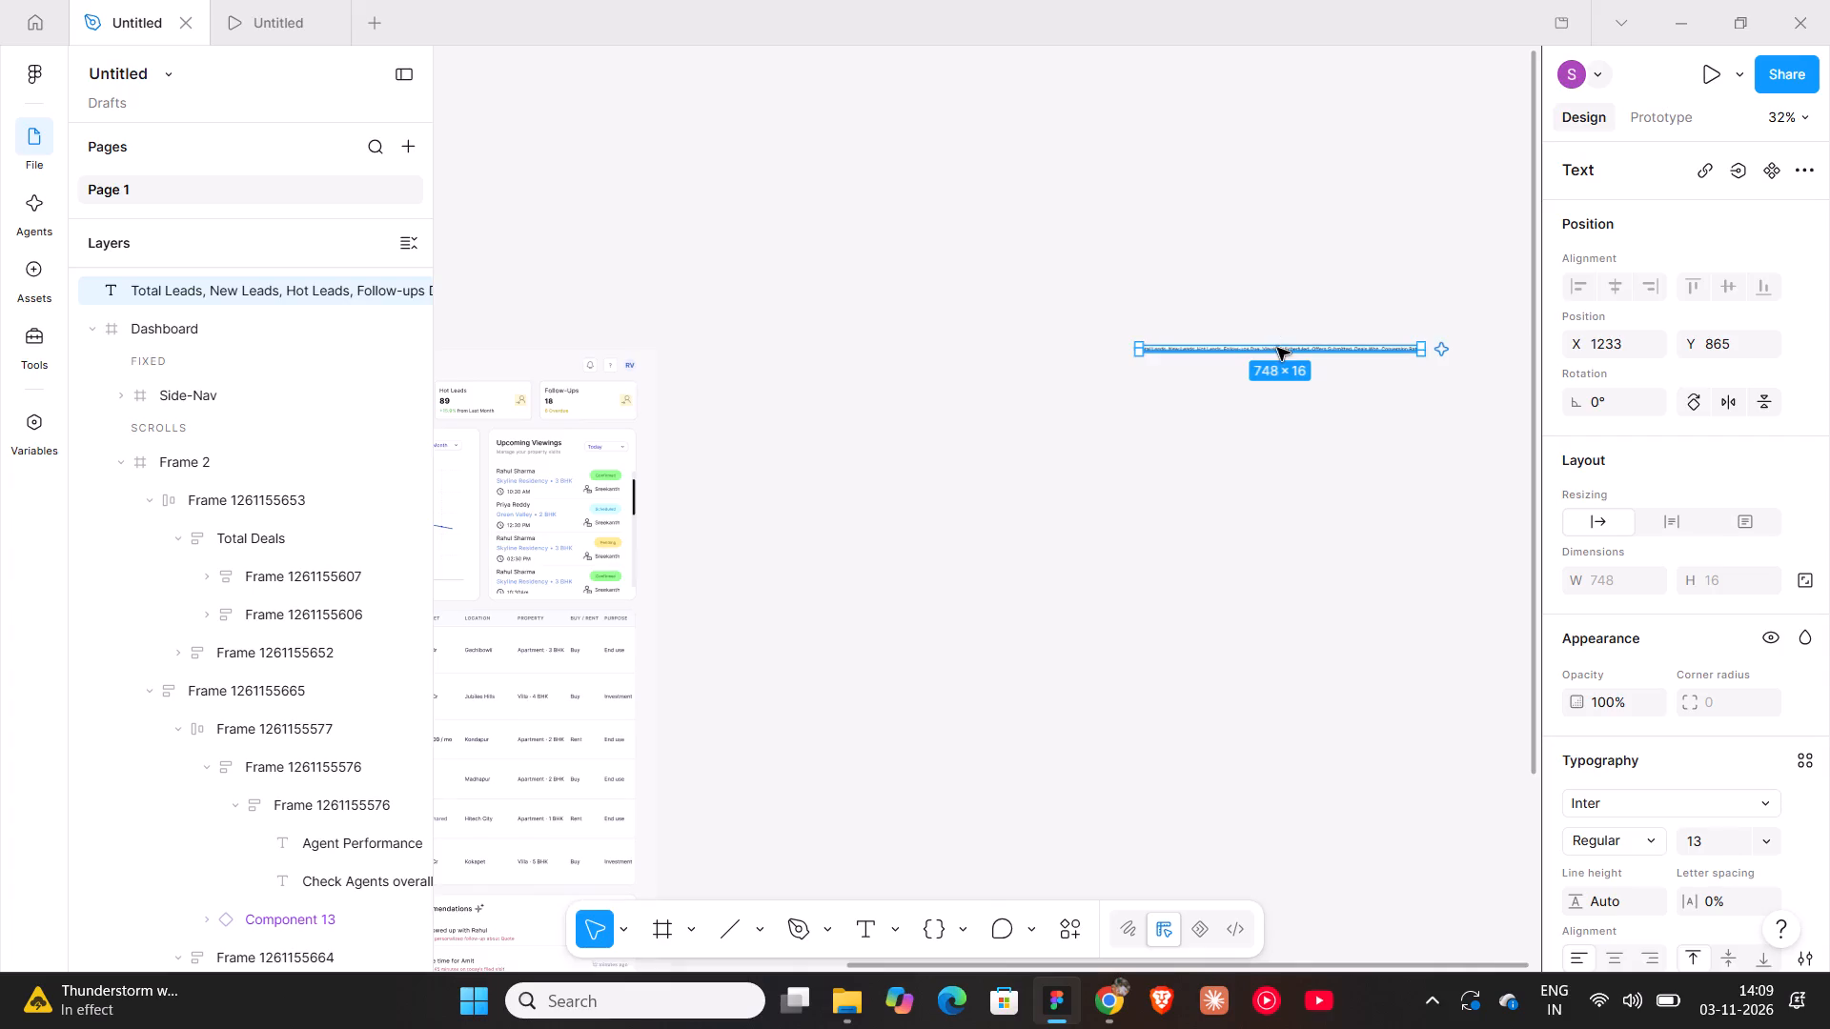
left_click_drag(1277, 348, 611, 277)
scroll(1013, 348, "up", 7, "shift")
left_click_drag(1078, 277, 884, 285)
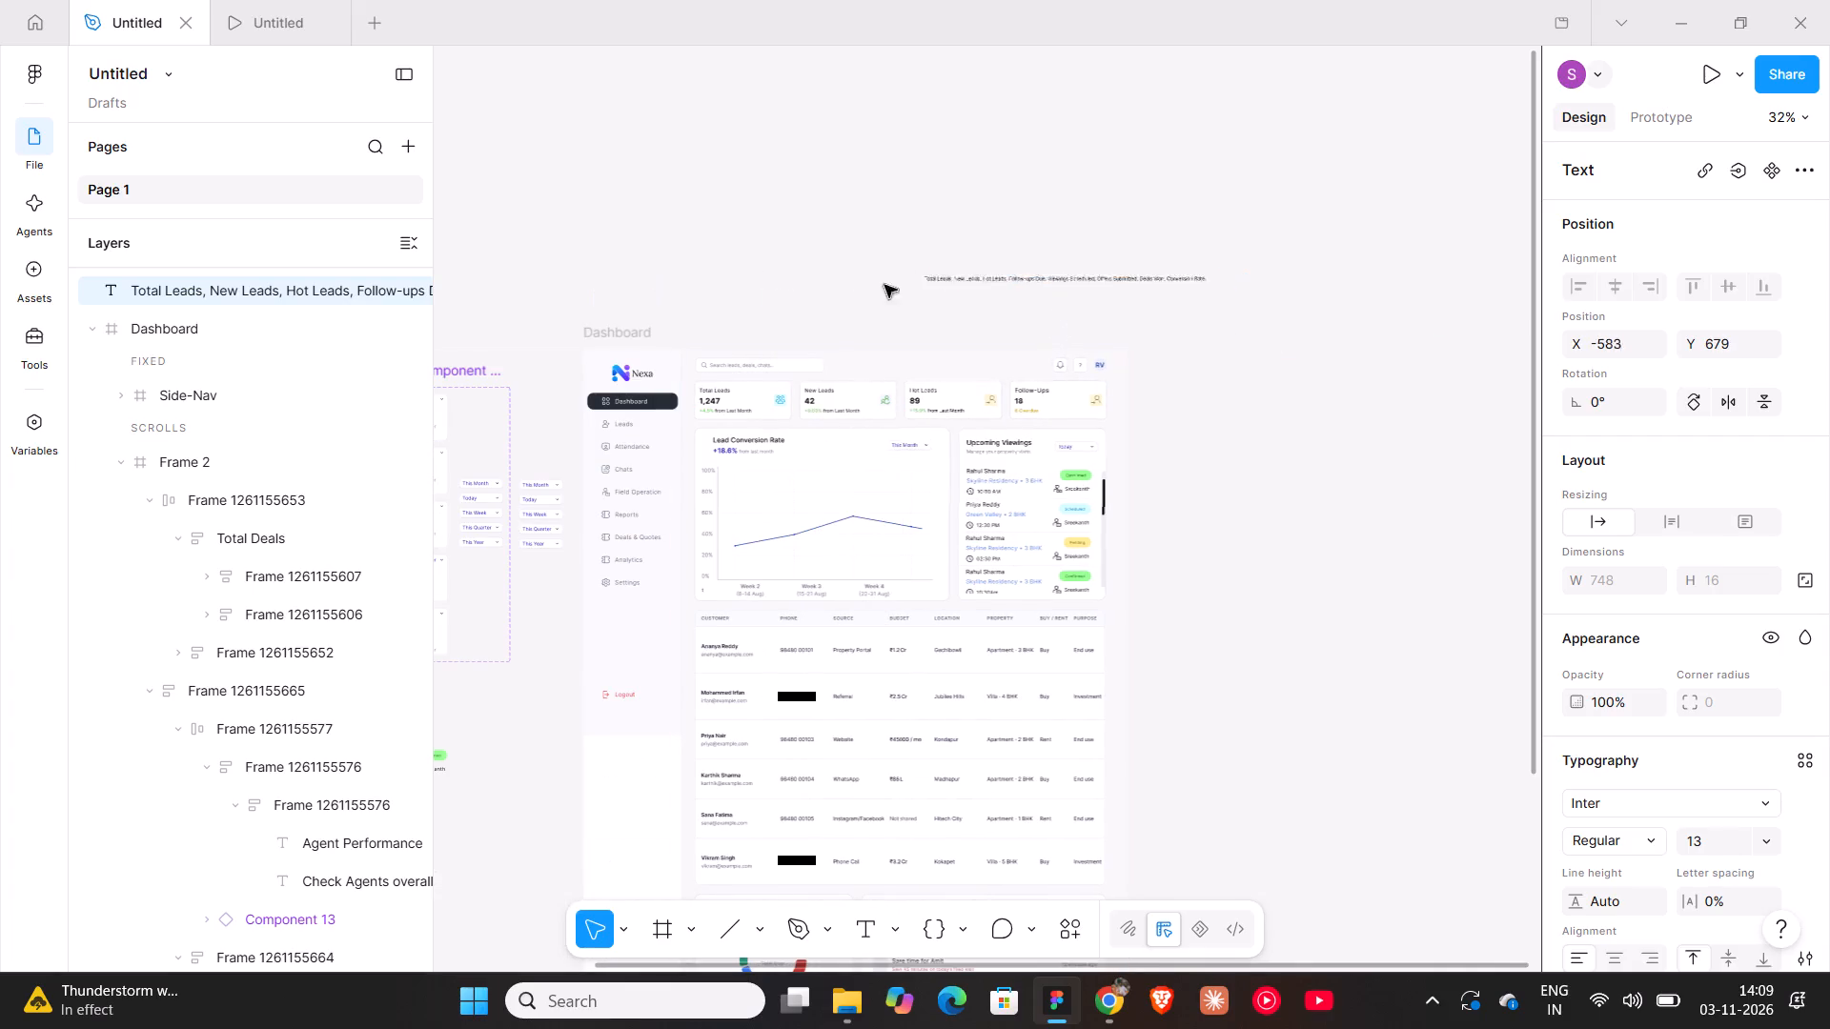
left_click_drag(884, 285, 804, 289)
scroll(1189, 339, "down", 6)
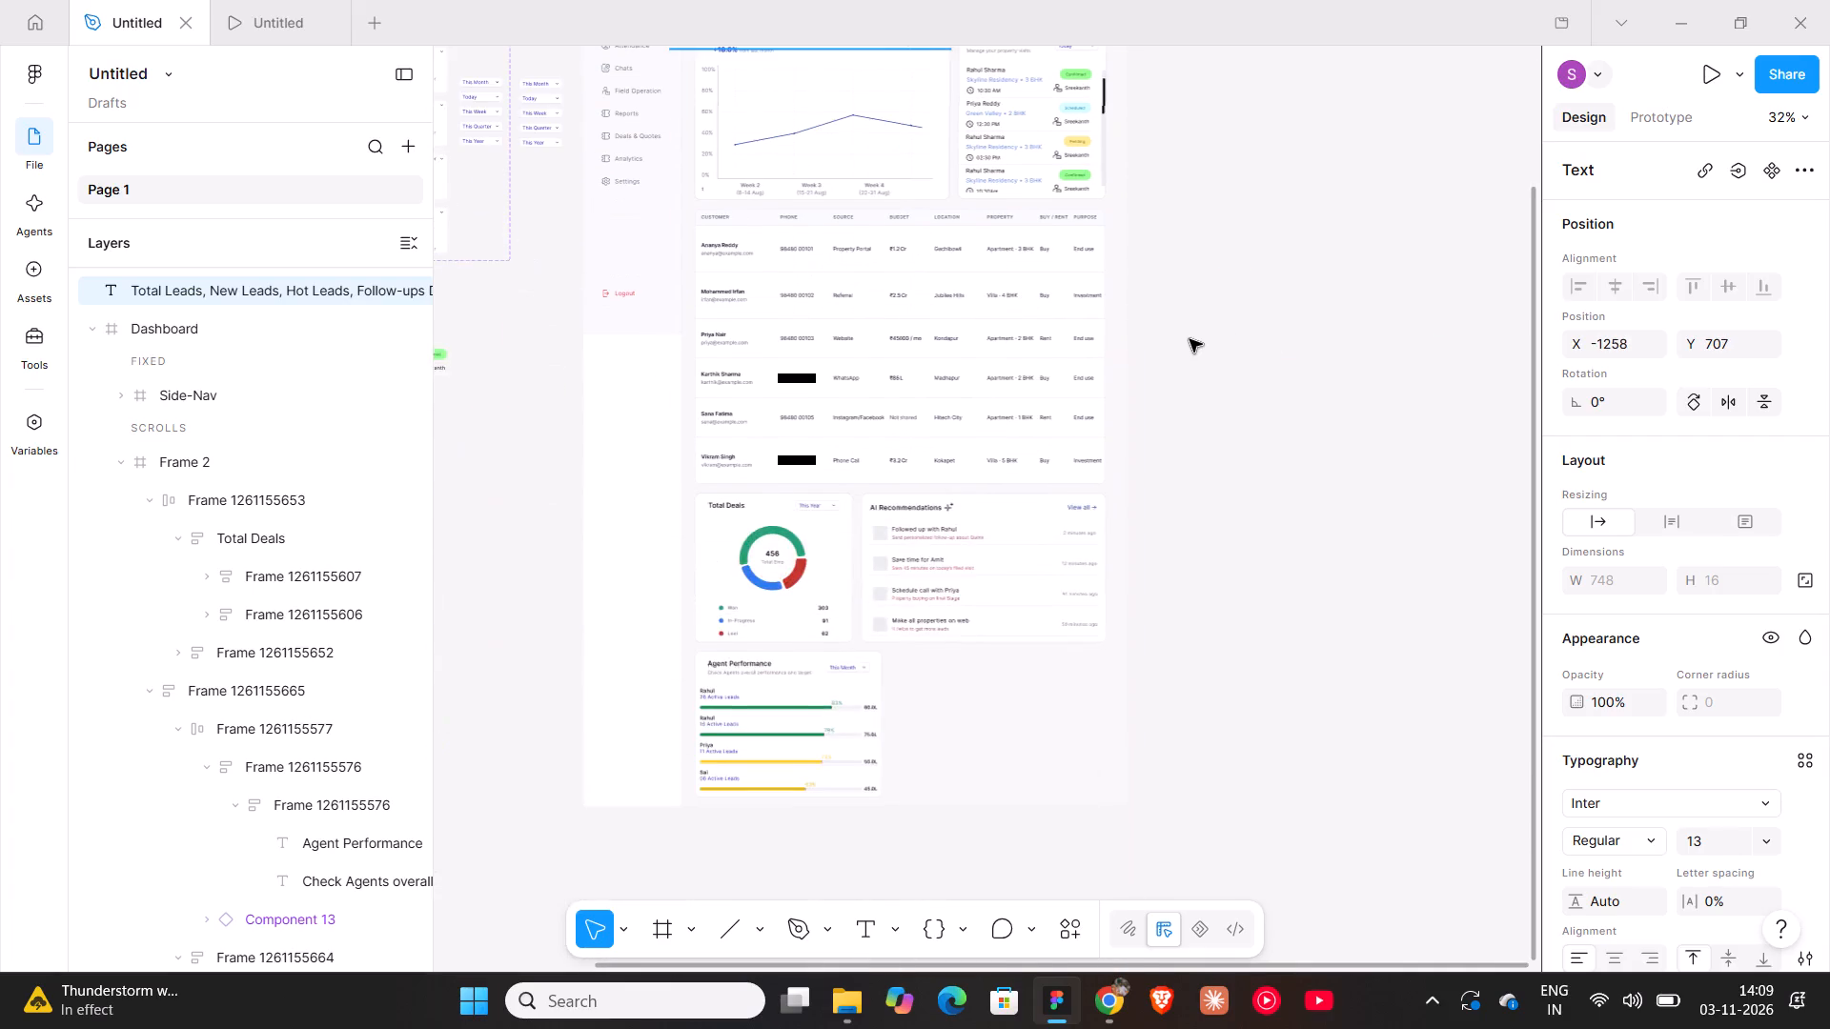
scroll(1189, 339, "down", 3, "ctrl")
scroll(1189, 339, "down", 2, "shift")
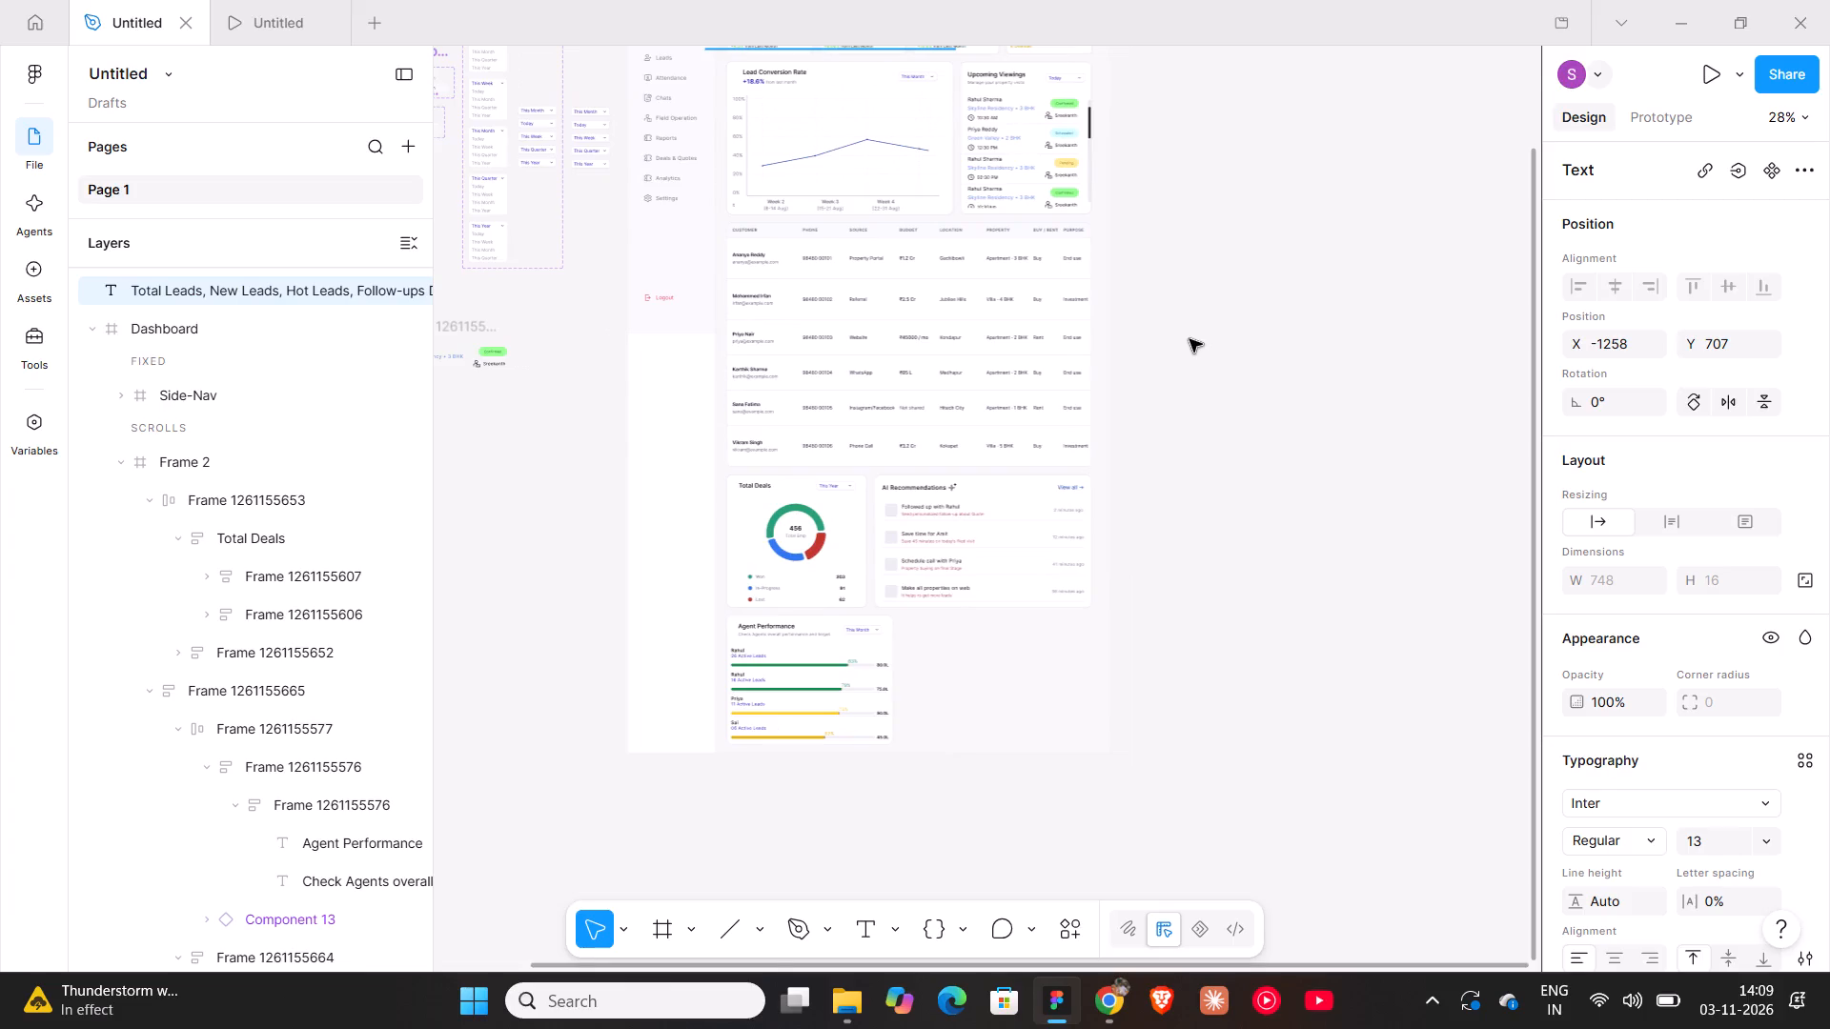
triple_click(949, 349)
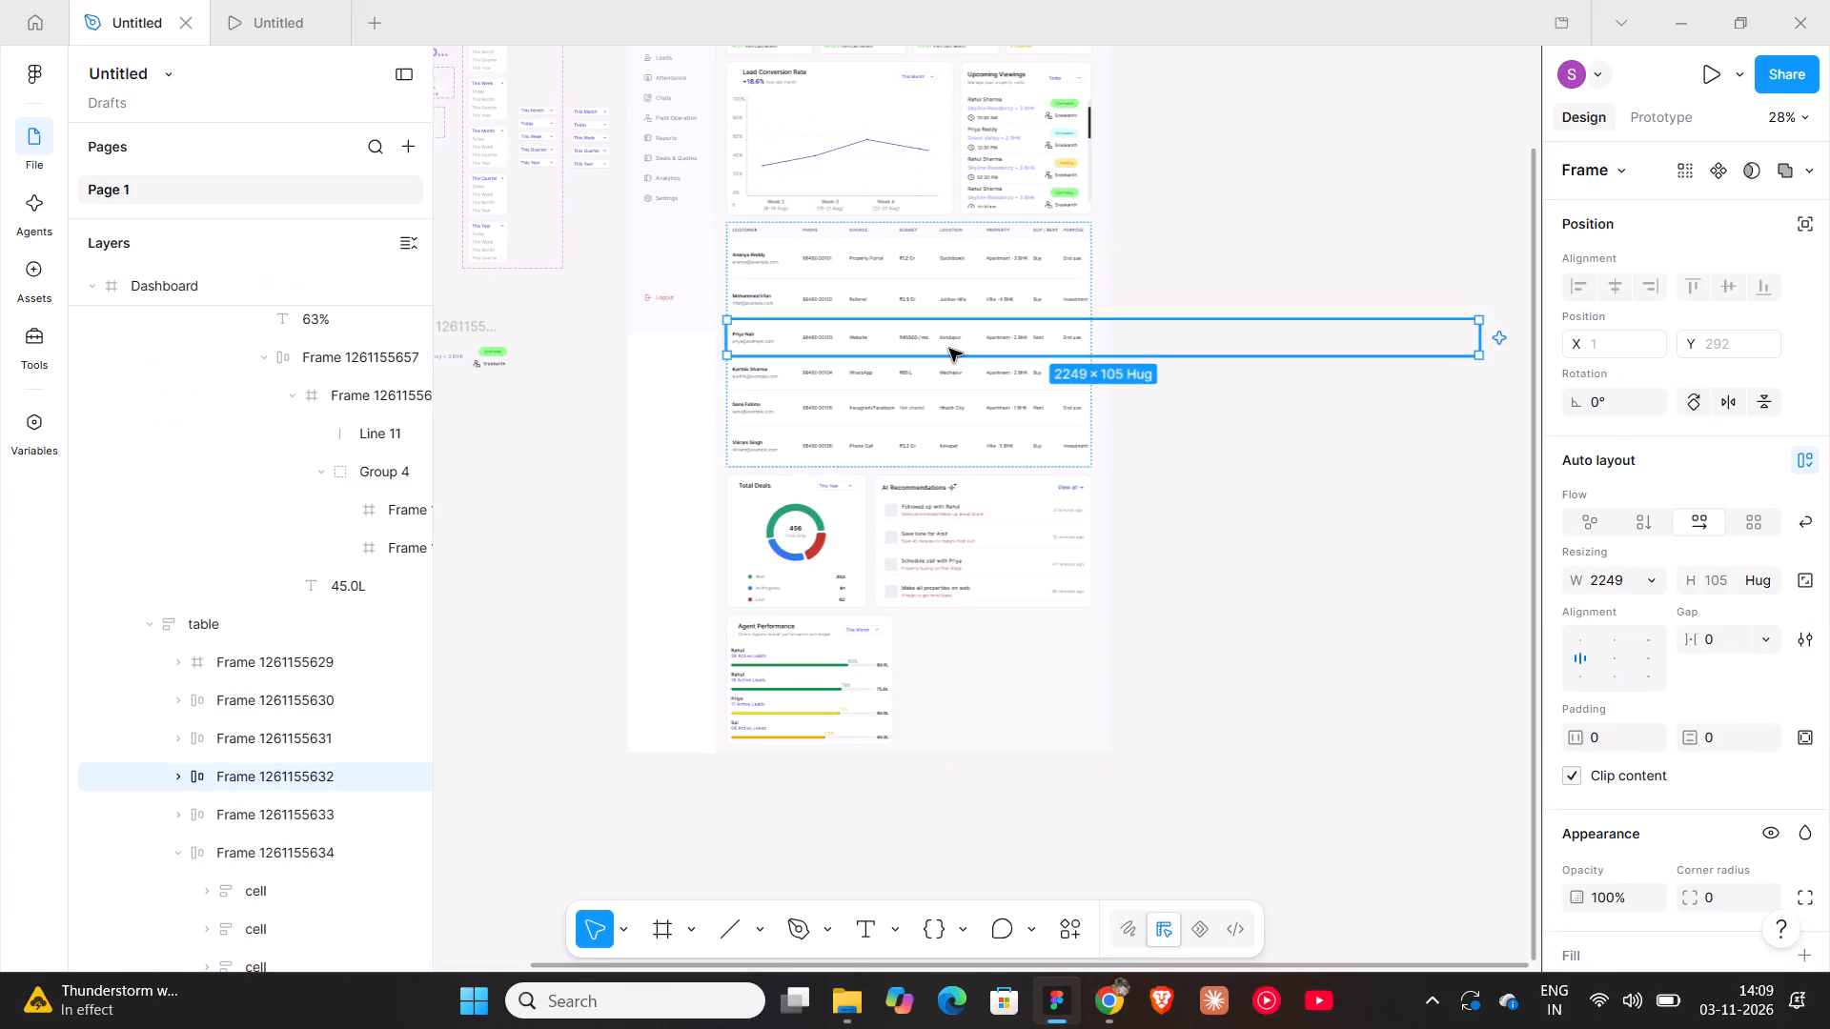
scroll(1027, 372, "up", 7, "shift")
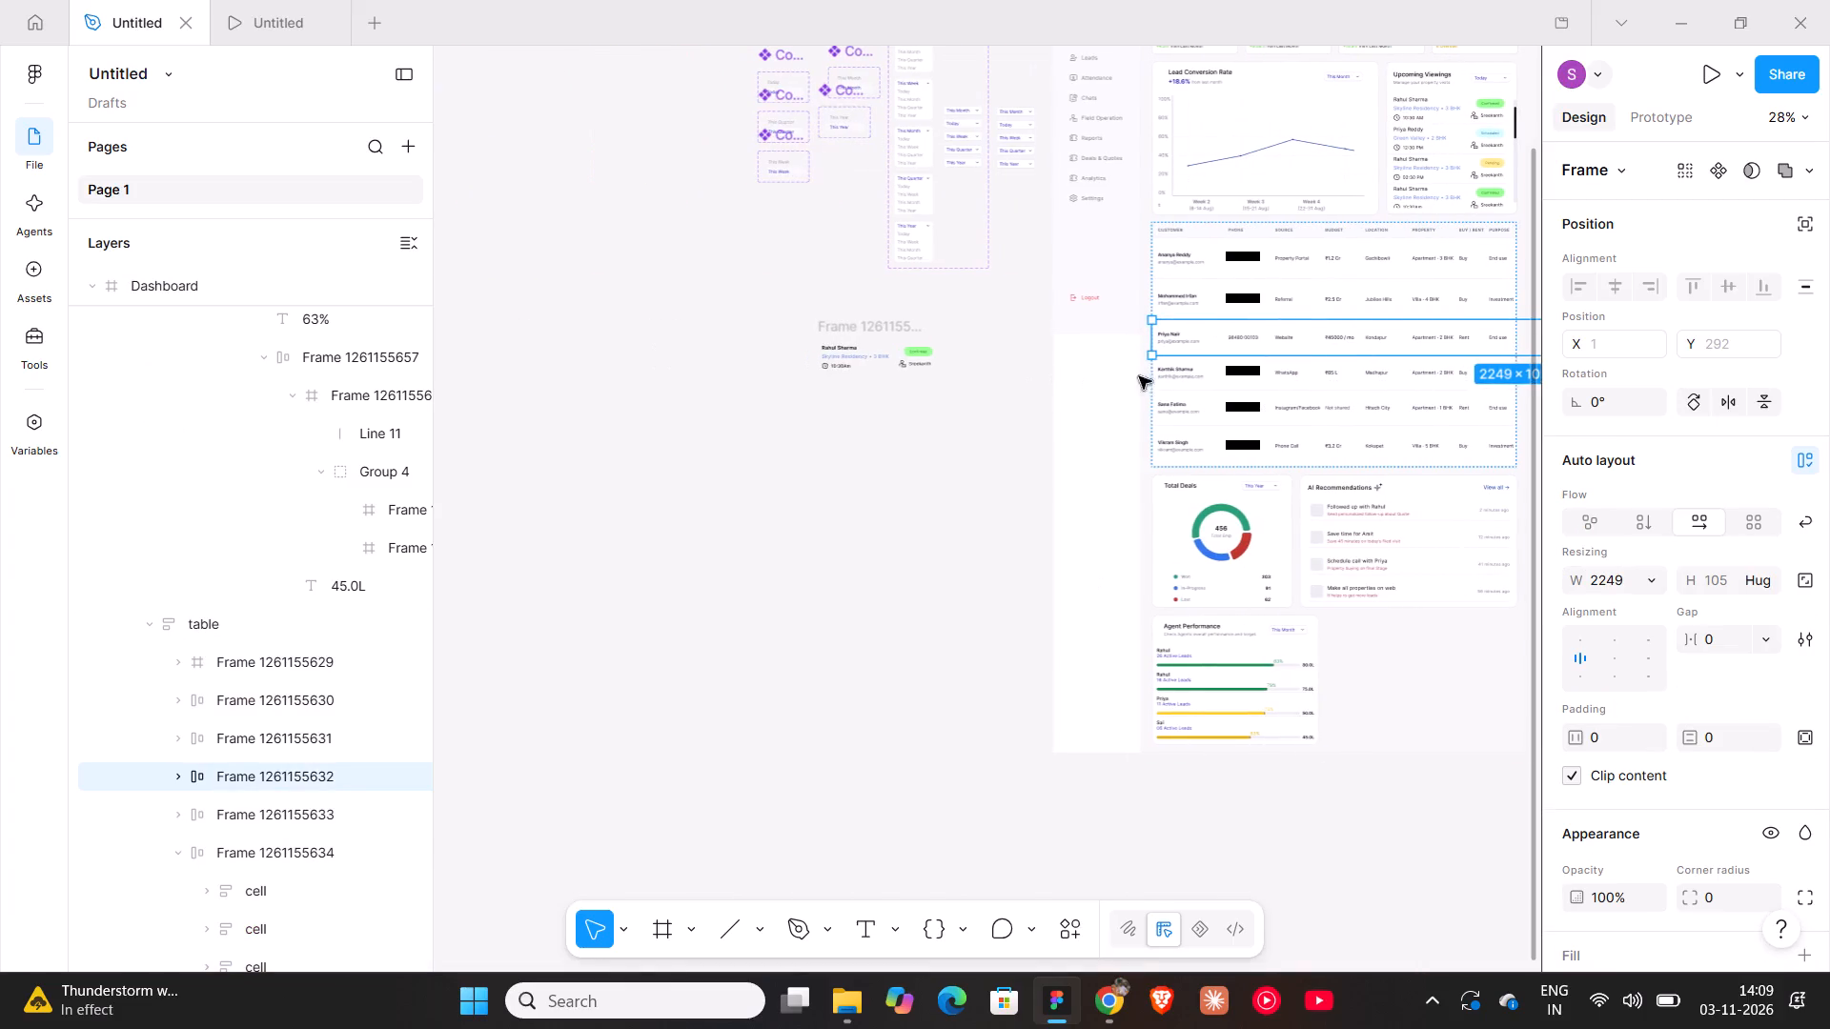
left_click_drag(1229, 327, 578, 401, "alt")
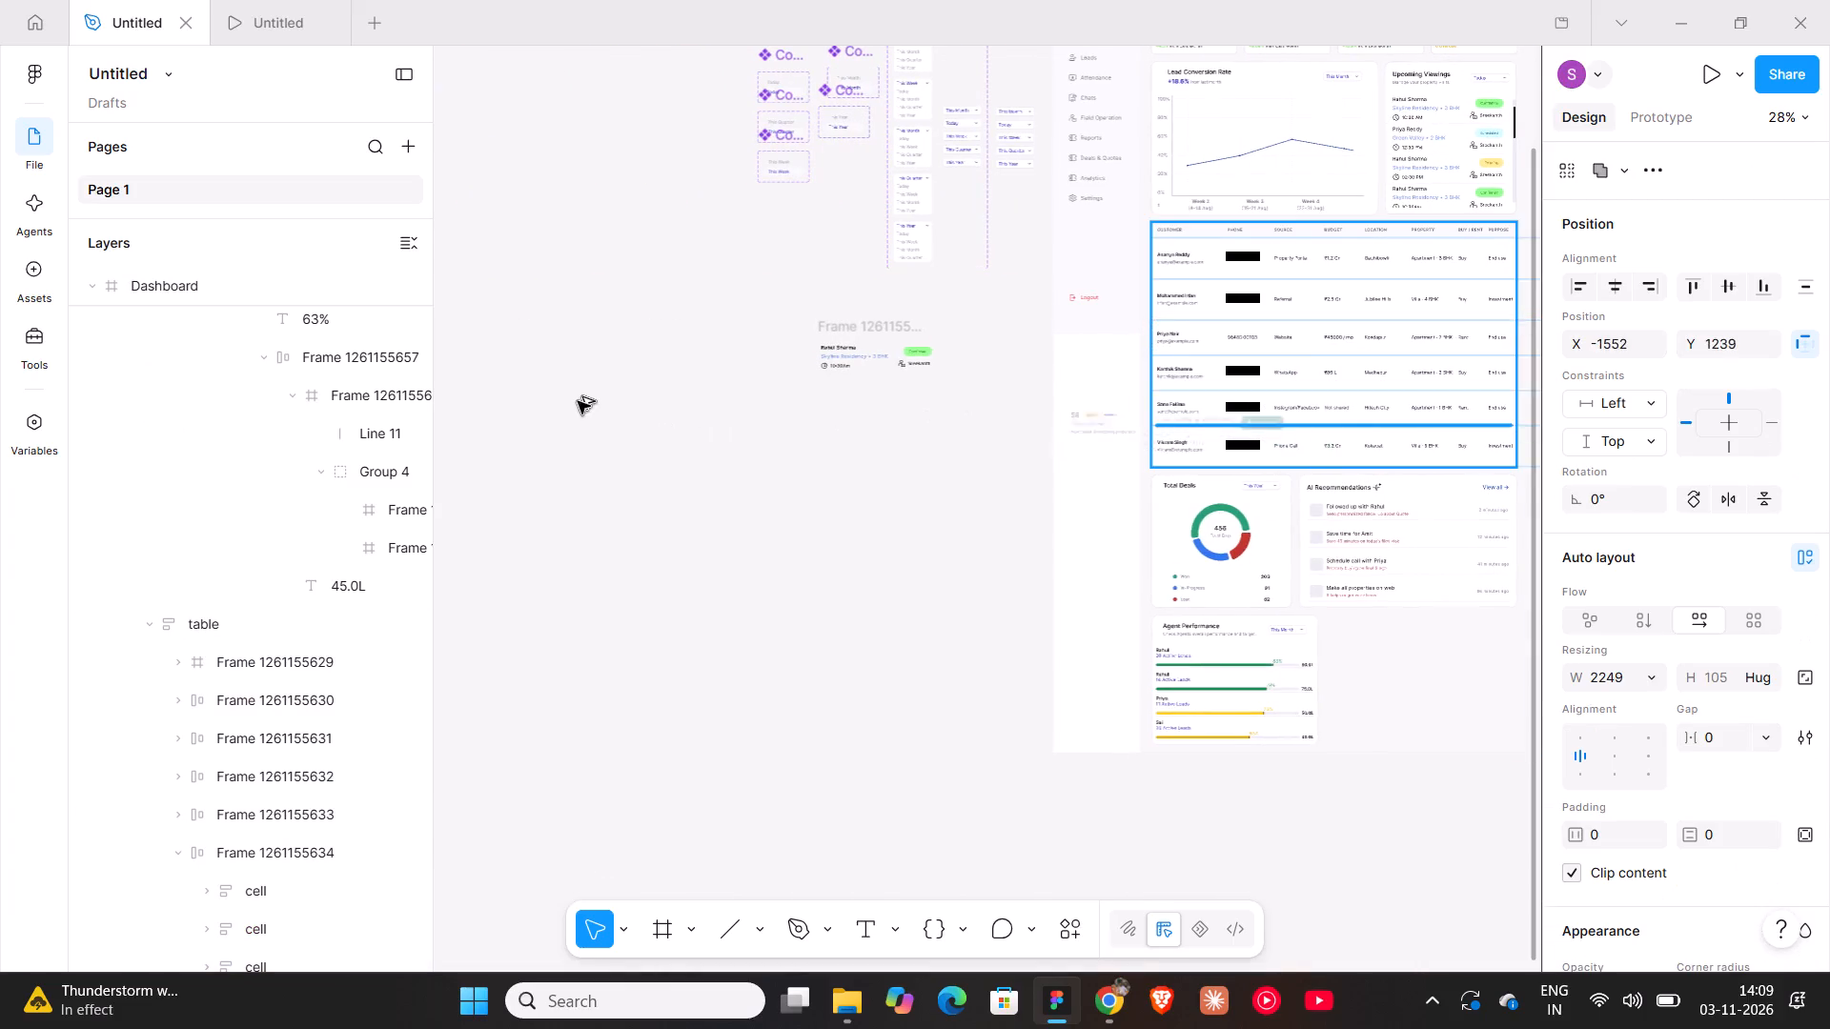
left_click_drag(578, 401, 764, 418, "alt")
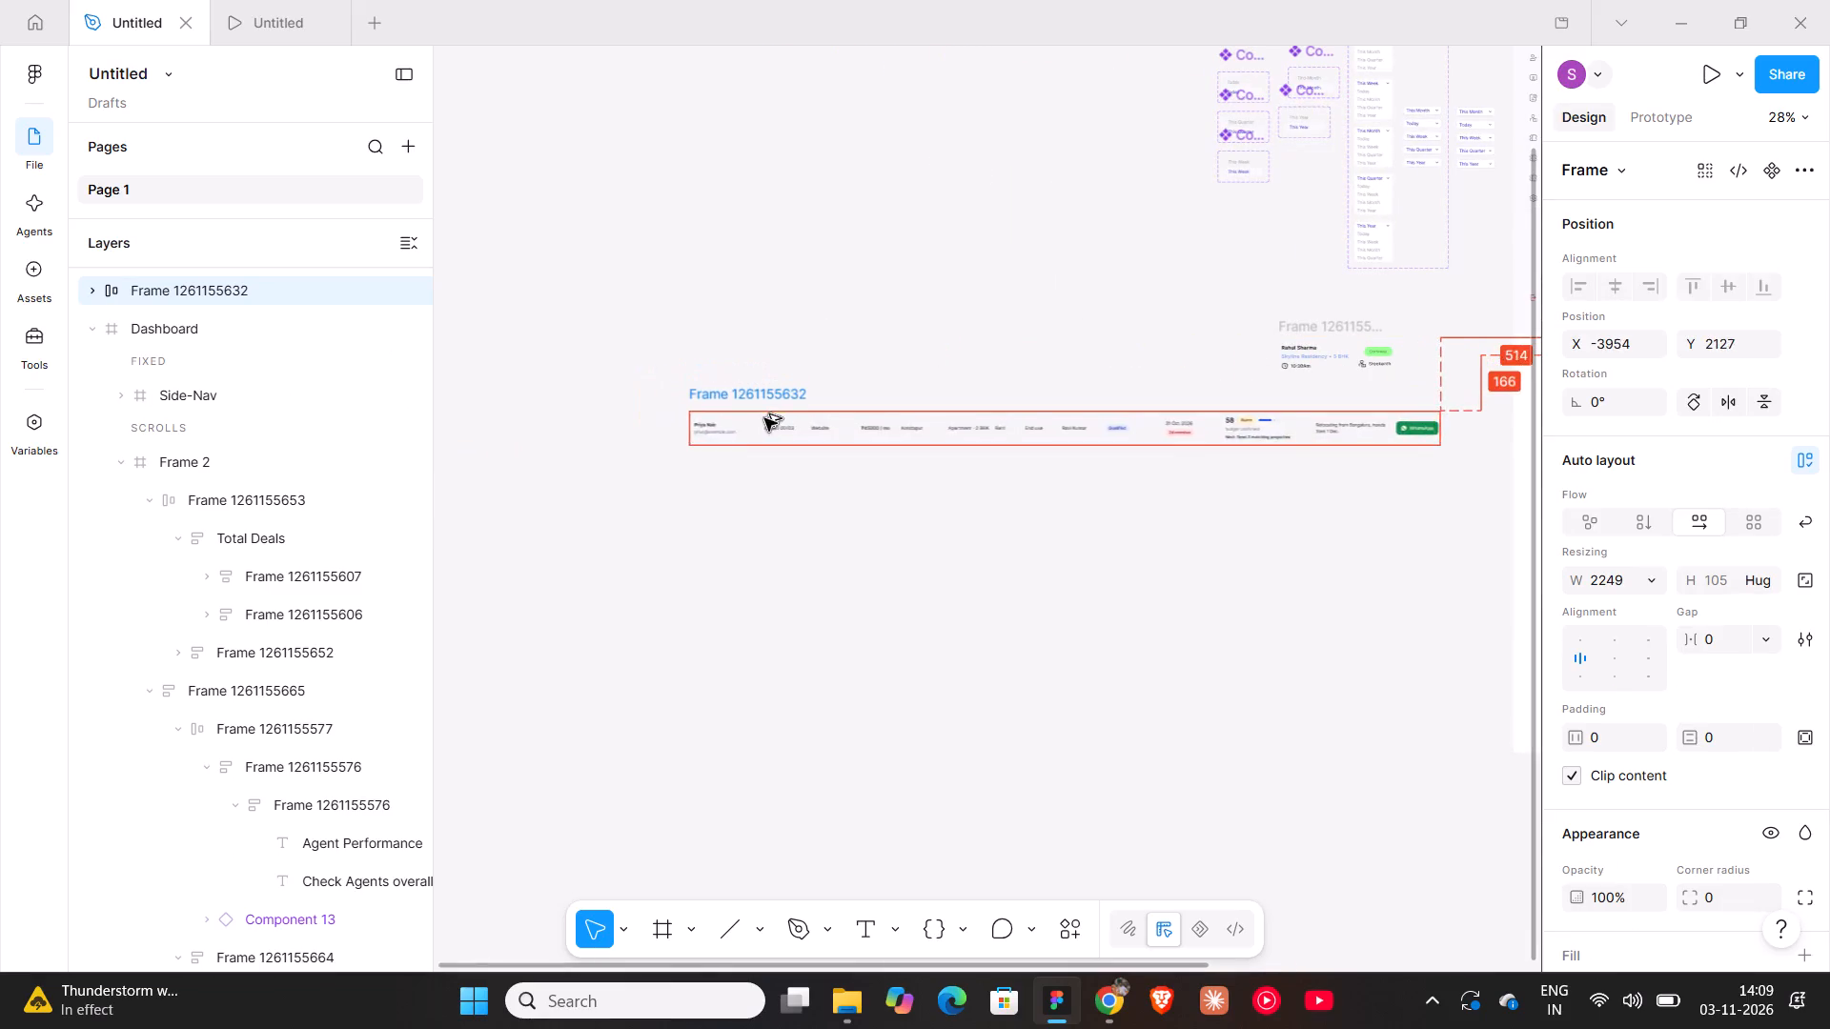
left_click_drag(764, 418, 830, 406, "alt")
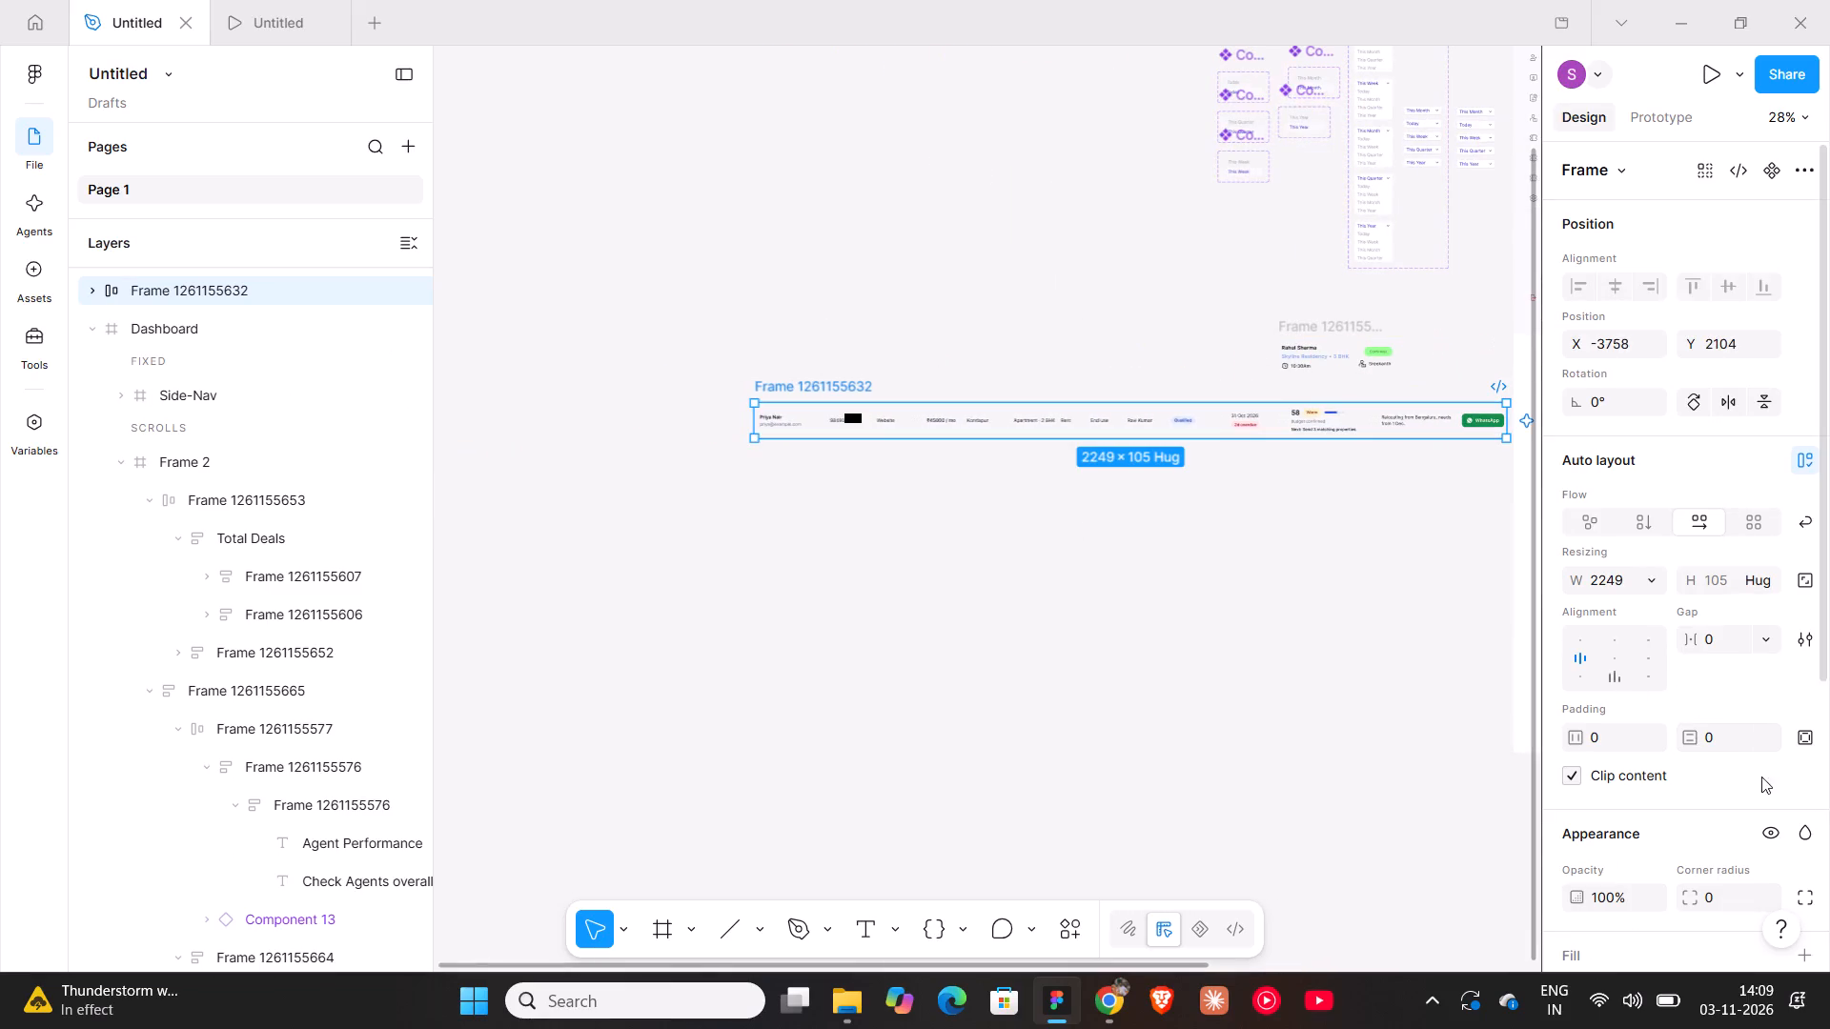
Add a white fill to the duplicated customer row frame.
scroll(1777, 833, "down", 2)
left_click(1802, 725)
left_click(910, 661)
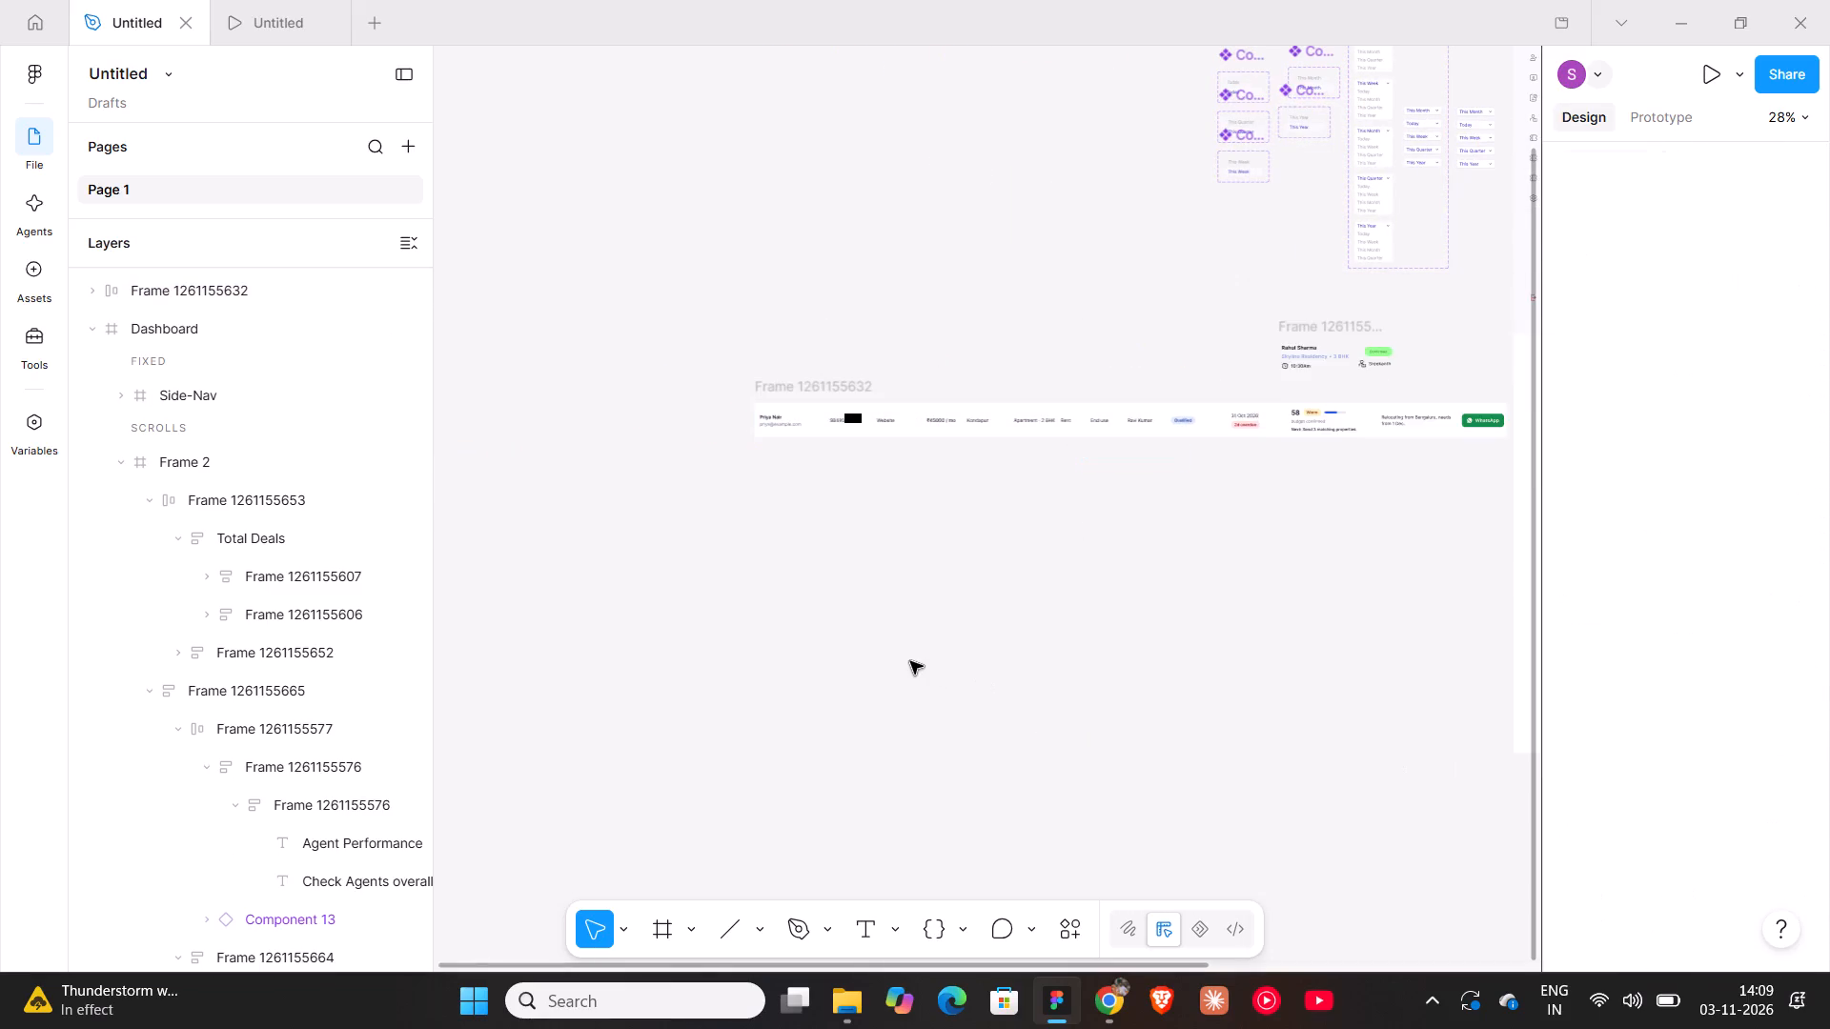
Rotate the Dashboard frame to 90°.
scroll(910, 661, "down", 6, "shift")
scroll(910, 661, "down", 7, "ctrl")
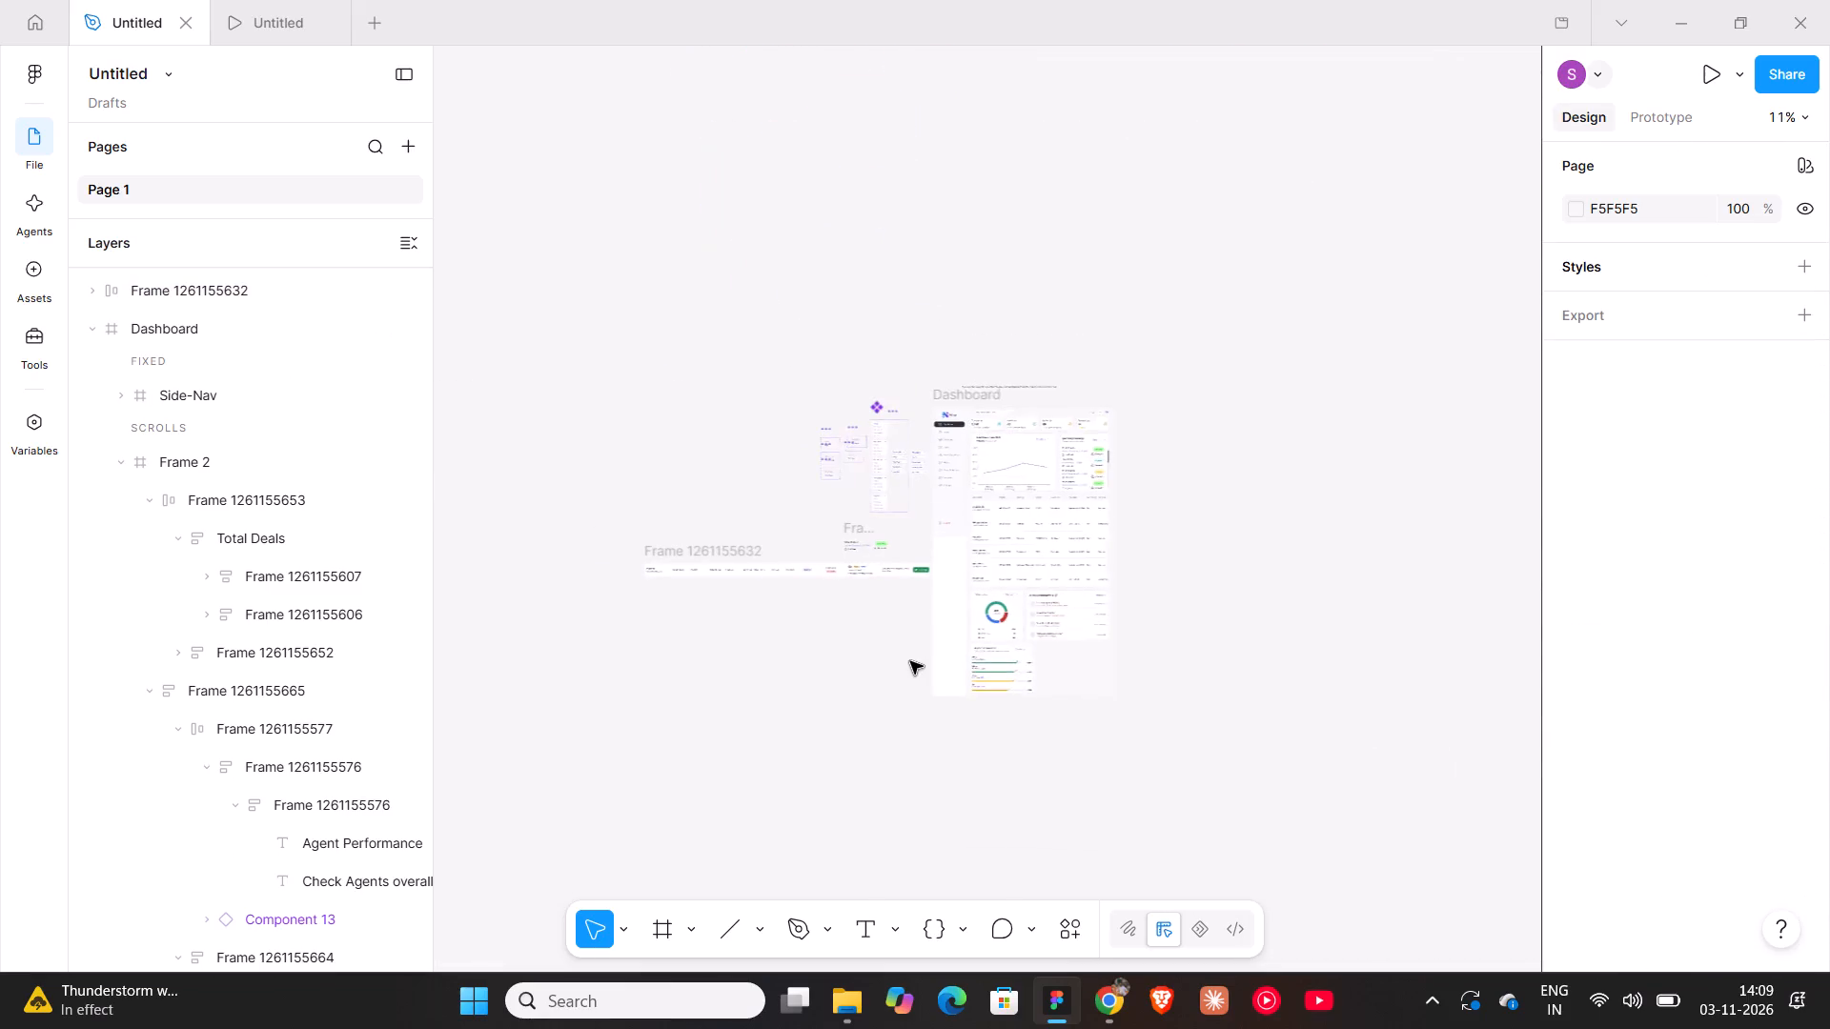
scroll(910, 661, "down", 5)
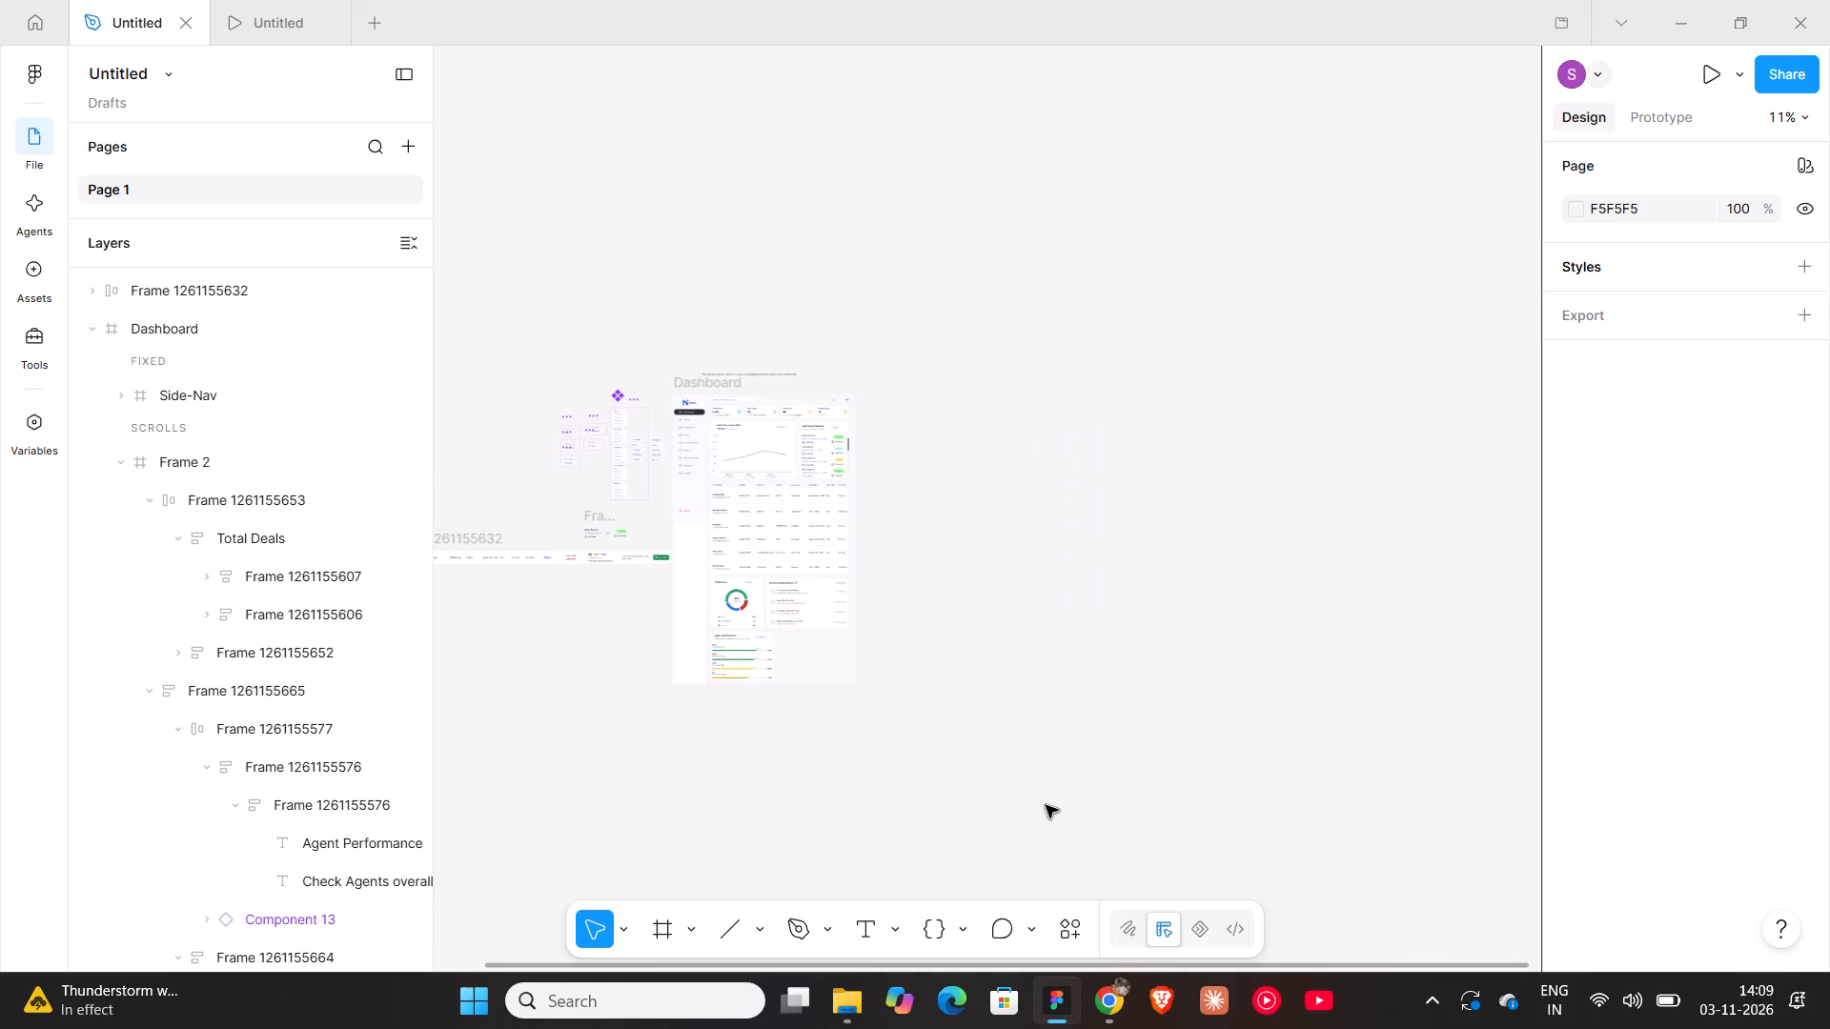
scroll(951, 509, "up", 5, "shift")
scroll(1196, 581, "up", 8, "ctrl")
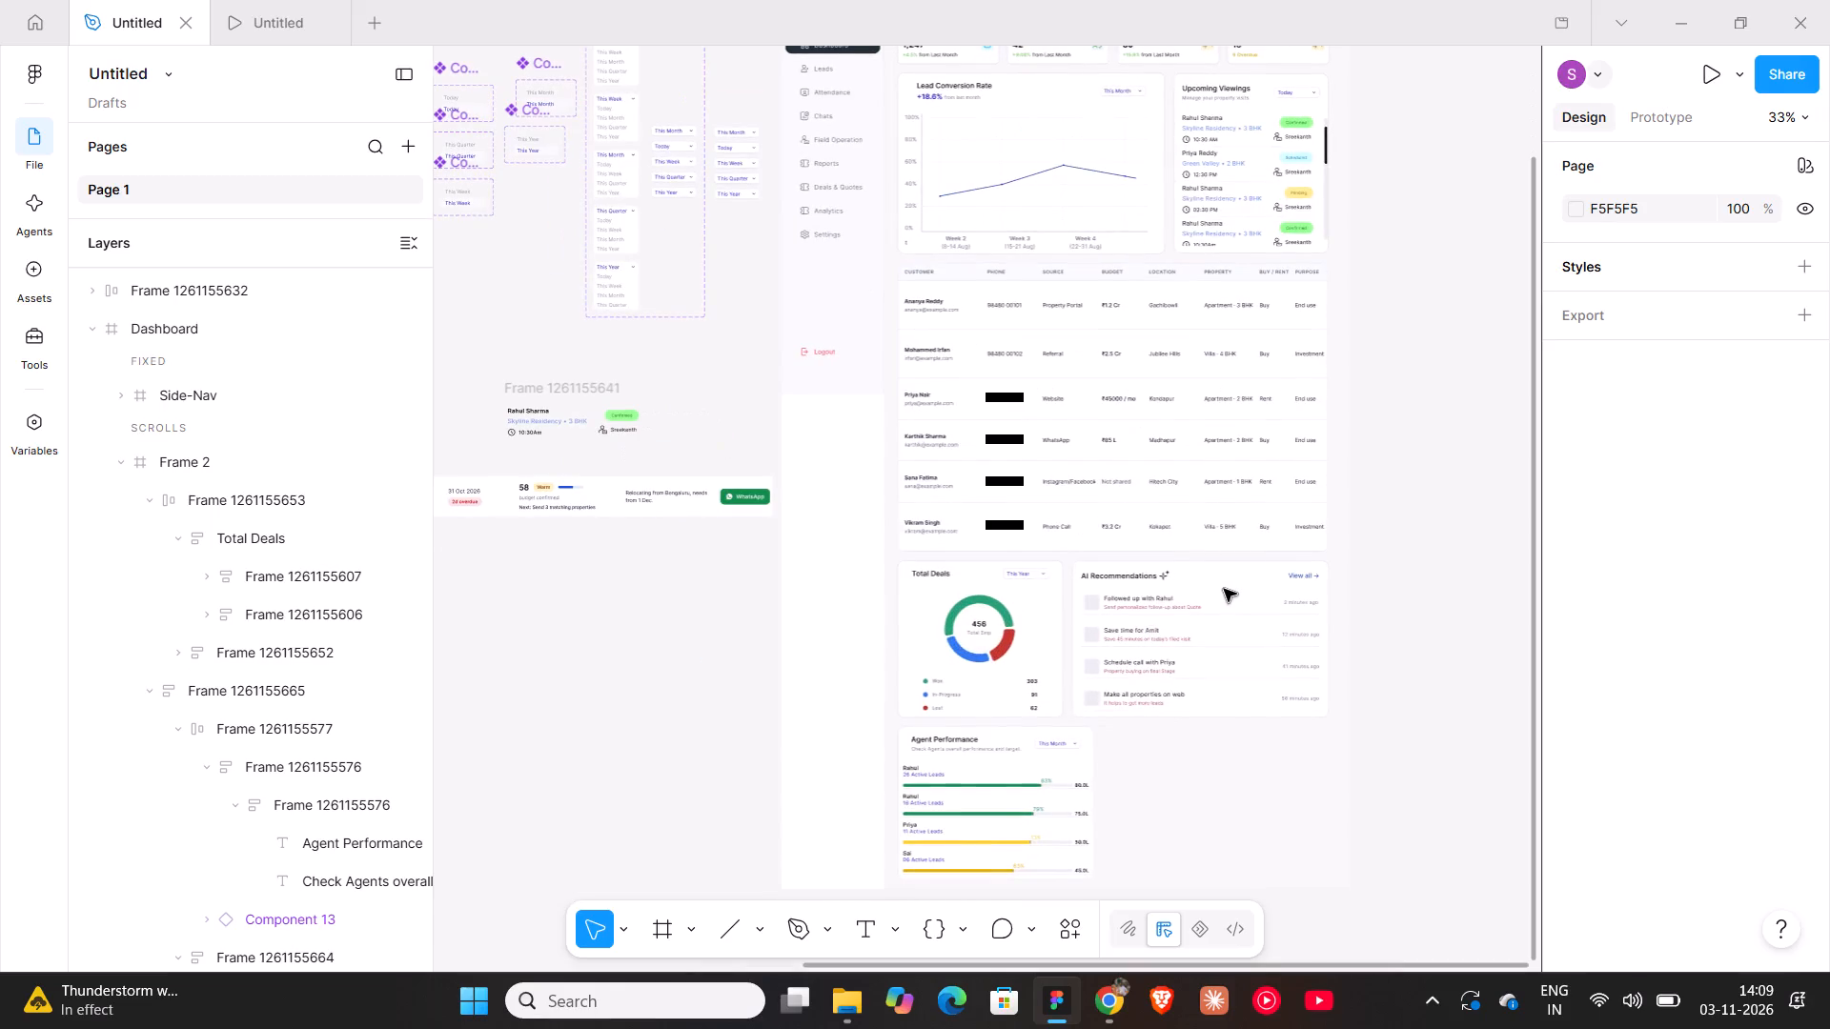
scroll(1247, 559, "down", 6, "ctrl")
scroll(1205, 473, "down", 5, "shift")
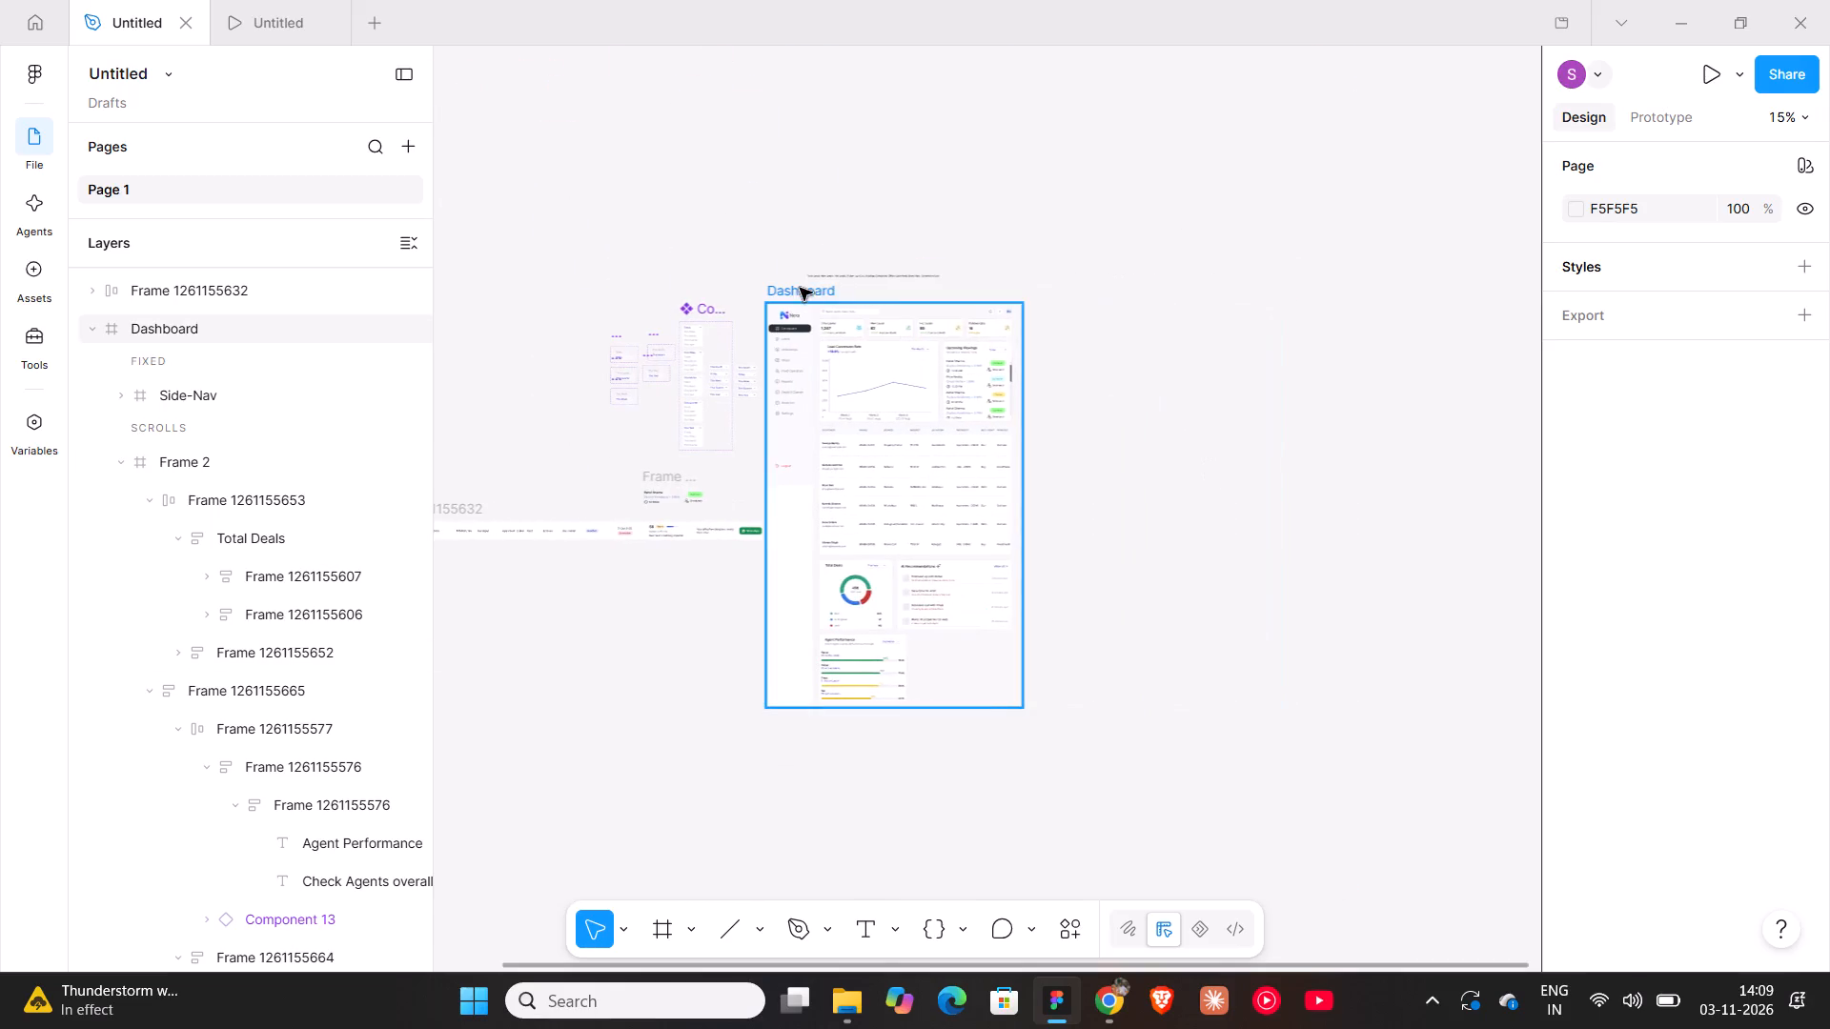
left_click(800, 288)
left_click(1614, 401)
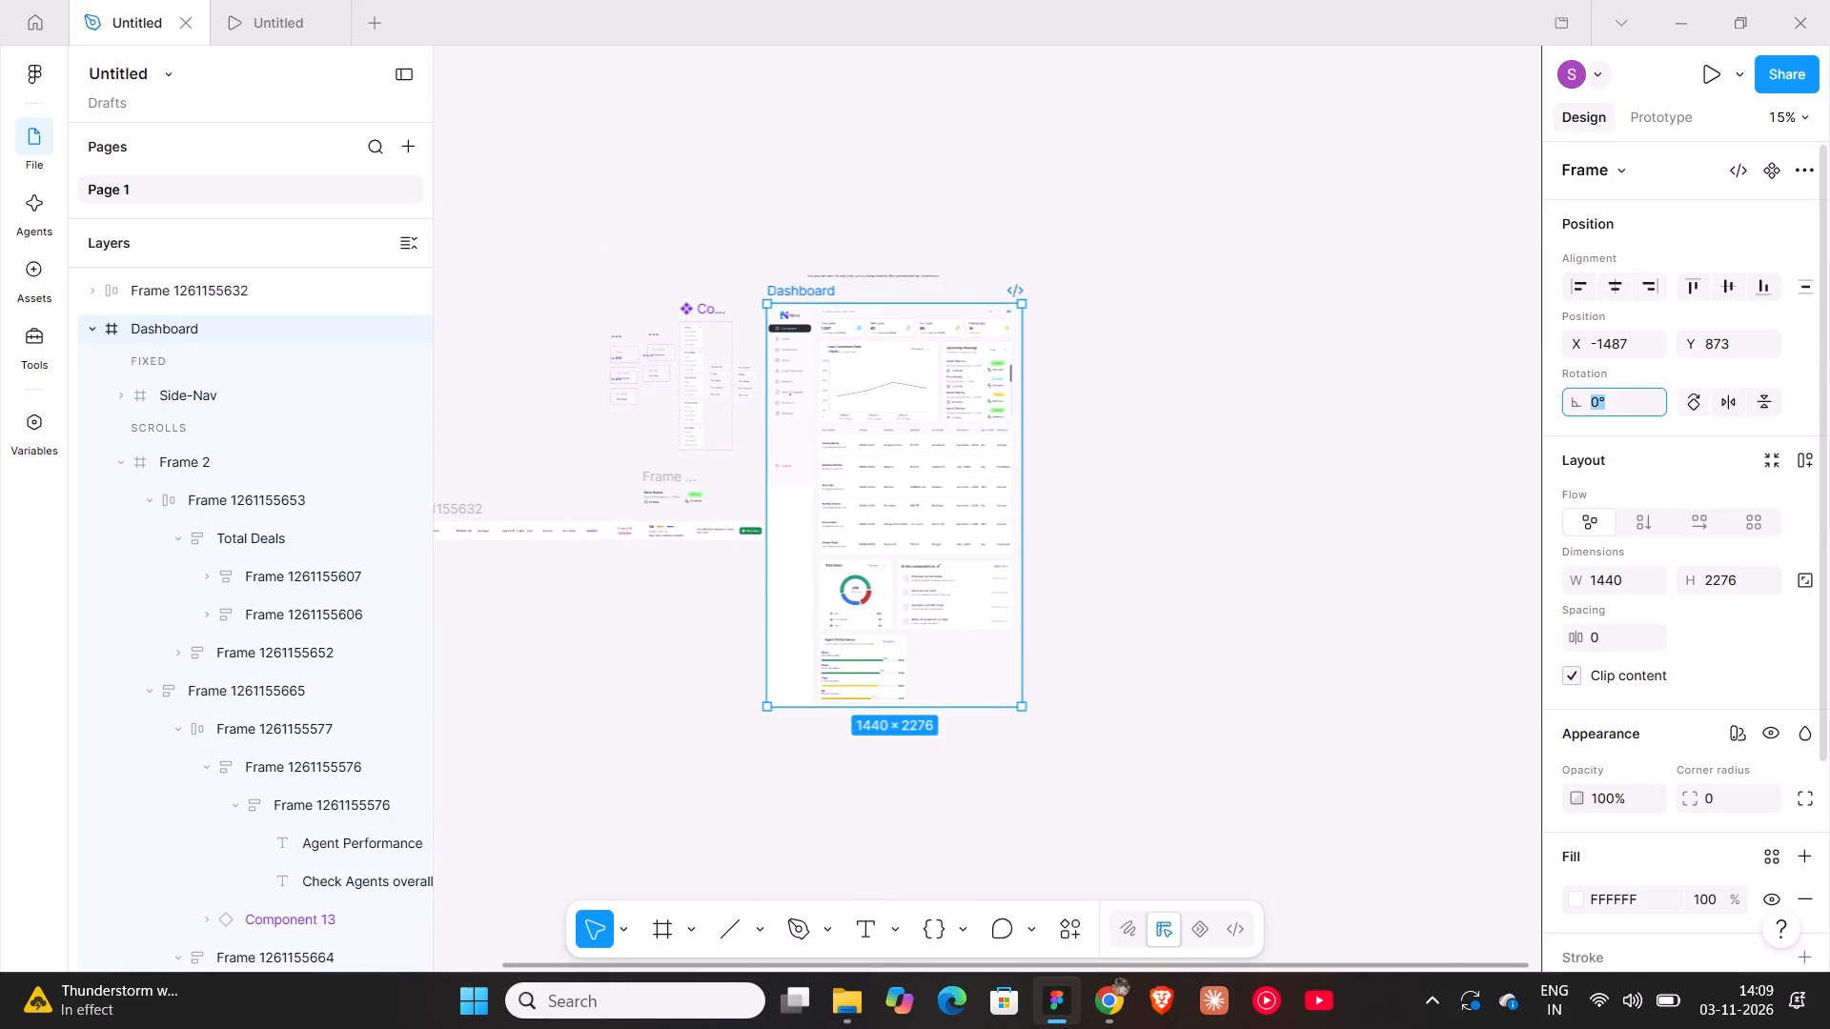
type("90")
key("Return")
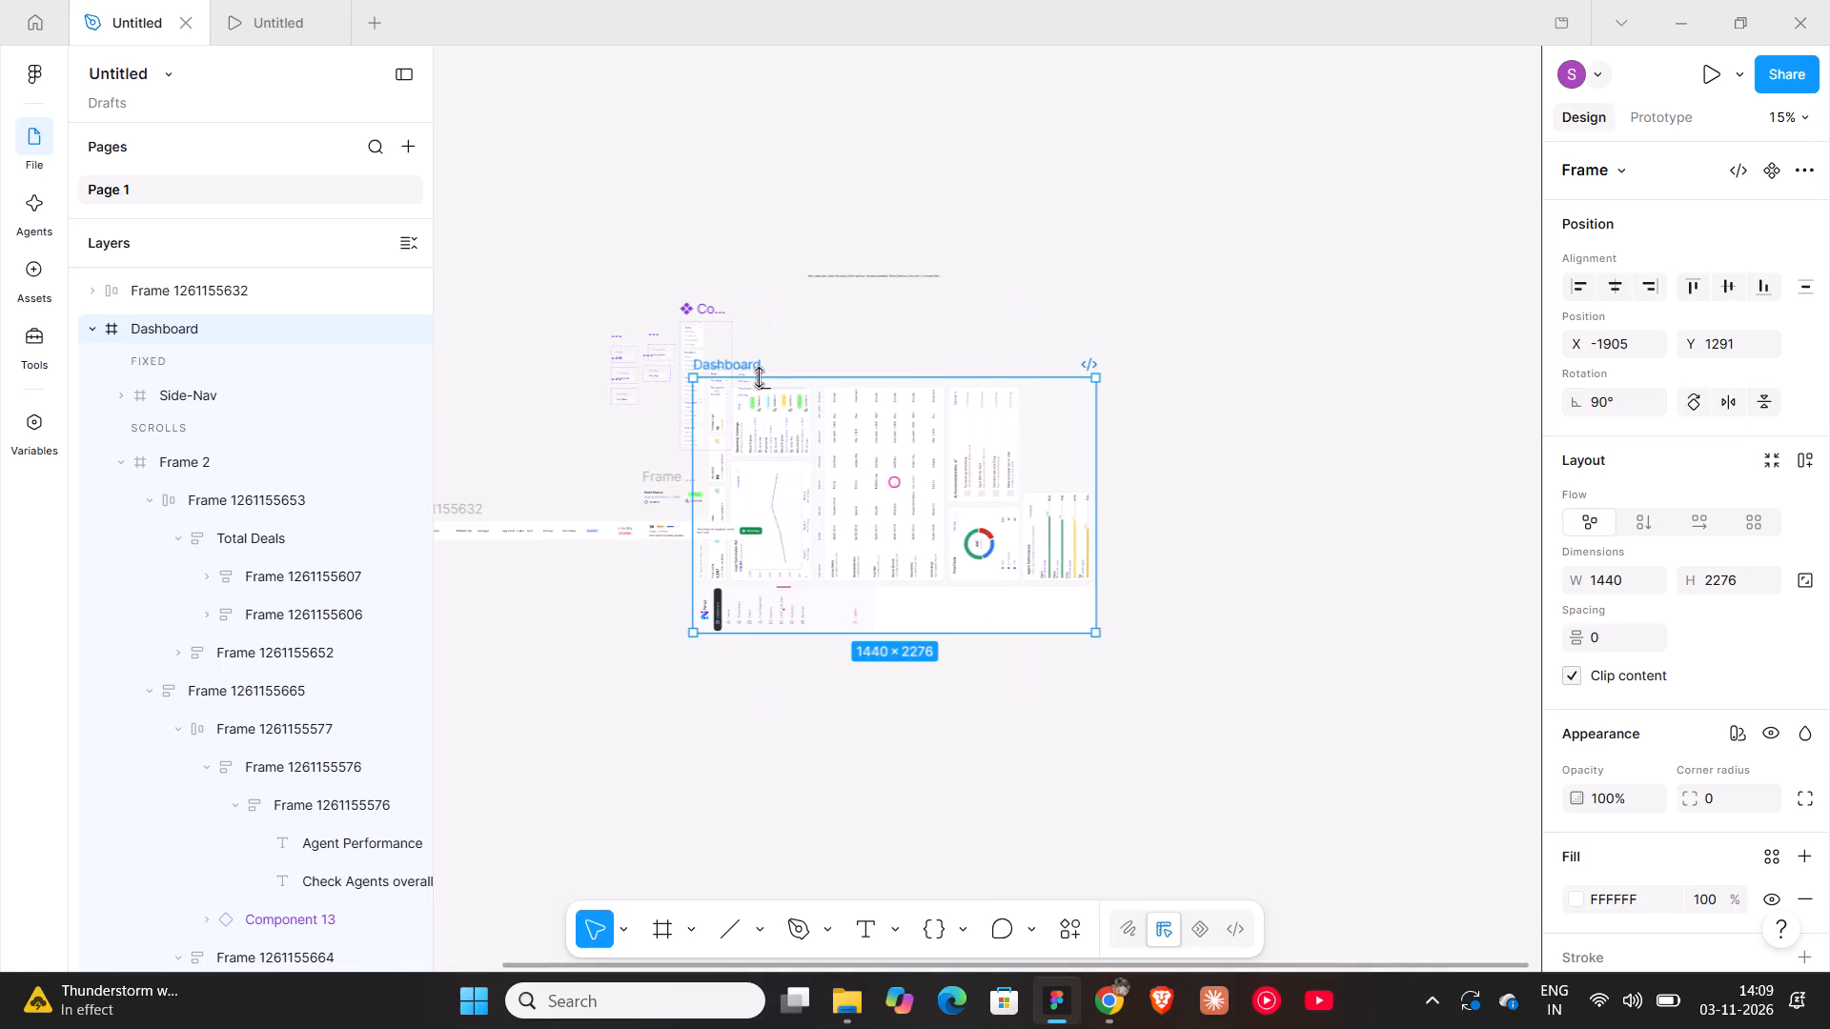
Move the rotated Dashboard frame away from the components to clear canvas, at about X -451, Y 1291.
left_click_drag(739, 362, 996, 362)
Minimize the interface, fit the whole rotated Dashboard frame in view, and capture a screenshot of just that frame.
scroll(1227, 496, "up", 7, "ctrl")
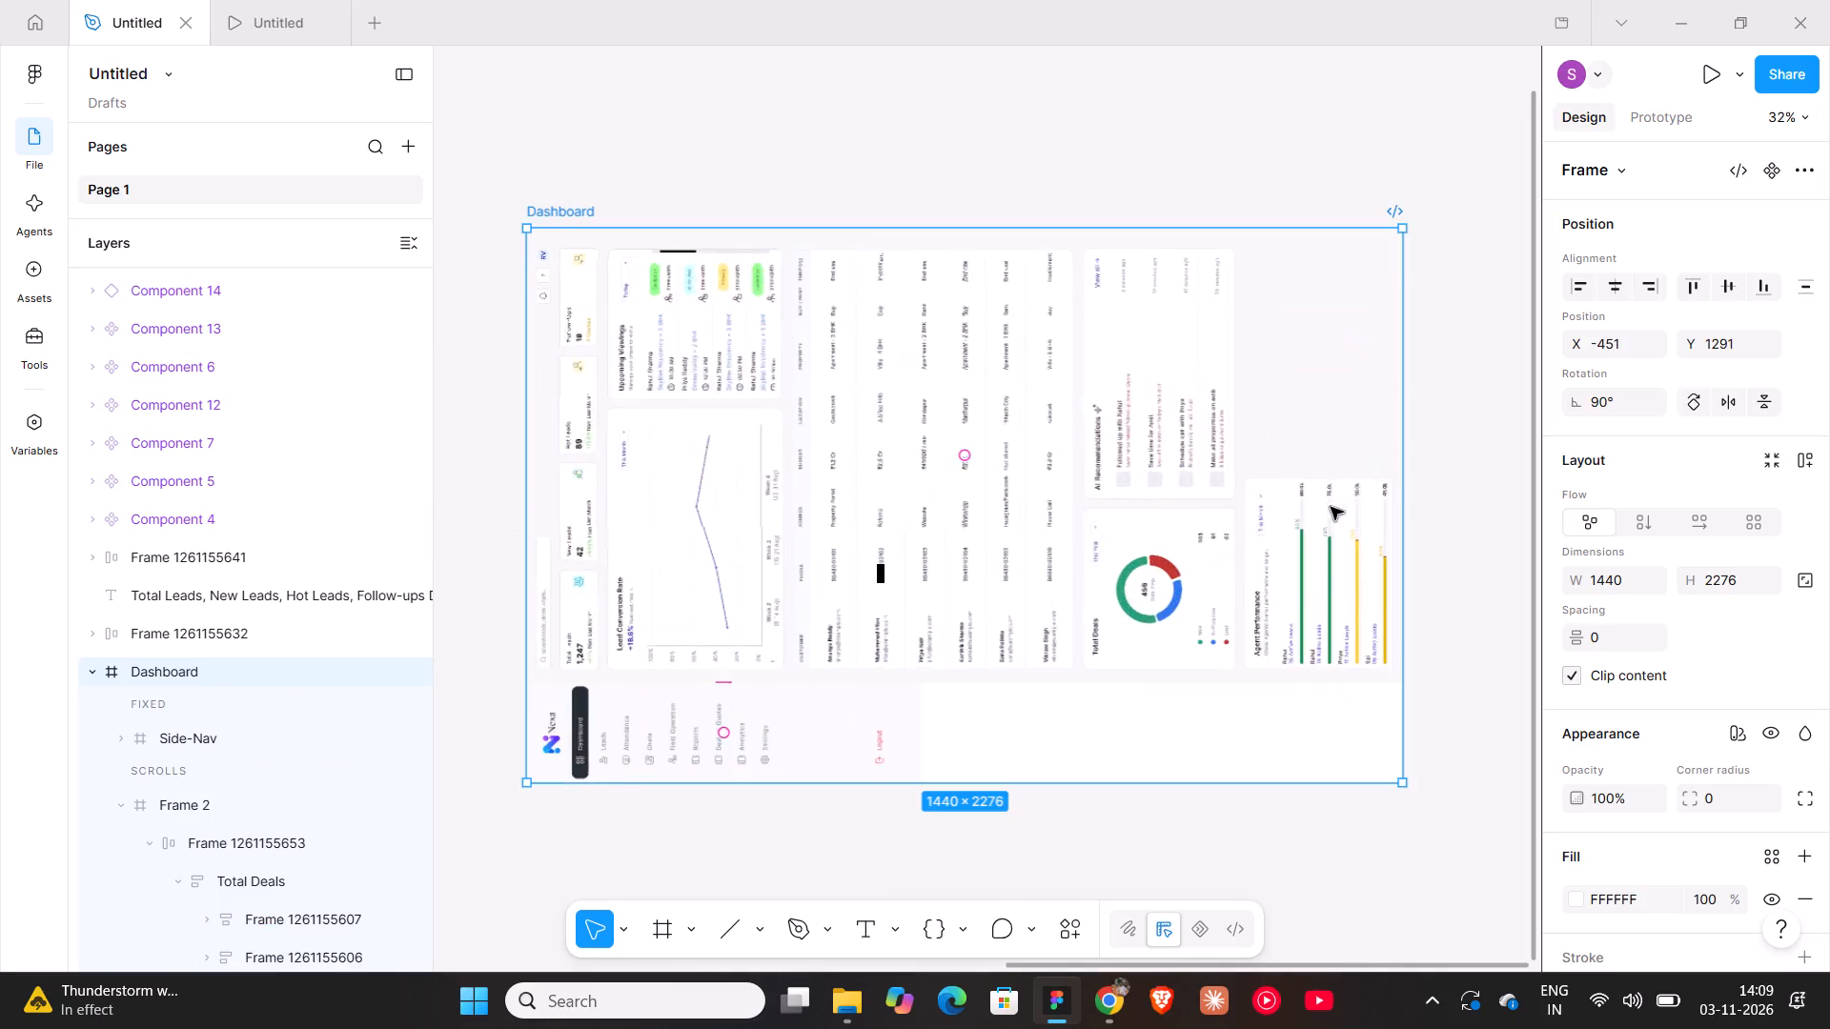
left_click(400, 74)
scroll(645, 317, "down", 3, "shift")
scroll(774, 394, "up", 4, "ctrl")
scroll(774, 394, "down", 1)
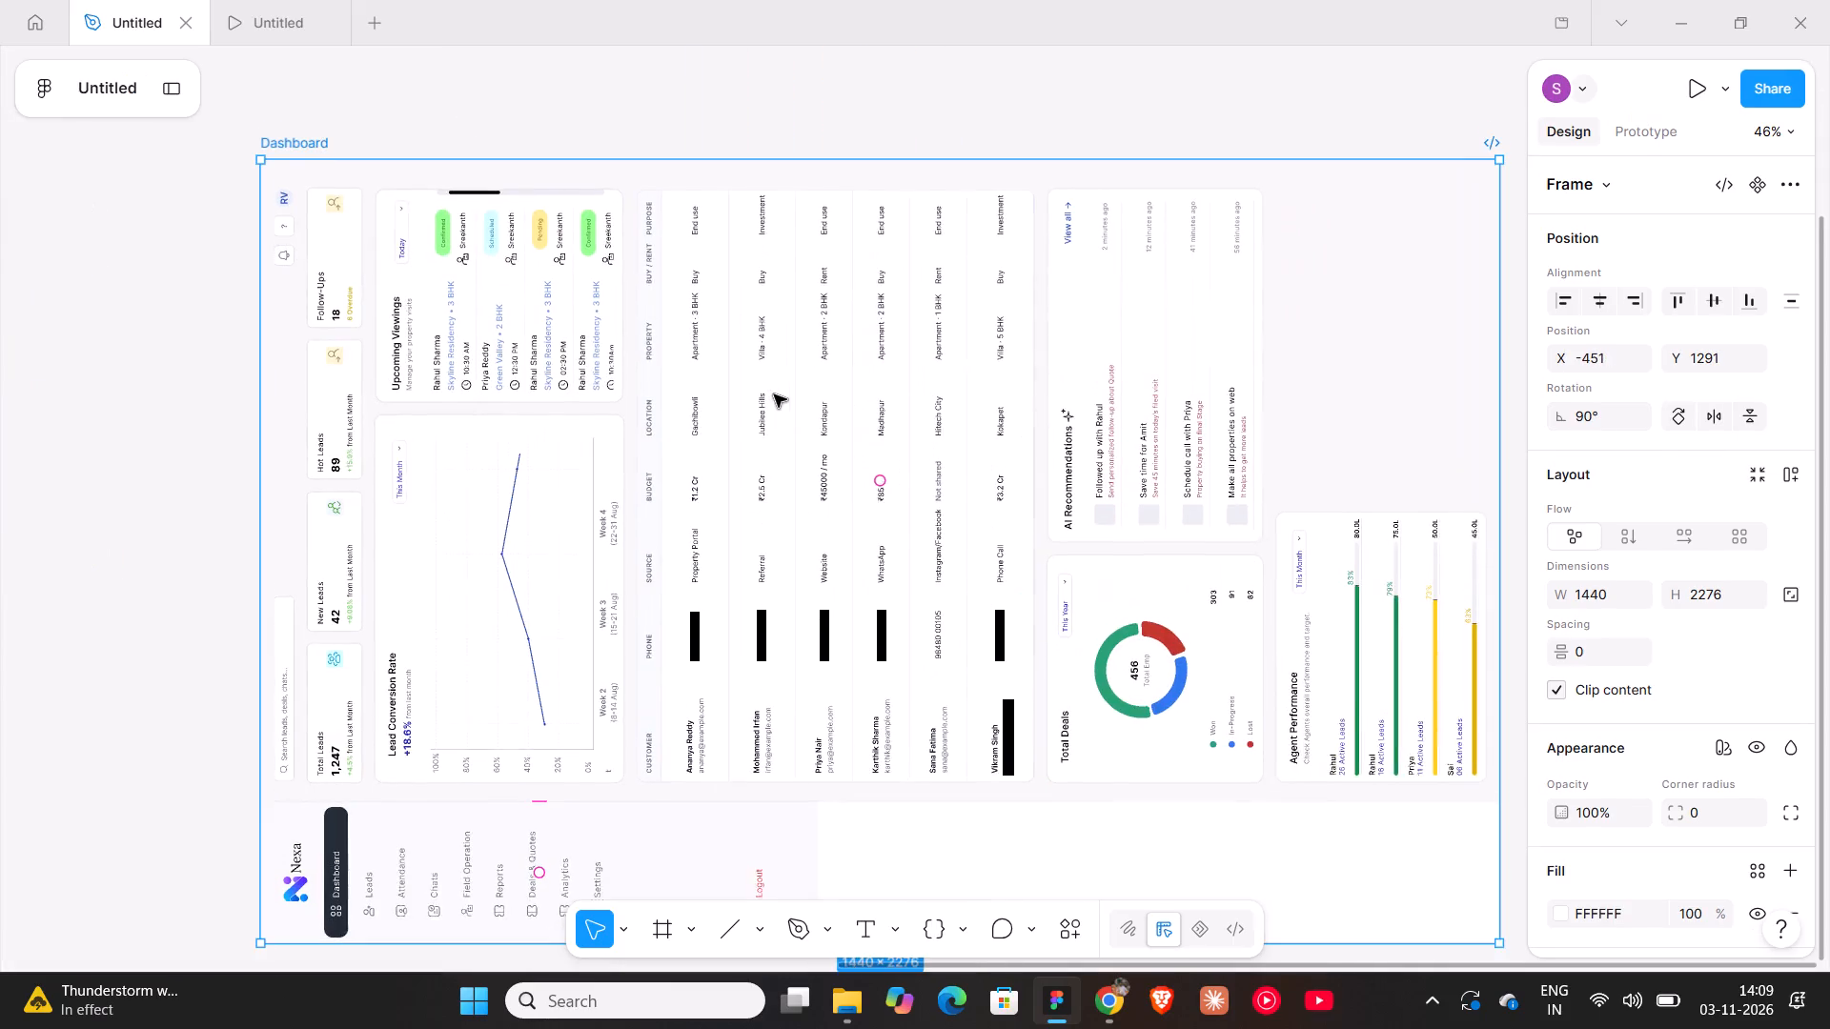
scroll(774, 394, "down", 3)
scroll(774, 394, "down", 3, "shift")
scroll(774, 394, "up", 3, "ctrl")
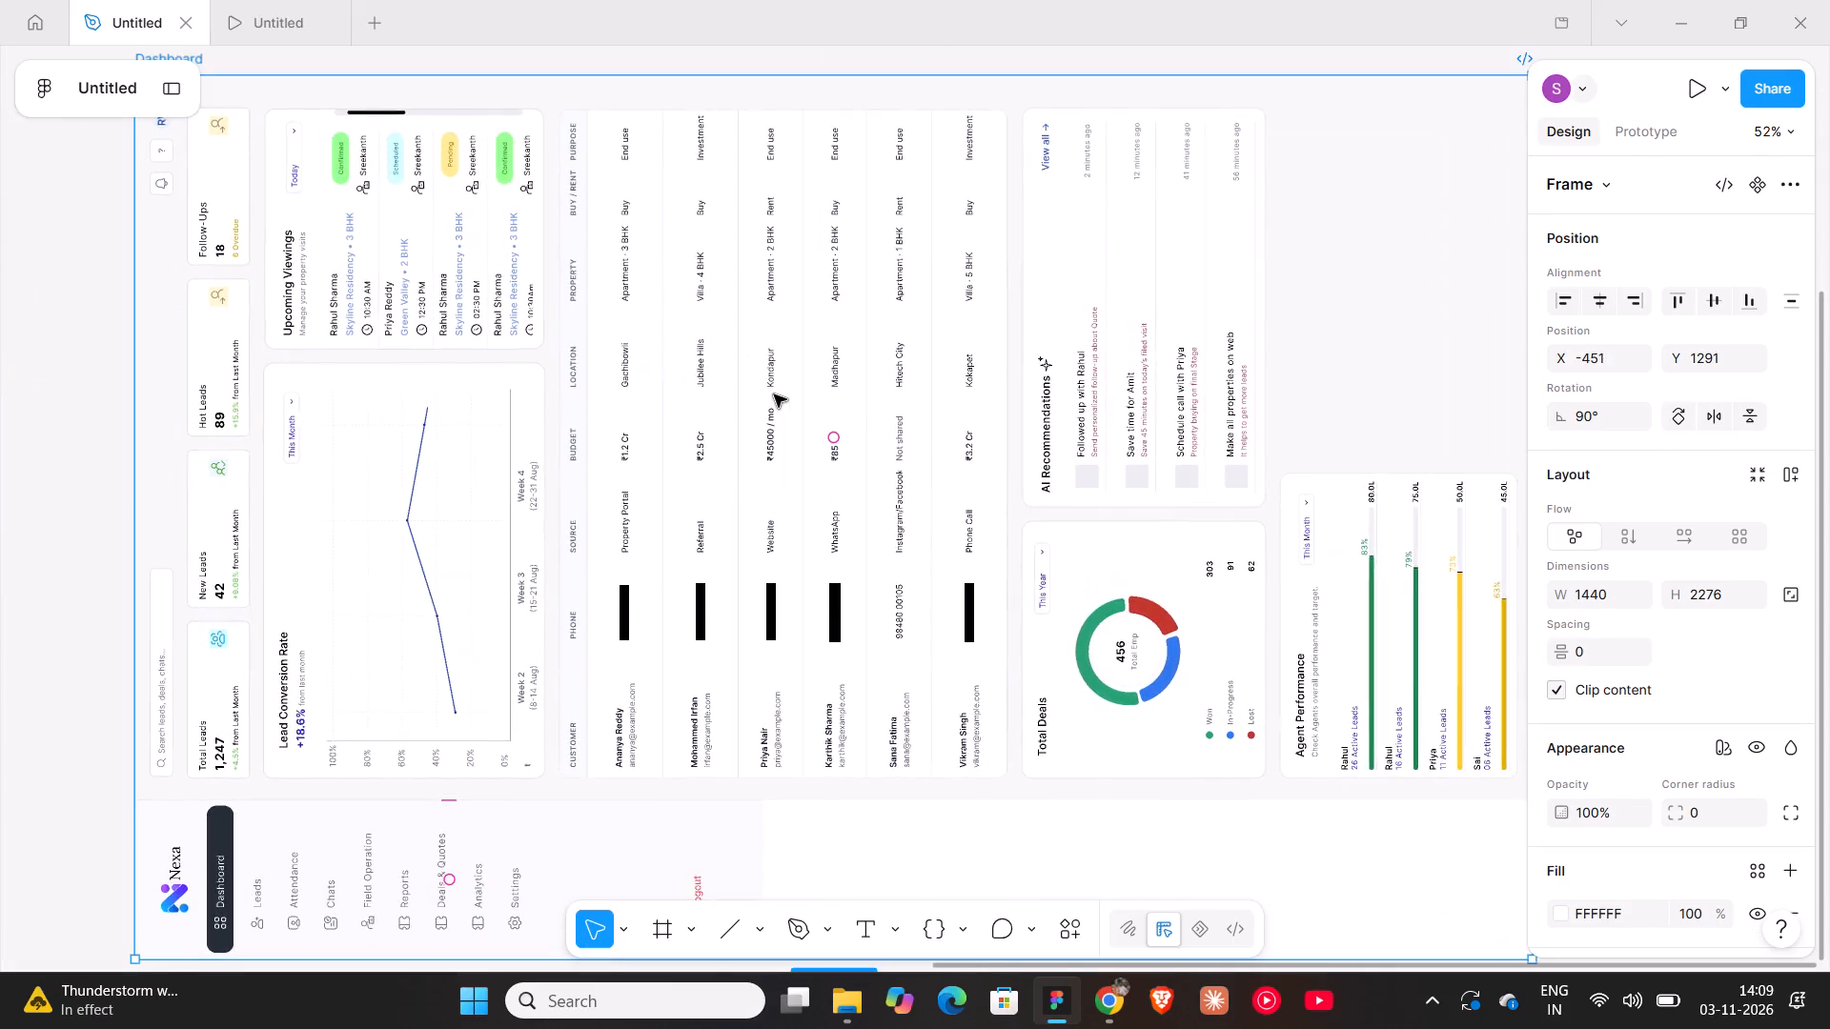
scroll(774, 394, "down", 2)
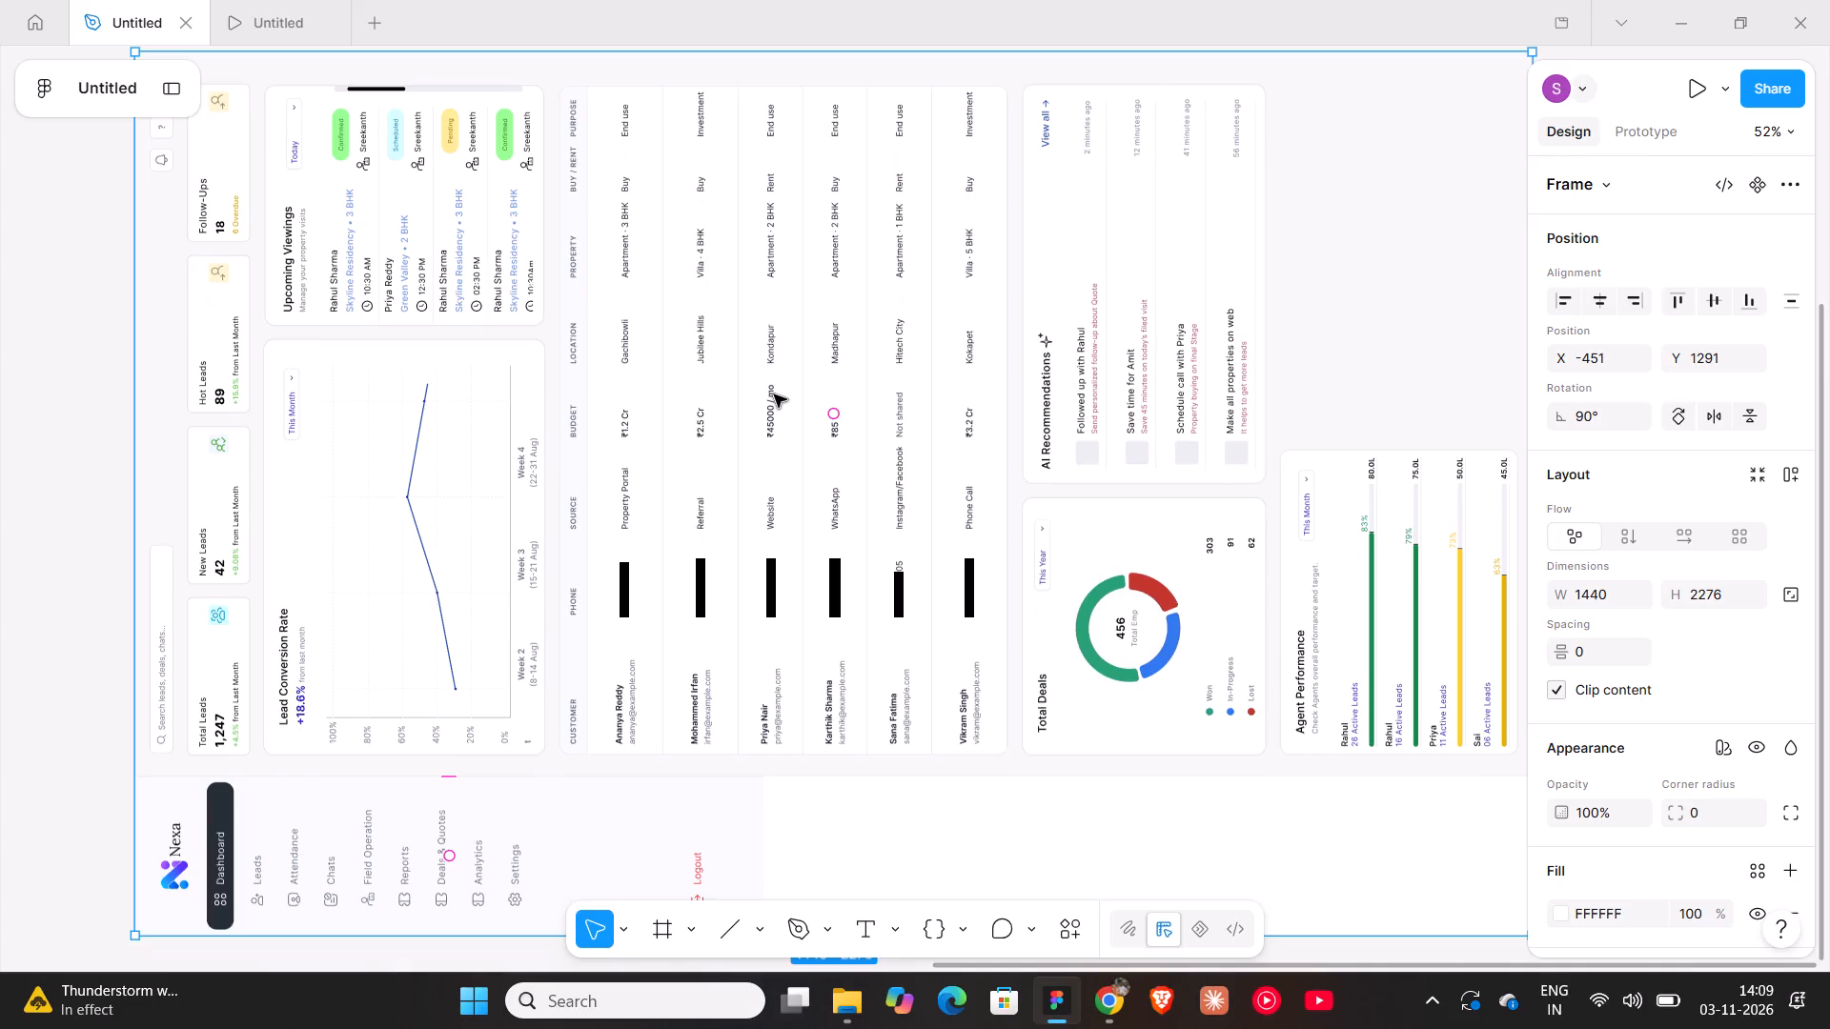
scroll(774, 394, "down", 4, "ctrl")
scroll(774, 394, "up", 2, "ctrl")
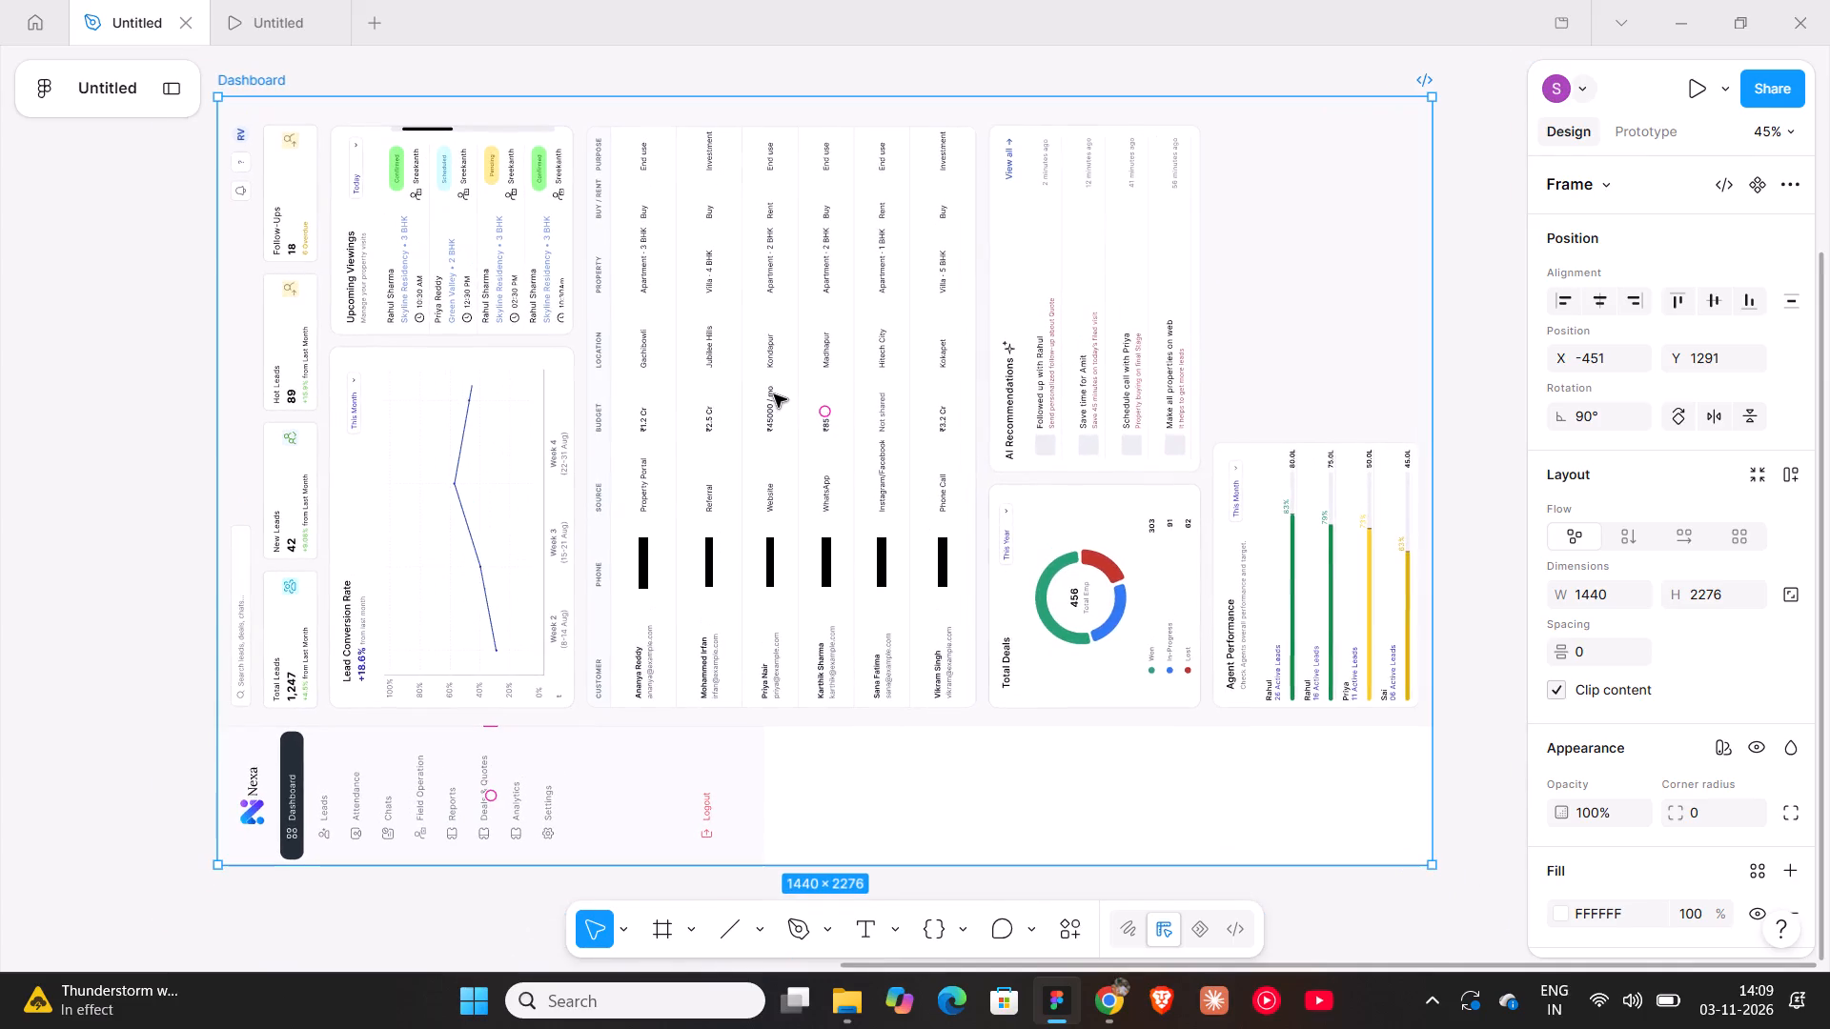
key("shift+super+s")
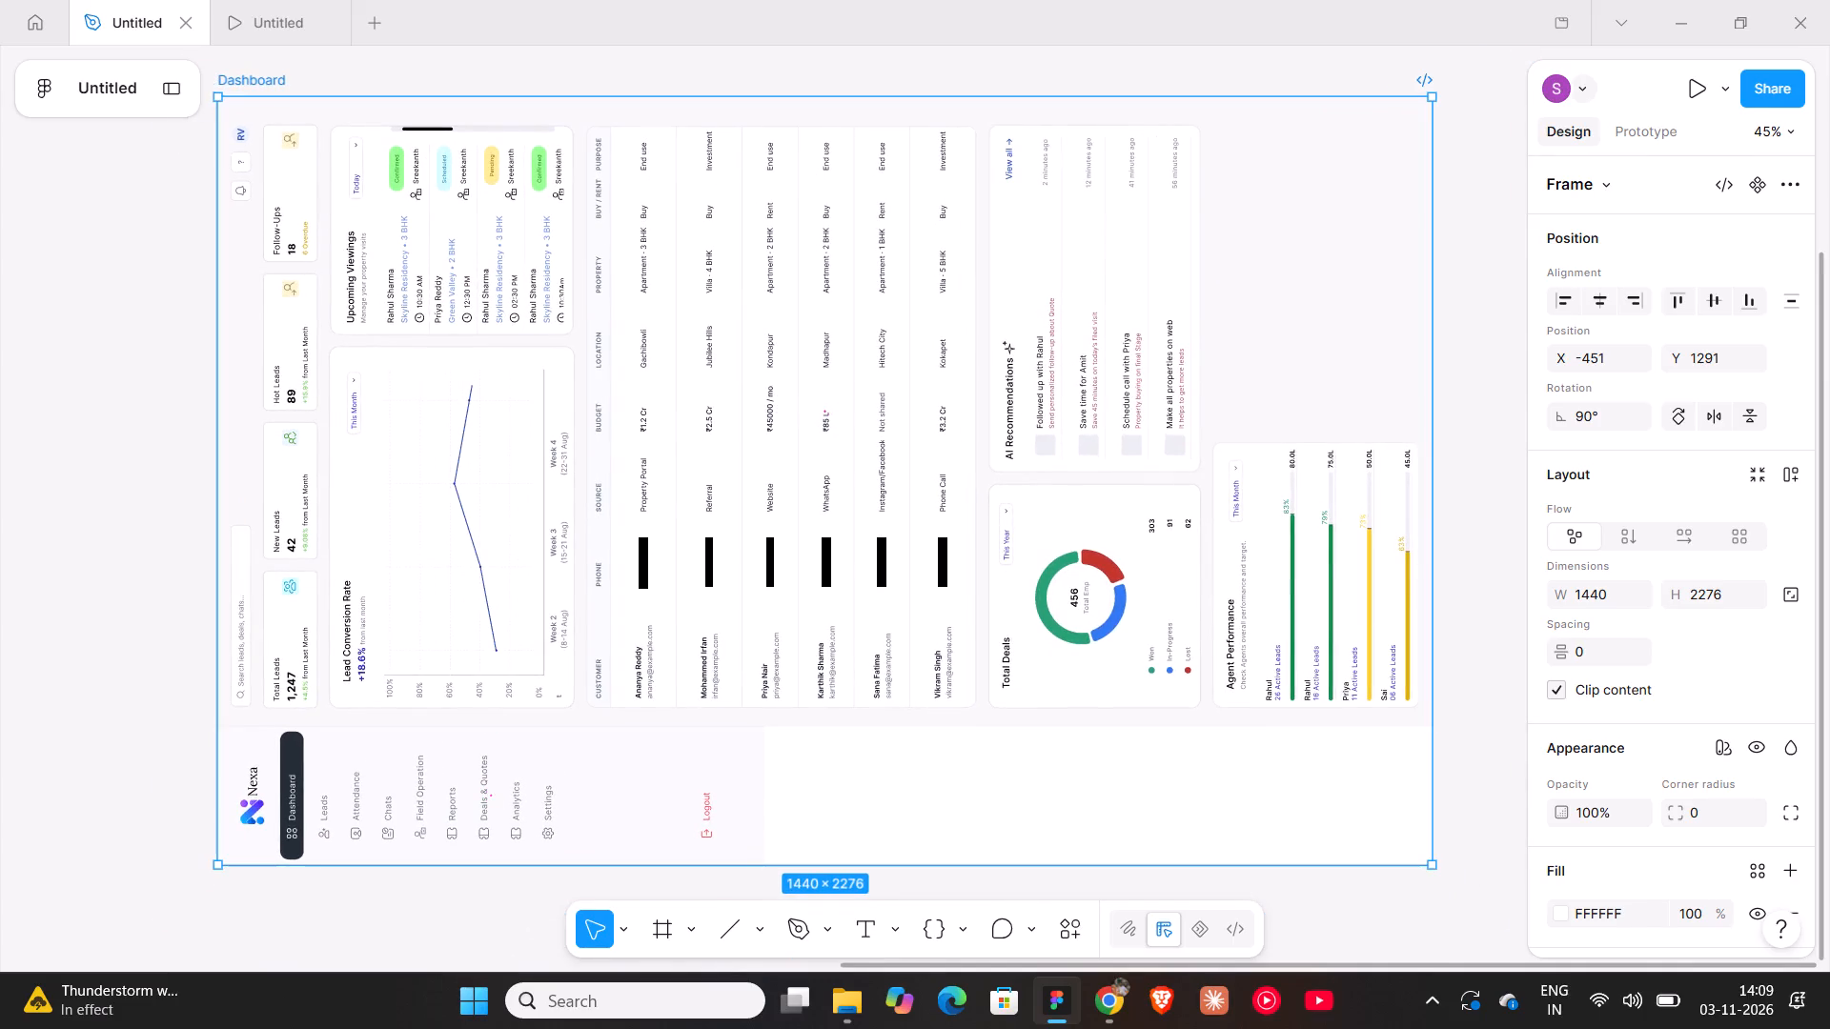
left_click_drag(211, 90, 1438, 879)
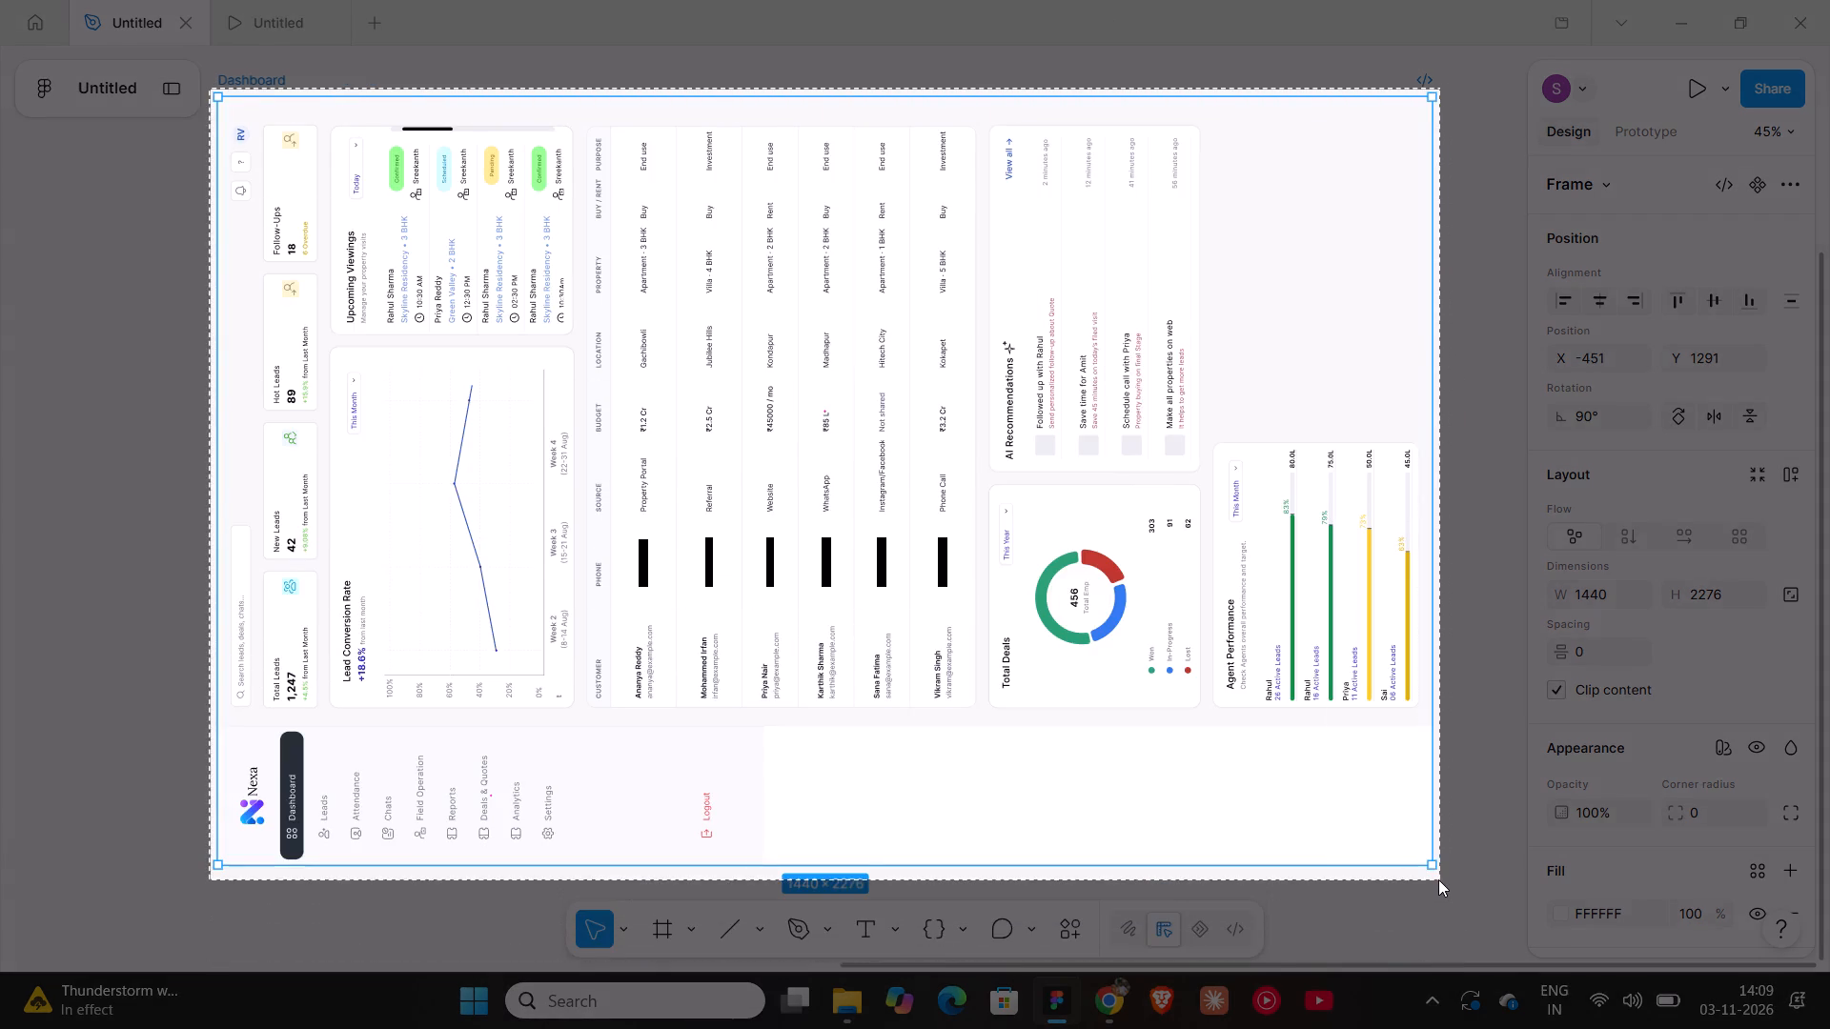
left_click_drag(1438, 879, 1438, 877)
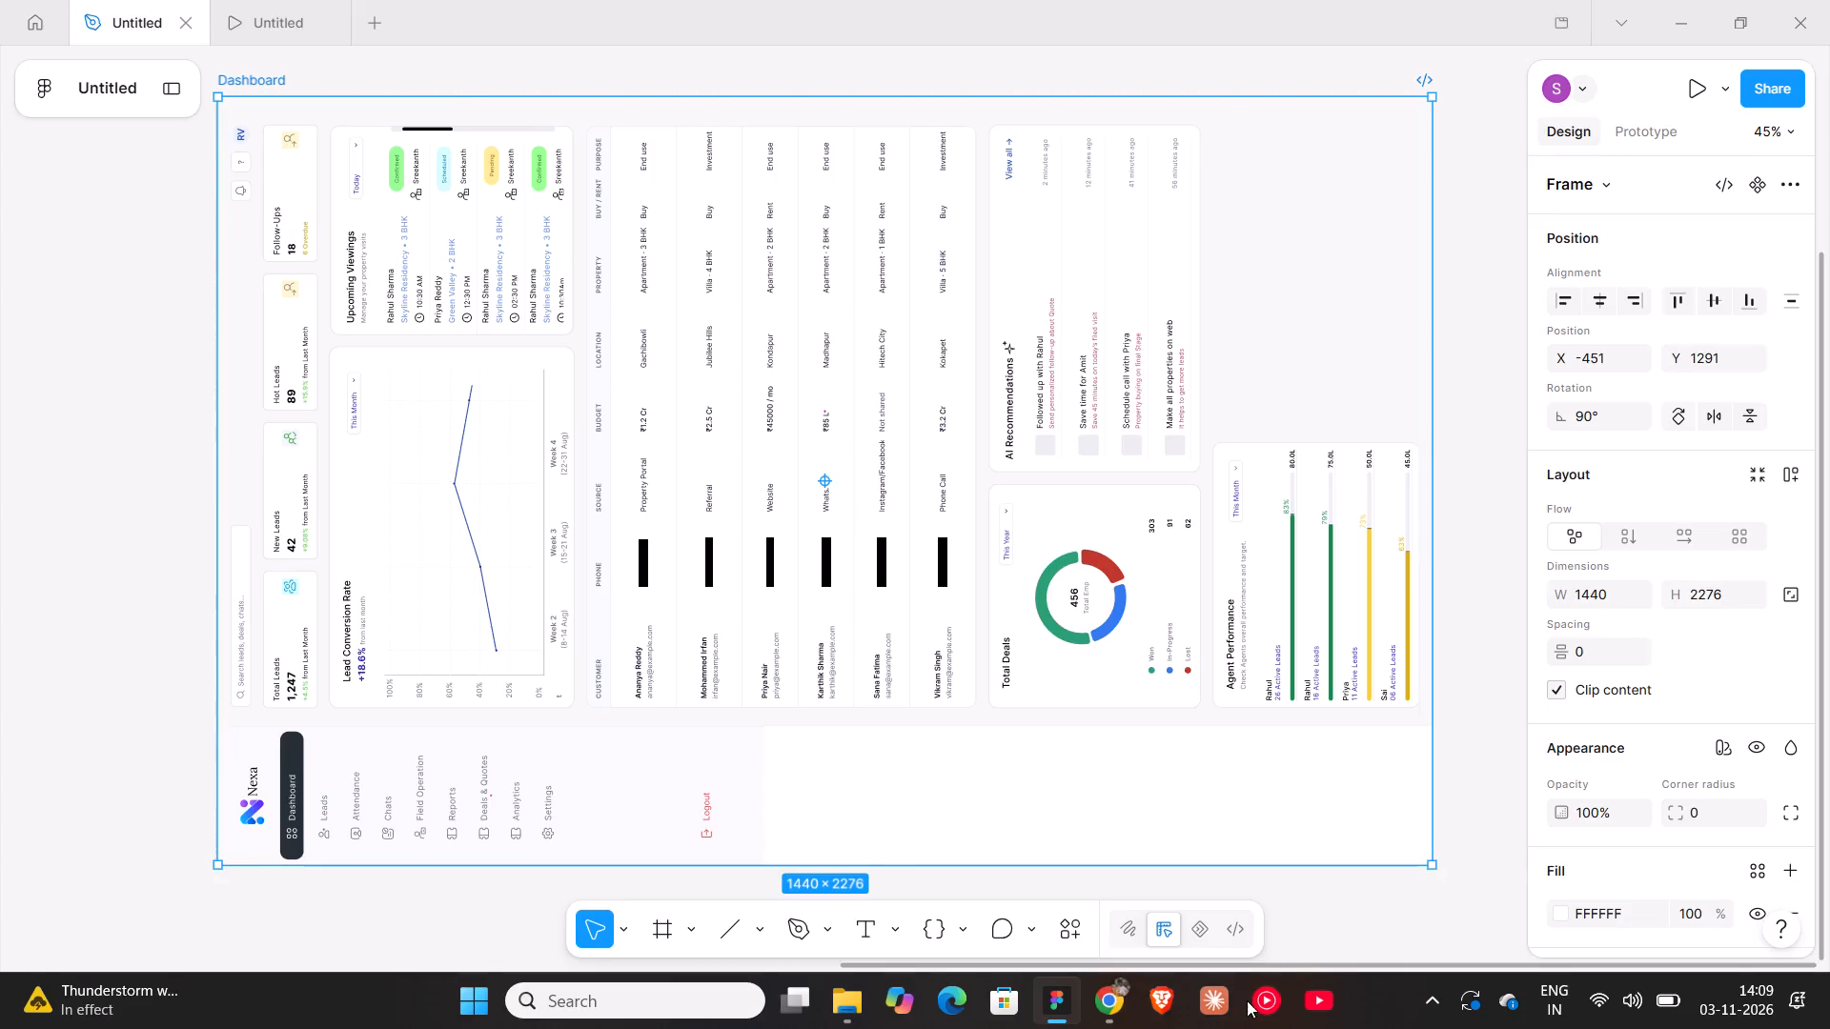
Switch to Chrome and attach the Dashboard screenshot to the message box of the "UI UX Assignment Review" ChatGPT conversation.
left_click(1124, 1000)
left_click(437, 23)
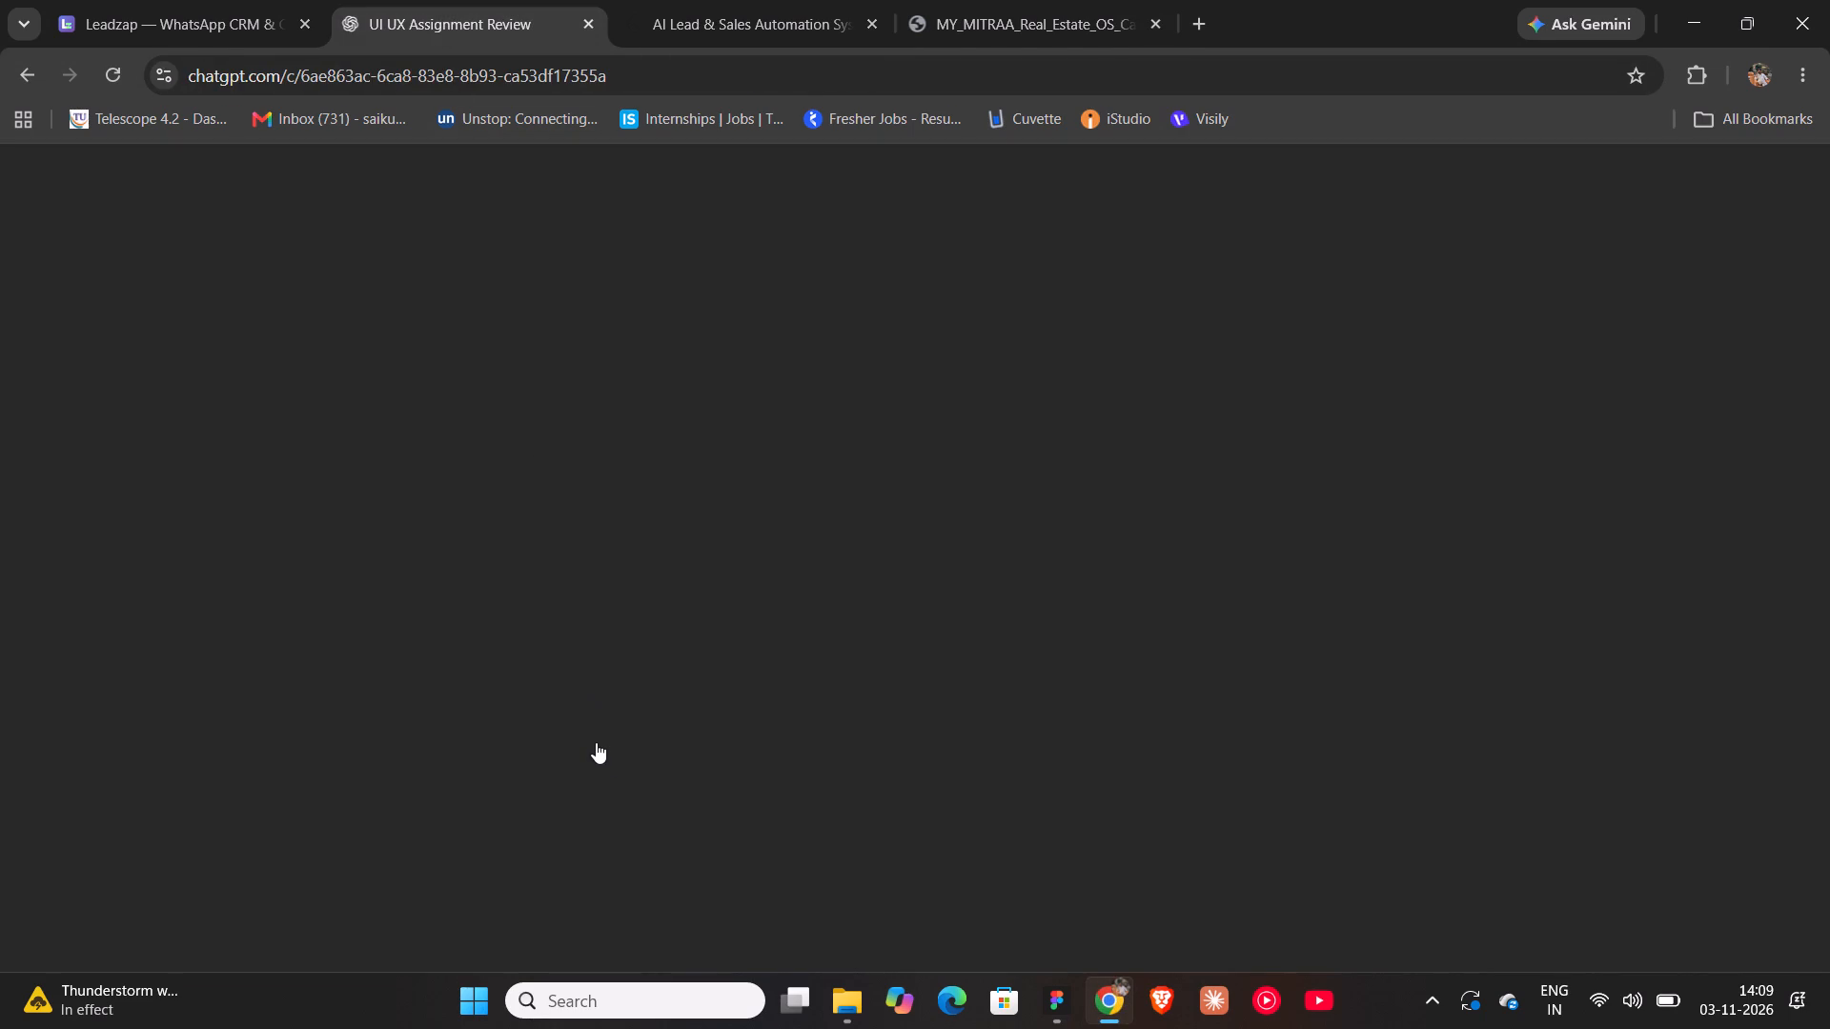
left_click(803, 903)
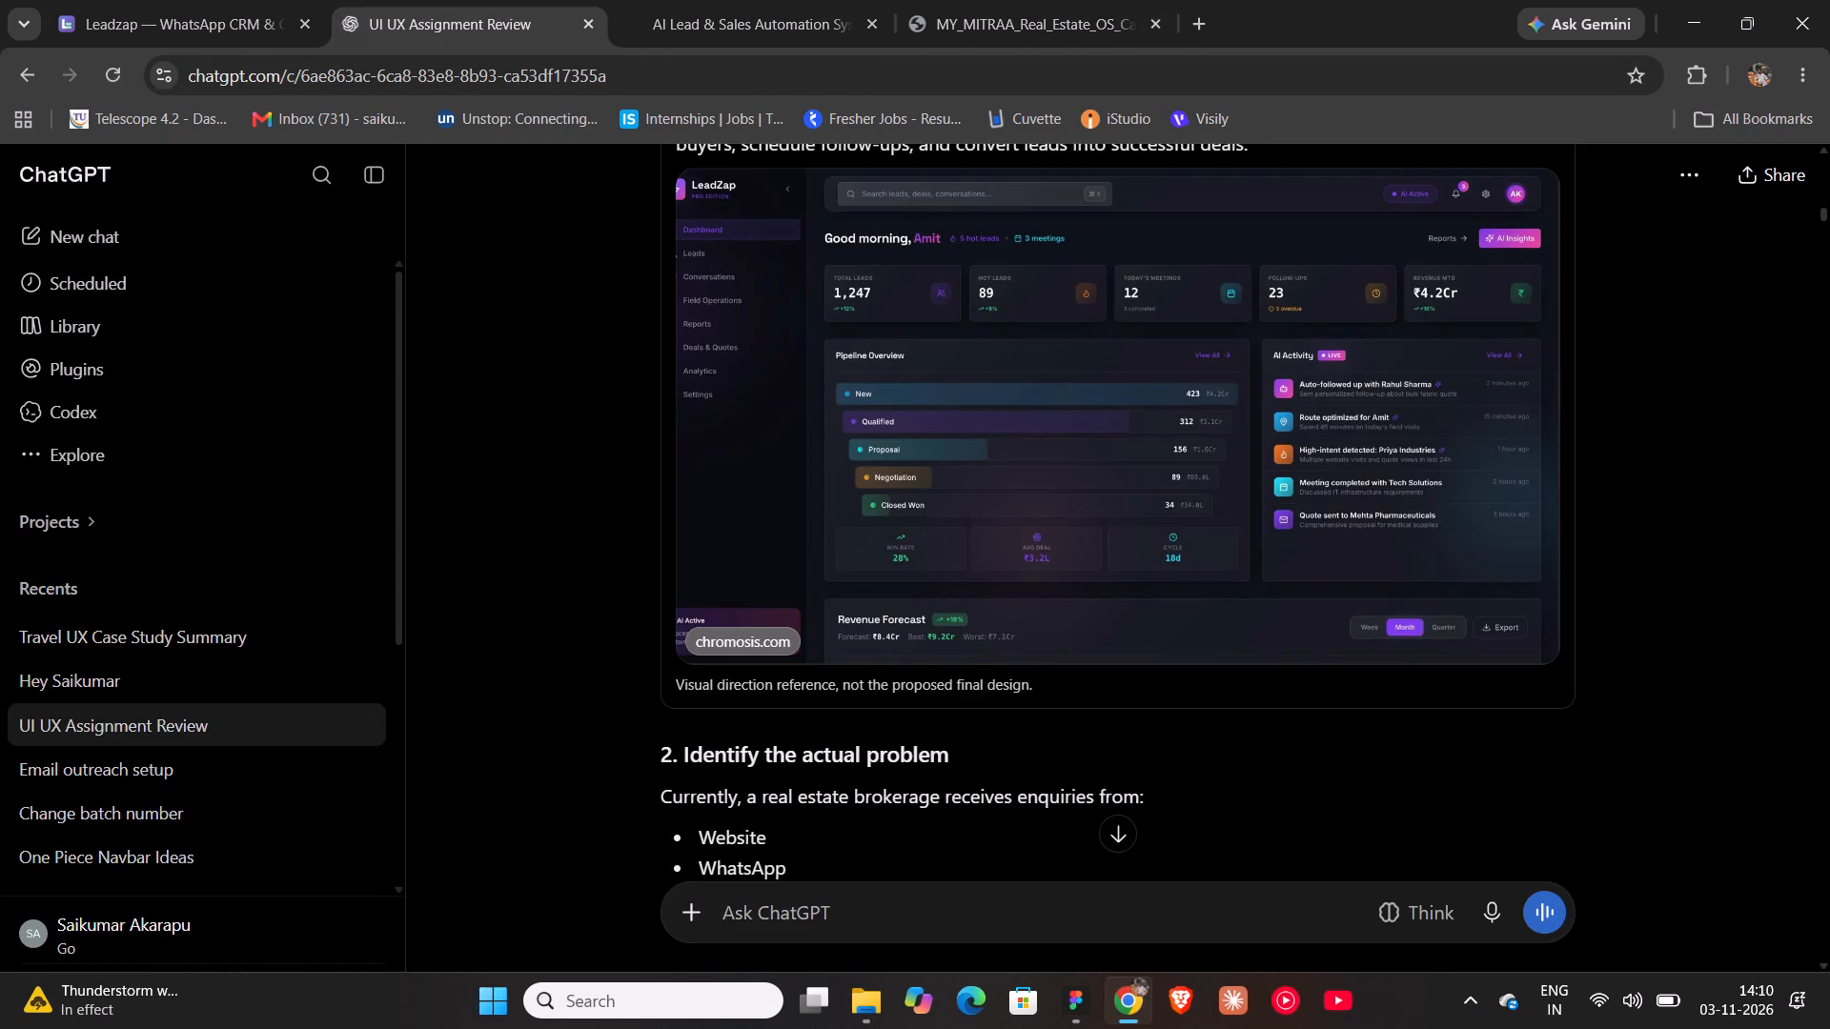
key("ctrl+v")
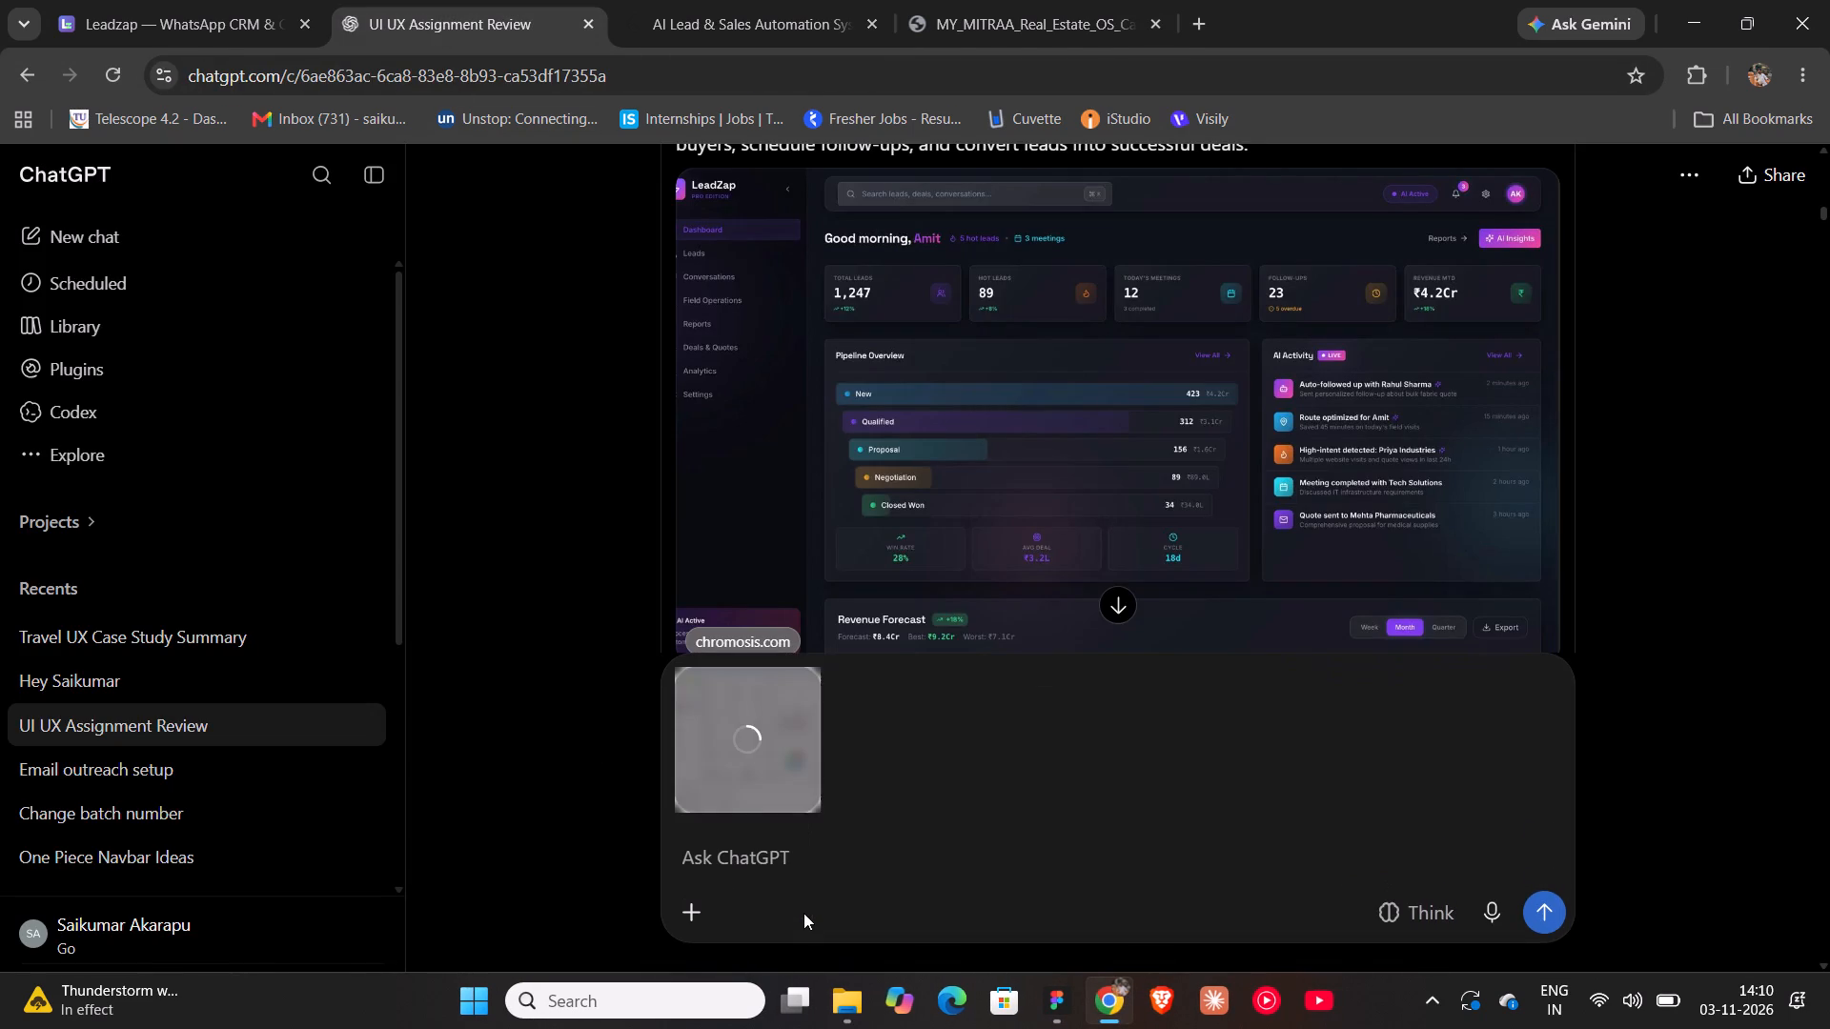